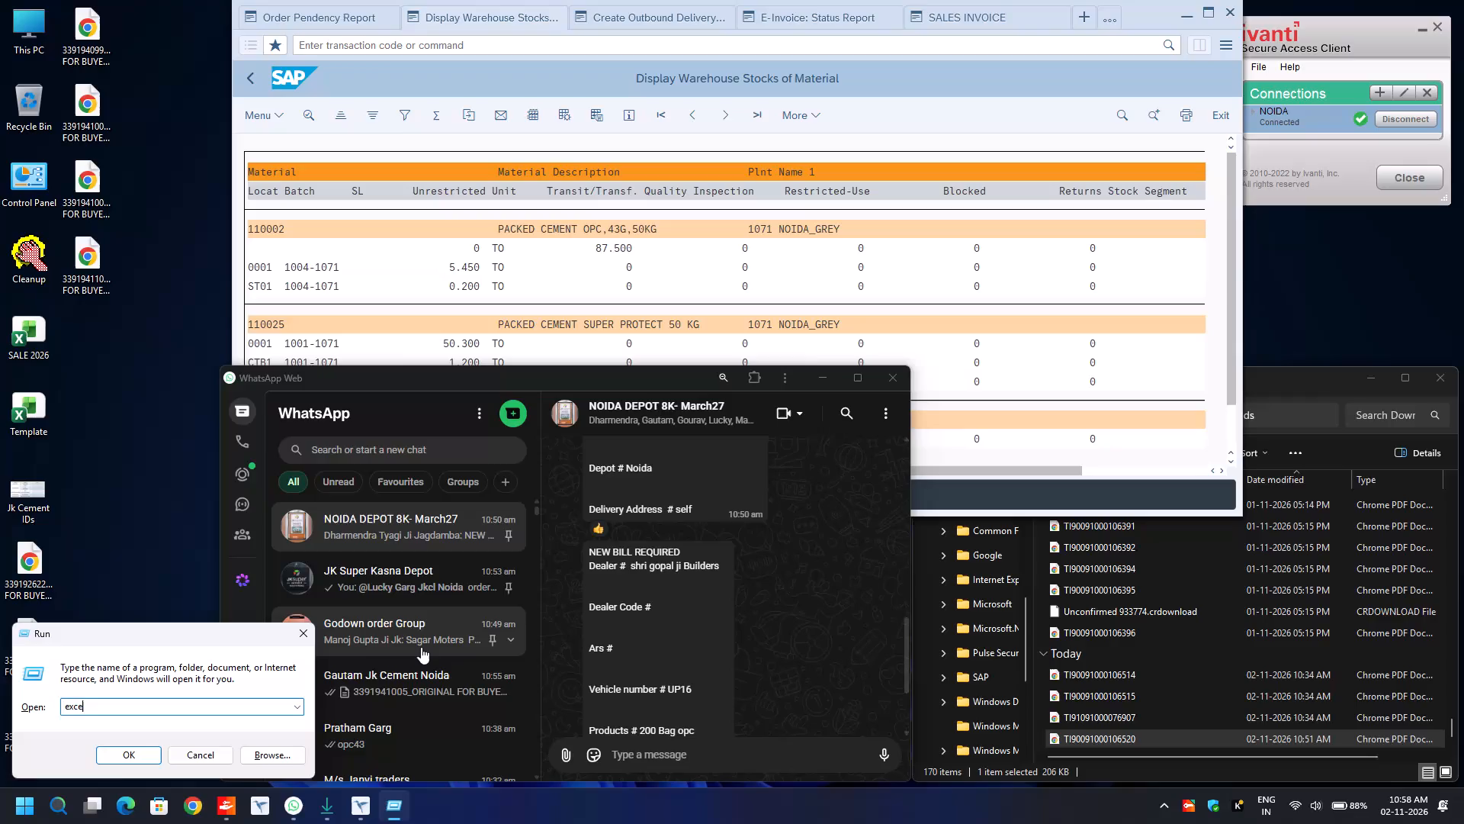
Launch Excel with a new blank workbook and maximise its window.
{"action": "key", "text": "l"}
{"action": "key", "text": "Return"}
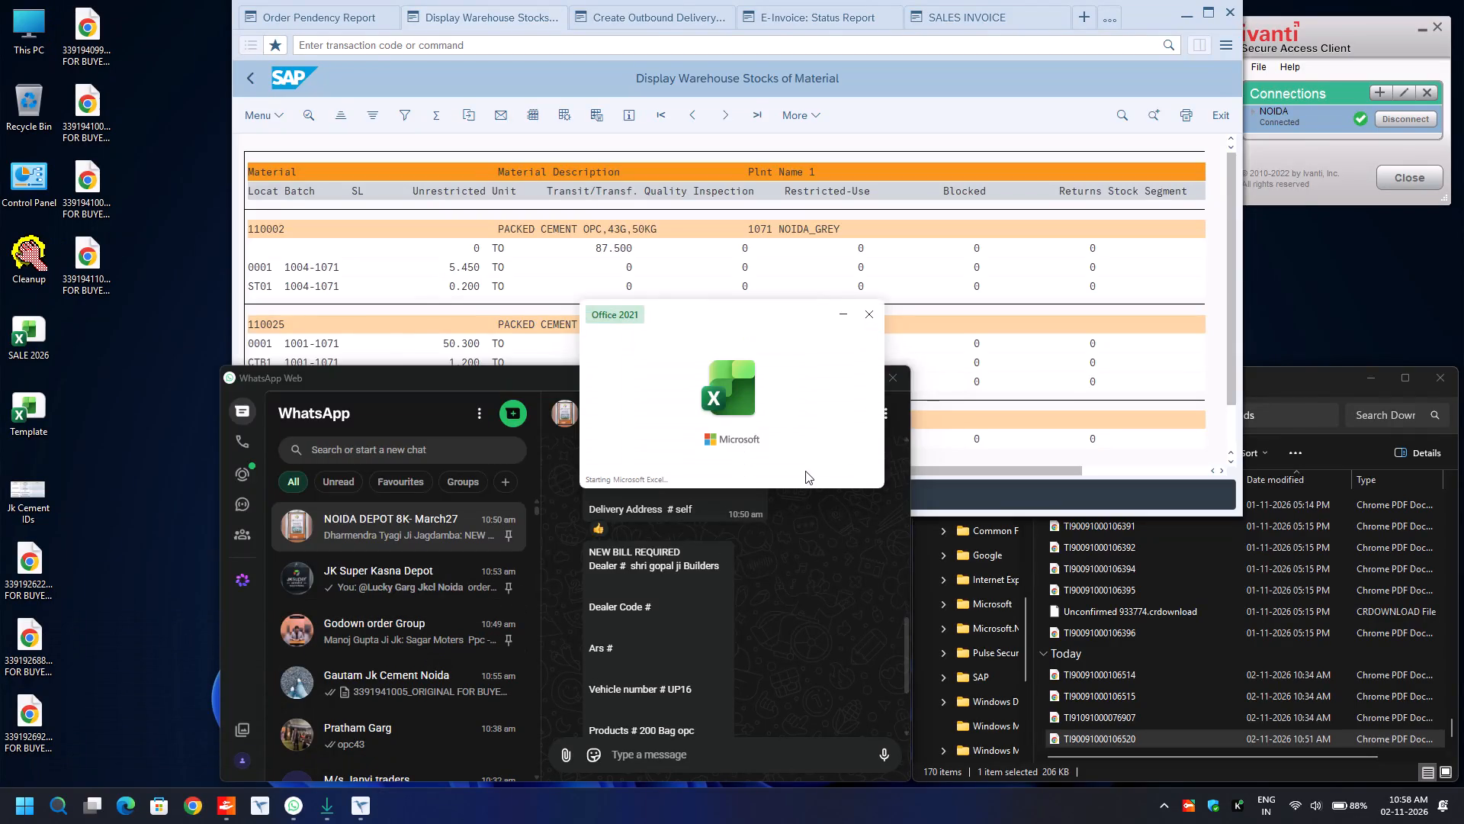
{"action": "double_click", "coordinate": [416, 201]}
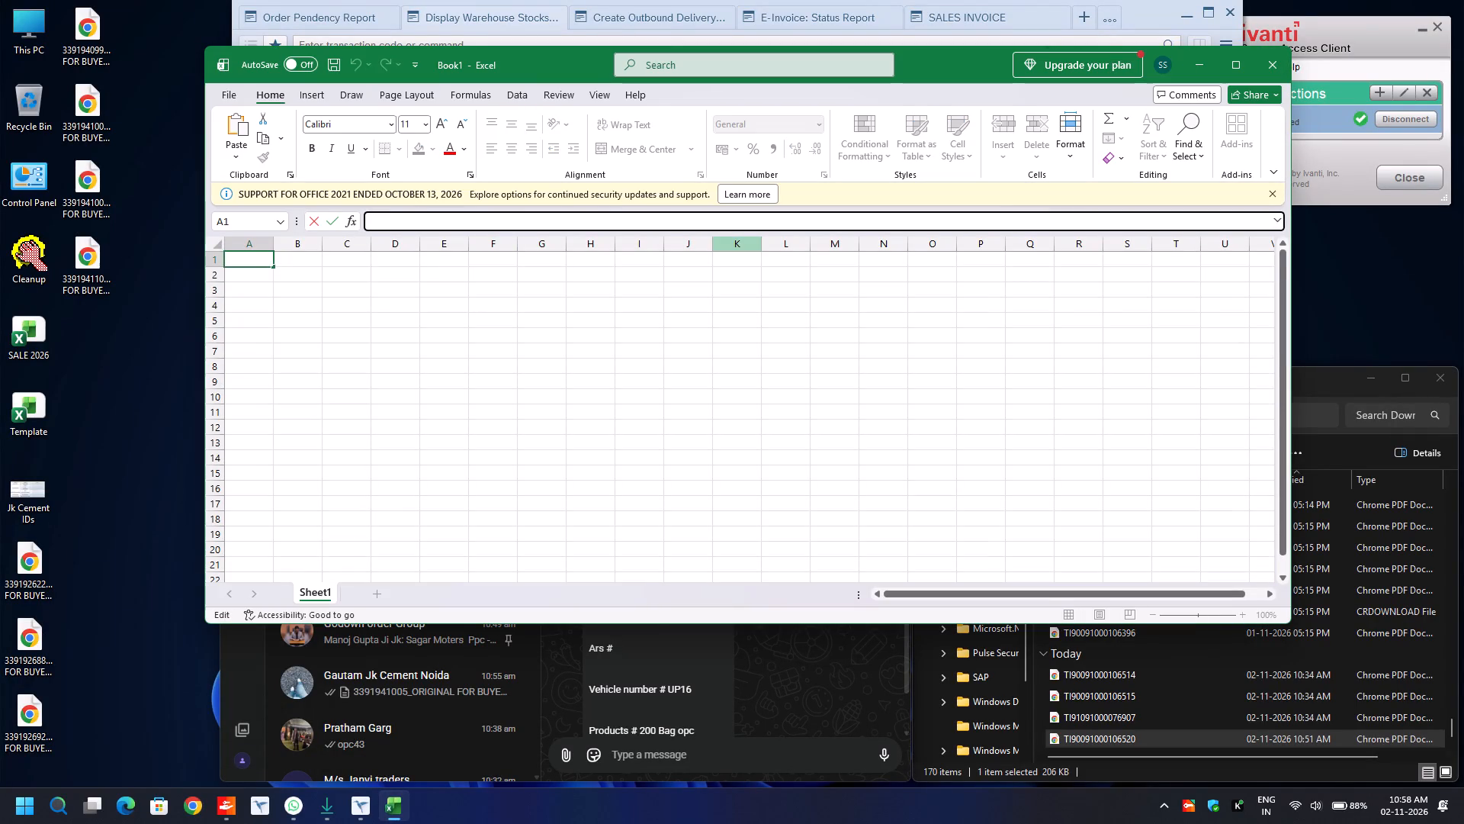
{"action": "left_click", "coordinate": [1242, 64]}
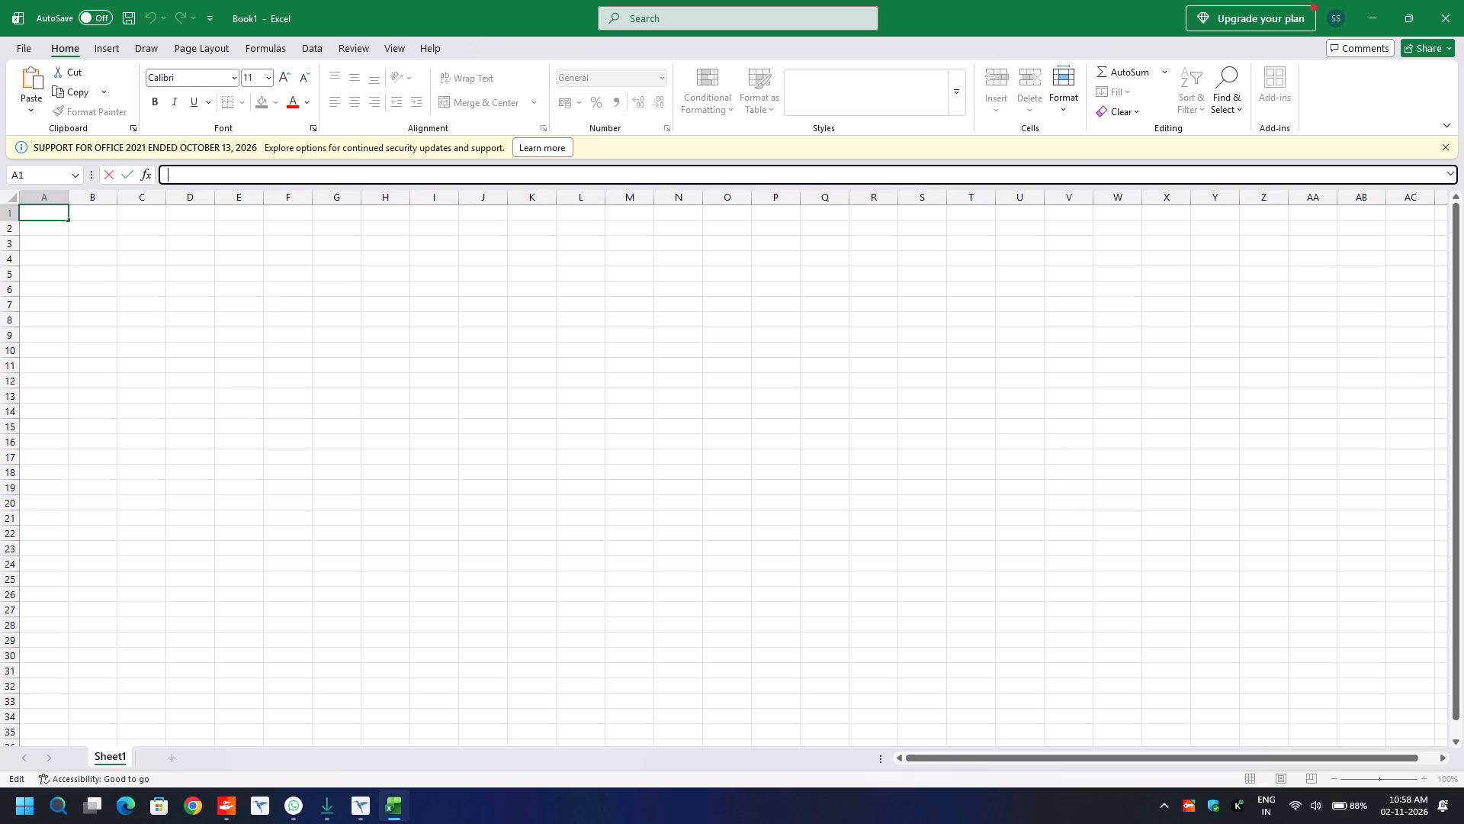
Enter the product column headers PPC, CS/AD, OPC43 and OPC53 across cells B3 to E3.
{"action": "left_click", "coordinate": [89, 241]}
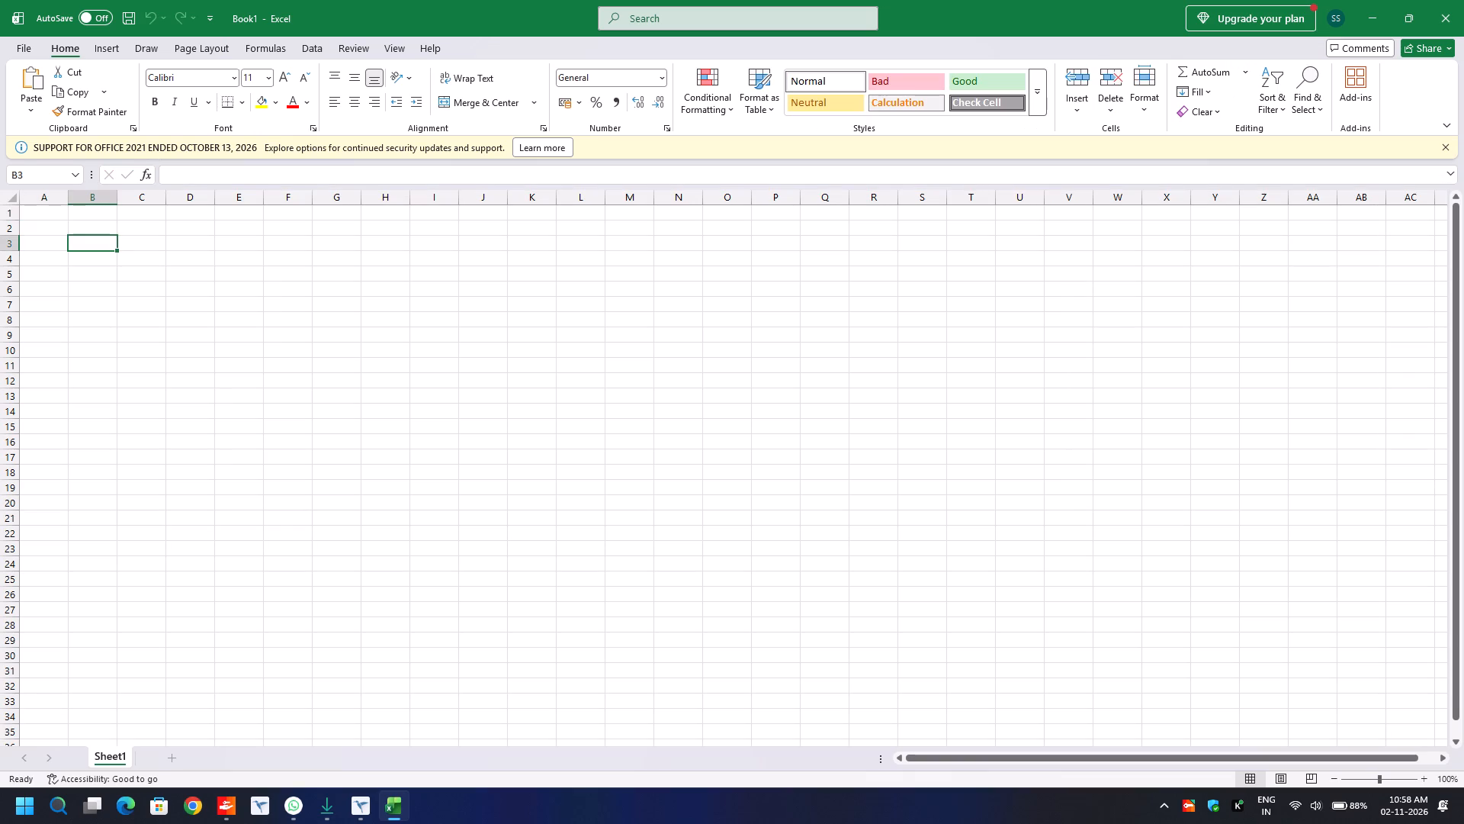
{"action": "type", "text": "PPC"}
{"action": "key", "text": "Tab"}
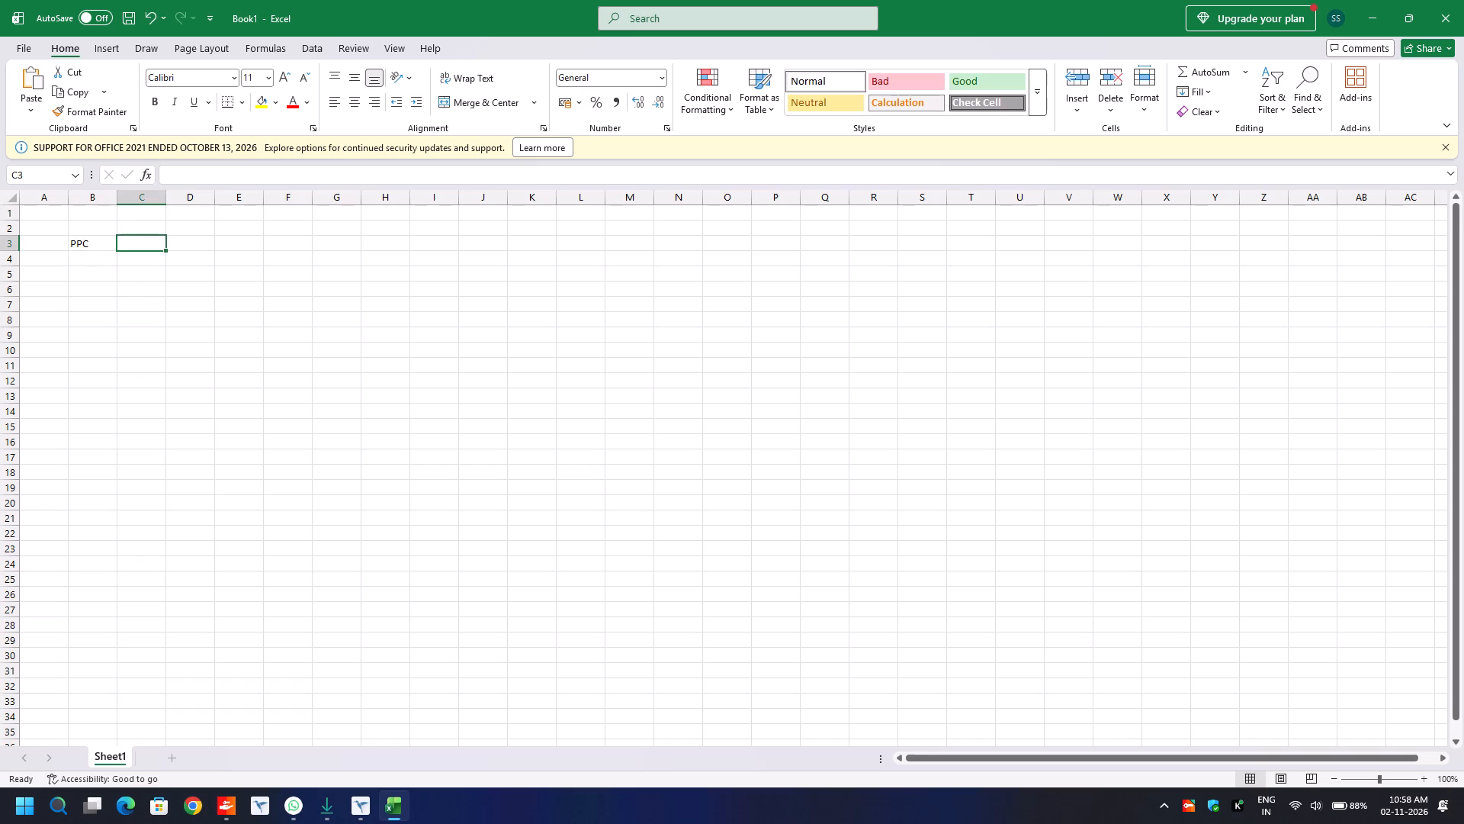
{"action": "type", "text": "CS"}
{"action": "type", "text": "/AD"}
{"action": "key", "text": "Tab"}
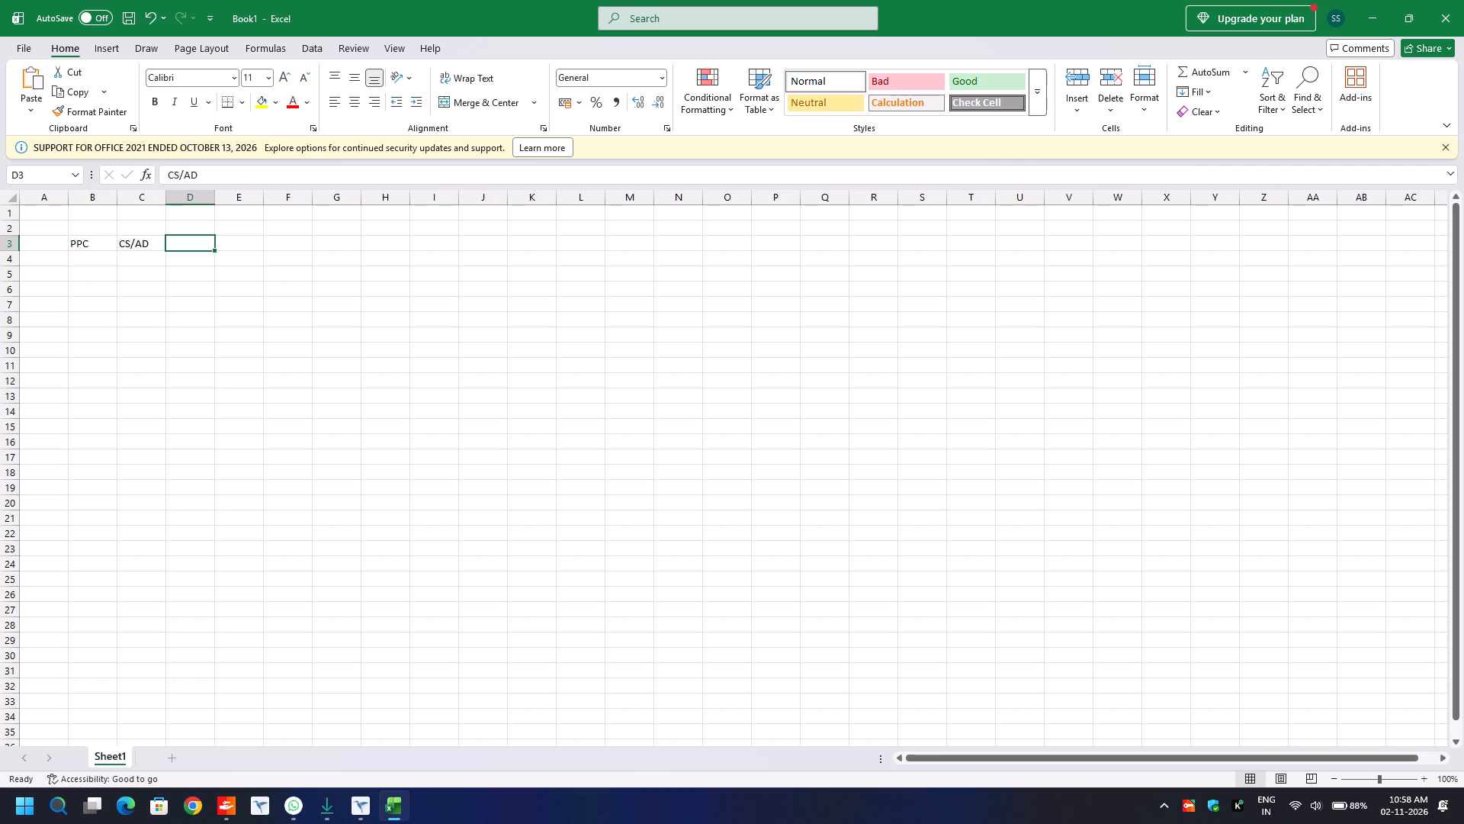
{"action": "type", "text": "OP"}
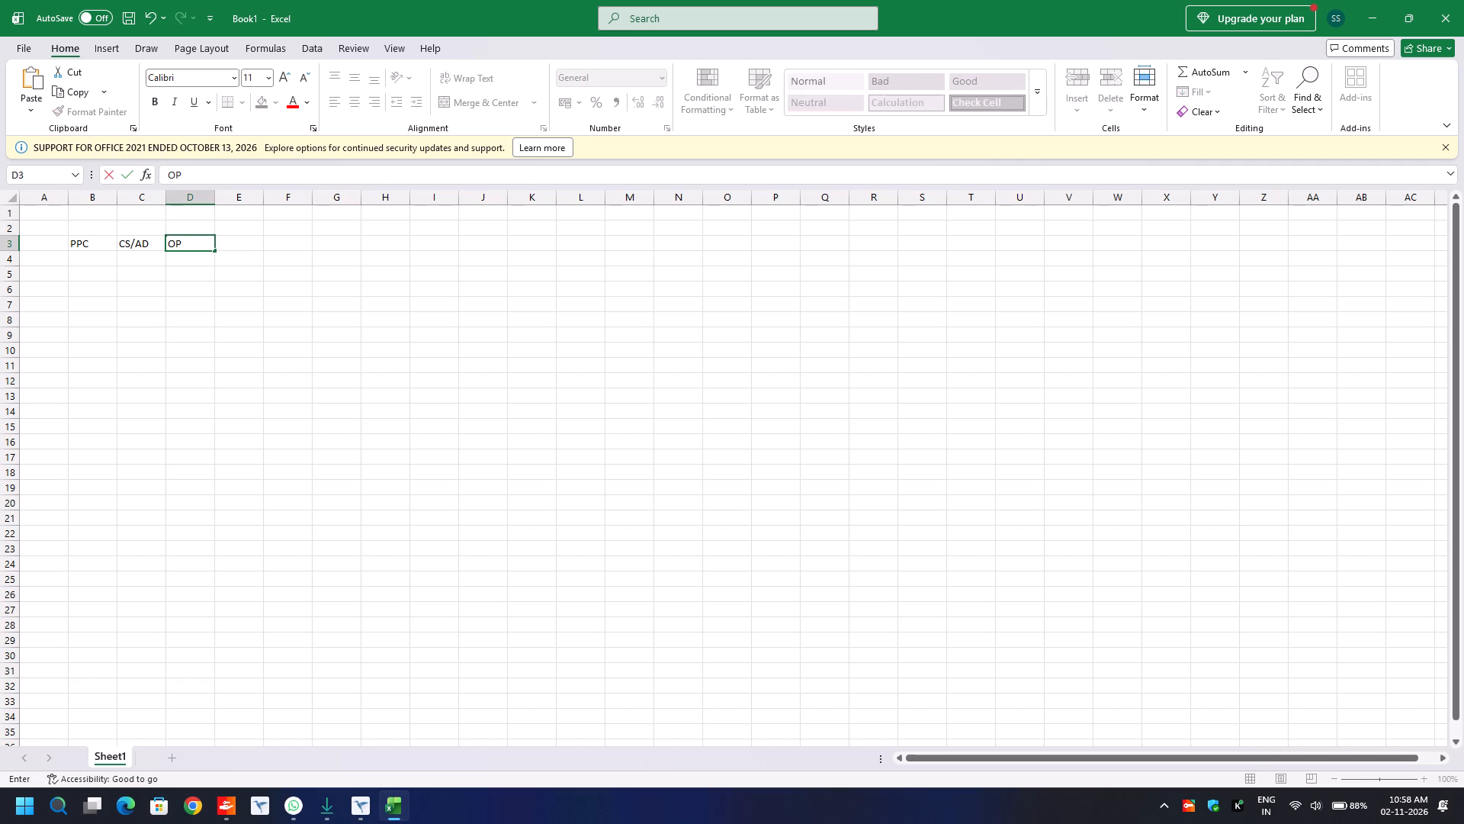
{"action": "key", "text": "c"}
{"action": "type", "text": "43"}
{"action": "key", "text": "Tab"}
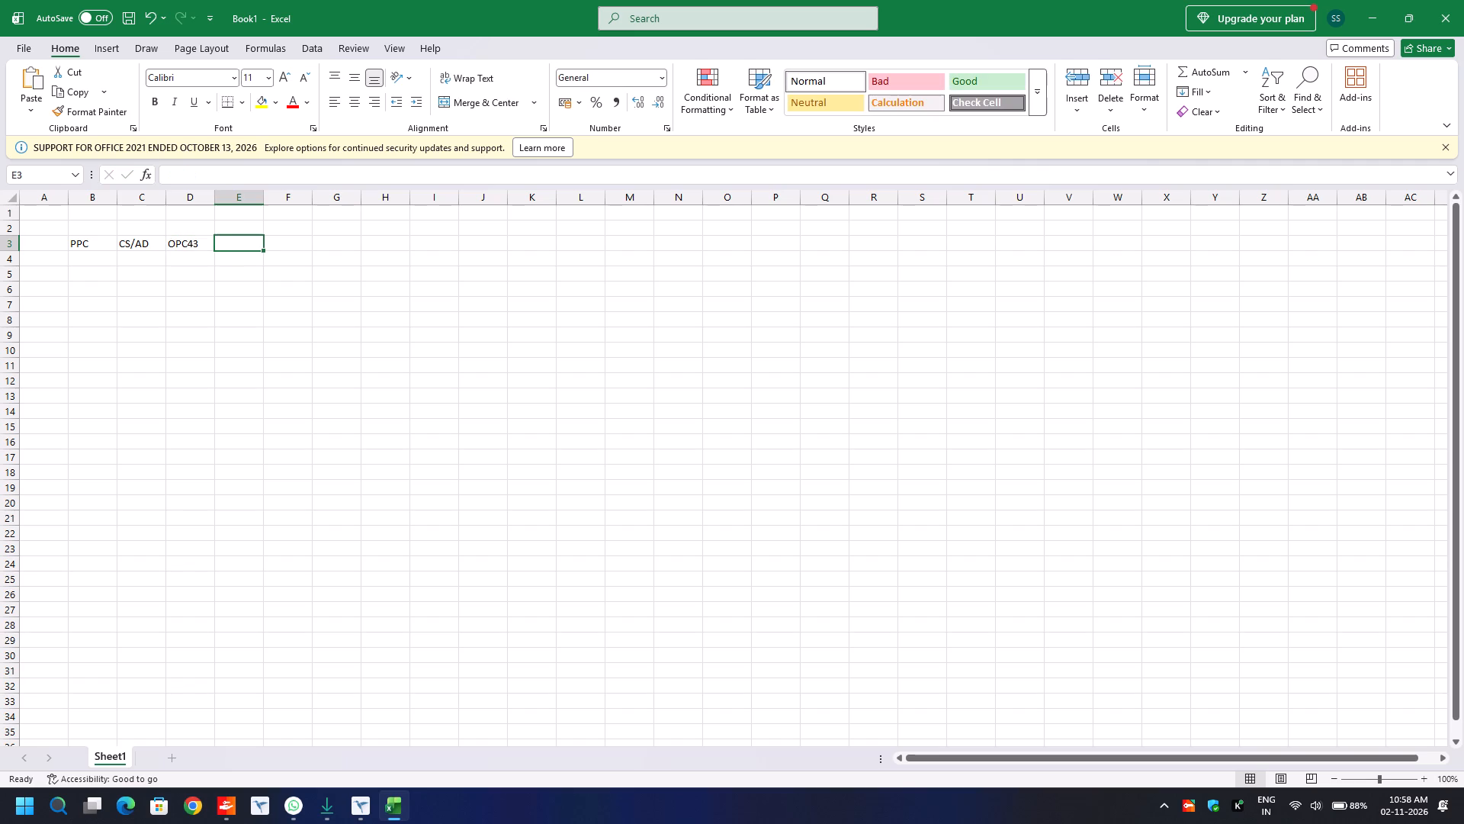
{"action": "type", "text": "OPC53"}
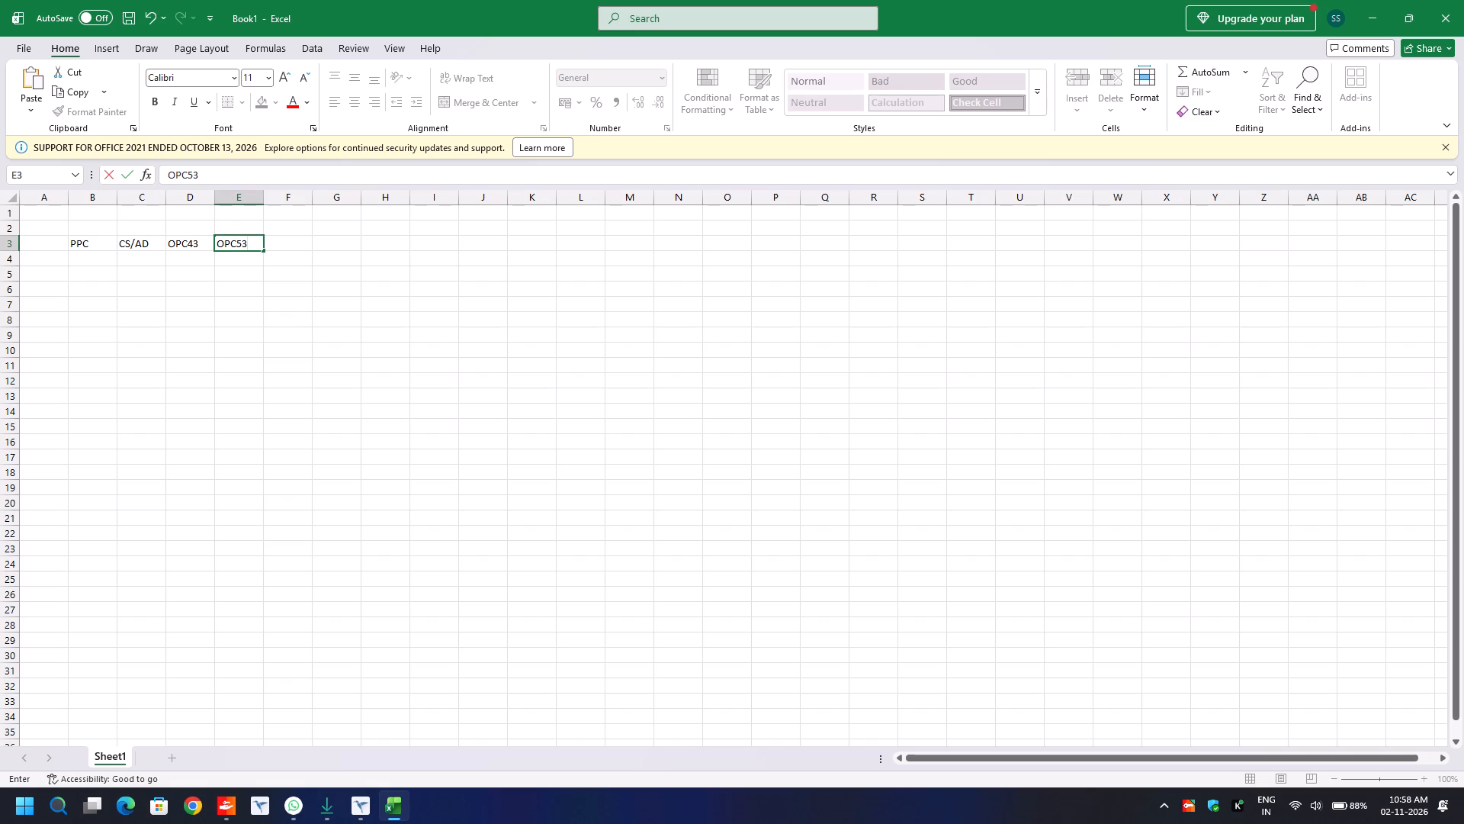
{"action": "key", "text": "Tab"}
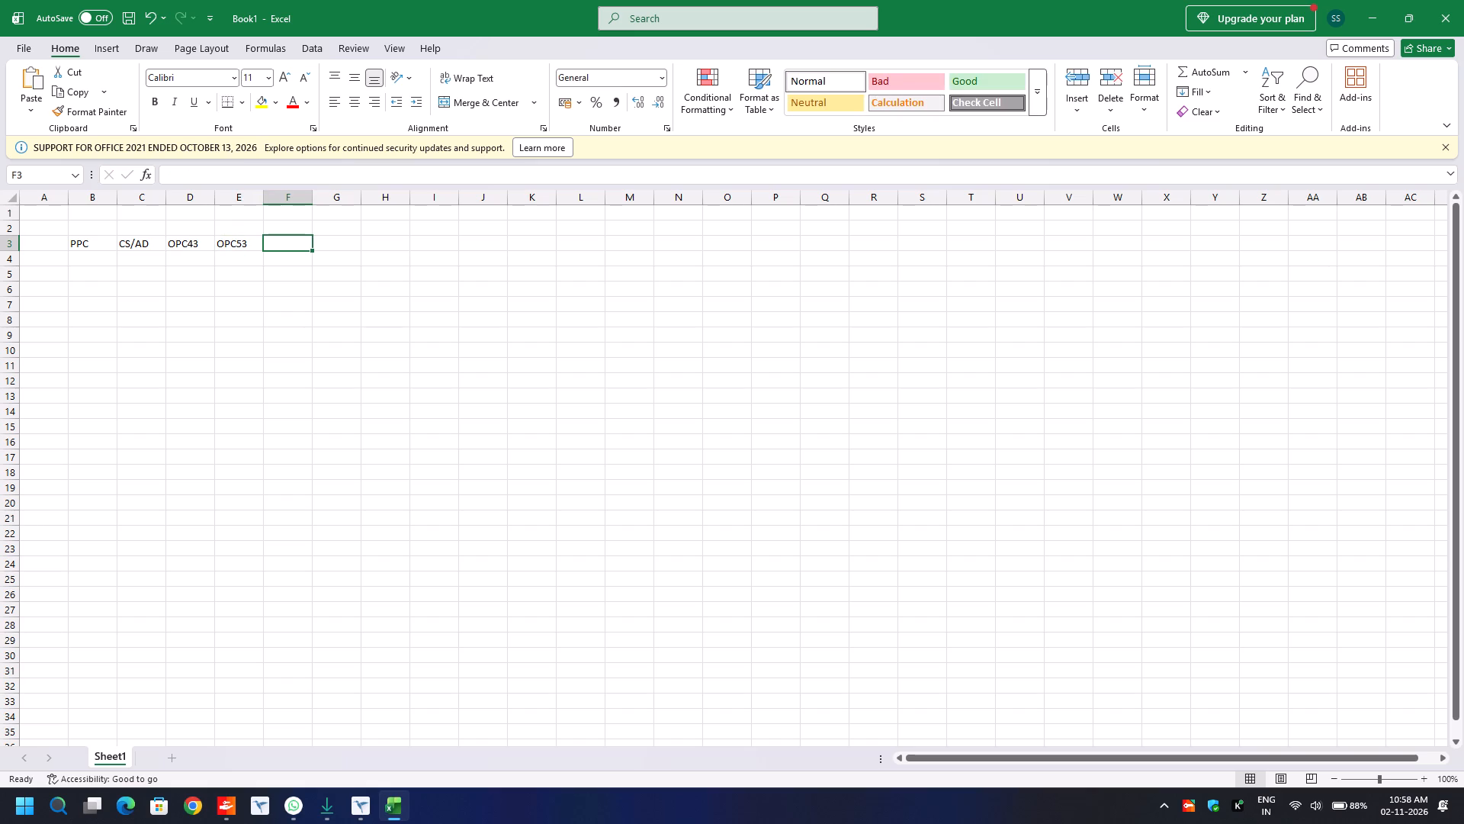
Enter the header DATE in cell A3, before the product columns.
{"action": "left_click", "coordinate": [96, 258]}
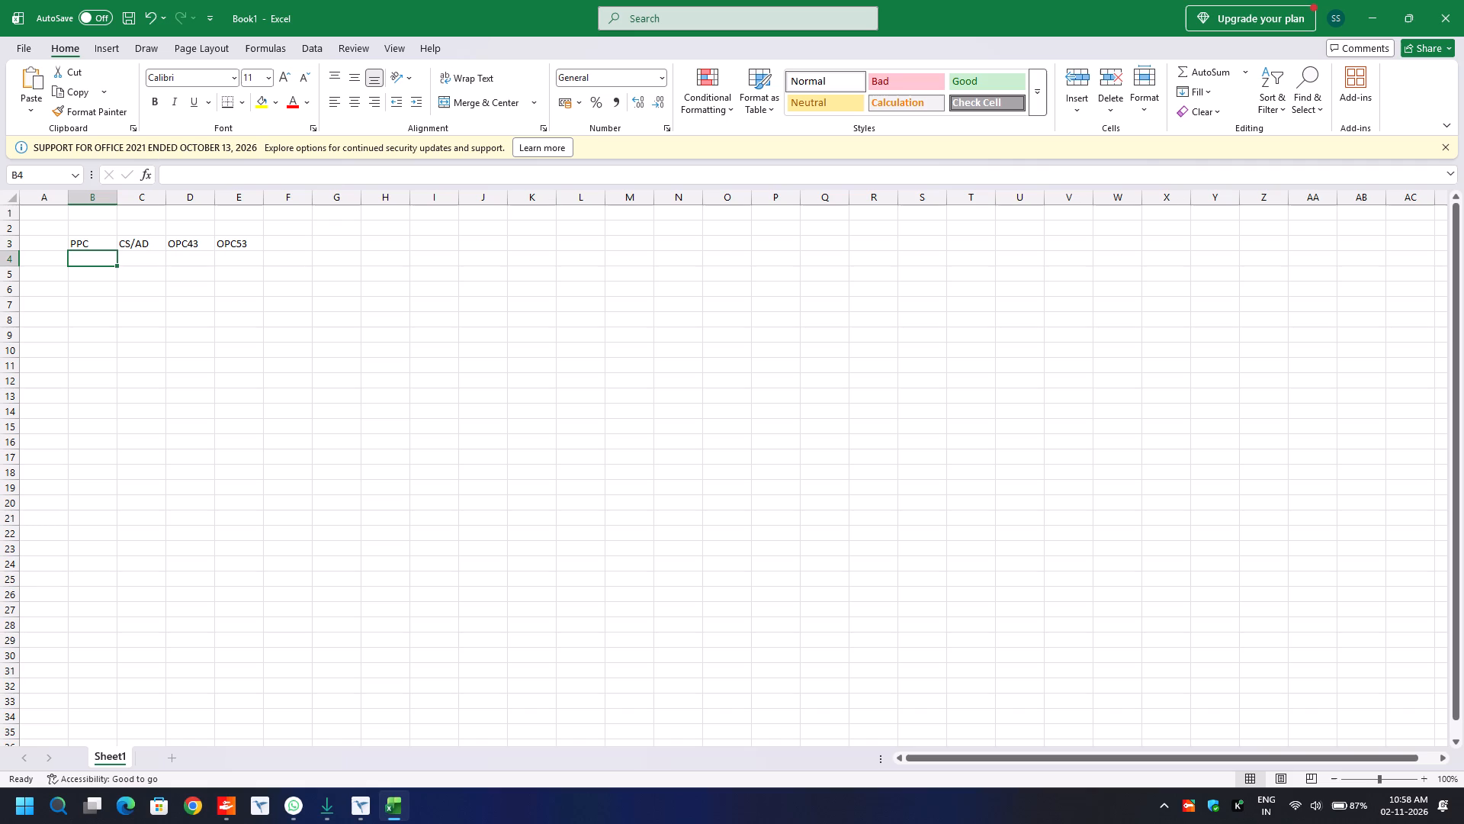
{"action": "left_click", "coordinate": [55, 240]}
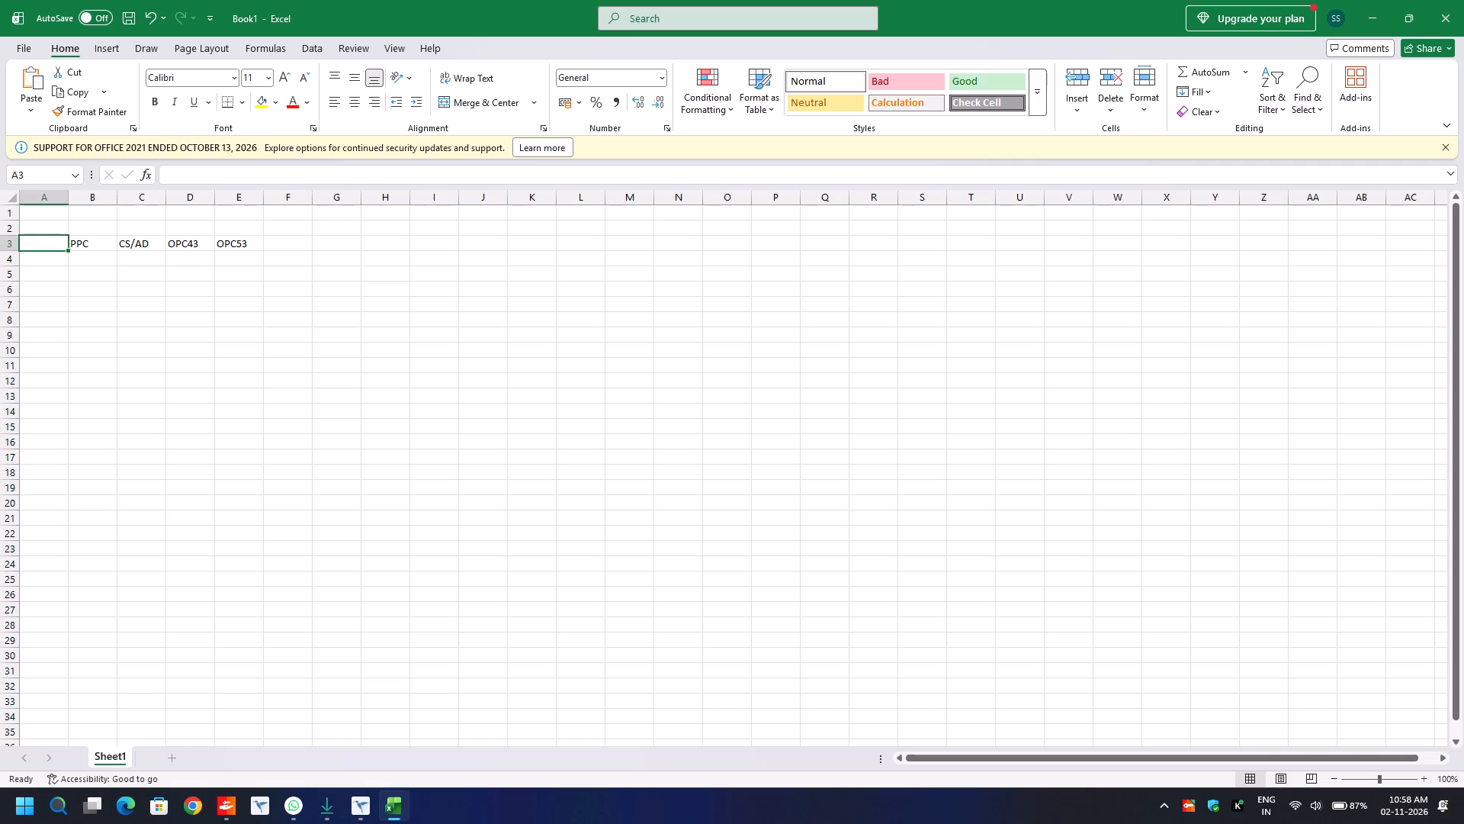
{"action": "type", "text": "DAY"}
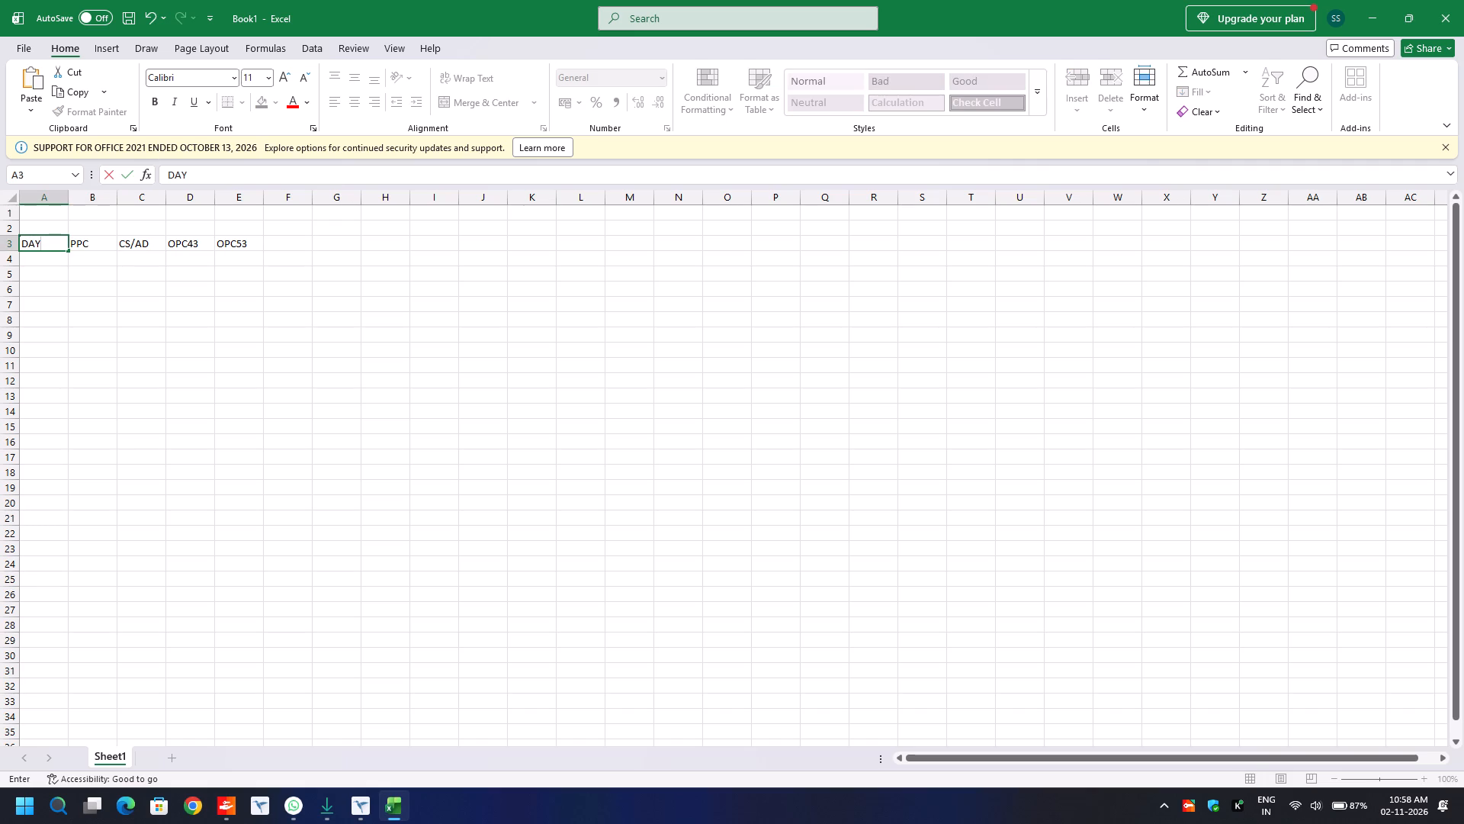
{"action": "key", "text": "BackSpace"}
{"action": "type", "text": "TE"}
Add the column header SP/WS in cell F3, after OPC53.
{"action": "left_click", "coordinate": [283, 242]}
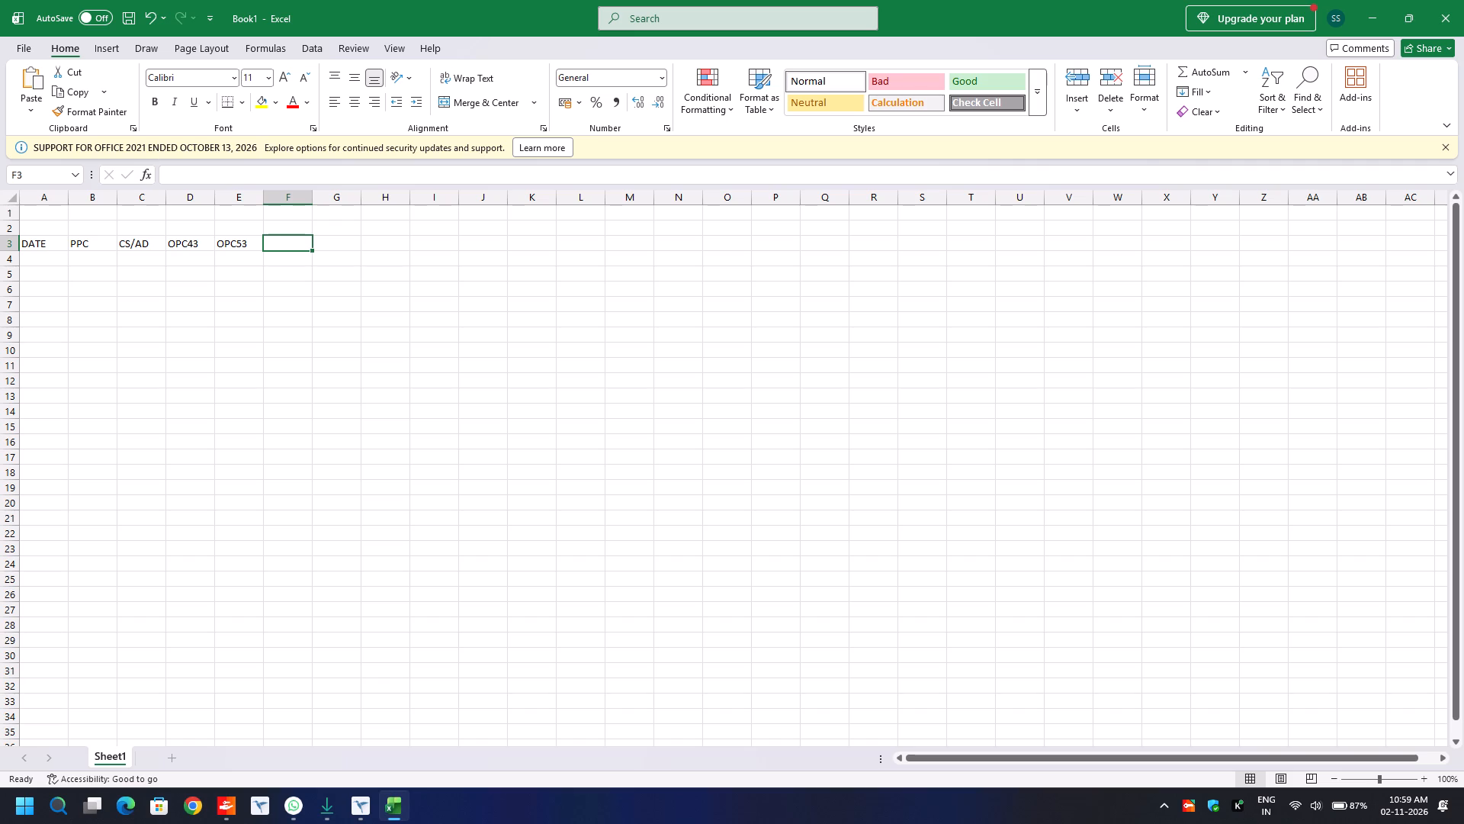
{"action": "key", "text": "s"}
{"action": "key", "text": "u"}
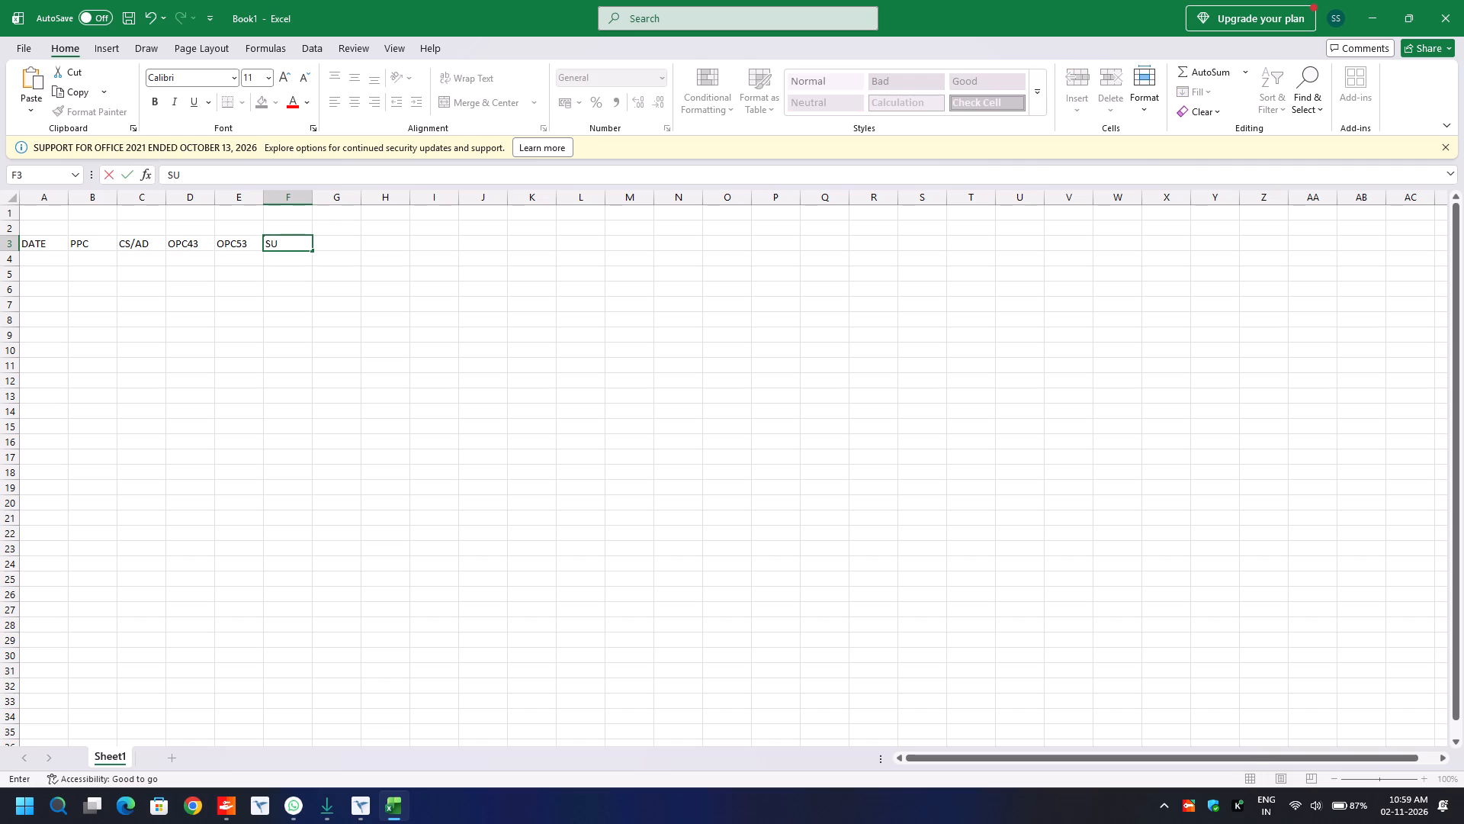
{"action": "key", "text": "BackSpace"}
{"action": "key", "text": "BackSpace"}
{"action": "type", "text": "WS"}
{"action": "key", "text": "BackSpace"}
{"action": "key", "text": "BackSpace"}
{"action": "type", "text": "SP/WS"}
{"action": "key", "text": "Return"}
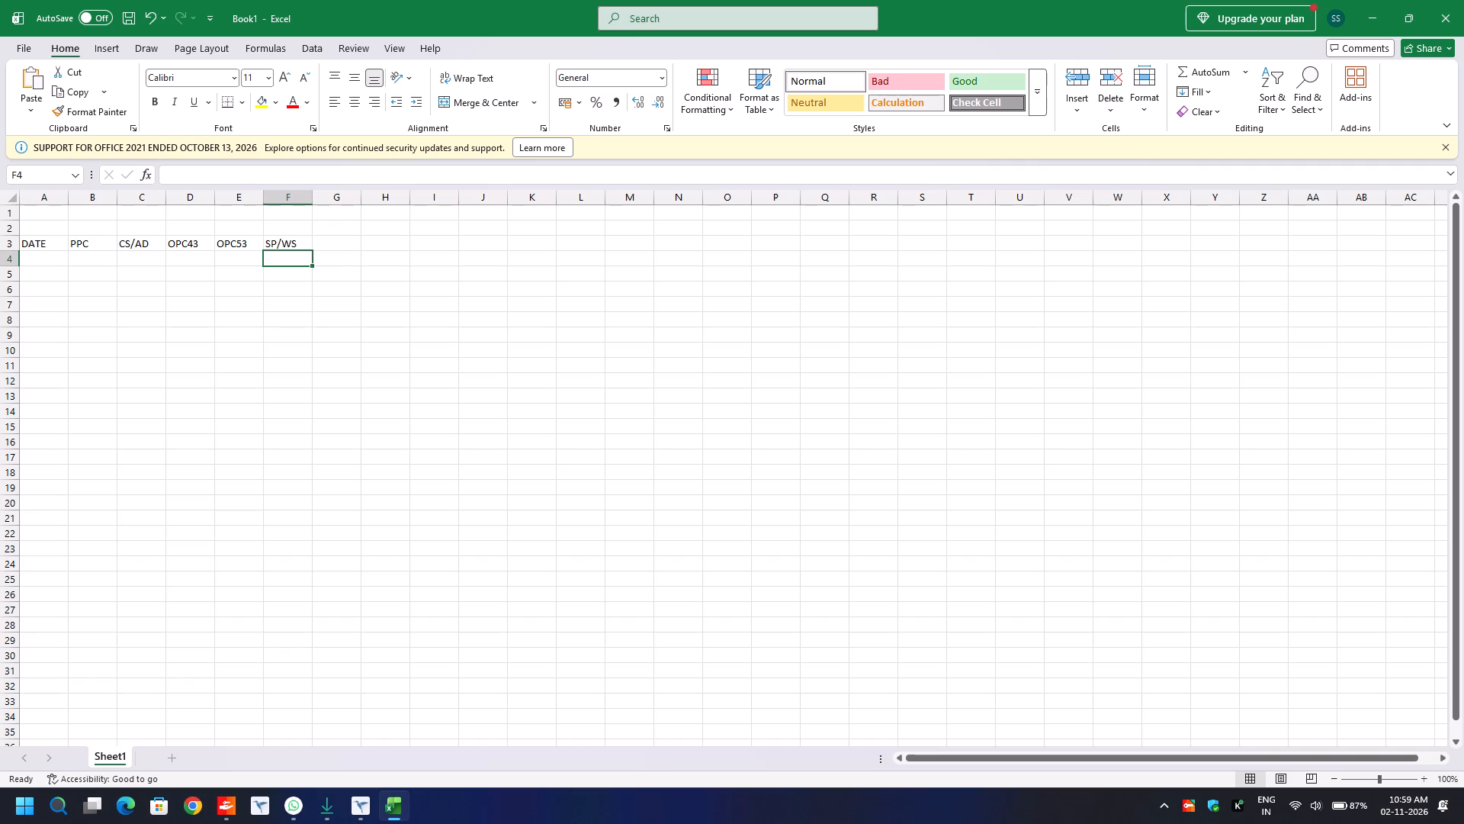
{"action": "left_click", "coordinate": [99, 260]}
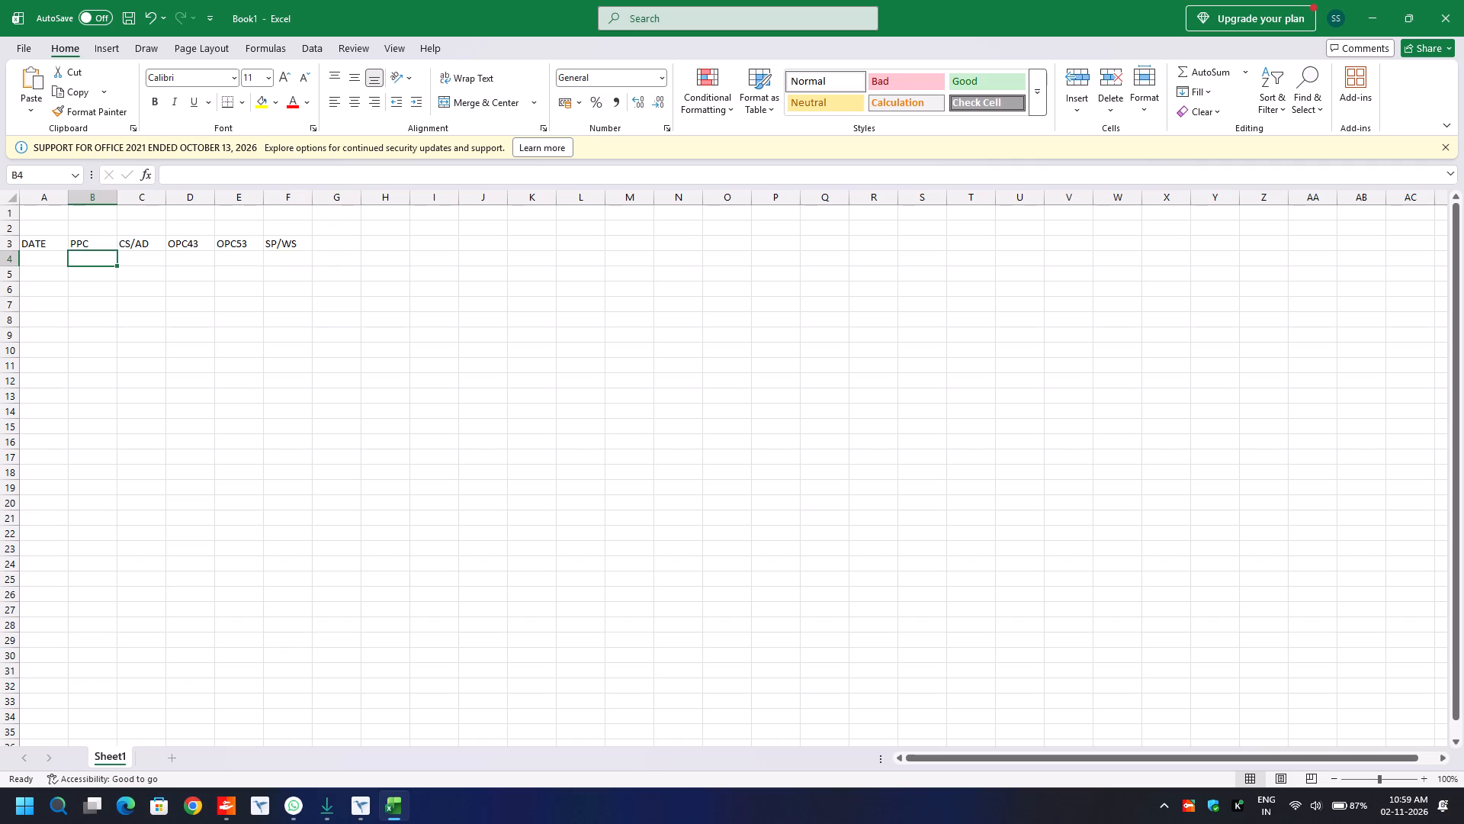
Rename the worksheet Sheet1 as NOV 2026.
{"action": "double_click", "coordinate": [112, 759]}
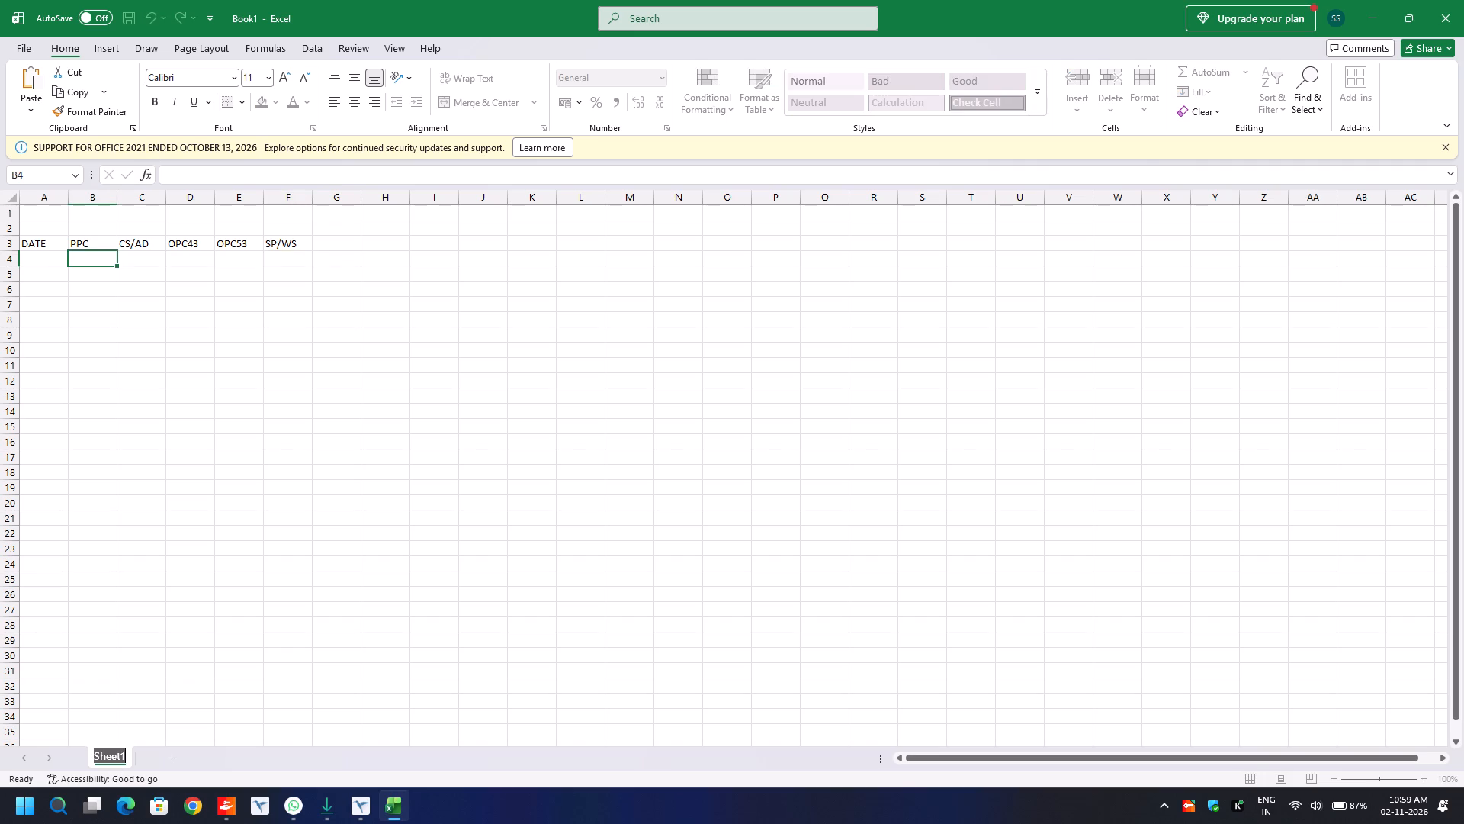
{"action": "key", "text": "o"}
{"action": "key", "text": "BackSpace"}
{"action": "type", "text": "NOV 2026"}
{"action": "key", "text": "Return"}
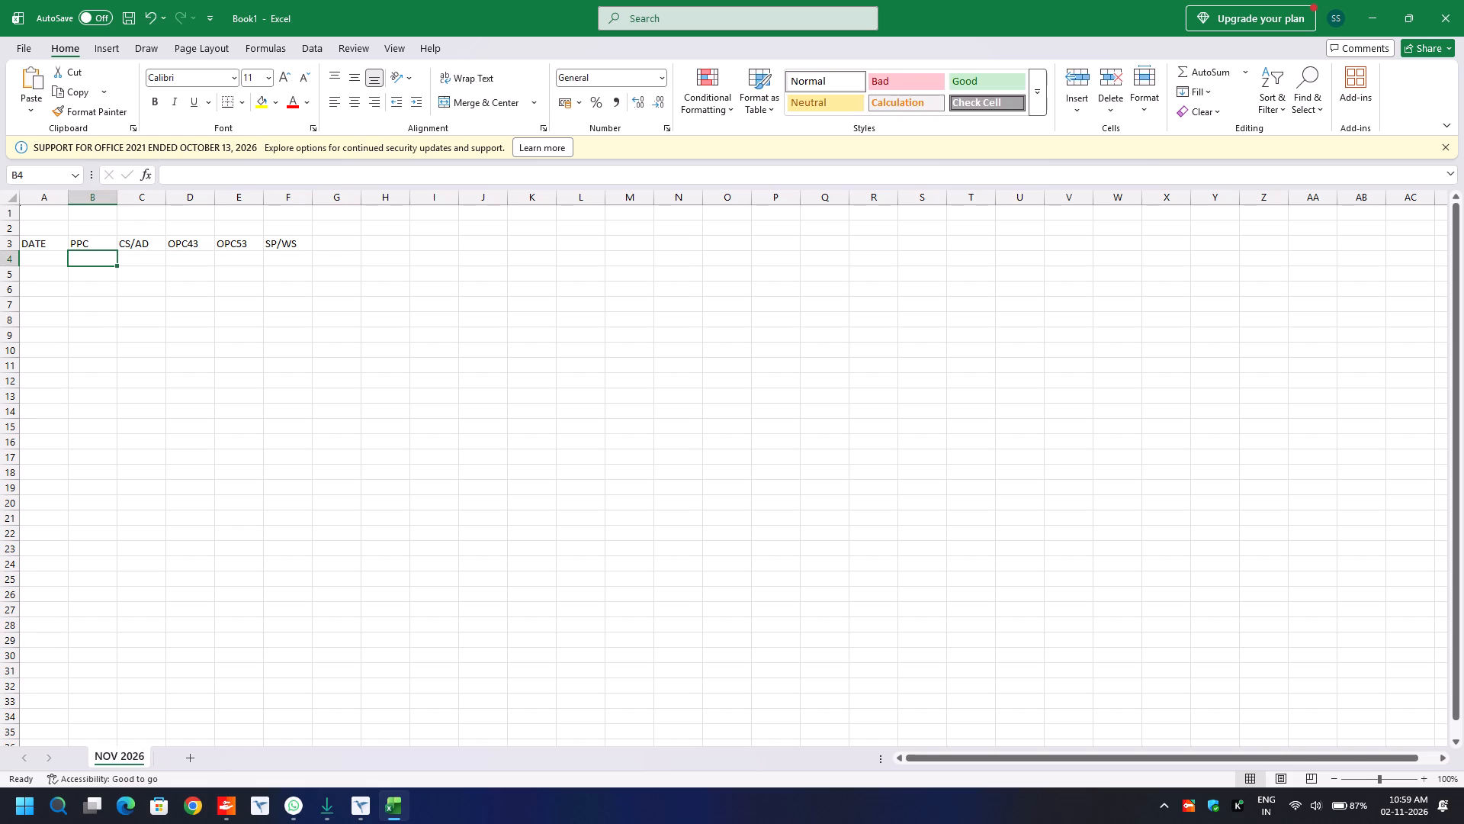
Enter the first date, 01/11/2026, in cell A4 under the DATE header.
{"action": "left_click", "coordinate": [88, 259]}
{"action": "left_click", "coordinate": [42, 259]}
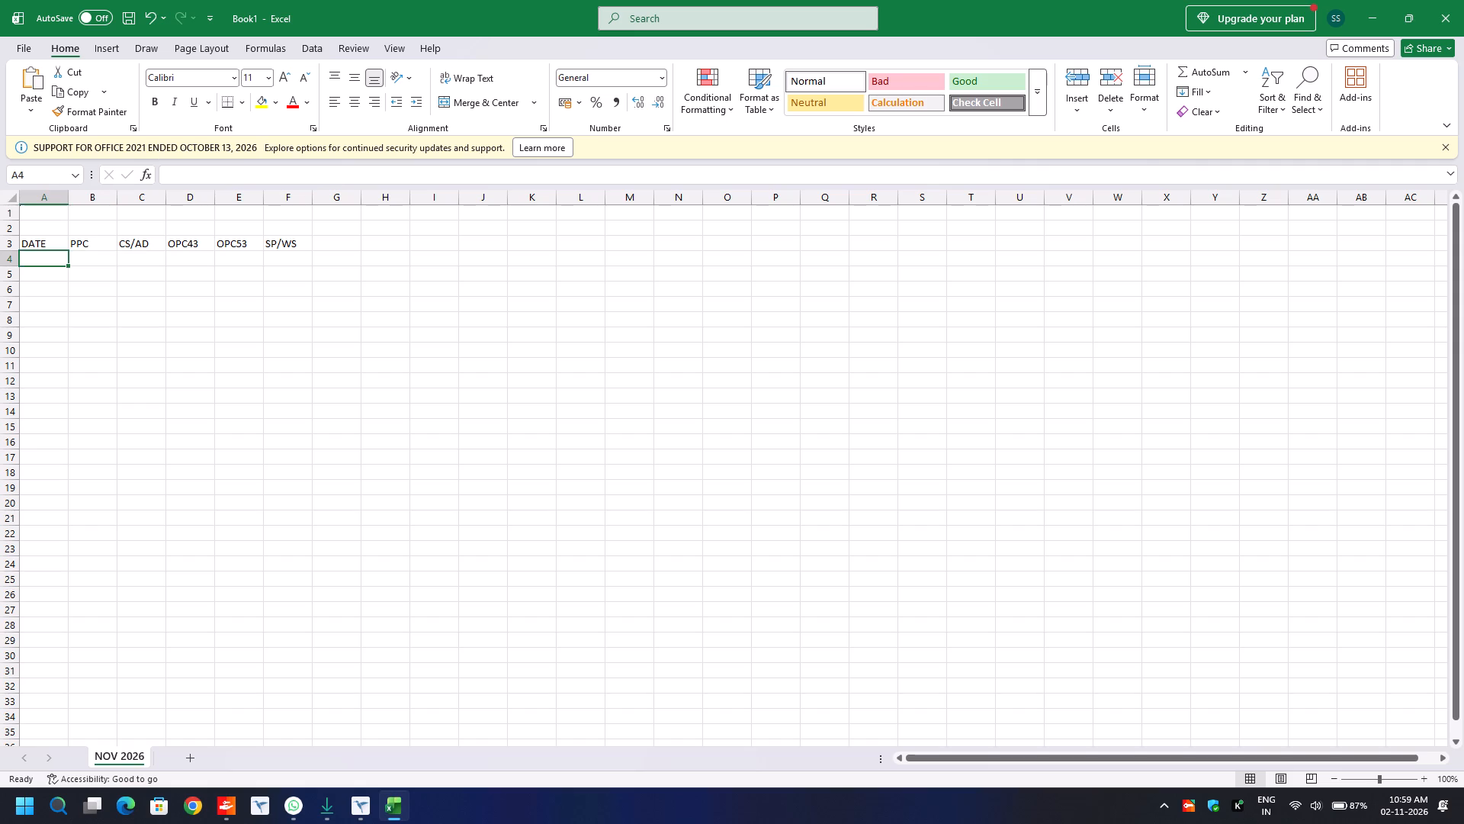
{"action": "type", "text": "01"}
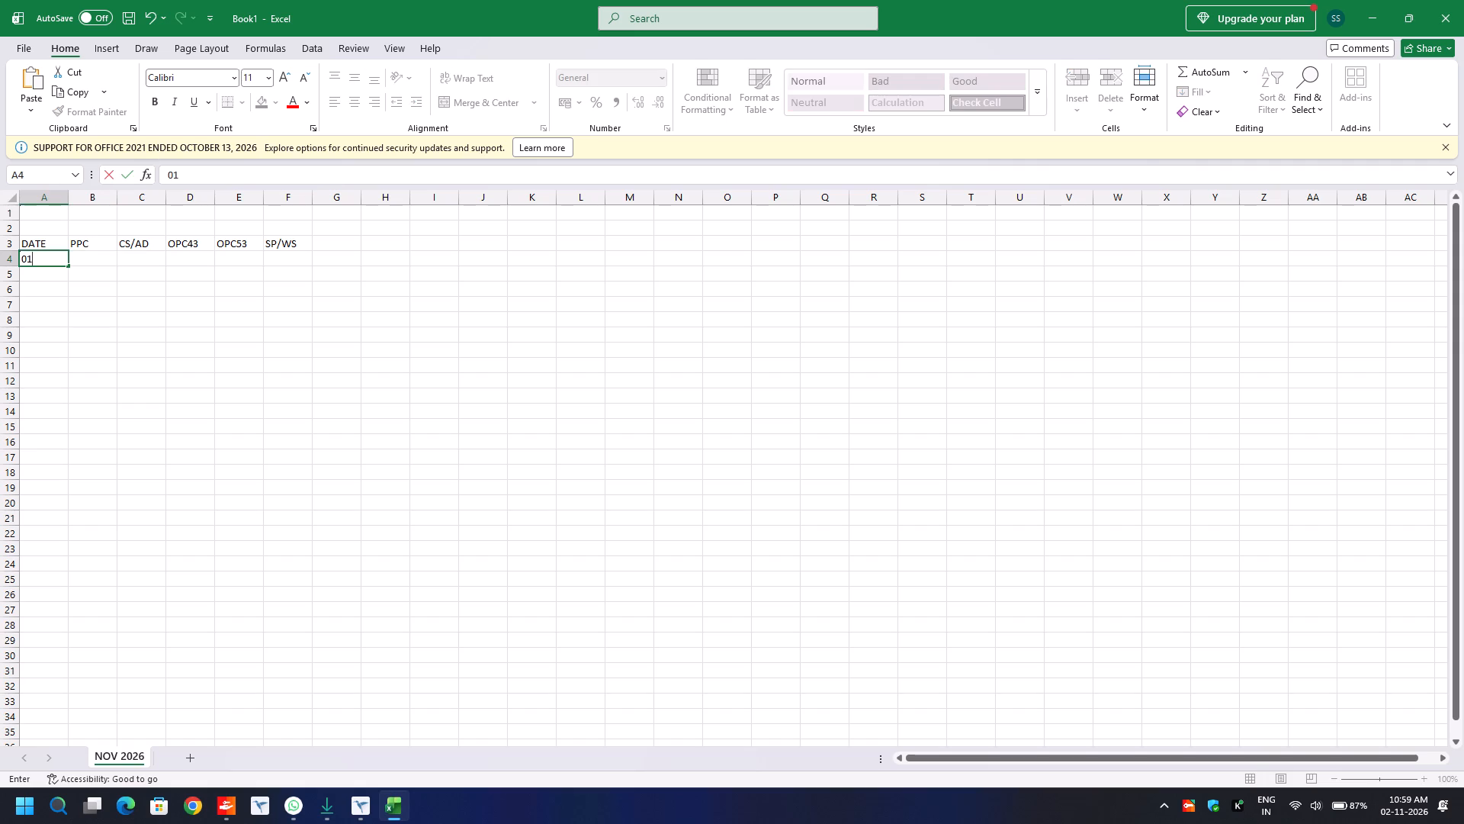
{"action": "key", "text": "slash"}
{"action": "type", "text": "11"}
{"action": "type", "text": "/202"}
{"action": "key", "text": "6"}
{"action": "key", "text": "Return"}
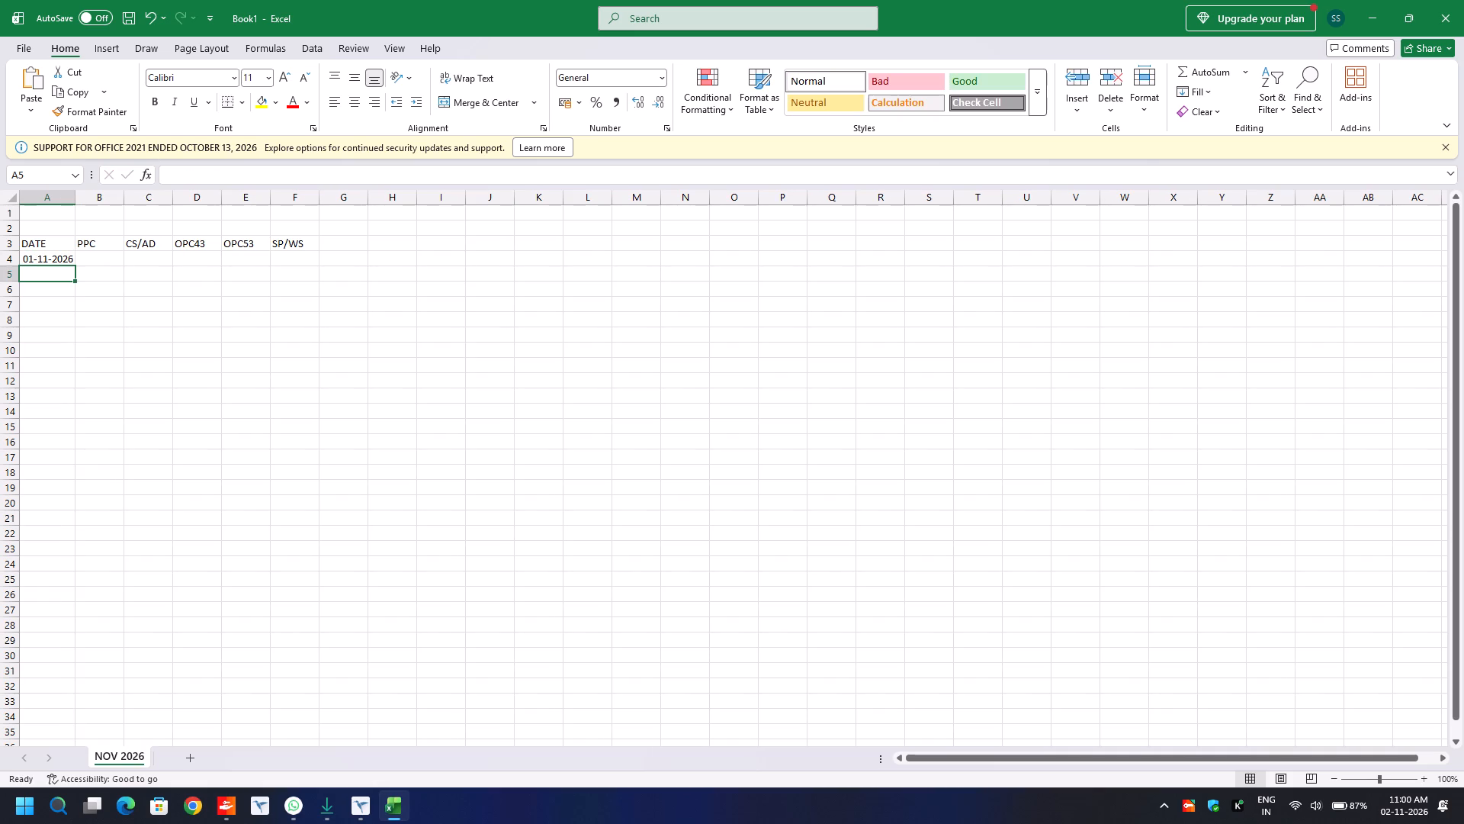
Fill the date series from cell A4 down to A33, ending at 30-11-2026.
{"action": "left_click", "coordinate": [61, 260]}
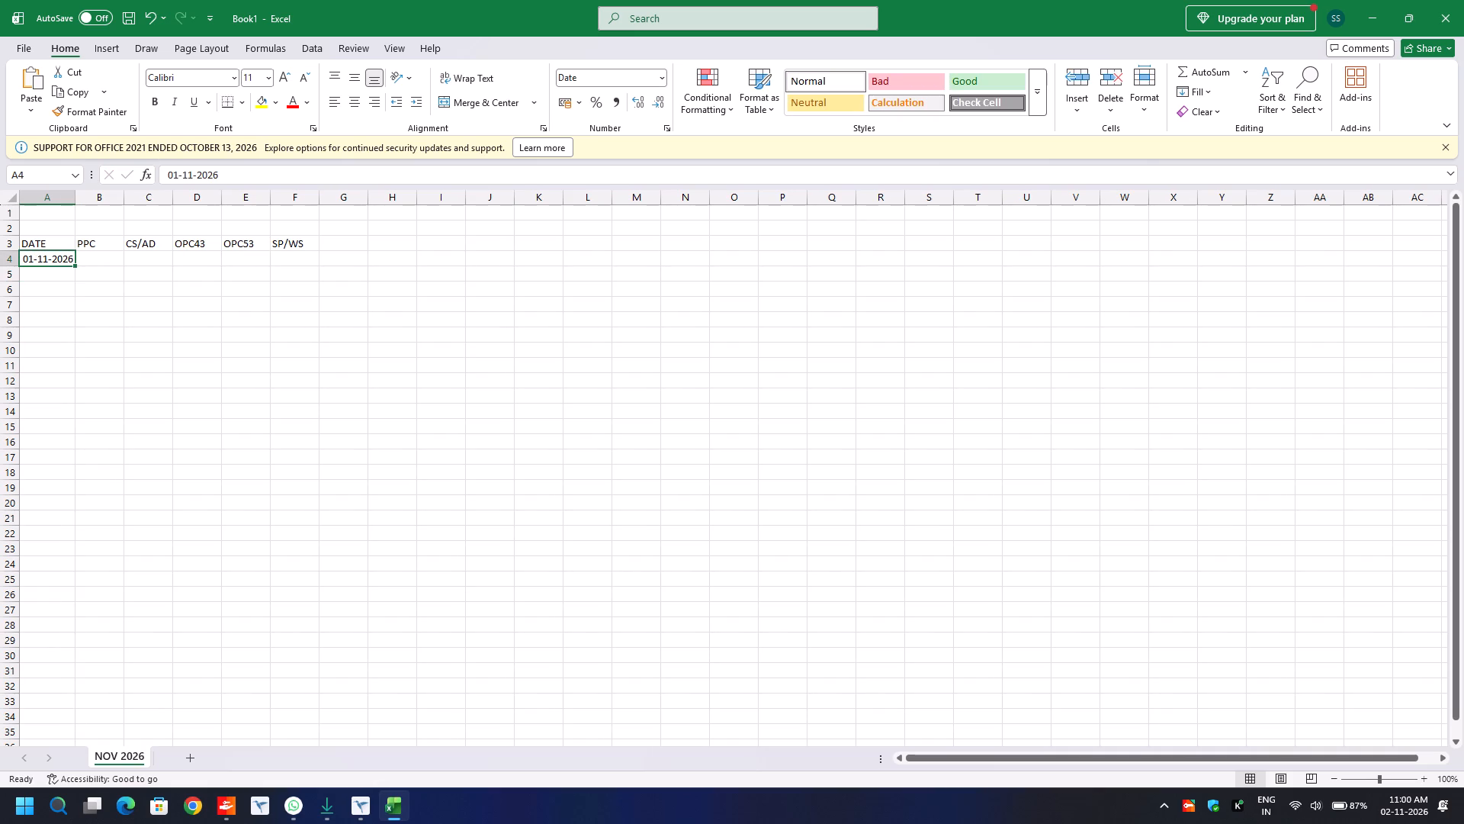
{"action": "left_click_drag", "start_coordinate": [75, 266], "coordinate": [89, 641]}
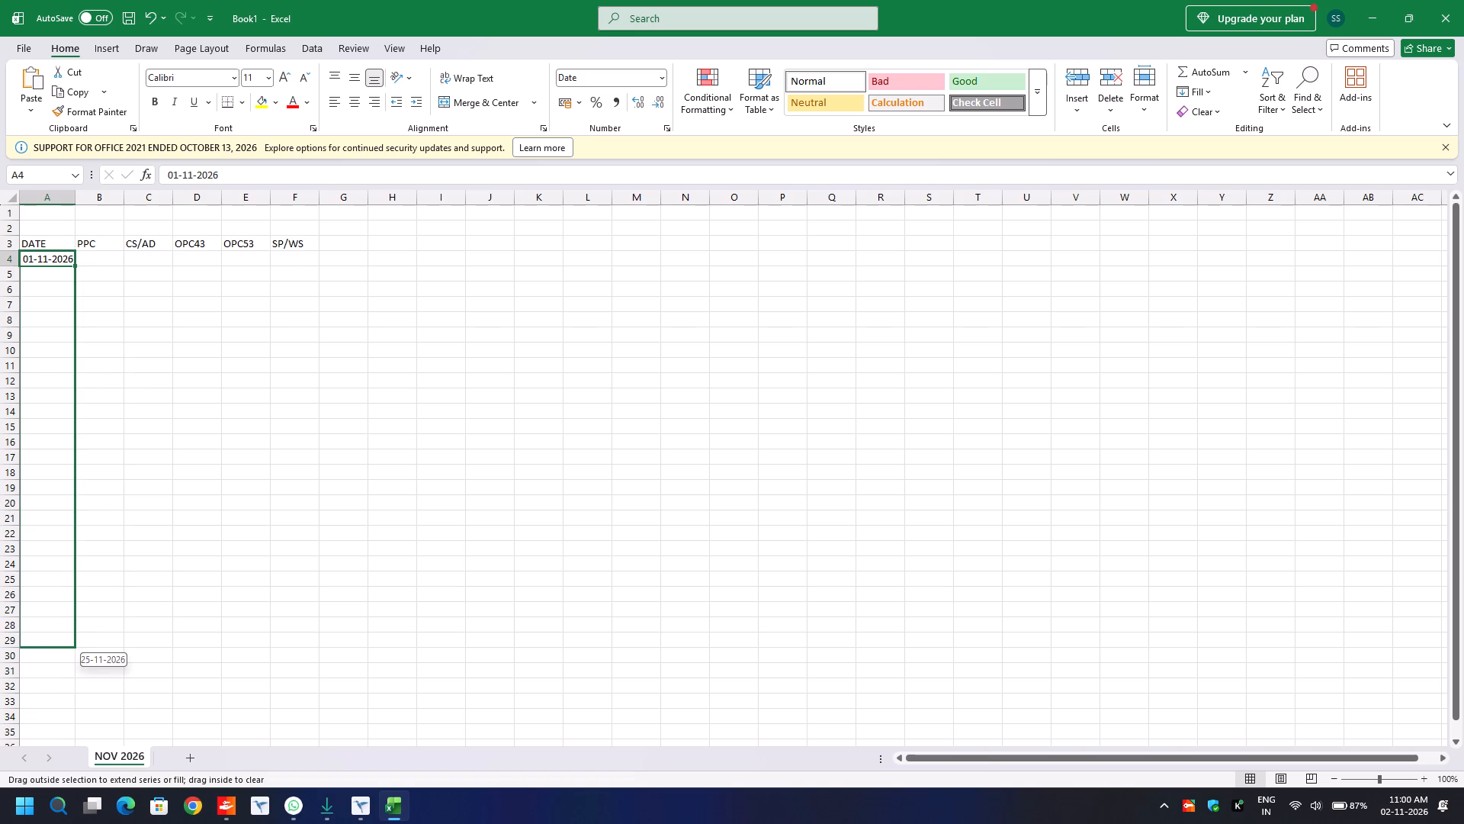
{"action": "left_click_drag", "start_coordinate": [89, 641], "coordinate": [69, 720]}
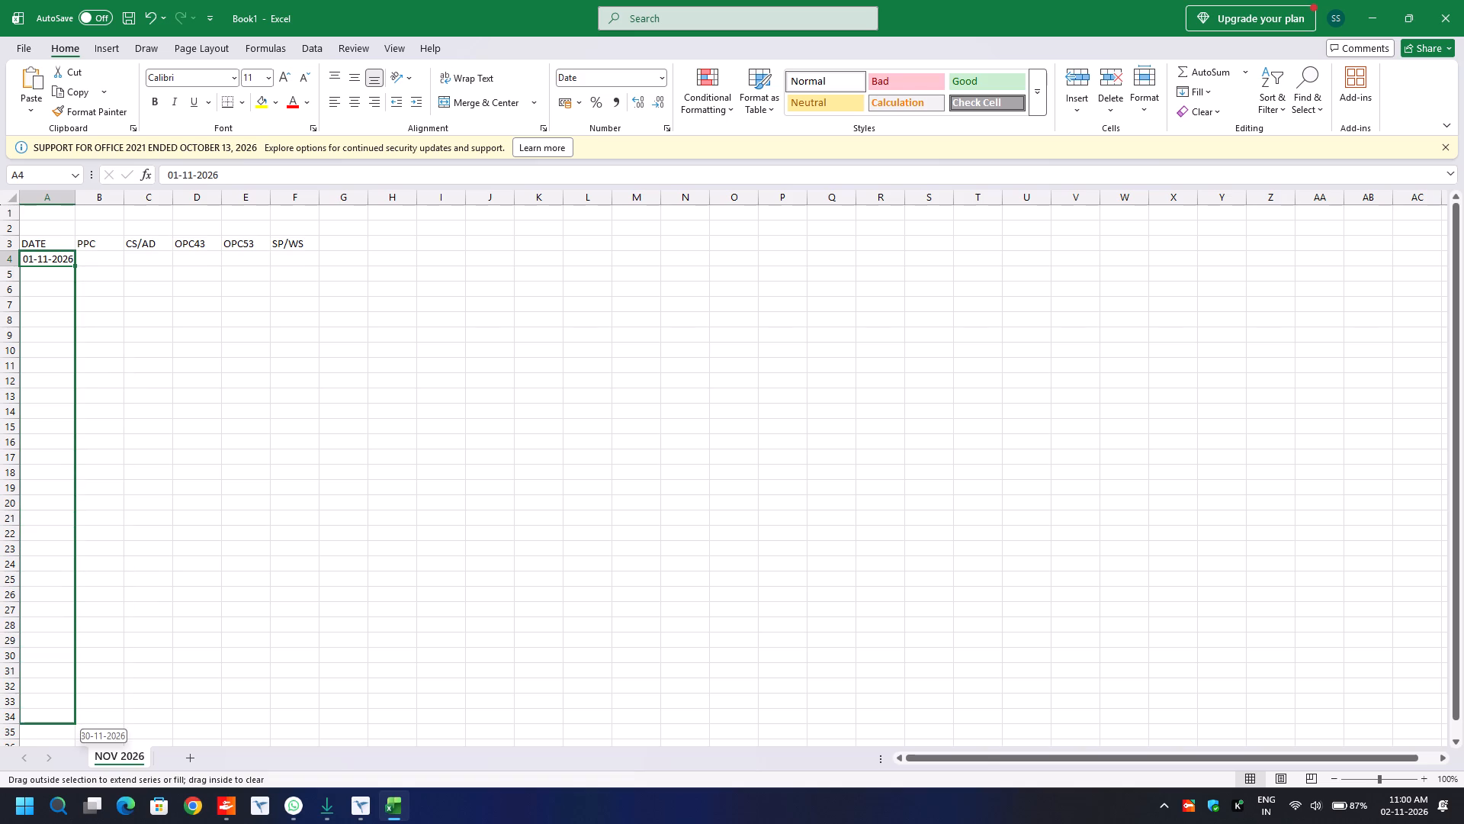
{"action": "left_click_drag", "start_coordinate": [69, 720], "coordinate": [69, 710]}
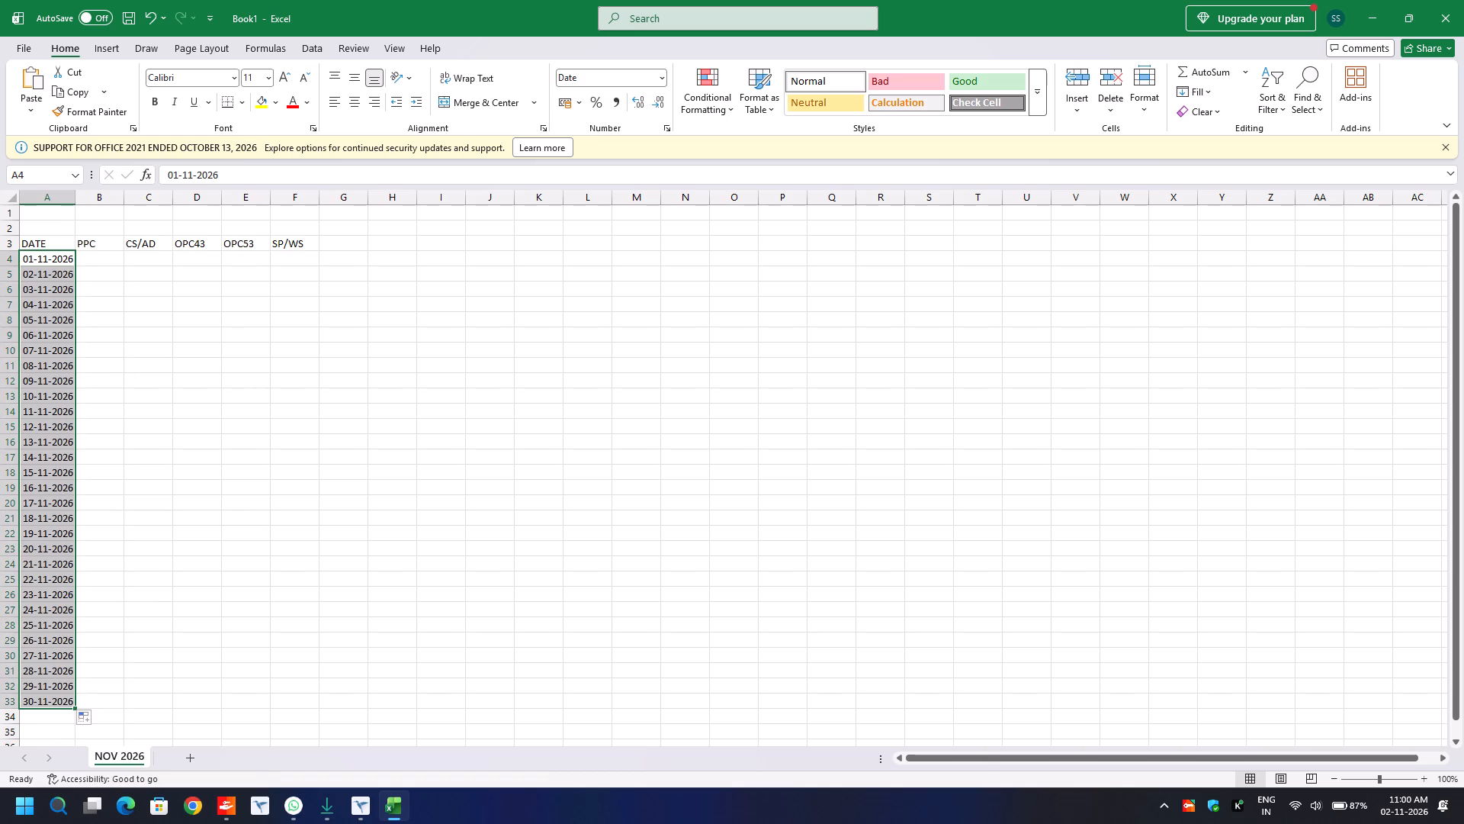
{"action": "left_click", "coordinate": [207, 517]}
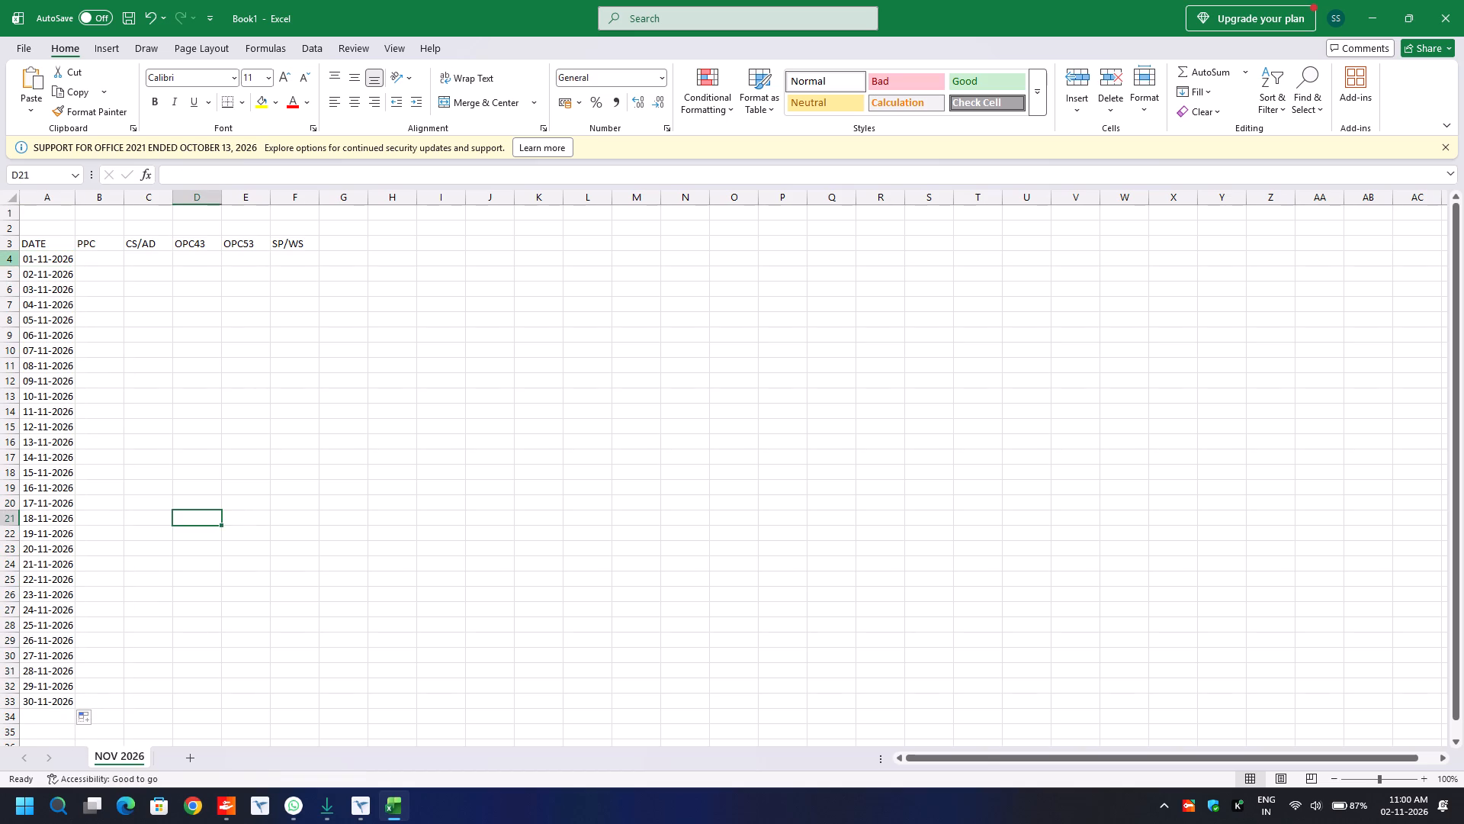
Make the headers in A3:F3 bold and centre them both vertically and horizontally.
{"action": "left_click", "coordinate": [35, 243]}
{"action": "key", "text": "shift+End"}
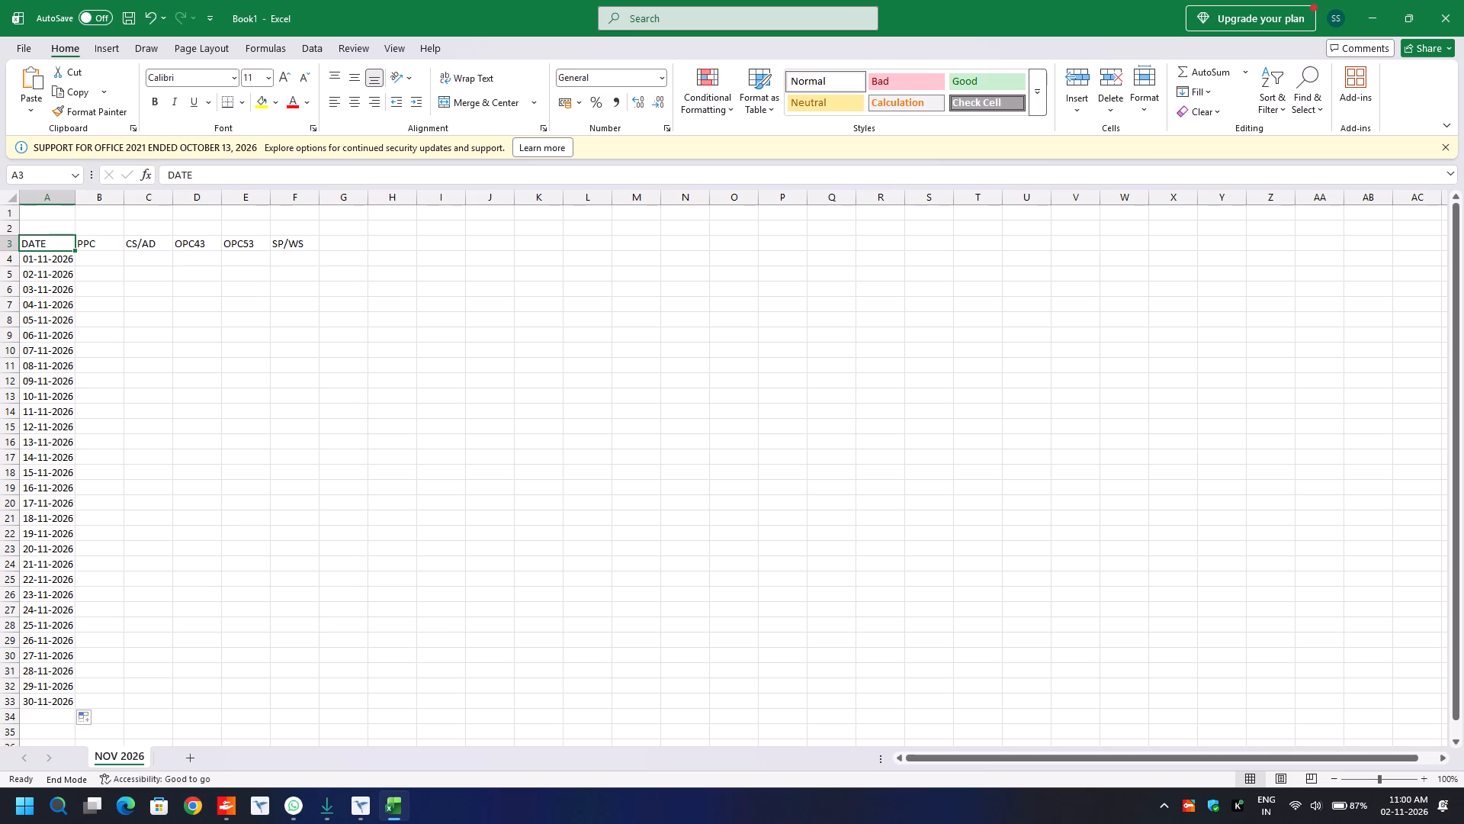
{"action": "key", "text": "ctrl+b"}
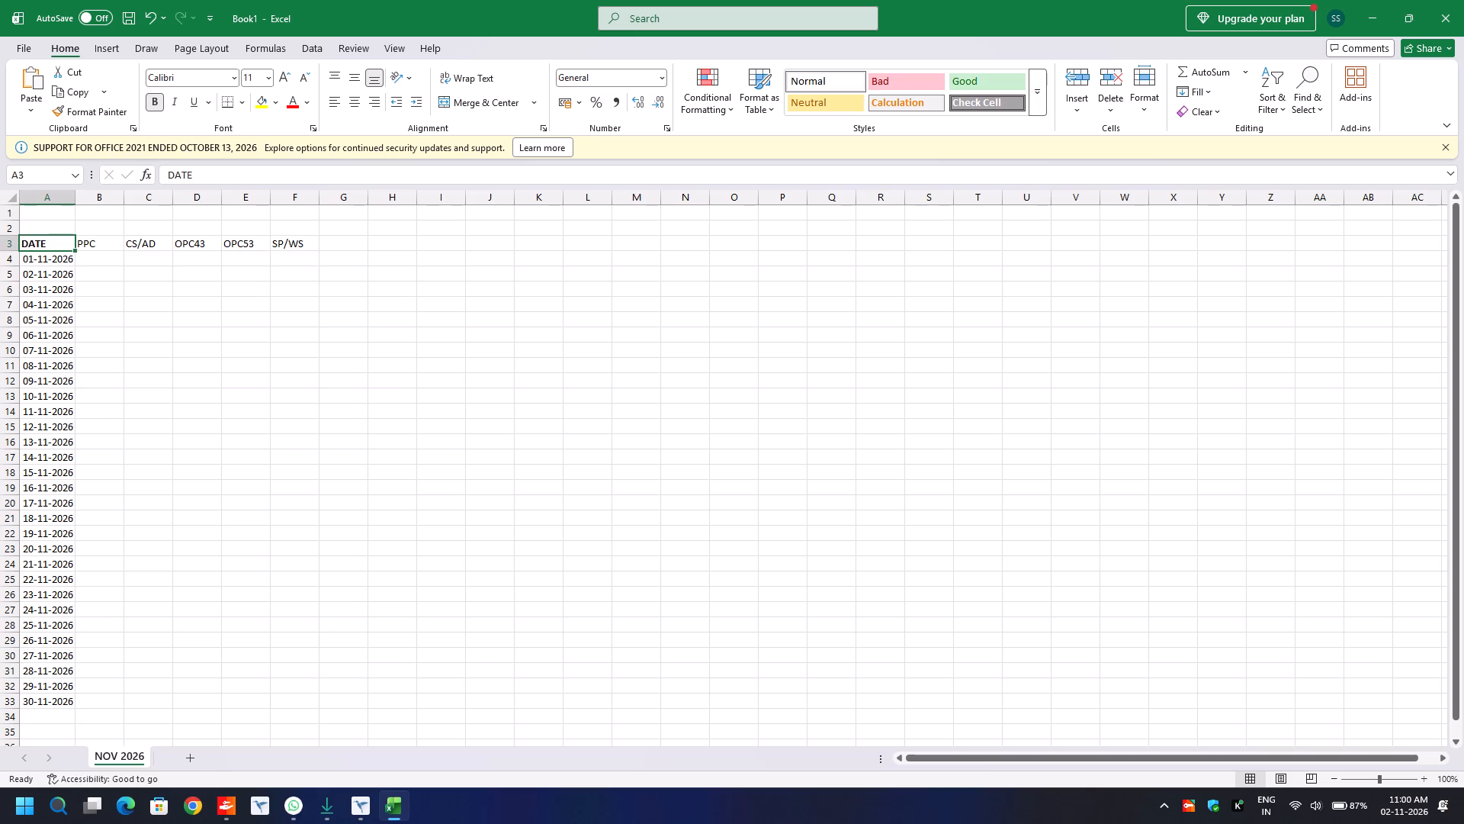
{"action": "key", "text": "shift+Right"}
{"action": "key", "text": "shift+Right"}
{"action": "key", "text": "shift+Right"}
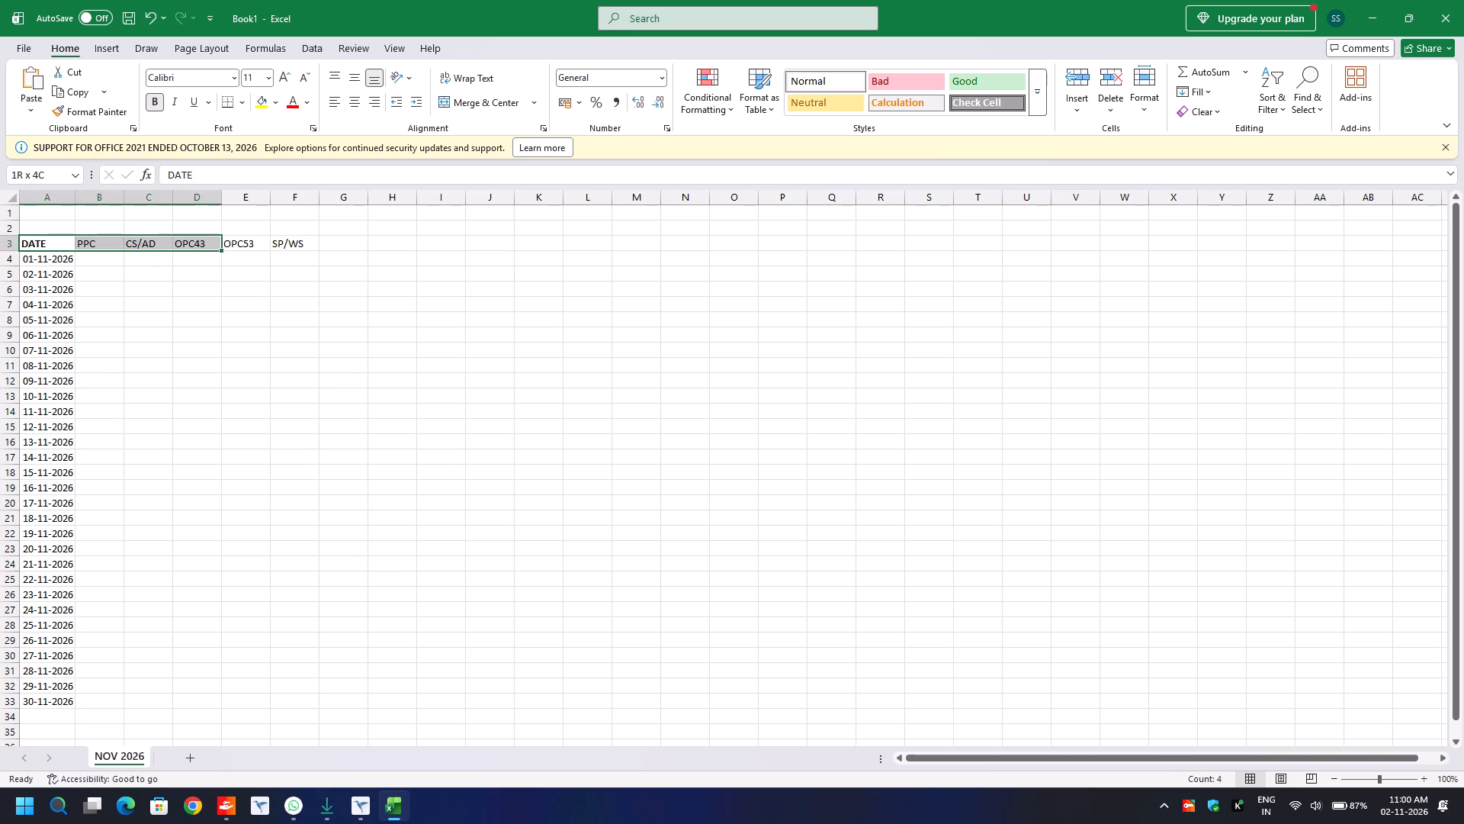
{"action": "key", "text": "shift+Right"}
{"action": "key", "text": "shift+Right"}
{"action": "key", "text": "ctrl+b"}
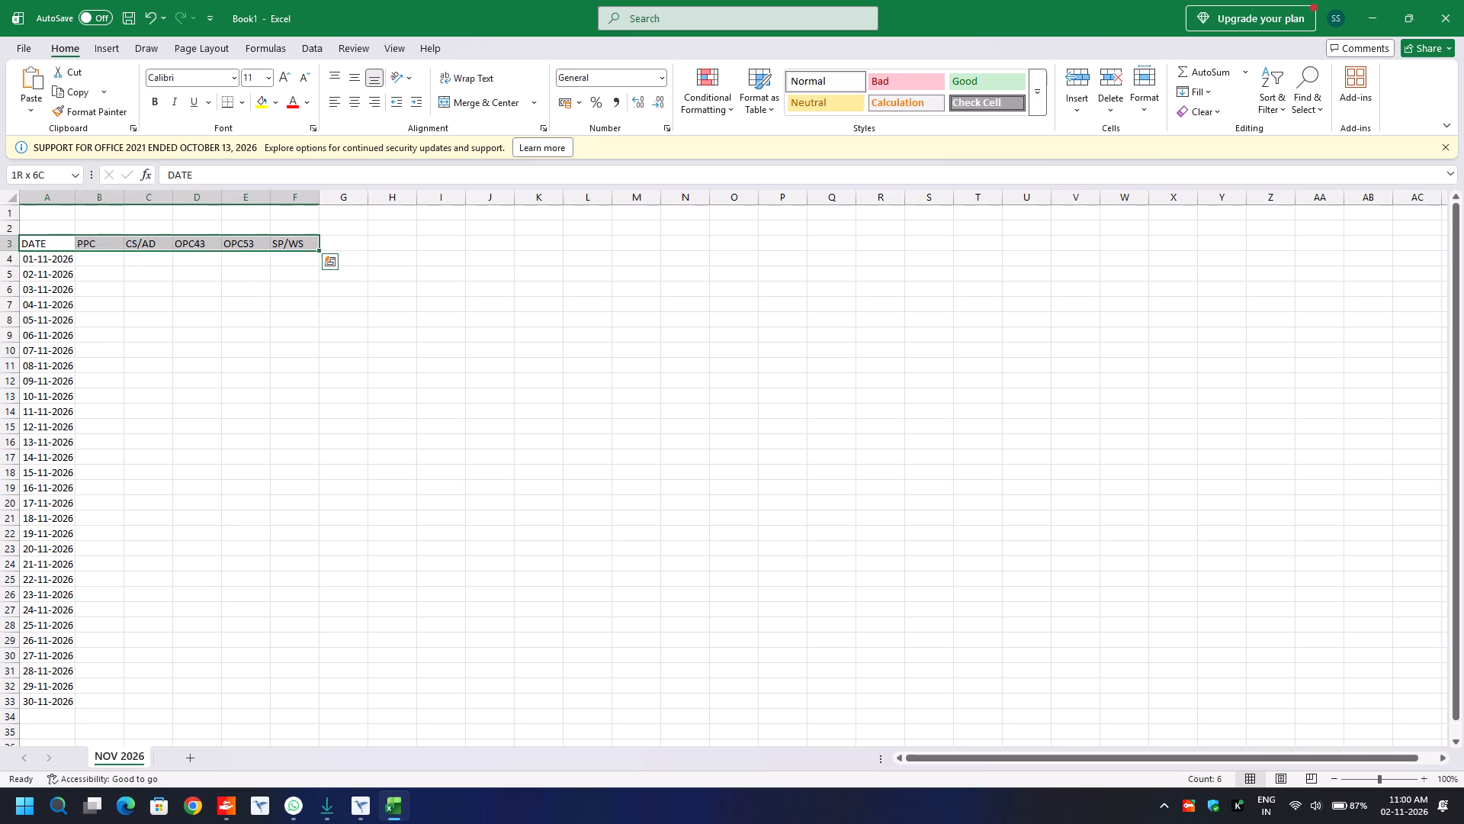
{"action": "key", "text": "ctrl+b"}
{"action": "left_click", "coordinate": [354, 72]}
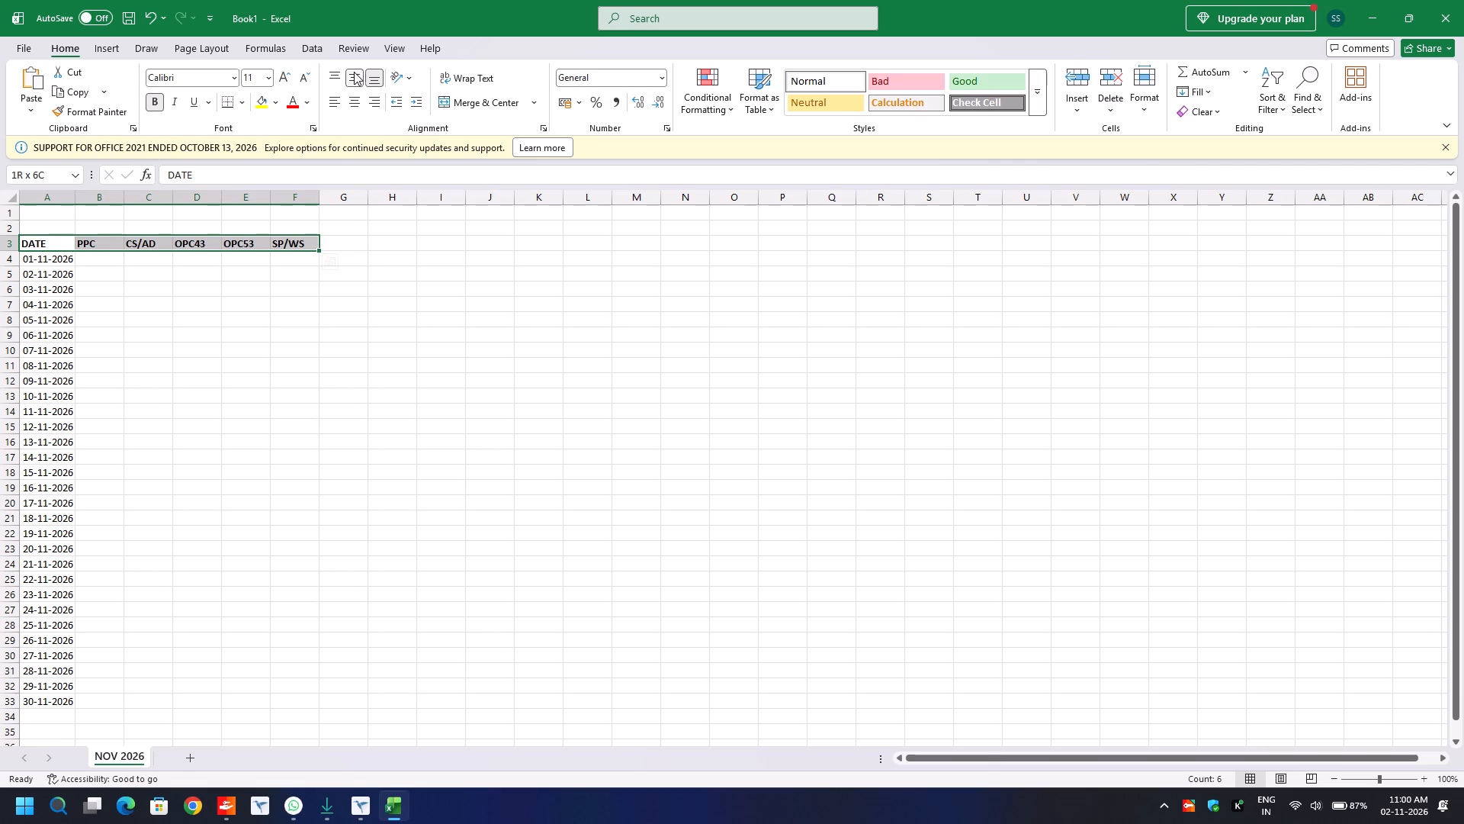
{"action": "left_click", "coordinate": [353, 95]}
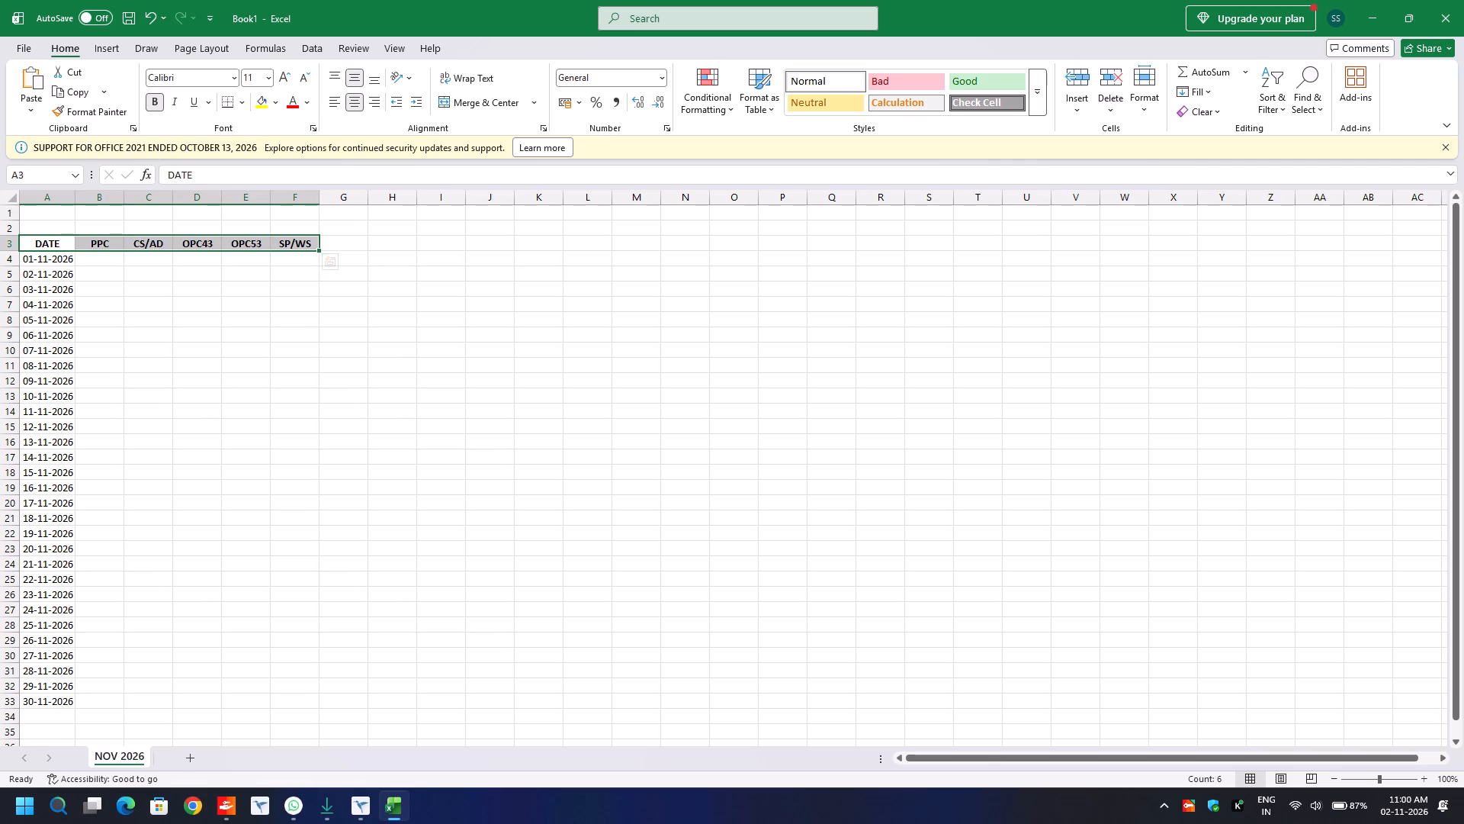
Insert a blank column between the DATE and PPC columns.
{"action": "left_click", "coordinate": [87, 197]}
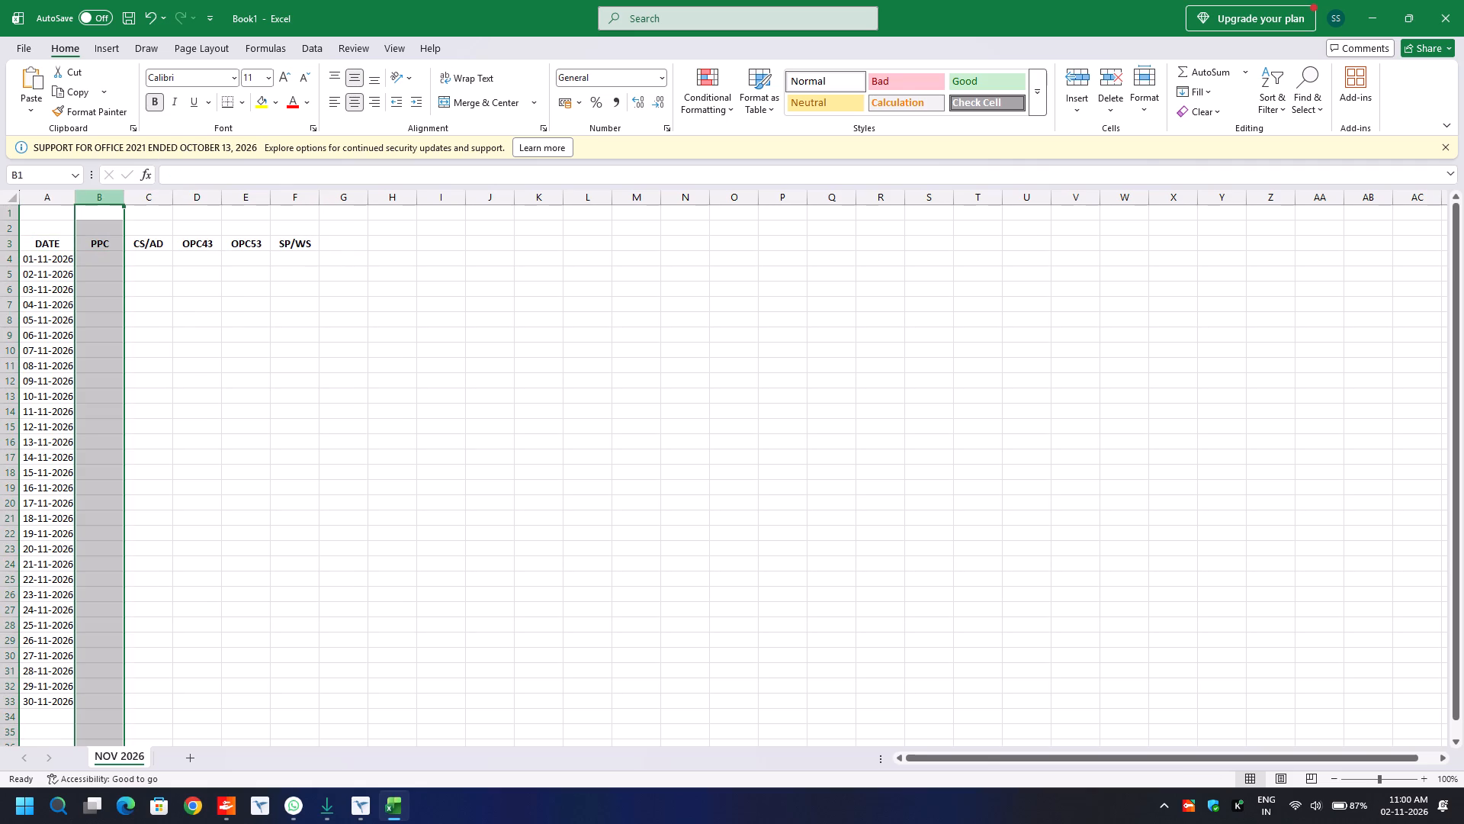
{"action": "key", "text": "ctrl+plus"}
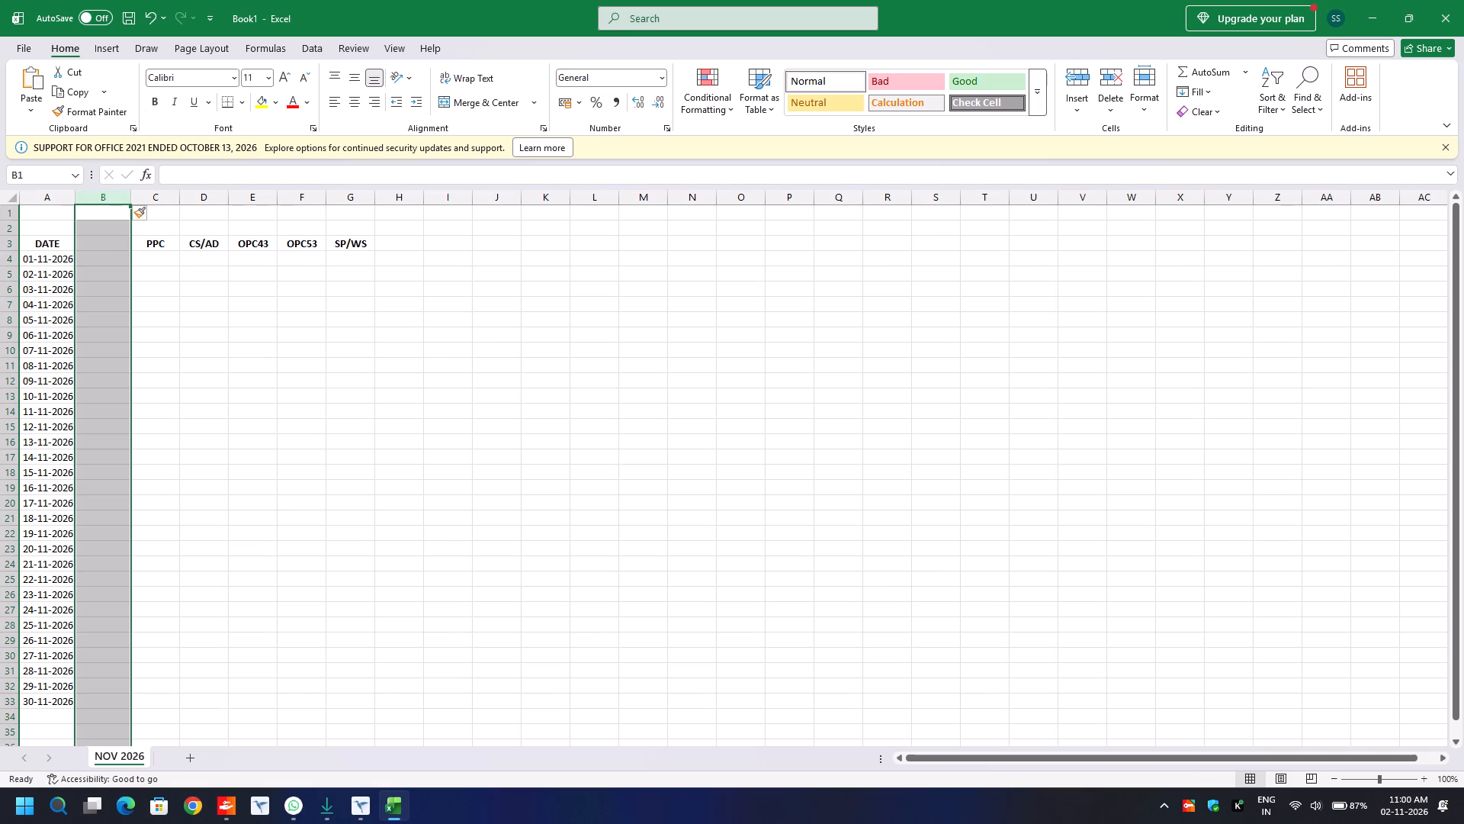
{"action": "left_click", "coordinate": [165, 258]}
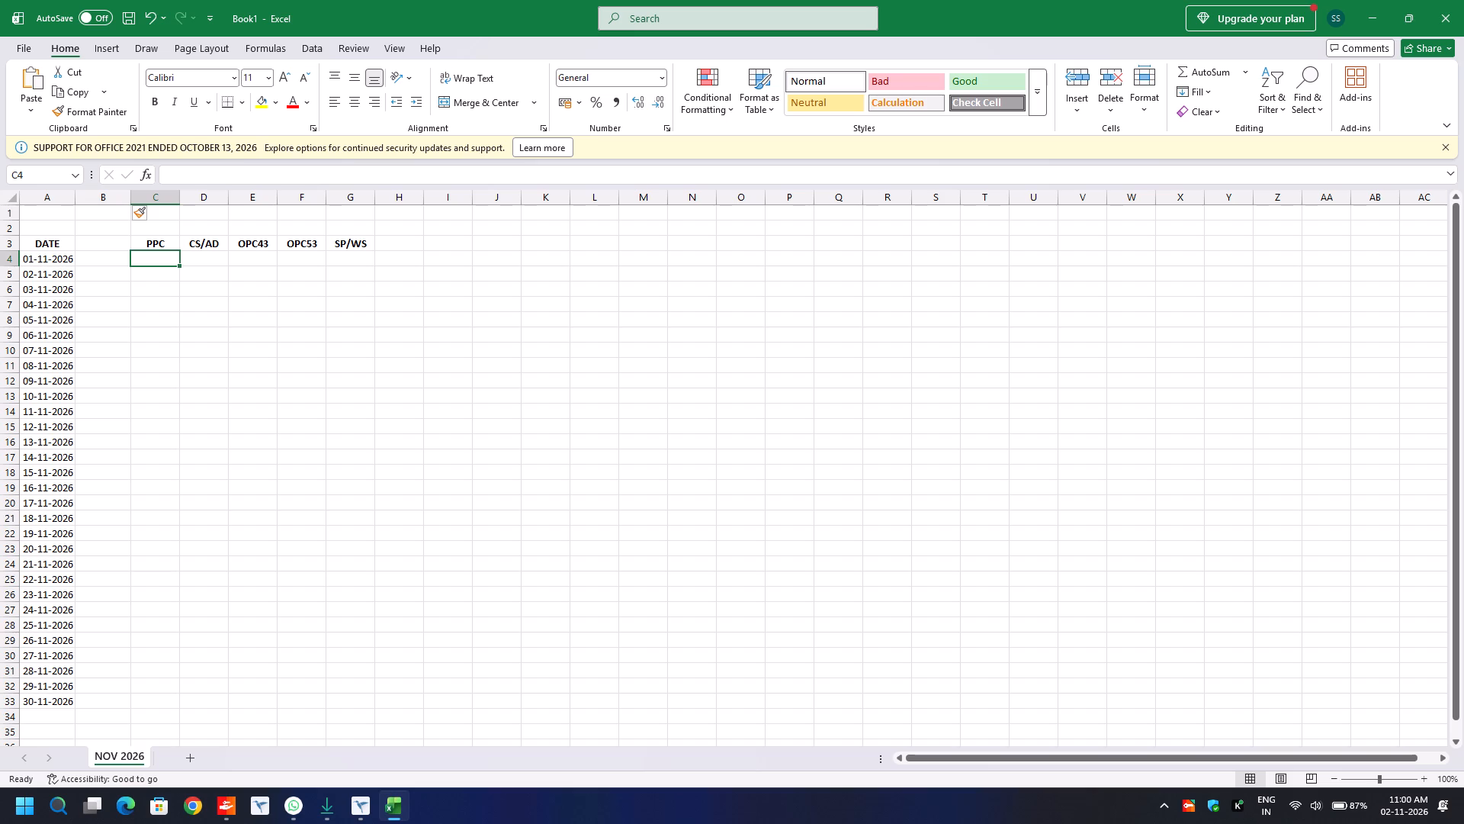
Merge and centre C2:G2 above the product headers and enter the bold heading Opening Stock.
{"action": "left_click_drag", "start_coordinate": [155, 229], "coordinate": [349, 227]}
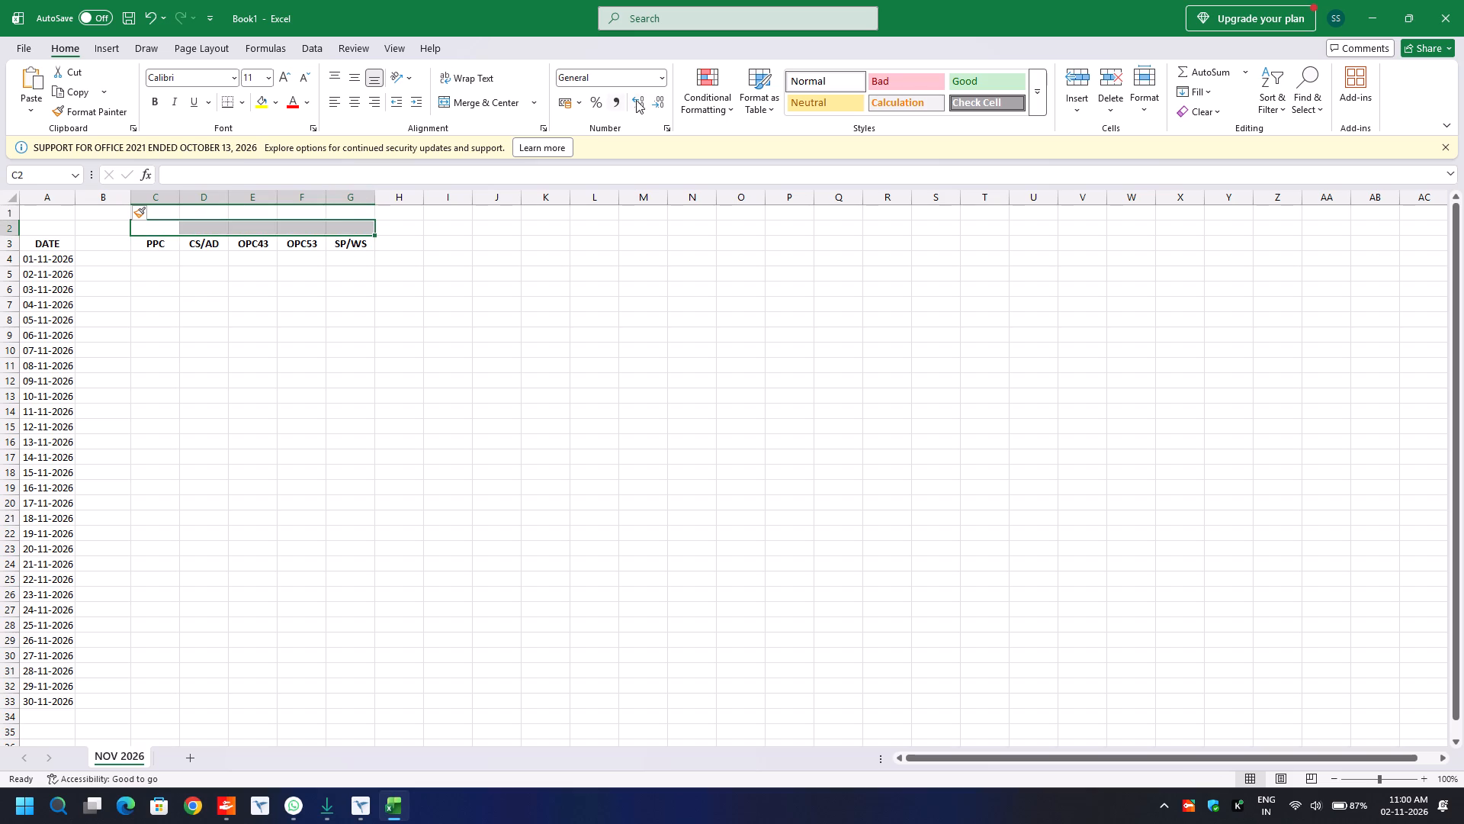
{"action": "left_click", "coordinate": [480, 104]}
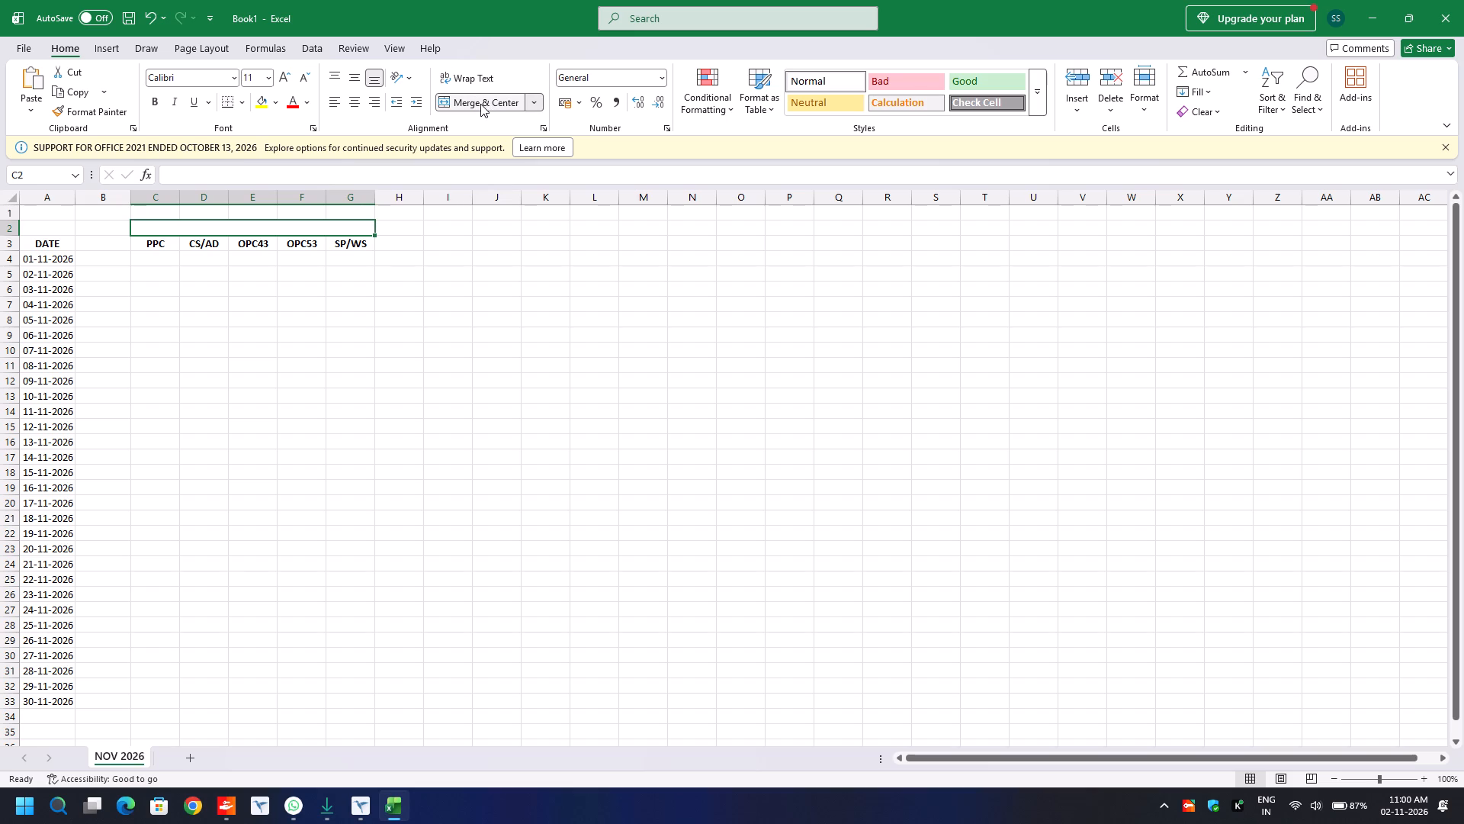
{"action": "key", "text": "o"}
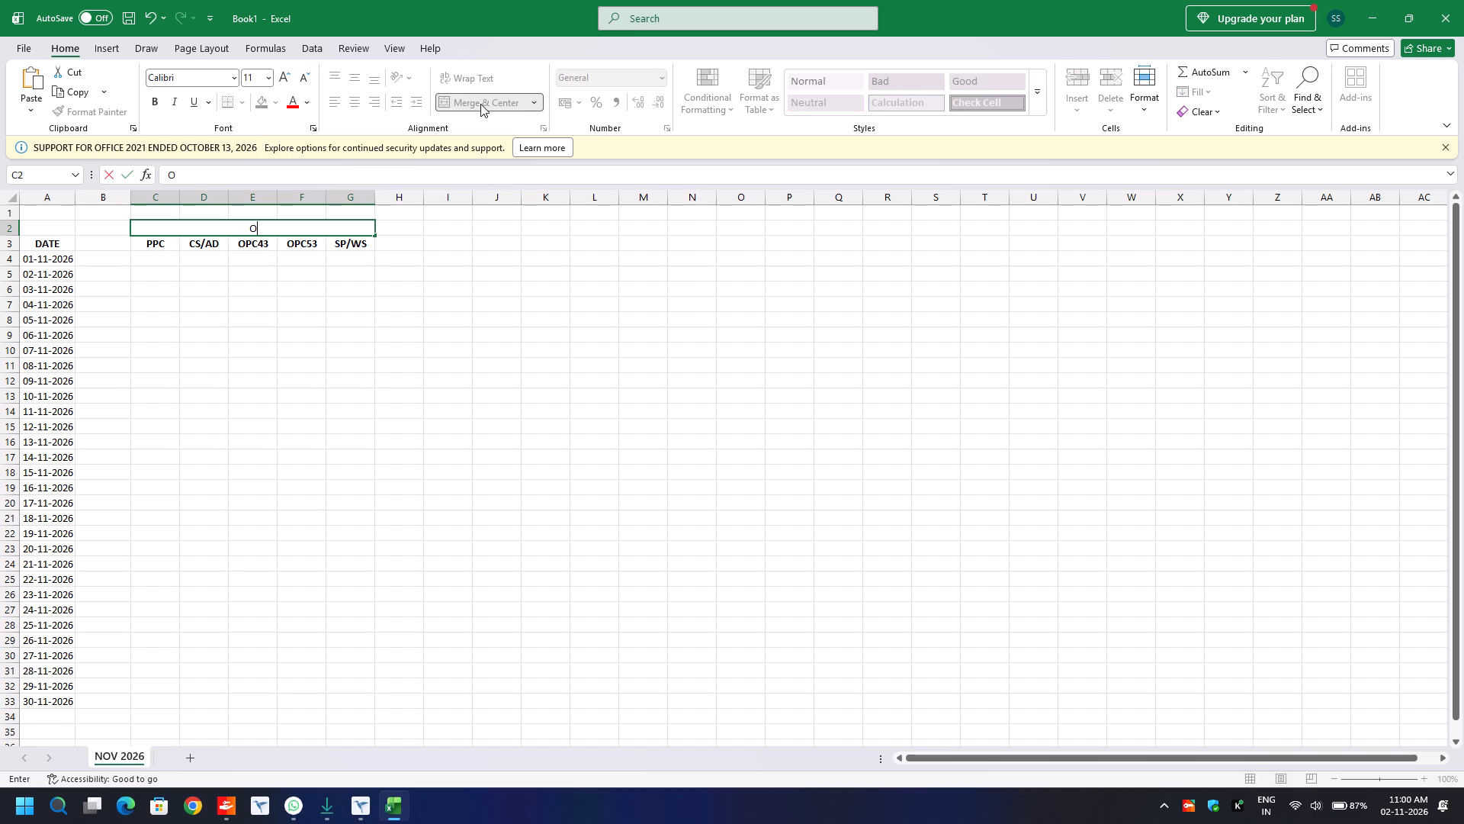
{"action": "key", "text": "p"}
{"action": "type", "text": "ening Stock"}
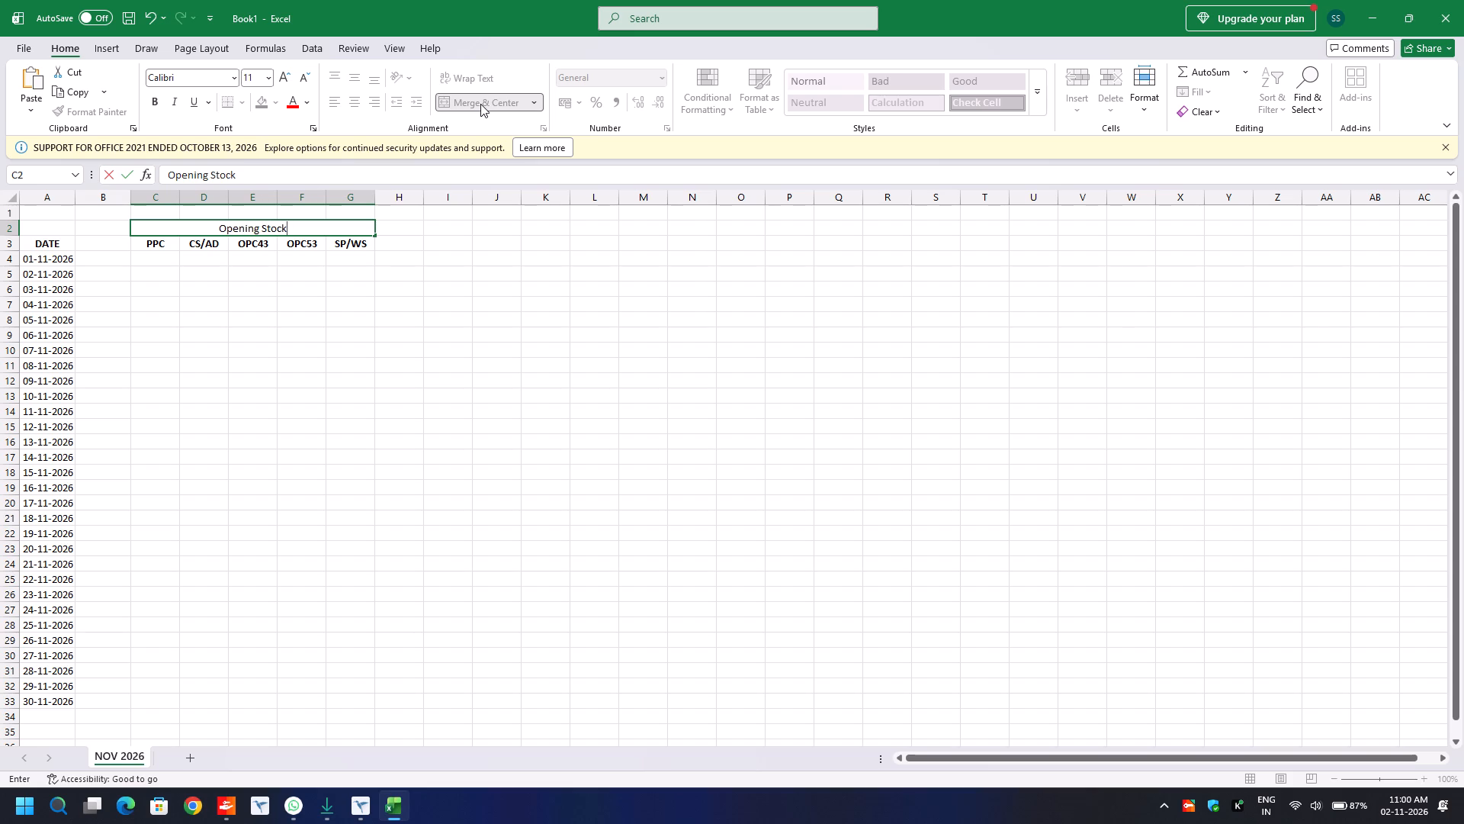
{"action": "key", "text": "ctrl+a"}
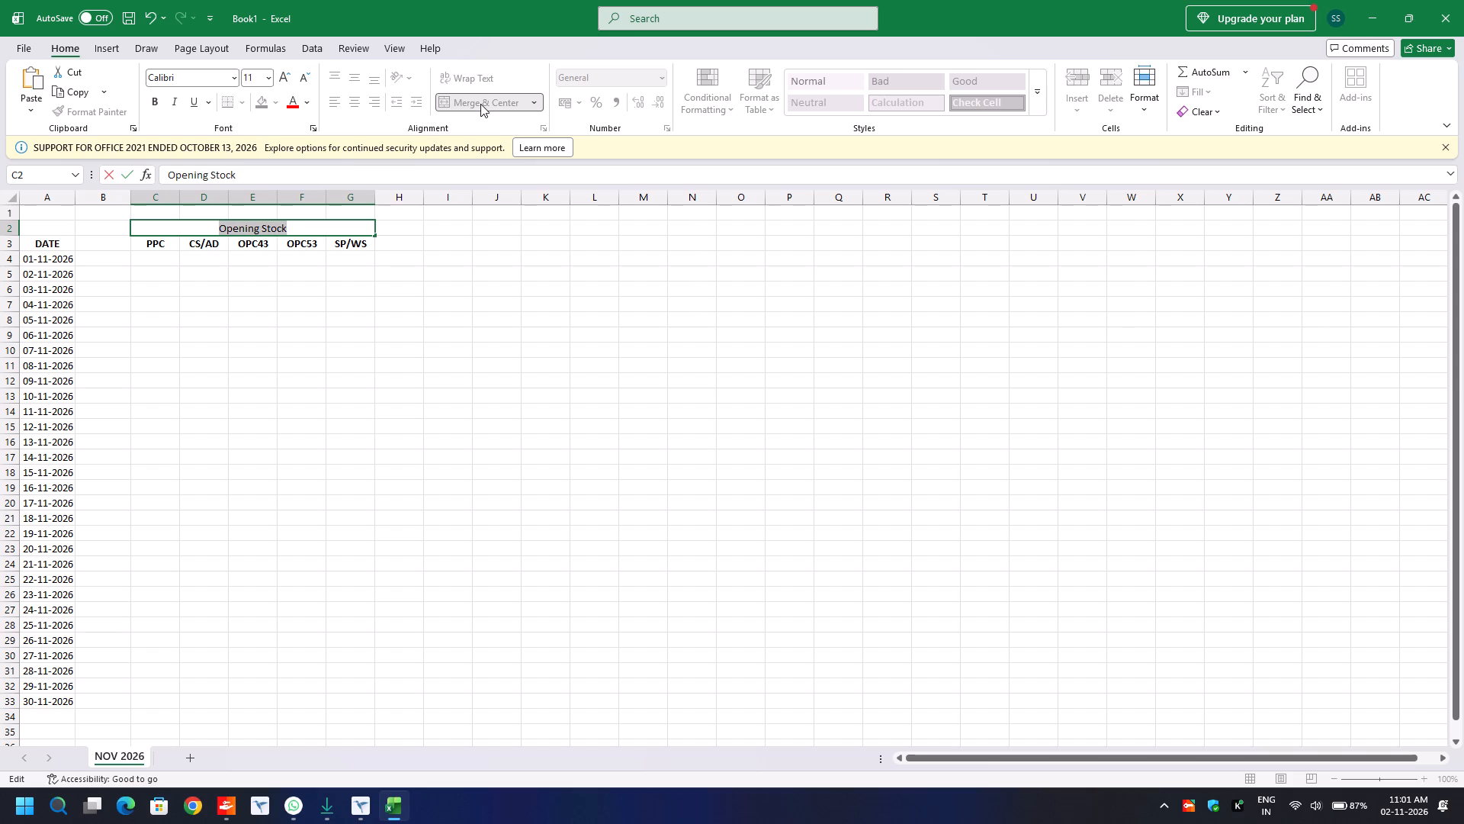
{"action": "key", "text": "ctrl+b"}
{"action": "key", "text": "Tab"}
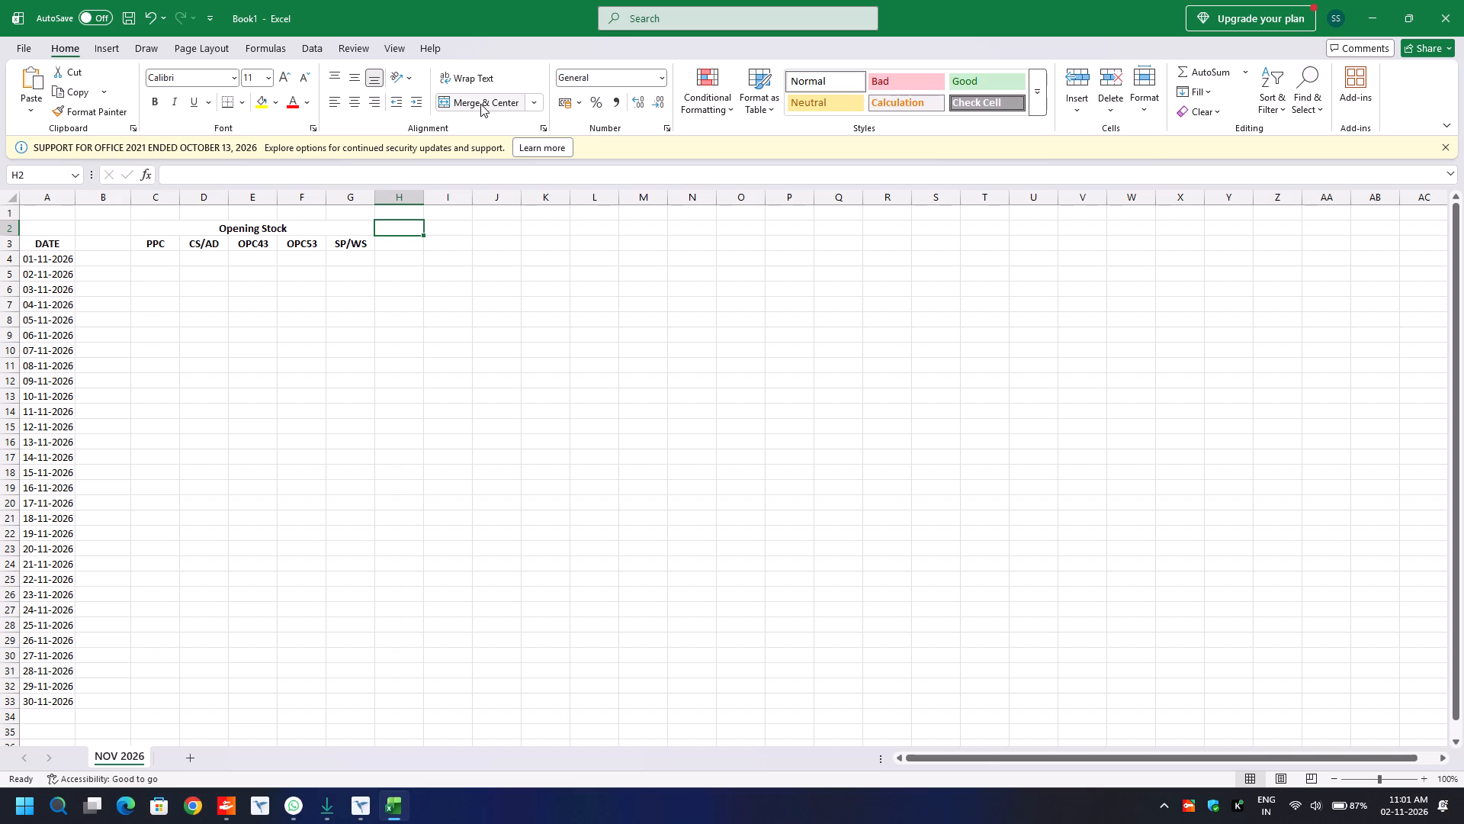
Copy the heading block C2:G3 and paste it at I2, leaving column H blank as a gap.
{"action": "key", "text": "Left"}
{"action": "key", "text": "Left"}
{"action": "key", "text": "Right"}
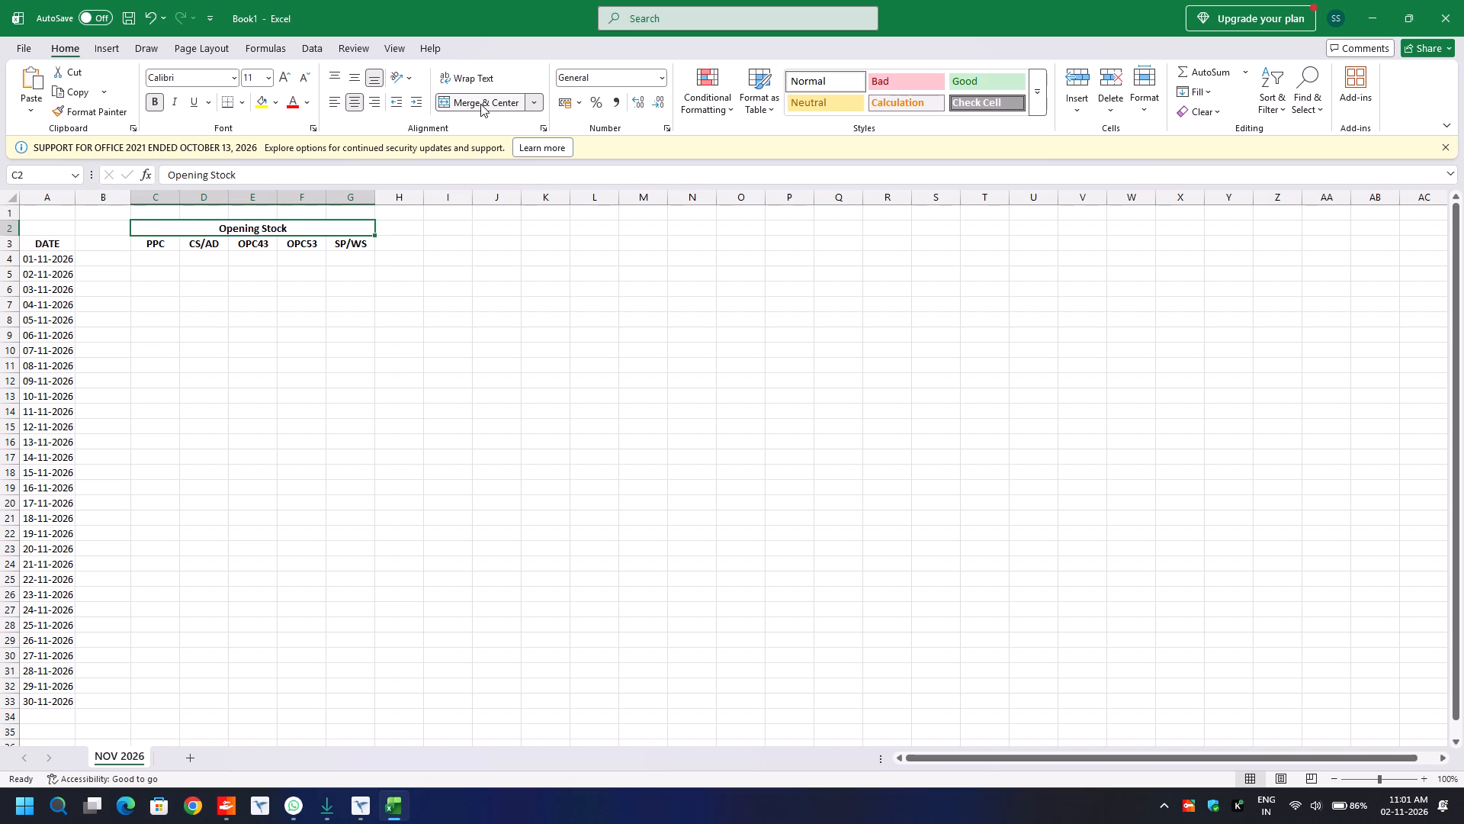
{"action": "key", "text": "shift+Down"}
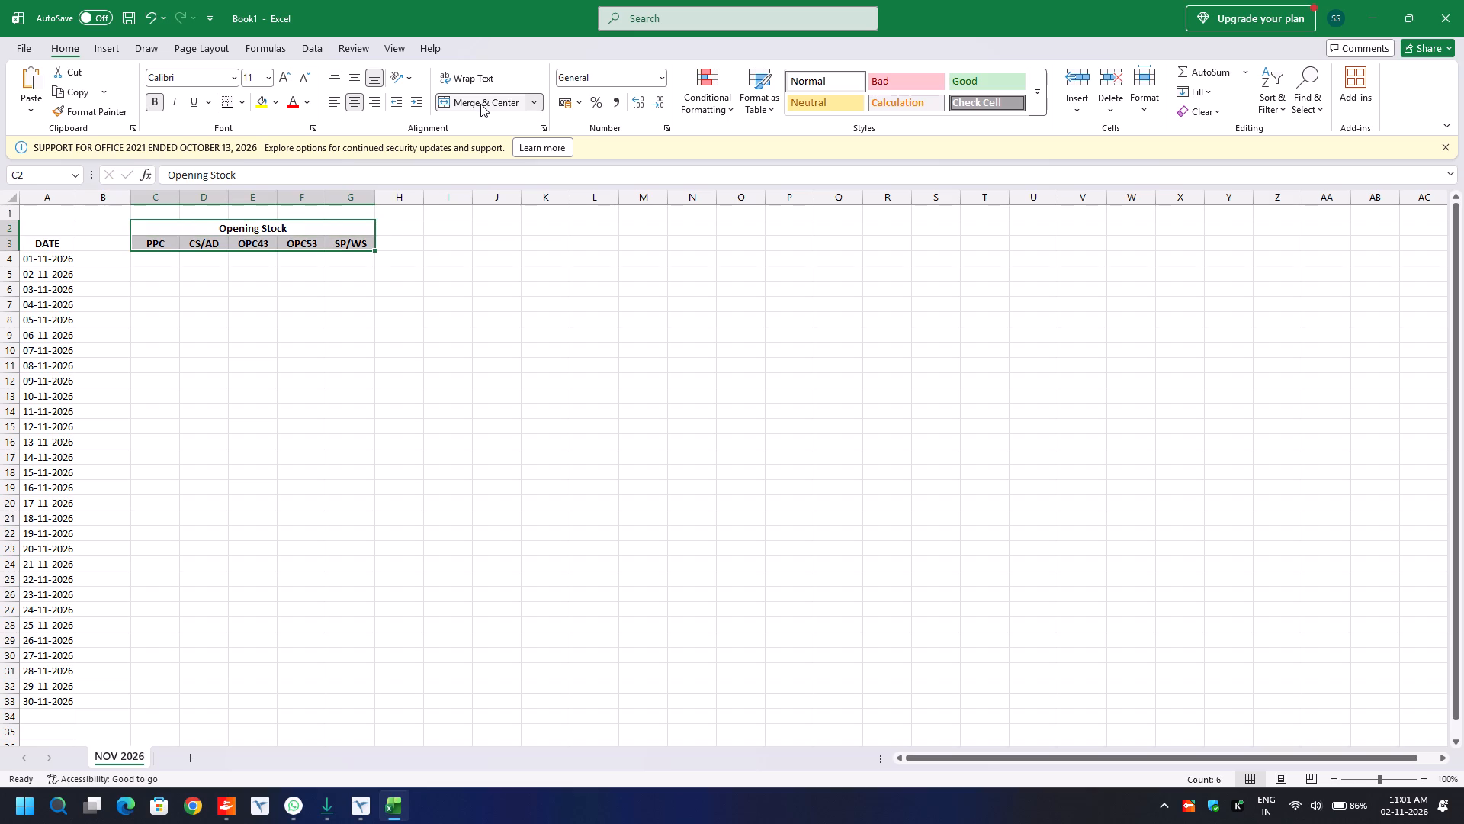
{"action": "key", "text": "ctrl+v"}
{"action": "key", "text": "ctrl+c"}
{"action": "key", "text": "Escape"}
{"action": "key", "text": "ctrl+c"}
{"action": "key", "text": "Right"}
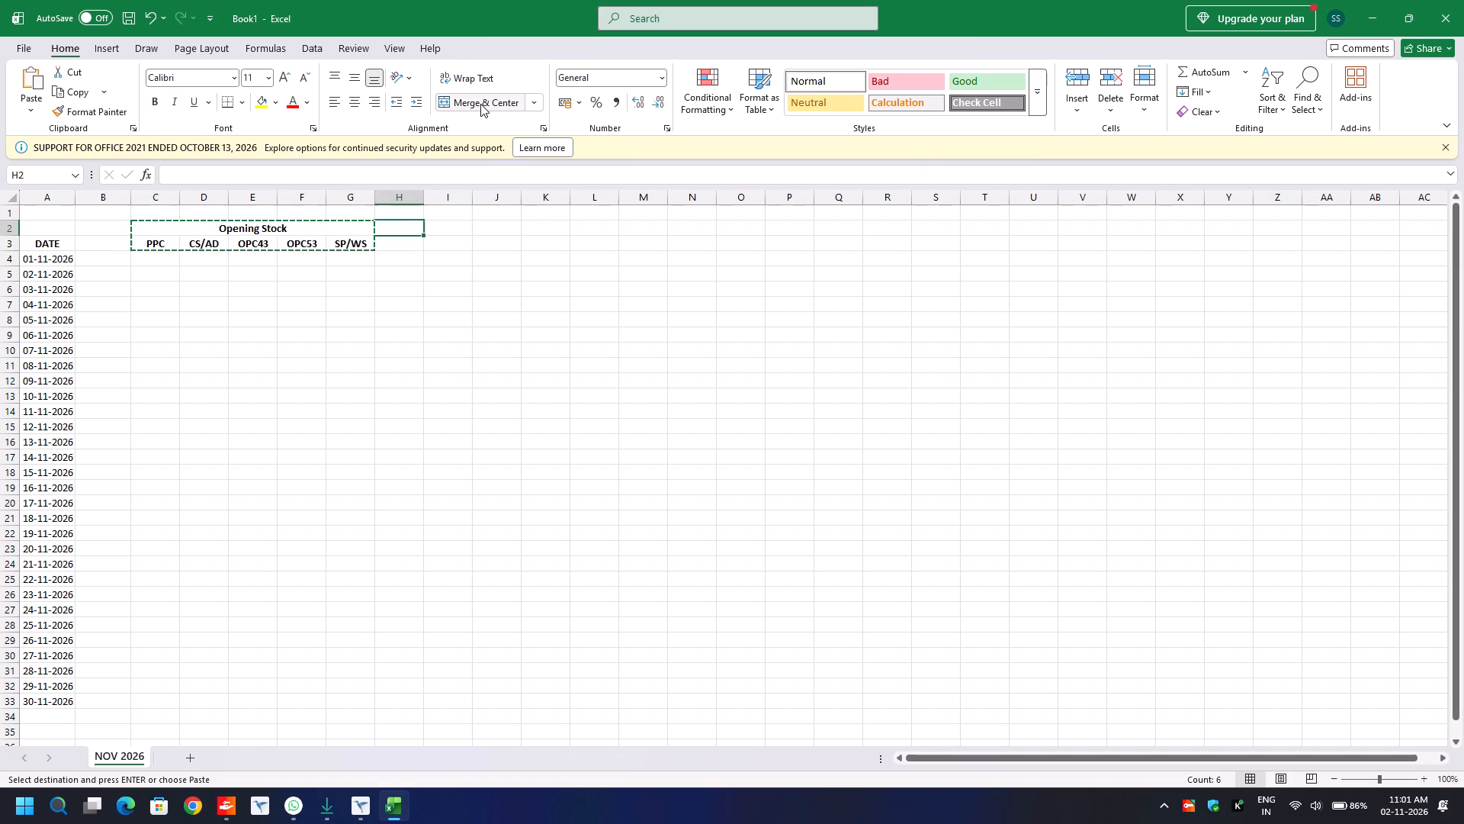
{"action": "key", "text": "Right"}
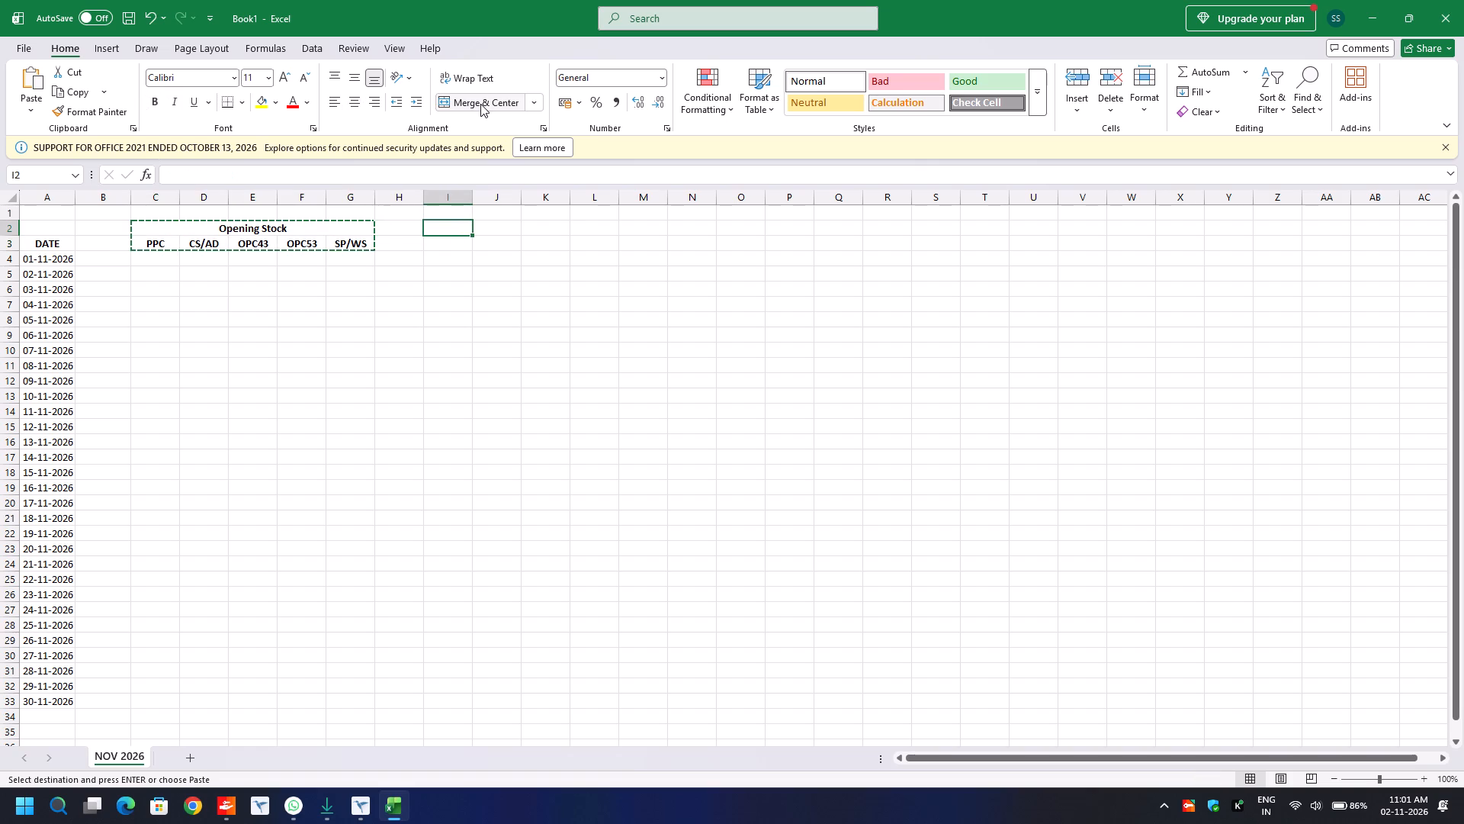
{"action": "key", "text": "ctrl+v"}
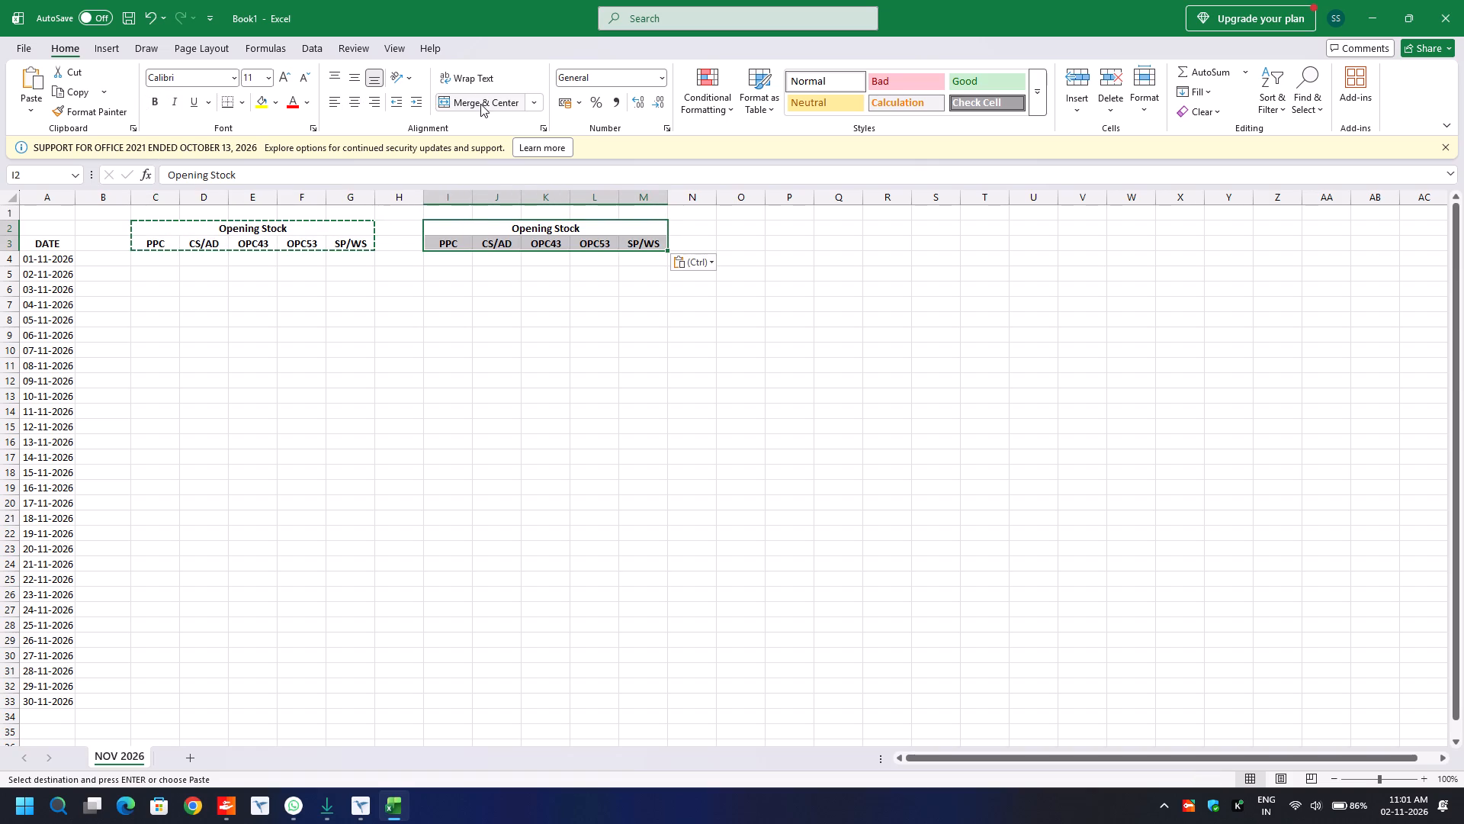
Replace the heading of the copied block in I2 with RECEIPT in capitals.
{"action": "left_click", "coordinate": [555, 228]}
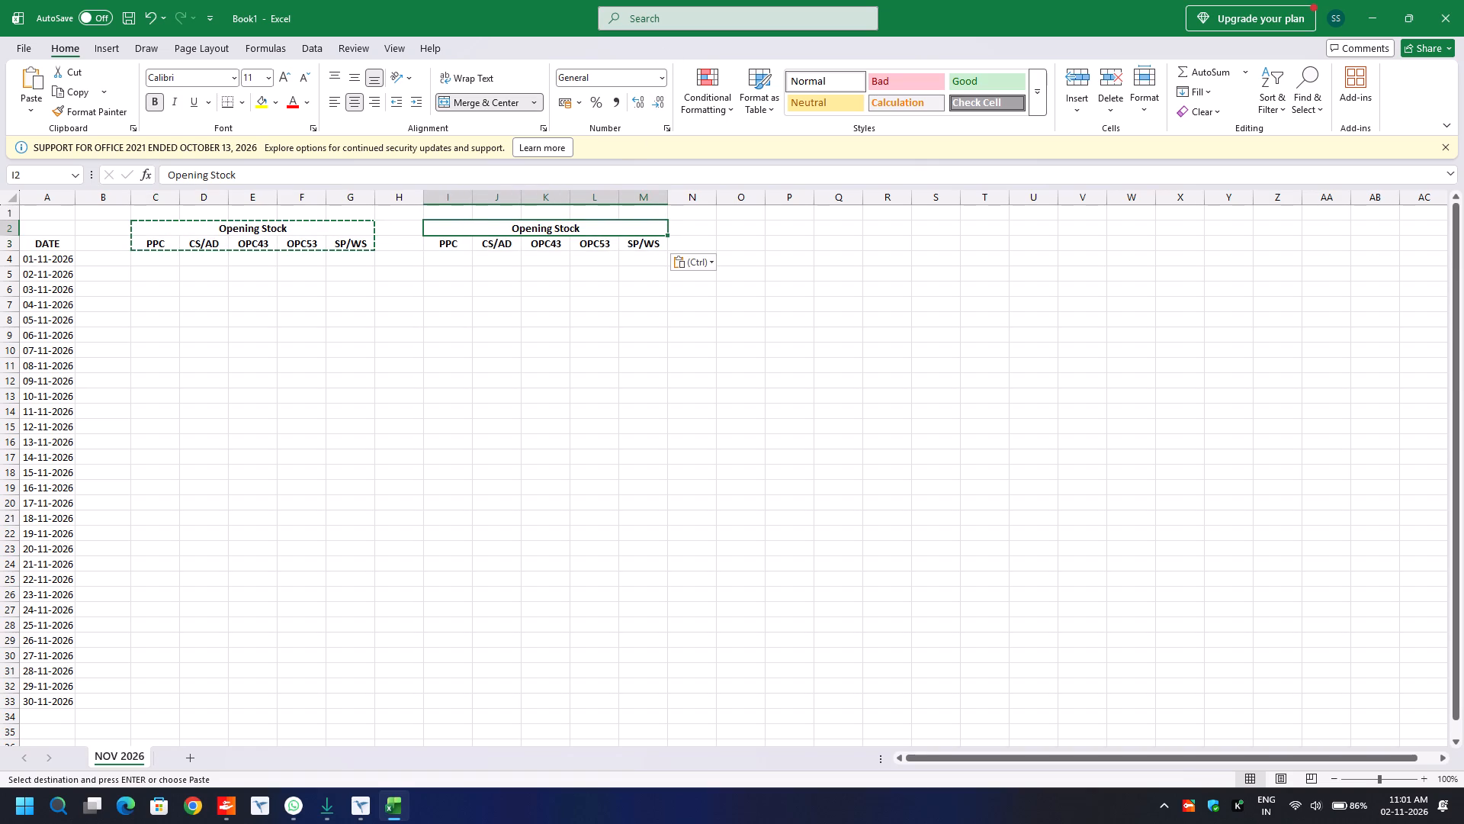
{"action": "type", "text": "rec"}
{"action": "key", "text": "BackSpace"}
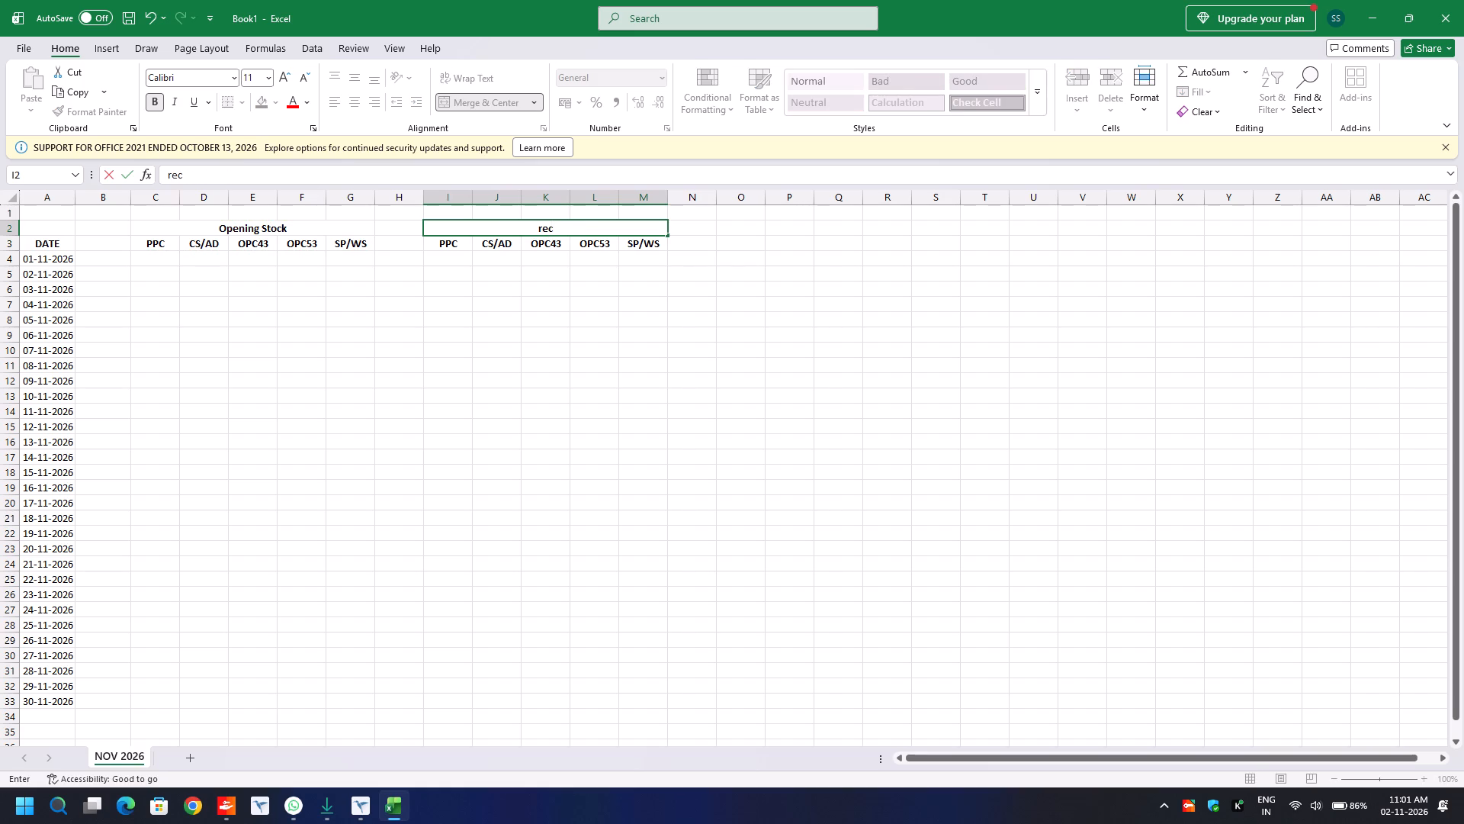
{"action": "key", "text": "BackSpace"}
{"action": "key", "text": "BackSpace"}
{"action": "type", "text": "Rece"}
{"action": "type", "text": "ipt"}
{"action": "key", "text": "BackSpace"}
{"action": "key", "text": "BackSpace"}
{"action": "key", "text": "BackSpace"}
{"action": "key", "text": "BackSpace"}
{"action": "key", "text": "BackSpace"}
{"action": "key", "text": "BackSpace"}
{"action": "type", "text": "EC"}
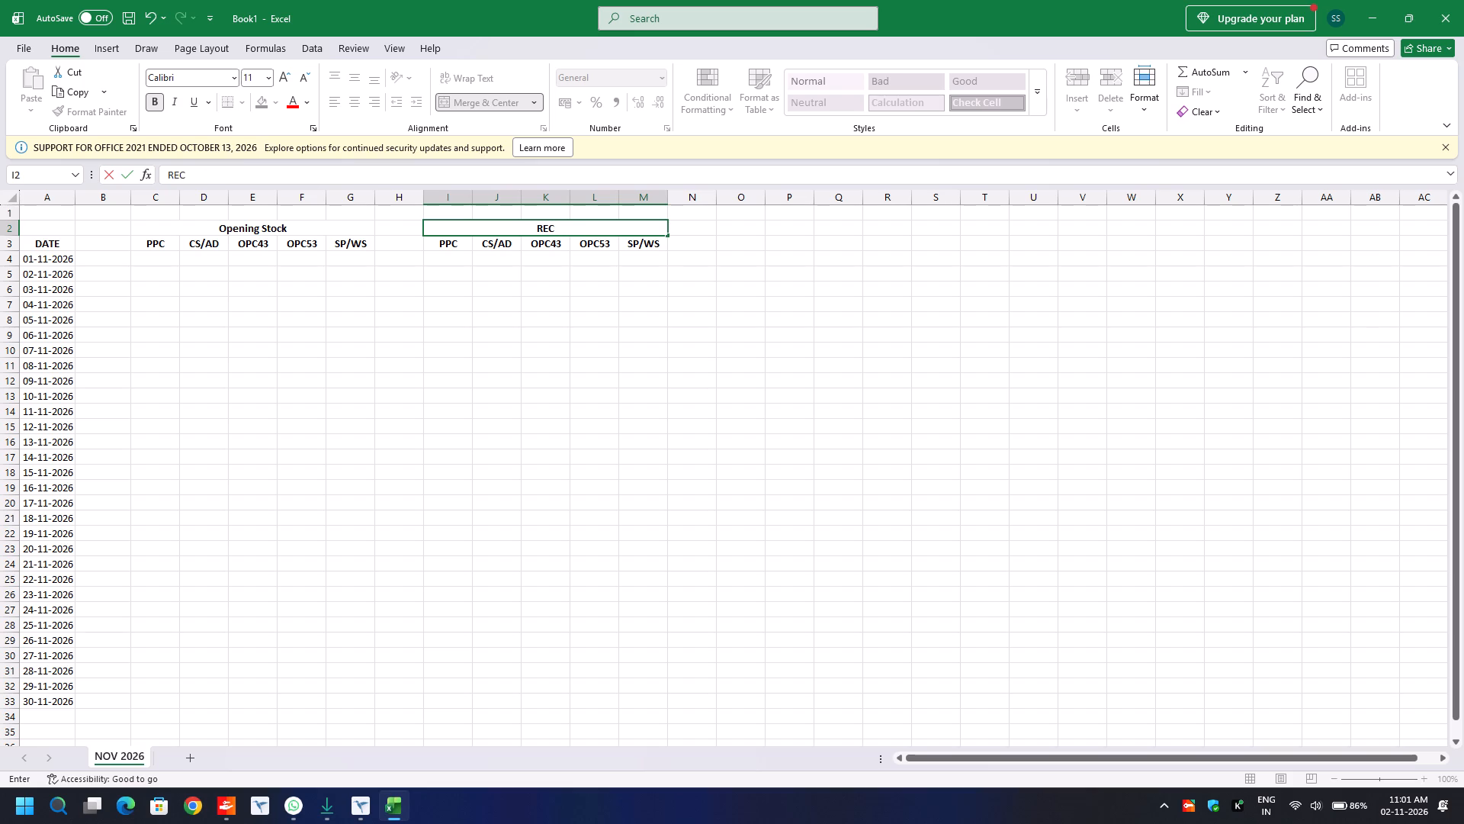
{"action": "key", "text": "e"}
{"action": "type", "text": "IPT"}
{"action": "key", "text": "Left"}
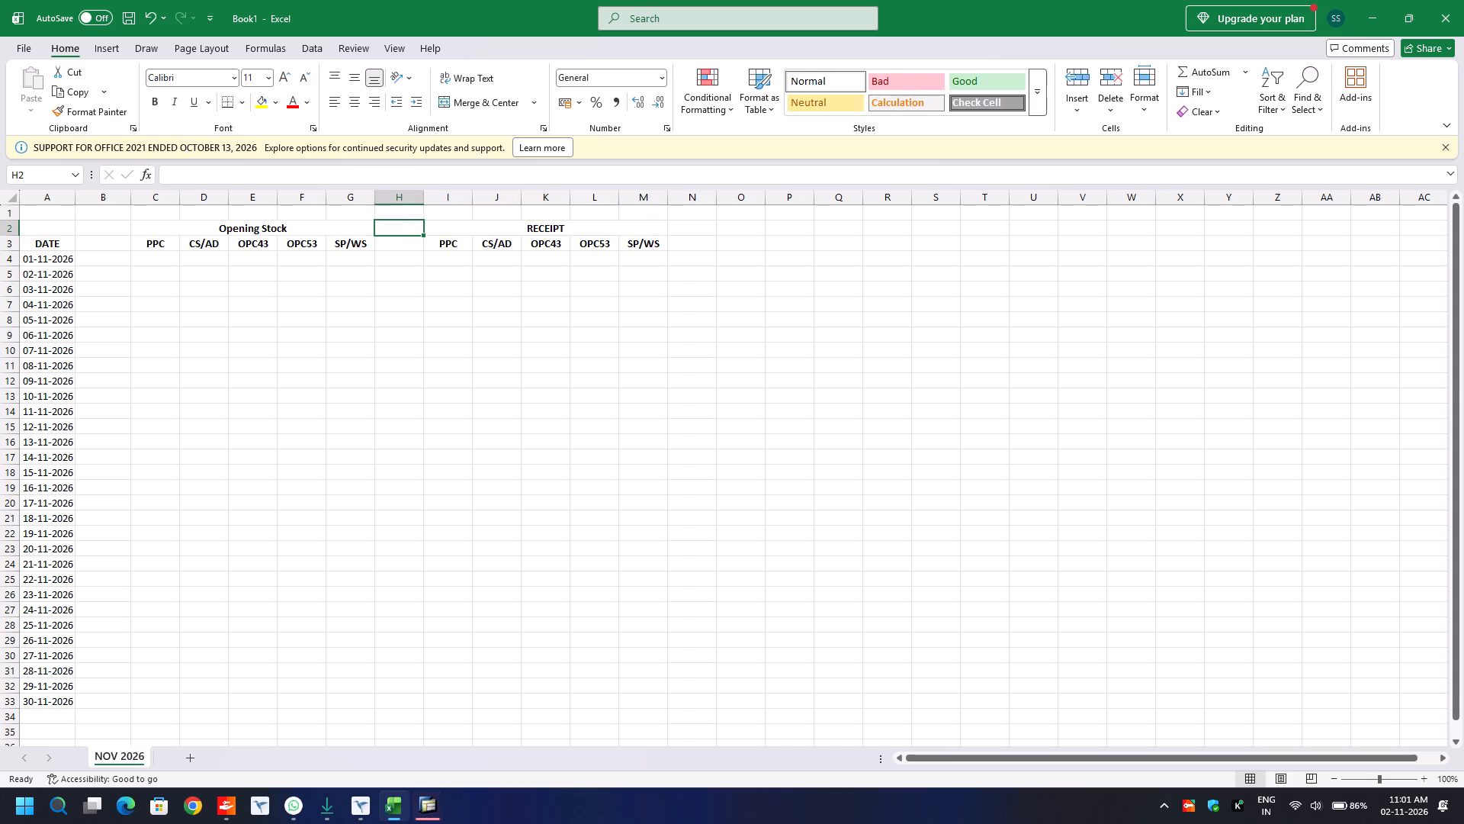
Re-enter the heading of the first product block in C2 in capitals as OPENING STOCK.
{"action": "key", "text": "Left"}
{"action": "type", "text": "OPENING"}
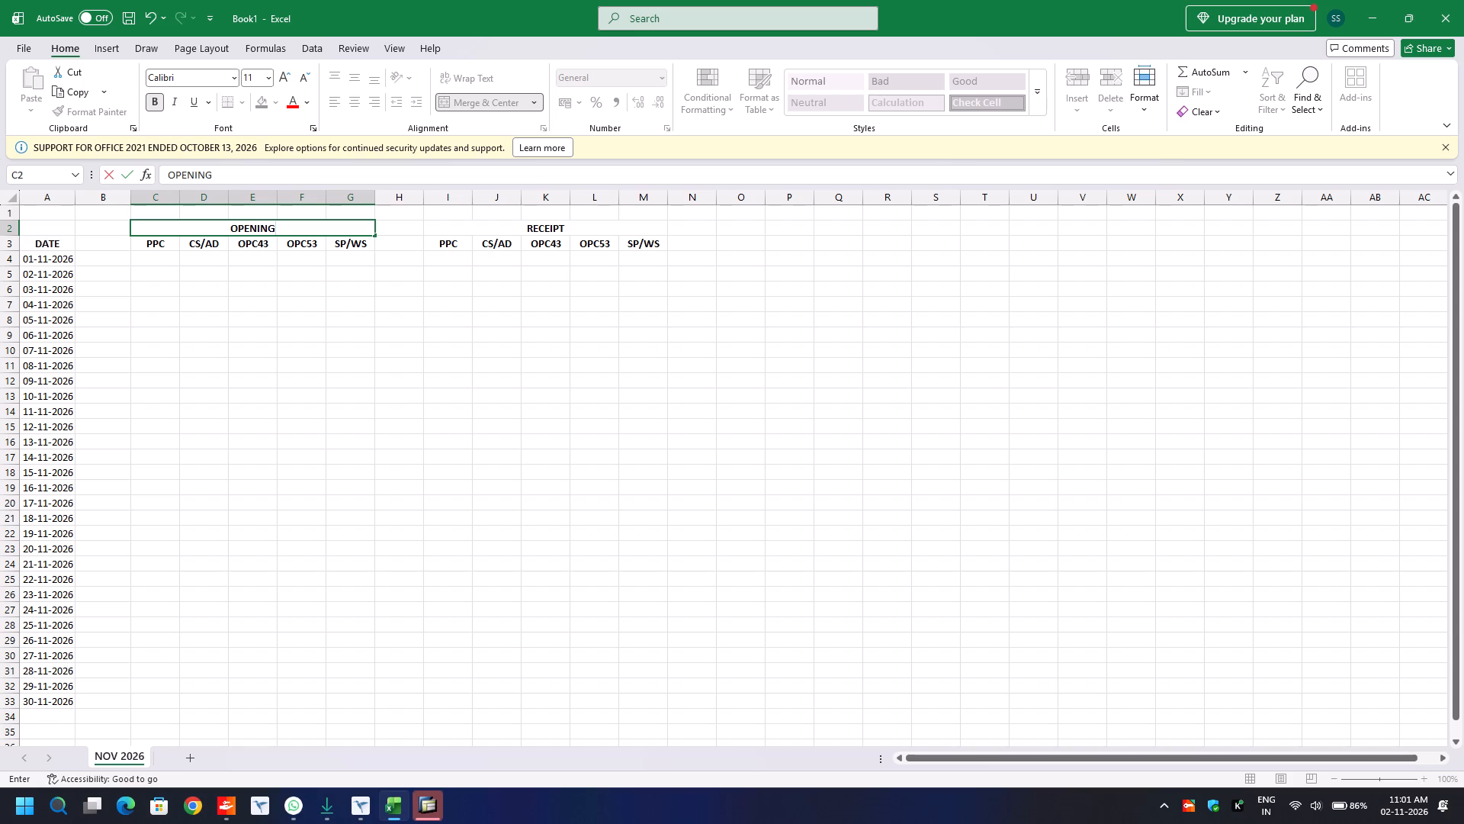
{"action": "key", "text": "space"}
{"action": "type", "text": "STOCK"}
{"action": "key", "text": "Return"}
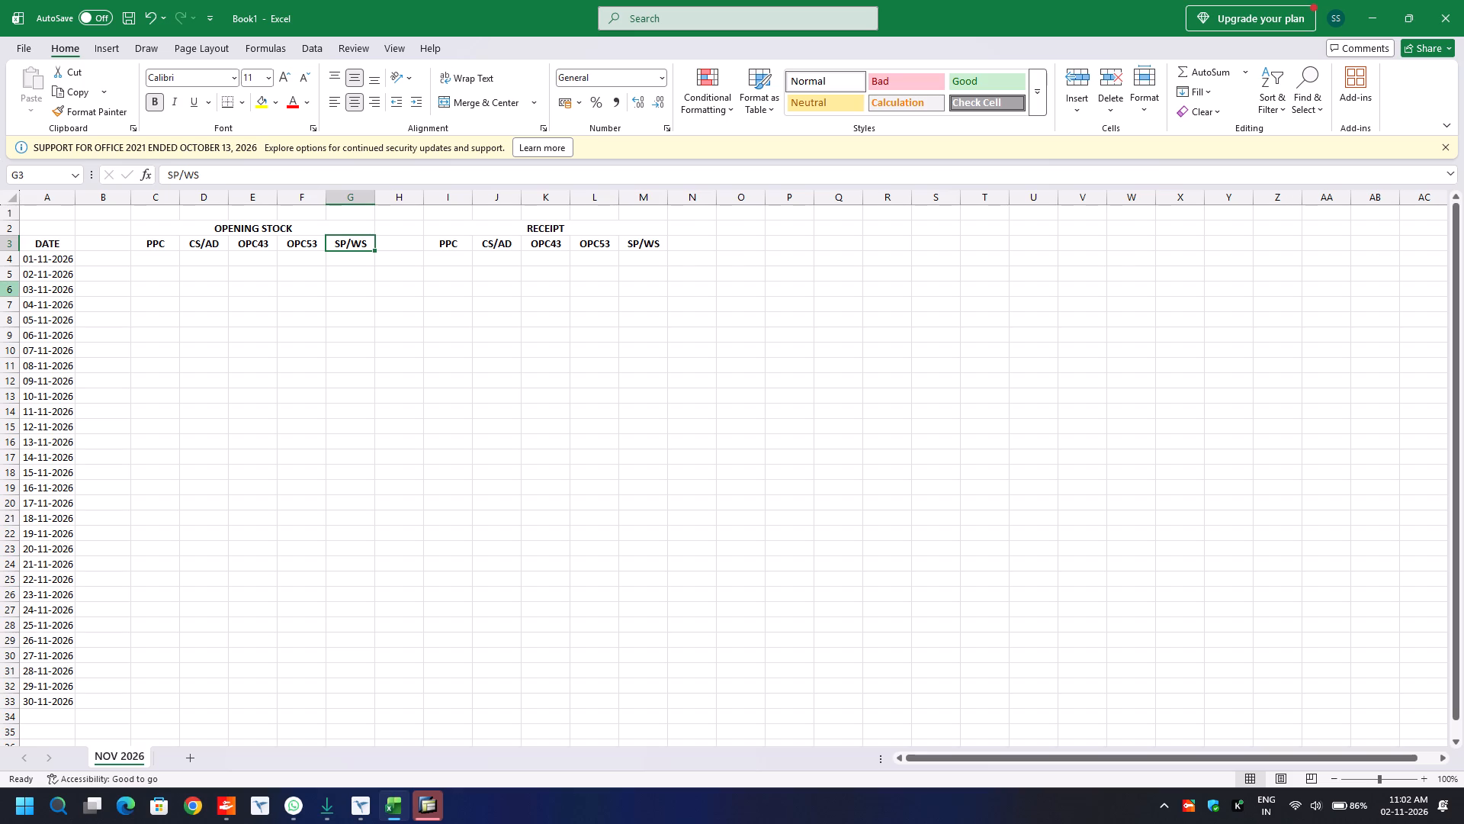
Enter 1680 in C4 as the PPC opening stock for 01-11-2026.
{"action": "left_click", "coordinate": [170, 263]}
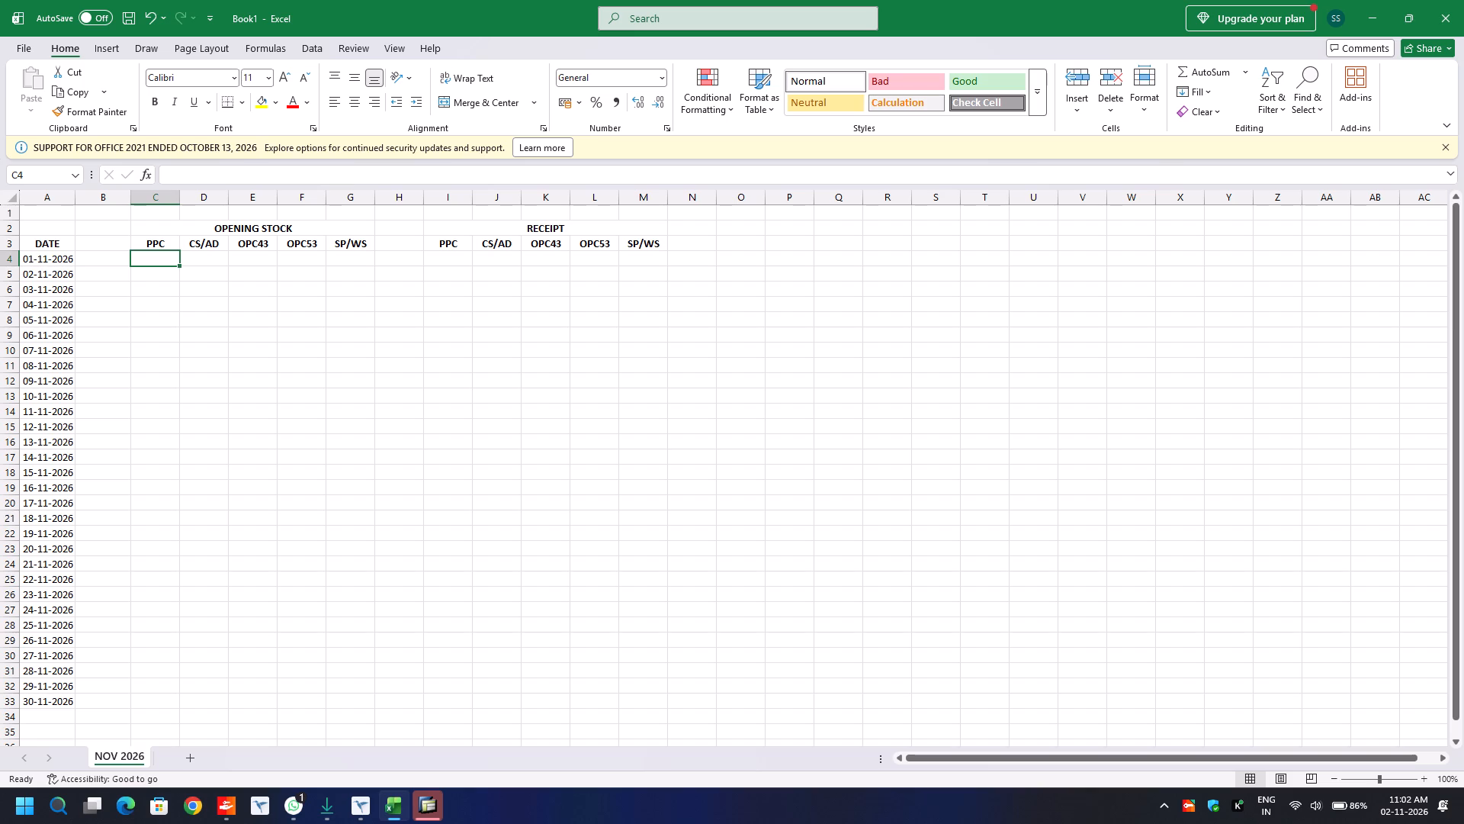
{"action": "type", "text": "1680"}
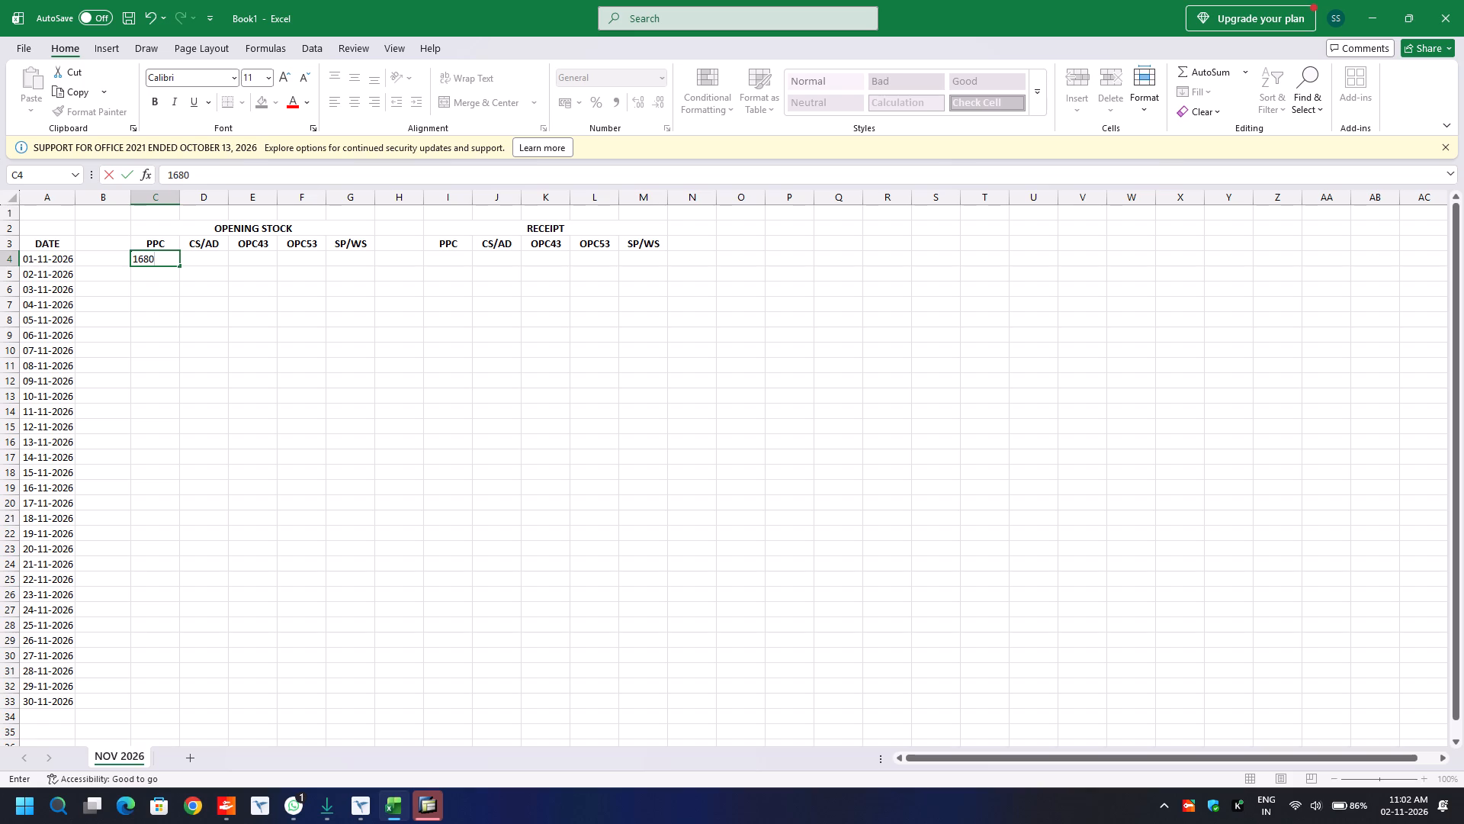
{"action": "key", "text": "Tab"}
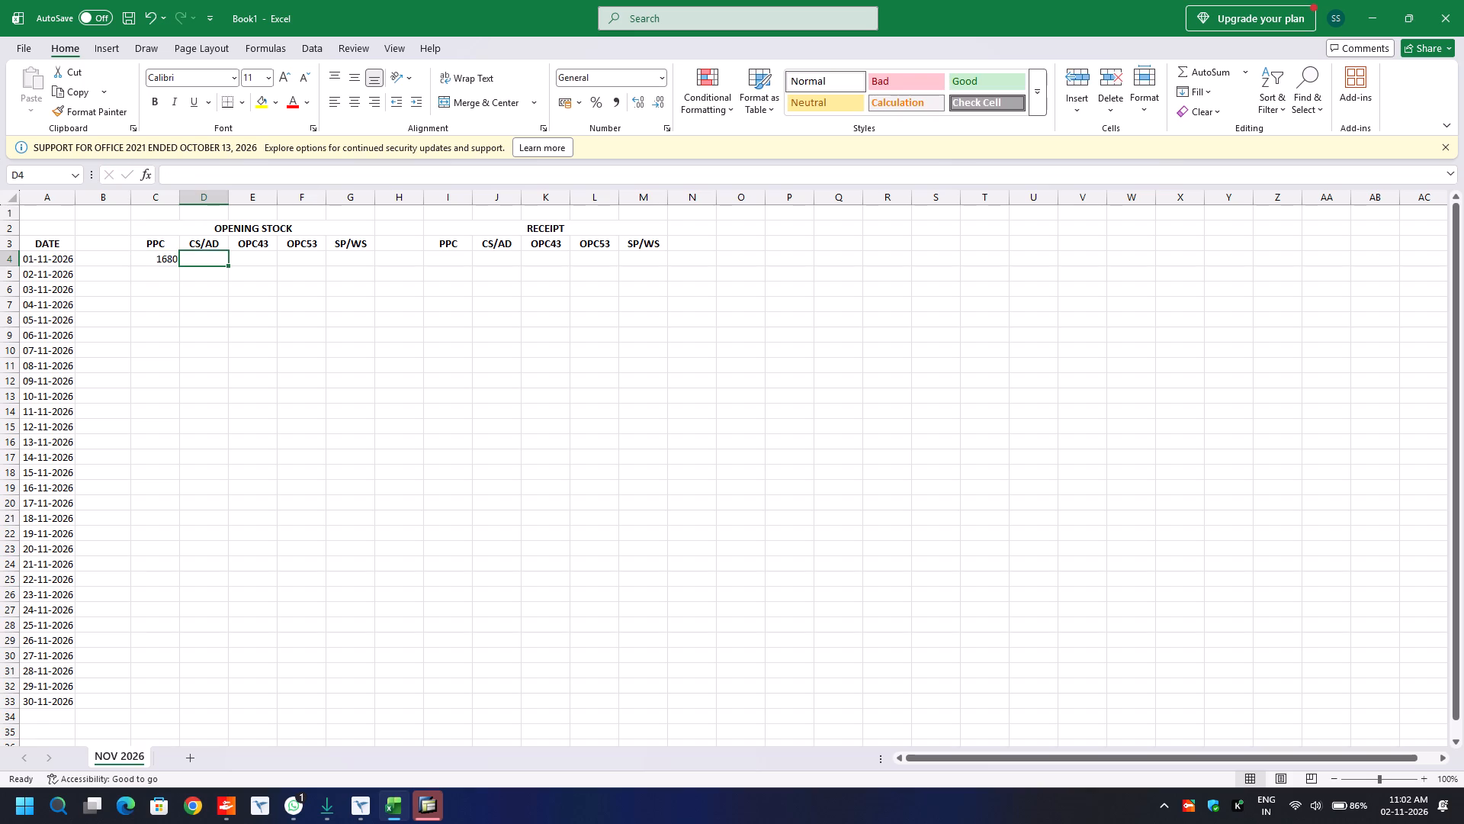
Complete the 01-11-2026 opening stock row with CS/AD 840, OPC43 870, OPC53 0 and SP/WS 107.
{"action": "type", "text": "840"}
{"action": "key", "text": "Tab"}
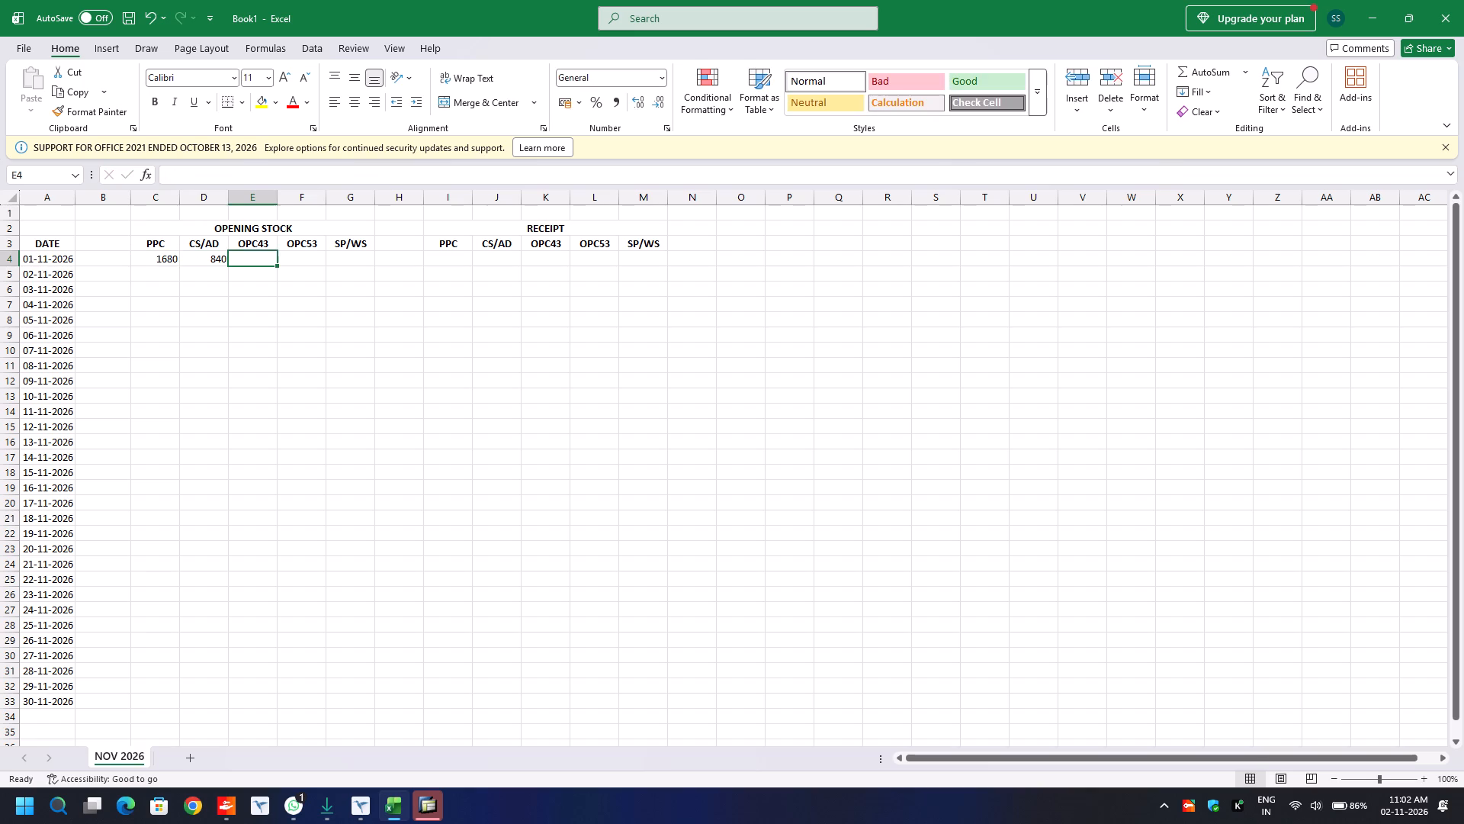
{"action": "type", "text": "870"}
{"action": "key", "text": "Tab"}
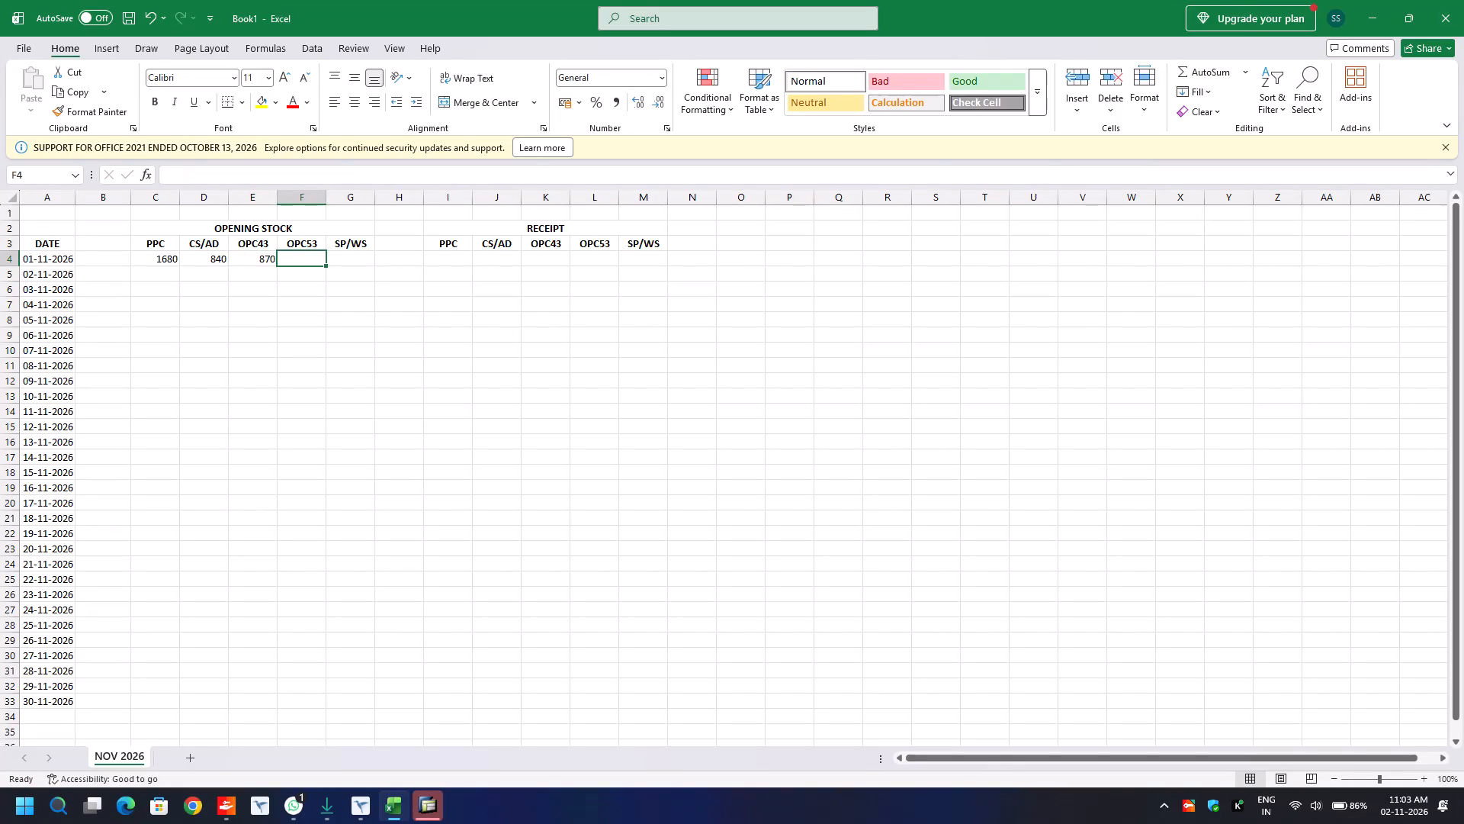
{"action": "key", "text": "0"}
{"action": "key", "text": "Tab"}
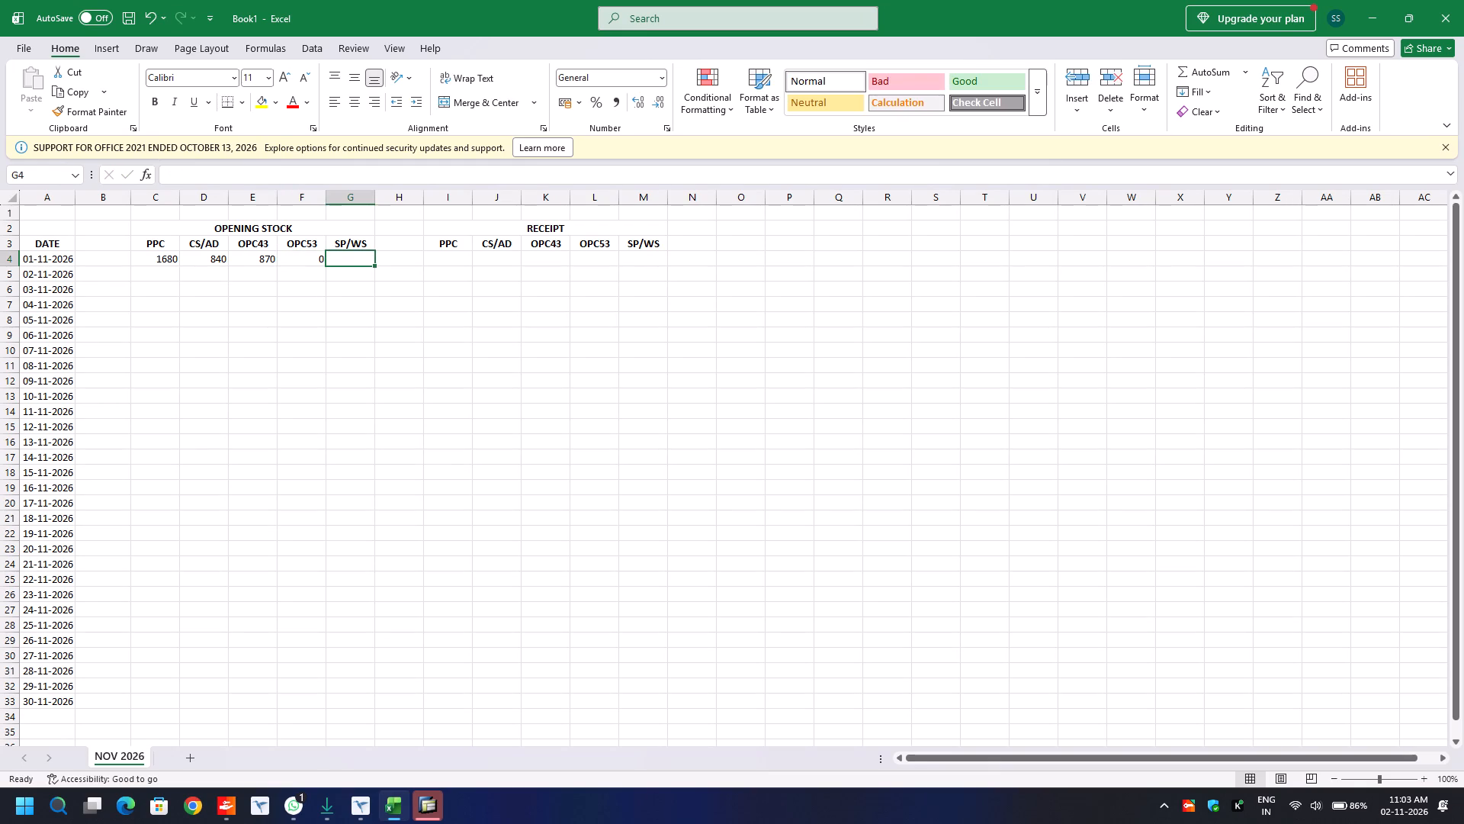
{"action": "type", "text": "107"}
{"action": "key", "text": "Return"}
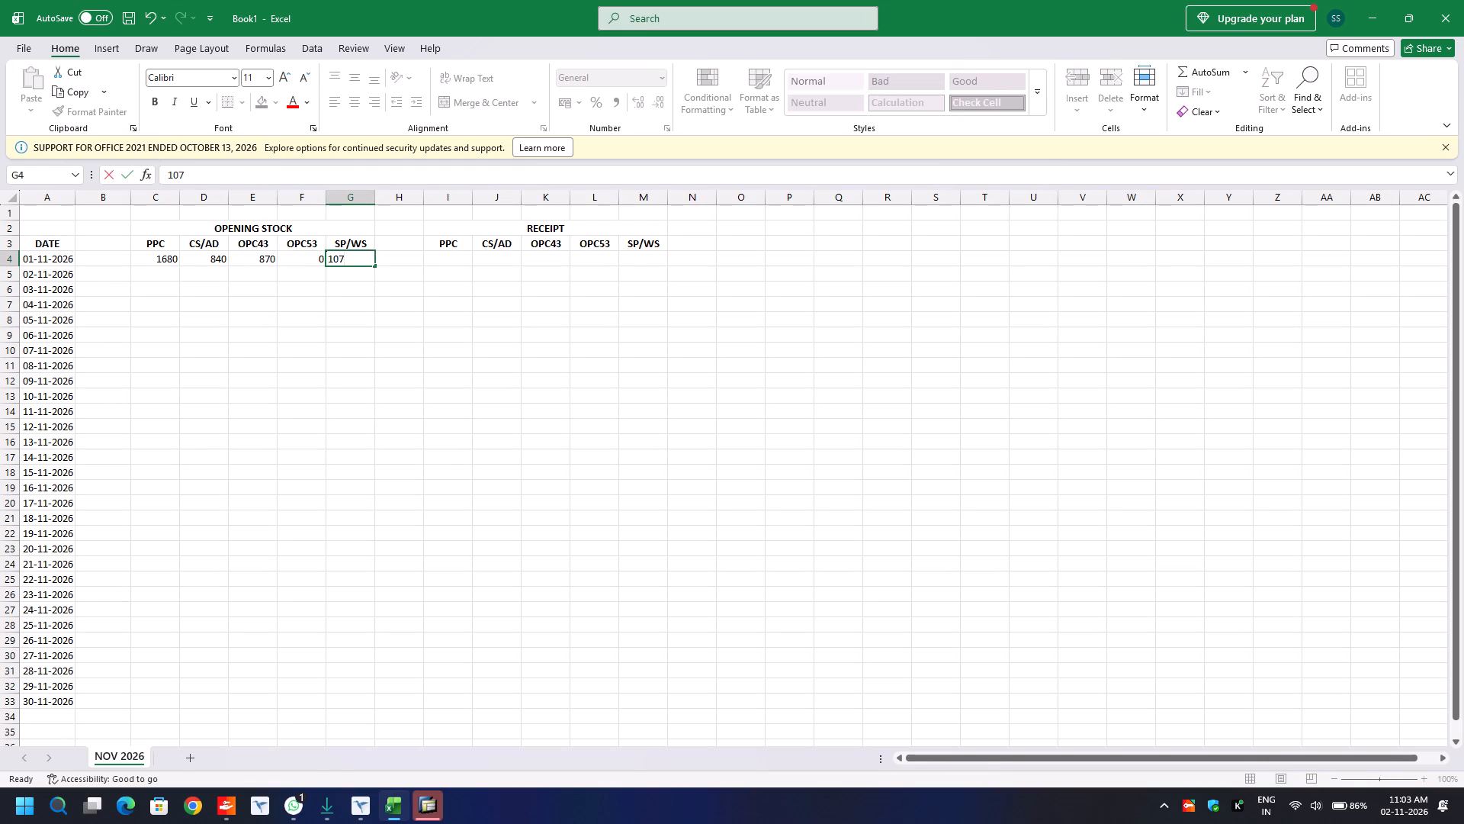
{"action": "left_click", "coordinate": [168, 259]}
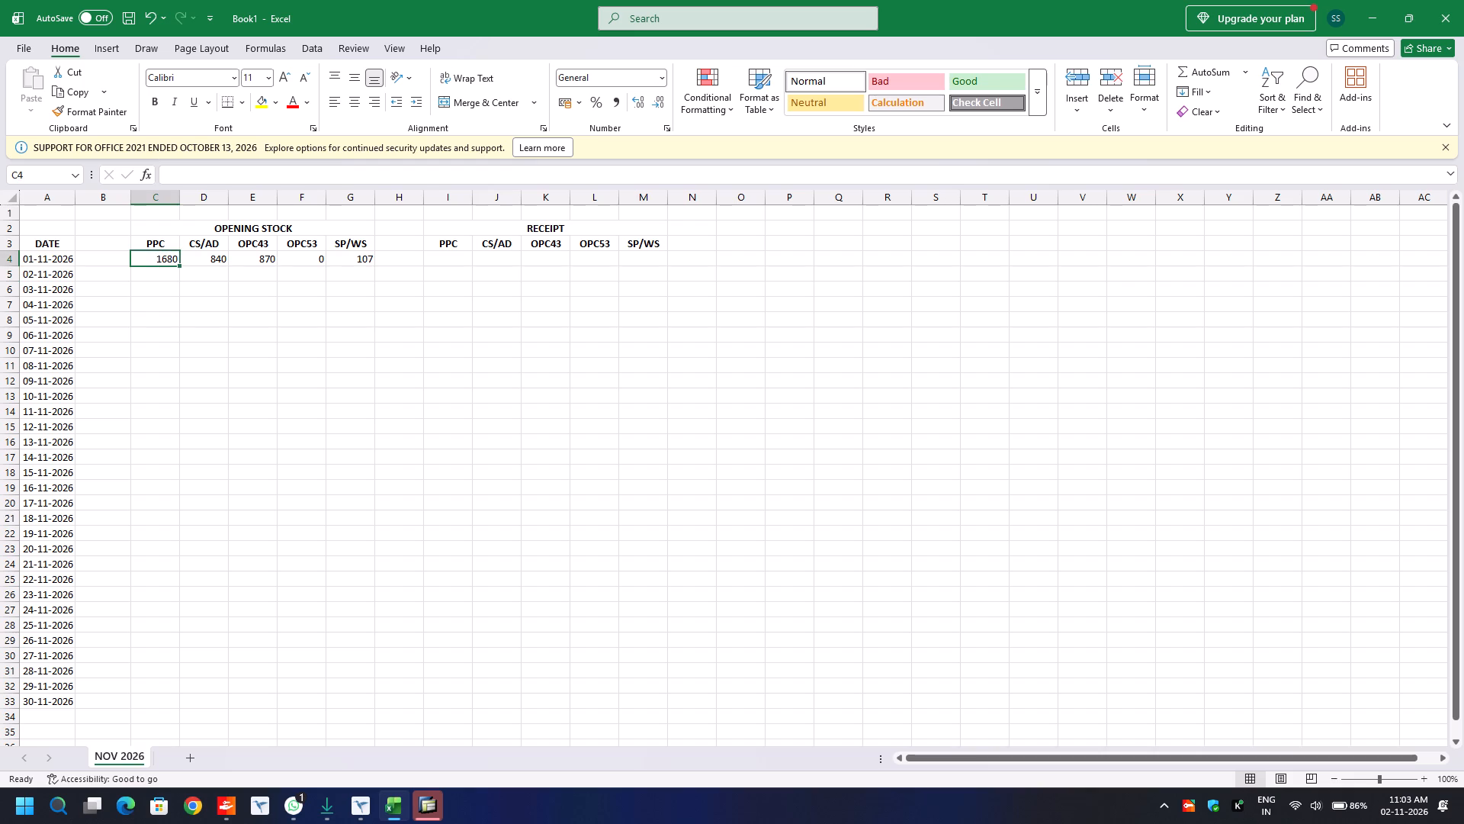
Fill the 01-11-2026 row of the RECEIPT block with PPC 980, CS/AD 160, OPC43 820, OPC53 0 and SP/WS 100.
{"action": "left_click", "coordinate": [445, 254]}
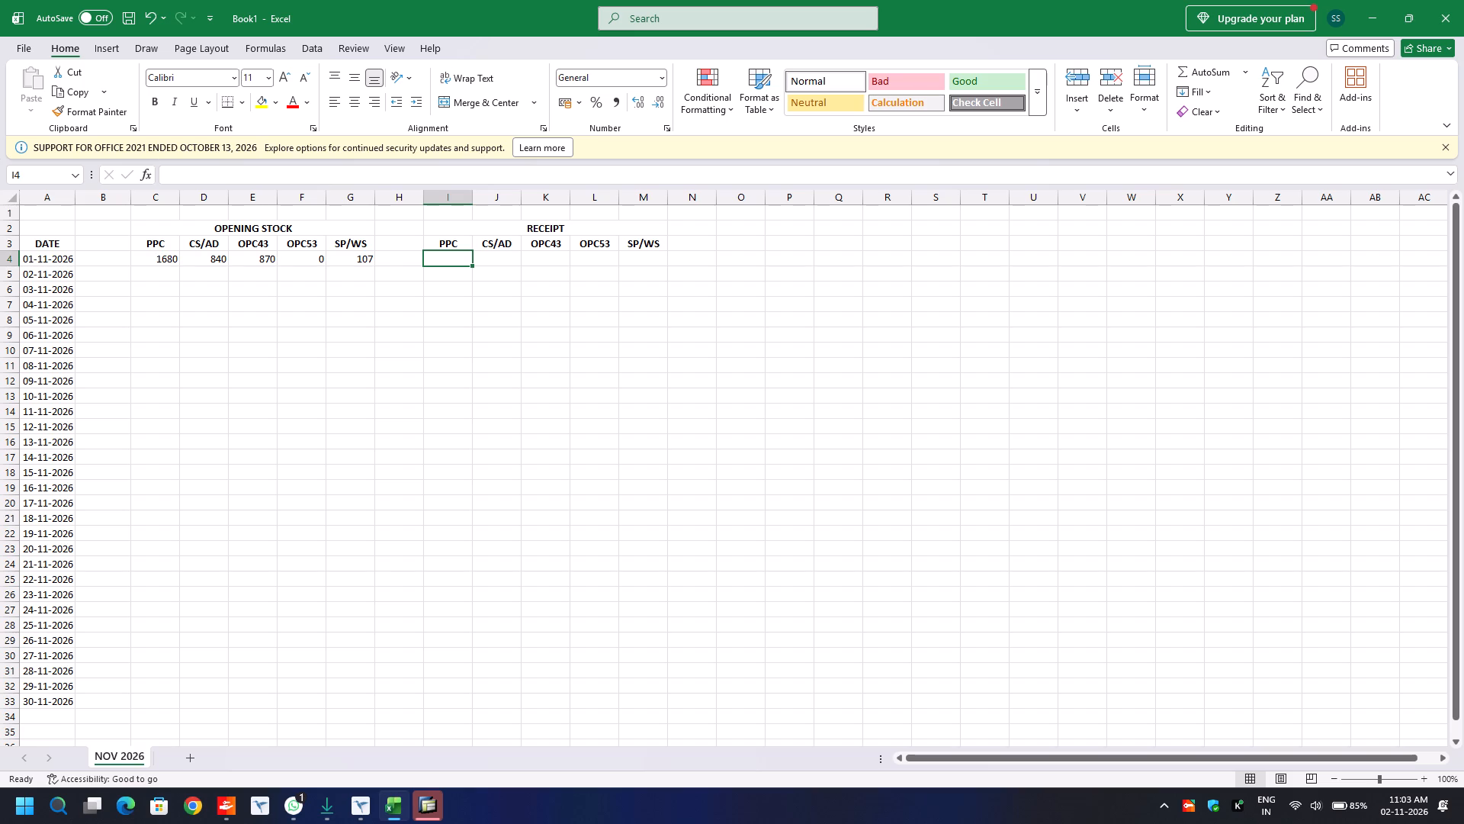
{"action": "type", "text": "980"}
{"action": "key", "text": "Tab"}
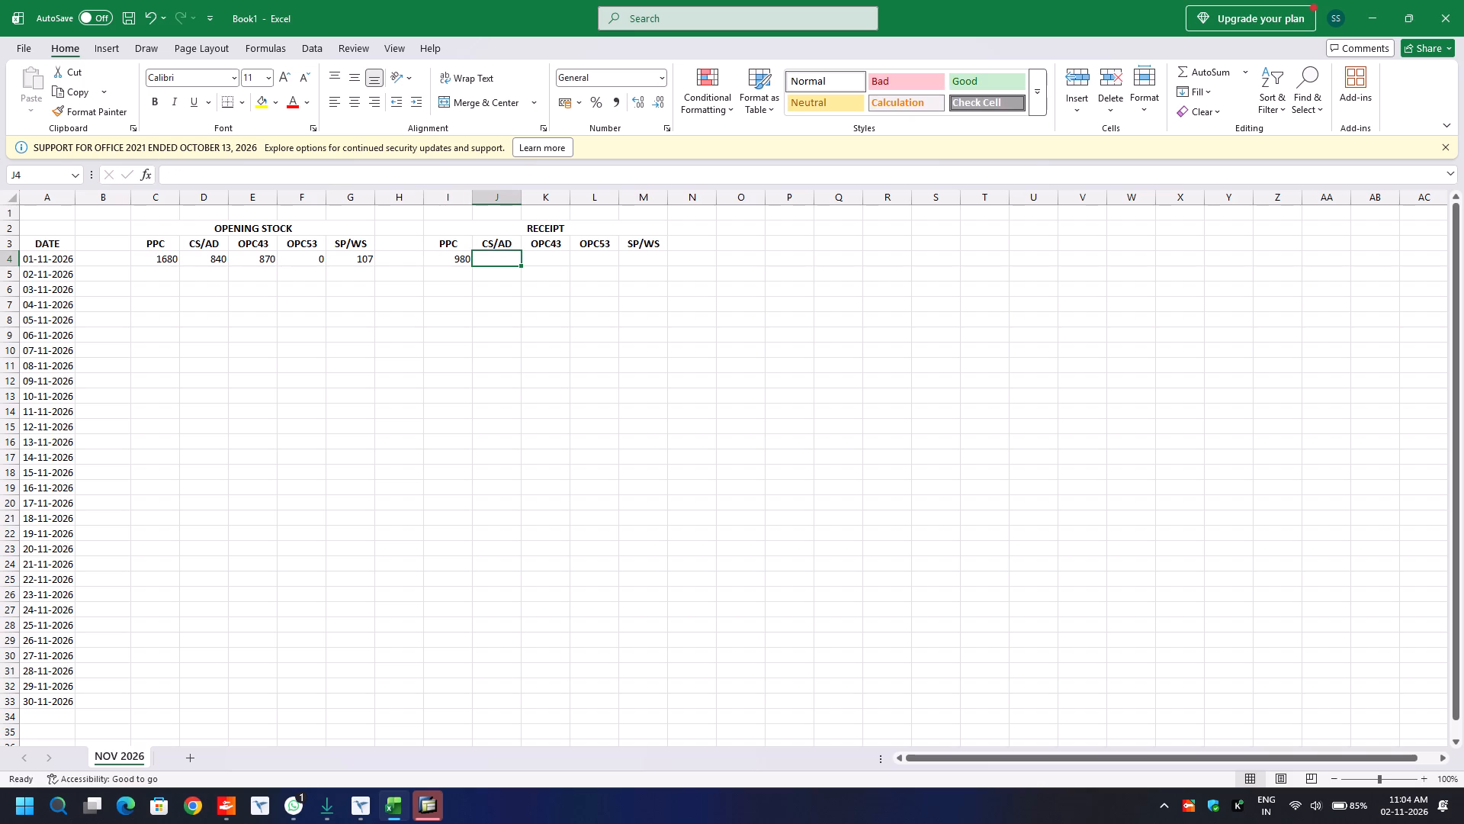
{"action": "type", "text": "160"}
{"action": "key", "text": "Tab"}
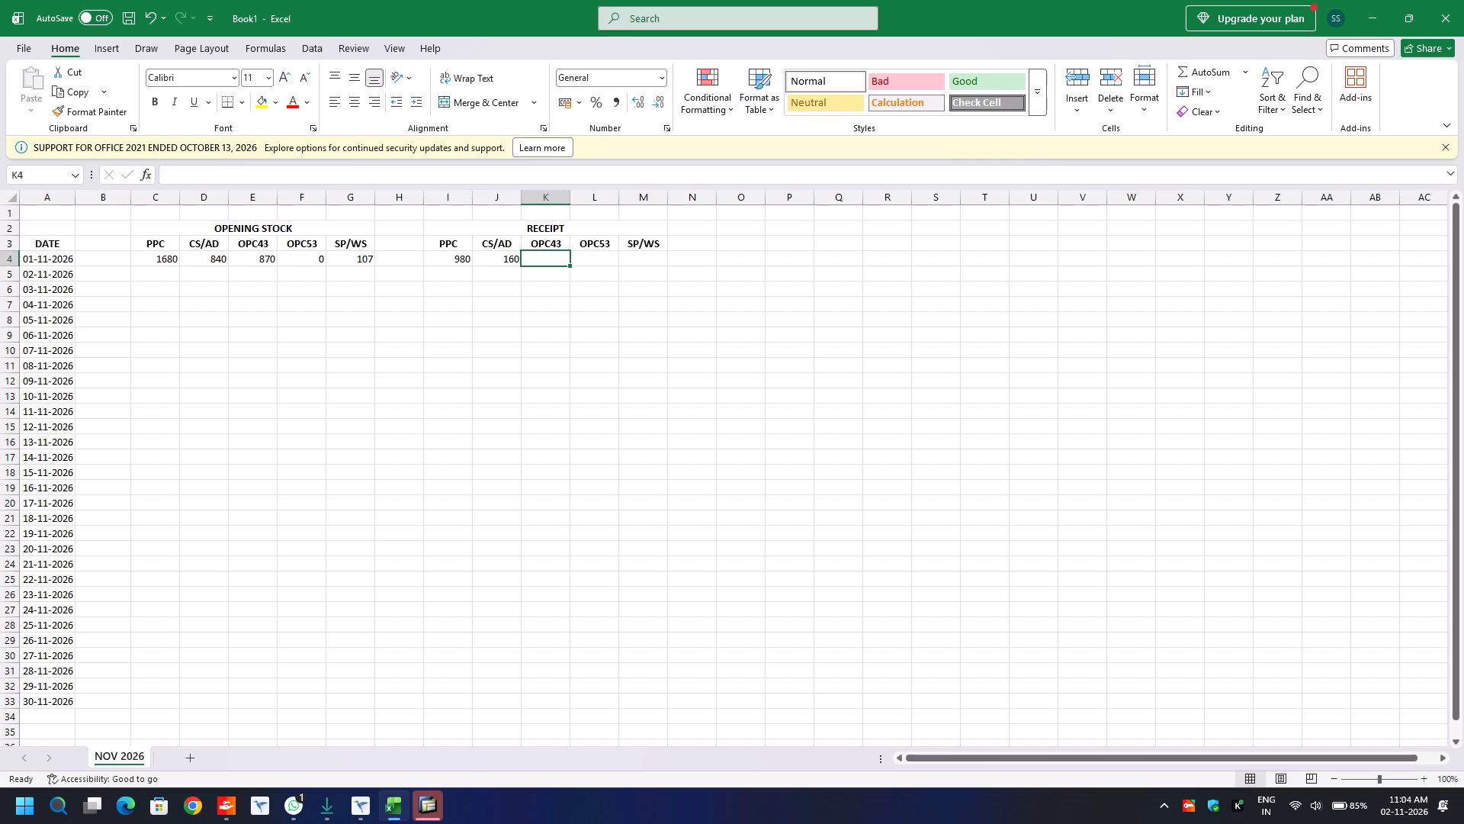
{"action": "type", "text": "820"}
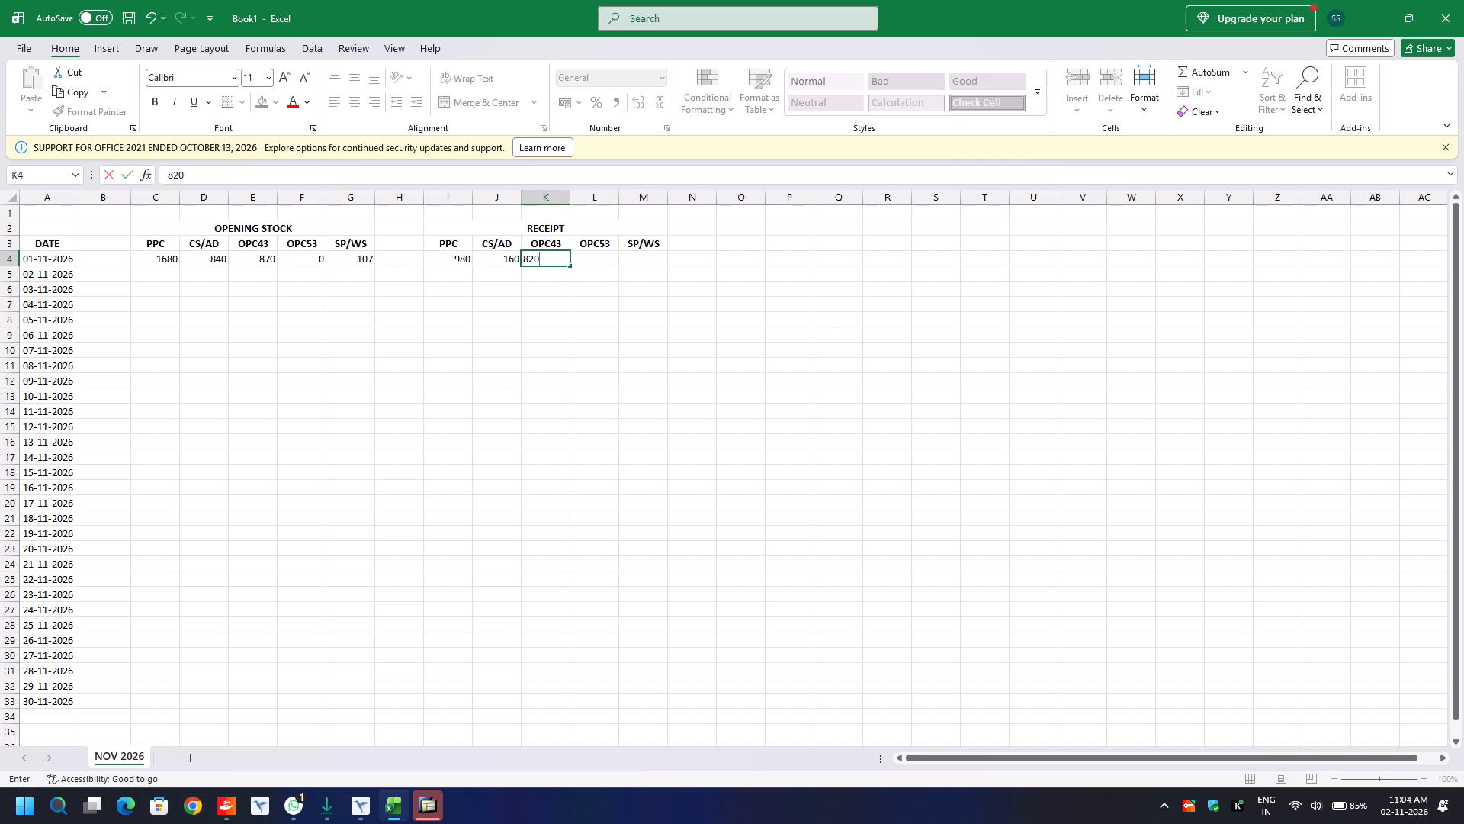
{"action": "key", "text": "Tab"}
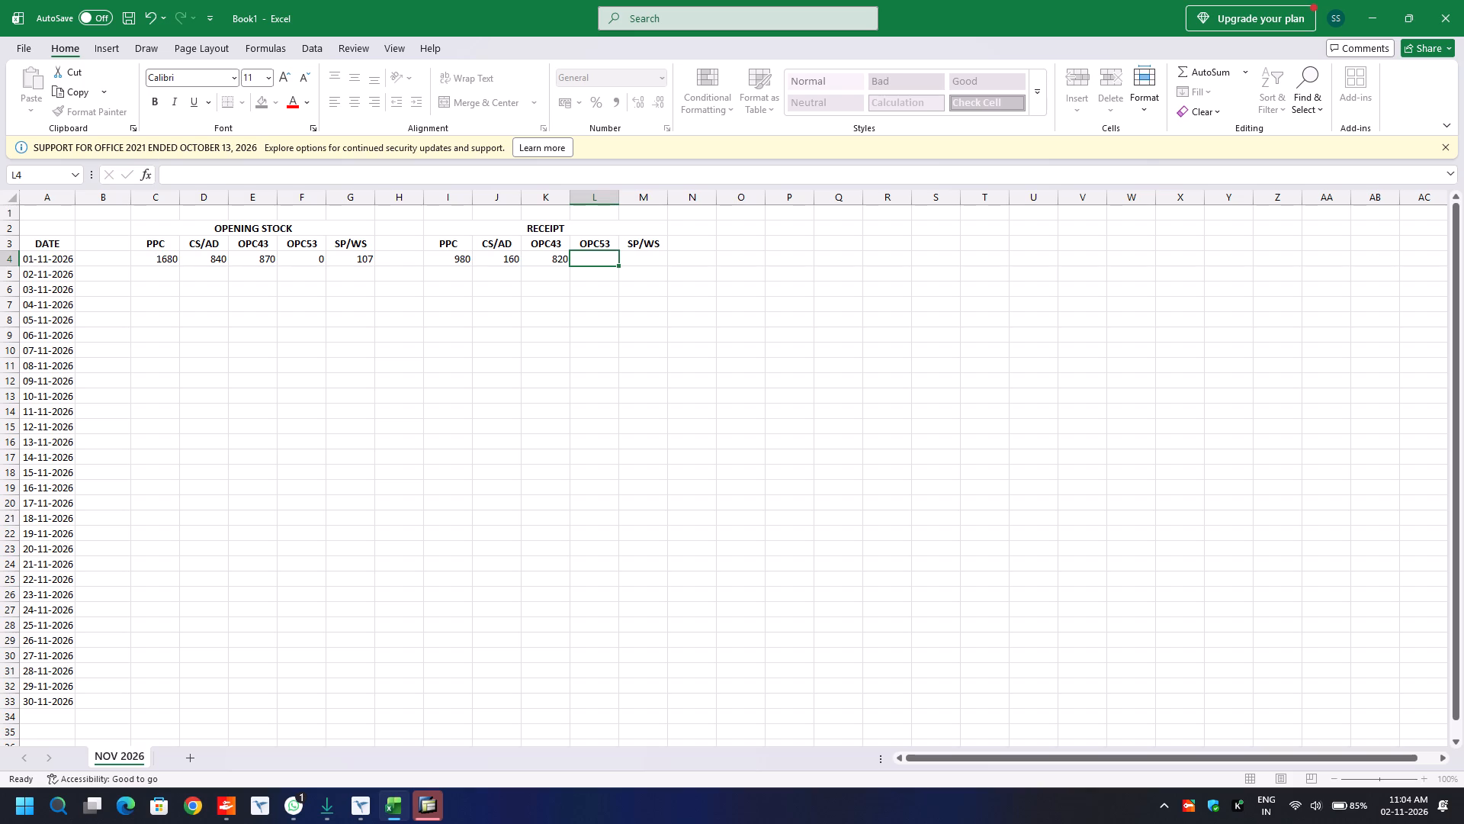
{"action": "key", "text": "0"}
{"action": "key", "text": "Tab"}
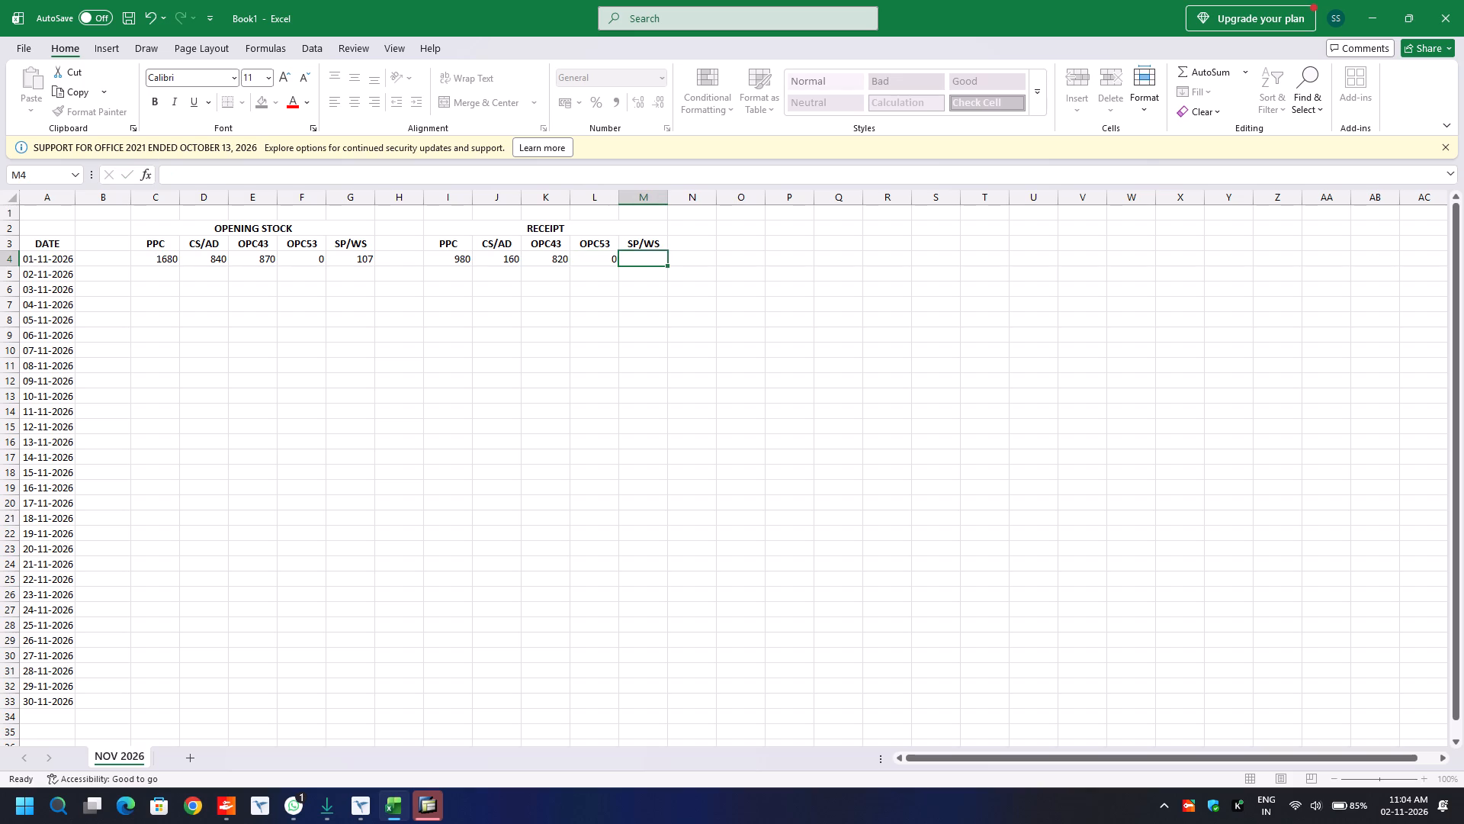
{"action": "type", "text": "100"}
{"action": "key", "text": "Return"}
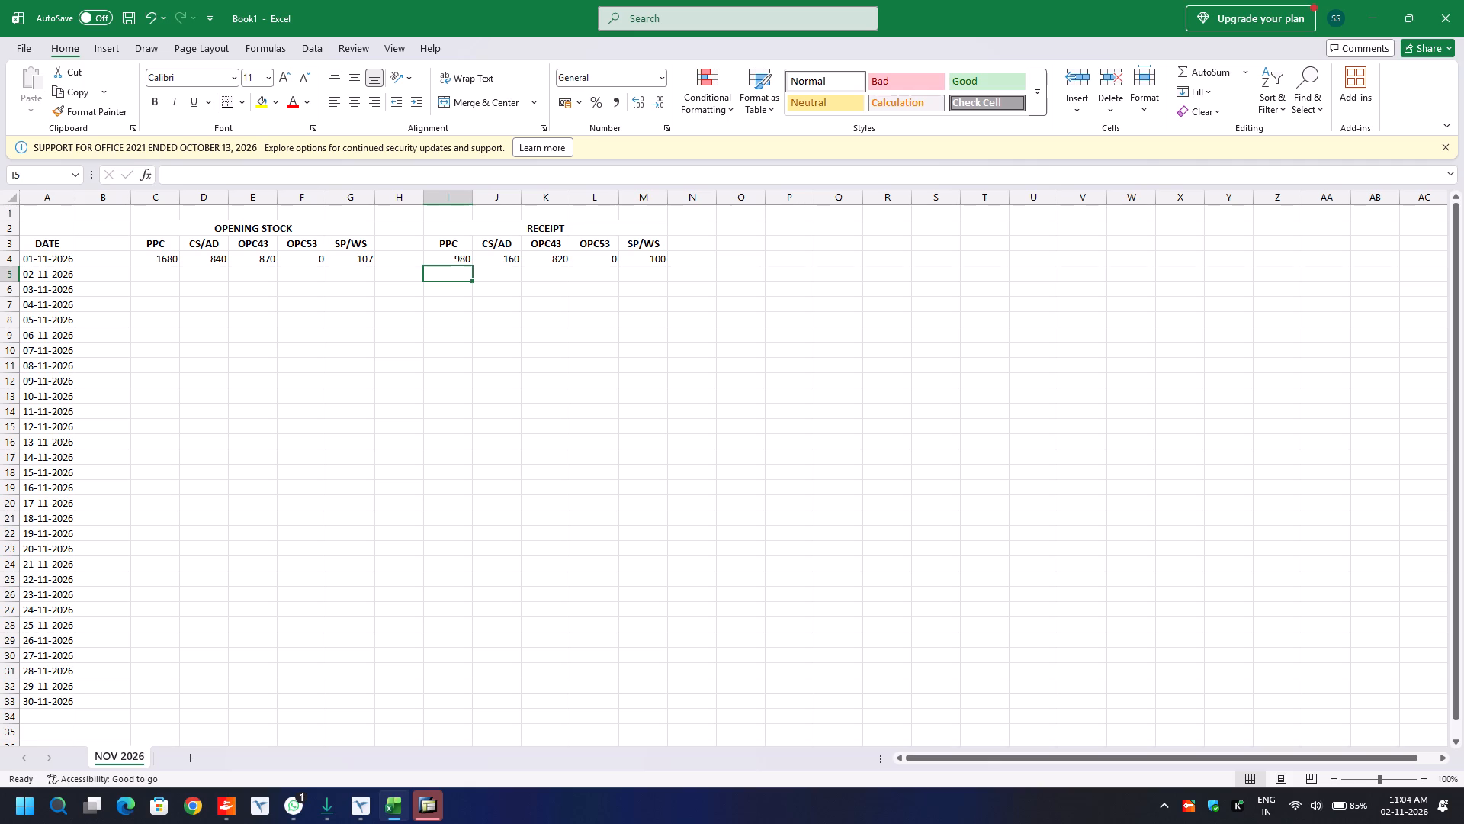
Replace the RECEIPT heading in I2 with DISPATCH in capitals.
{"action": "left_click", "coordinate": [518, 229]}
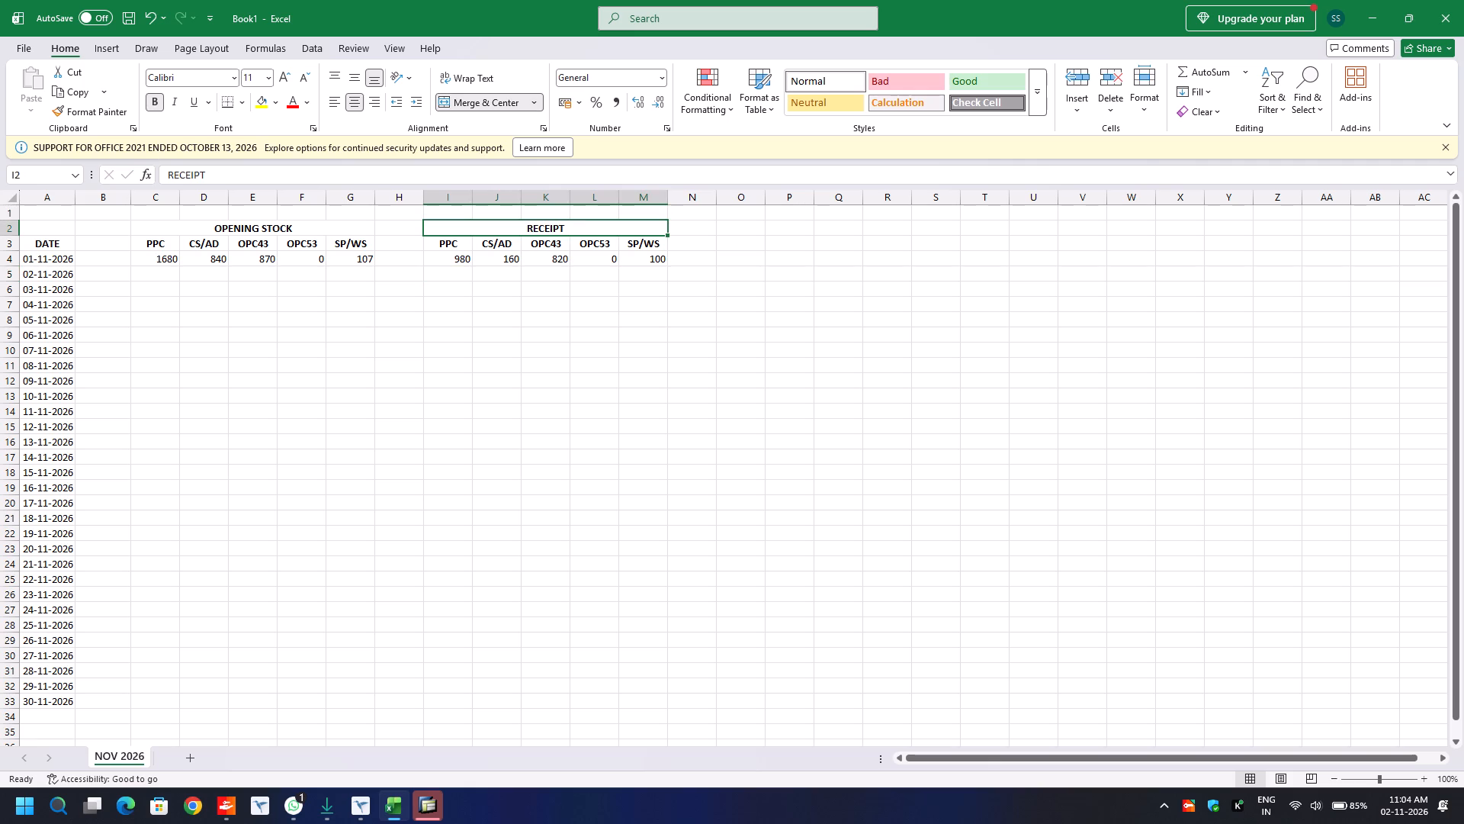
{"action": "type", "text": "DISPATCK"}
{"action": "key", "text": "BackSpace"}
{"action": "key", "text": "h"}
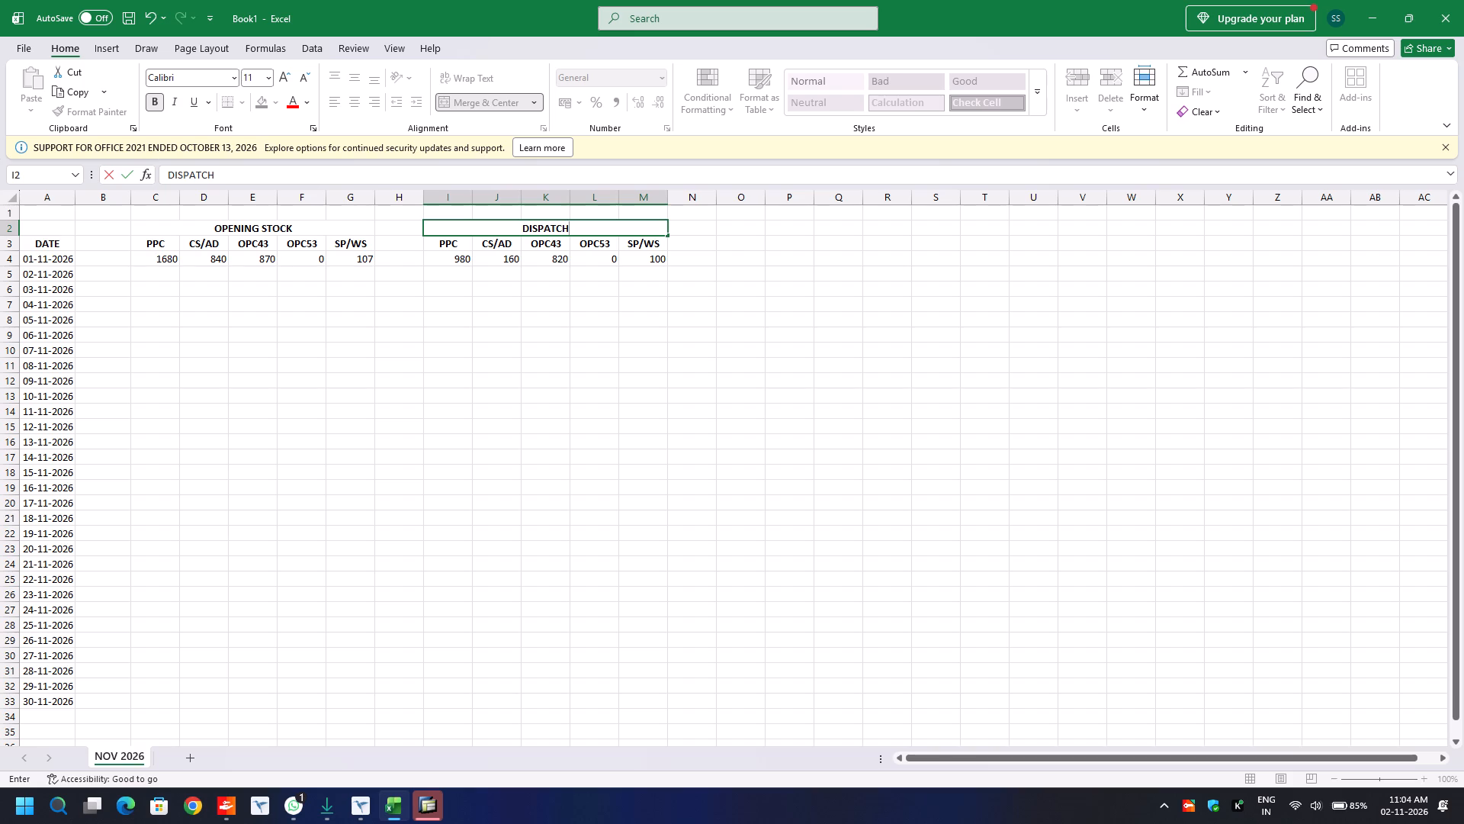
{"action": "key", "text": "Return"}
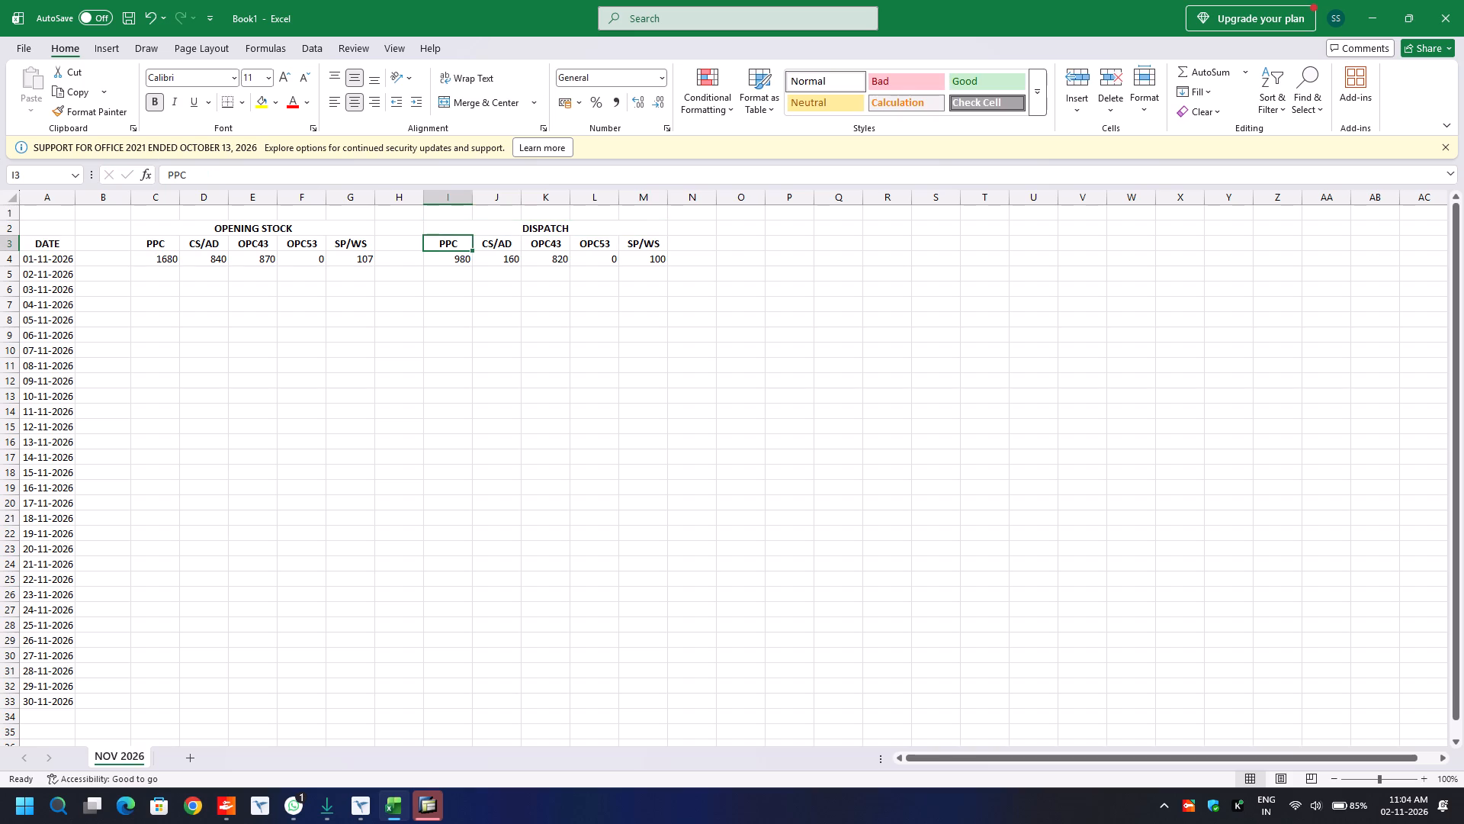
{"action": "left_click", "coordinate": [259, 226]}
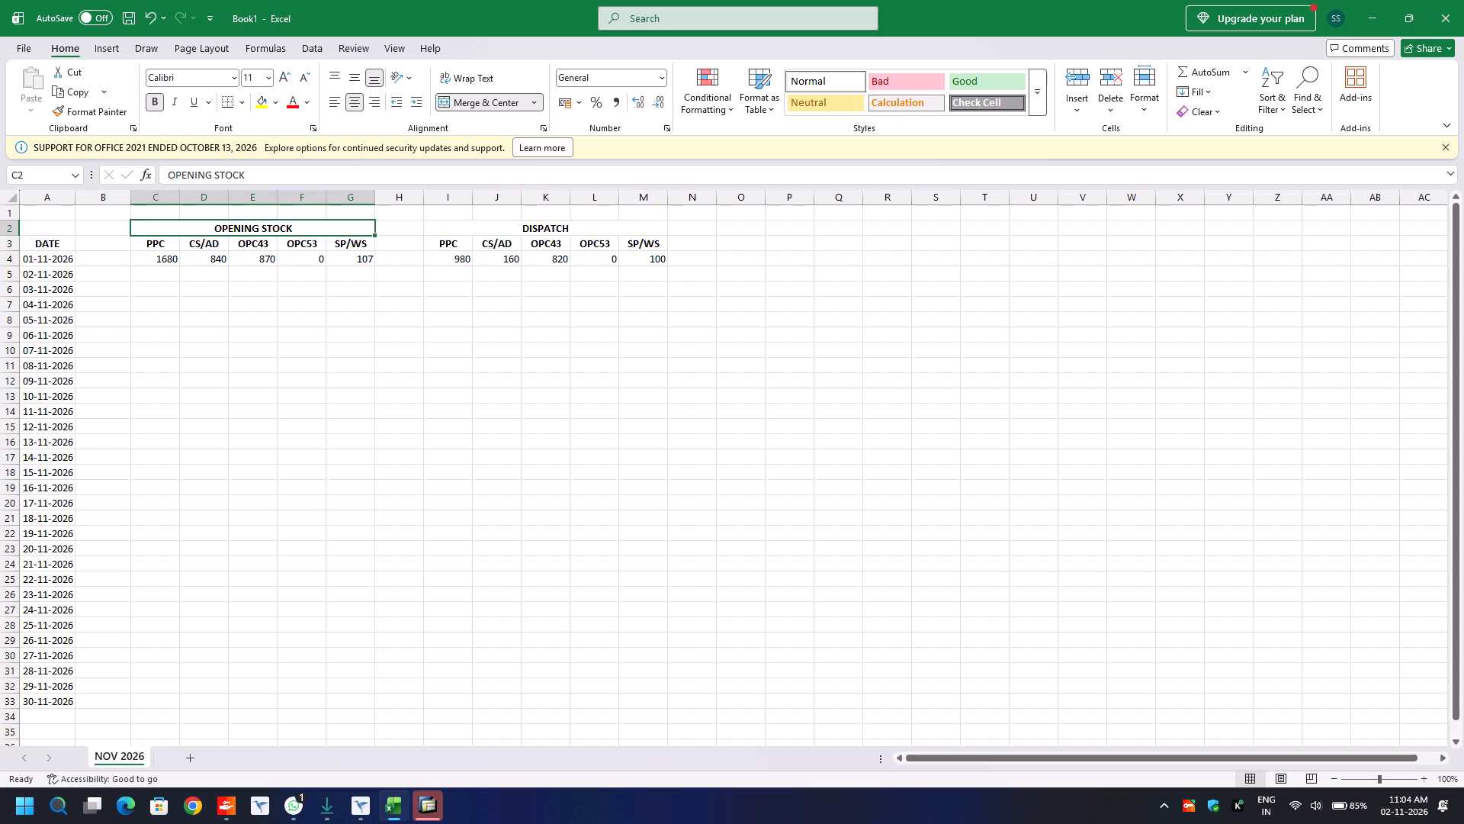
Move the whole DISPATCH block I2:M4, including its figures, to O2, leaving column N as a gap.
{"action": "left_click_drag", "start_coordinate": [453, 232], "coordinate": [600, 267]}
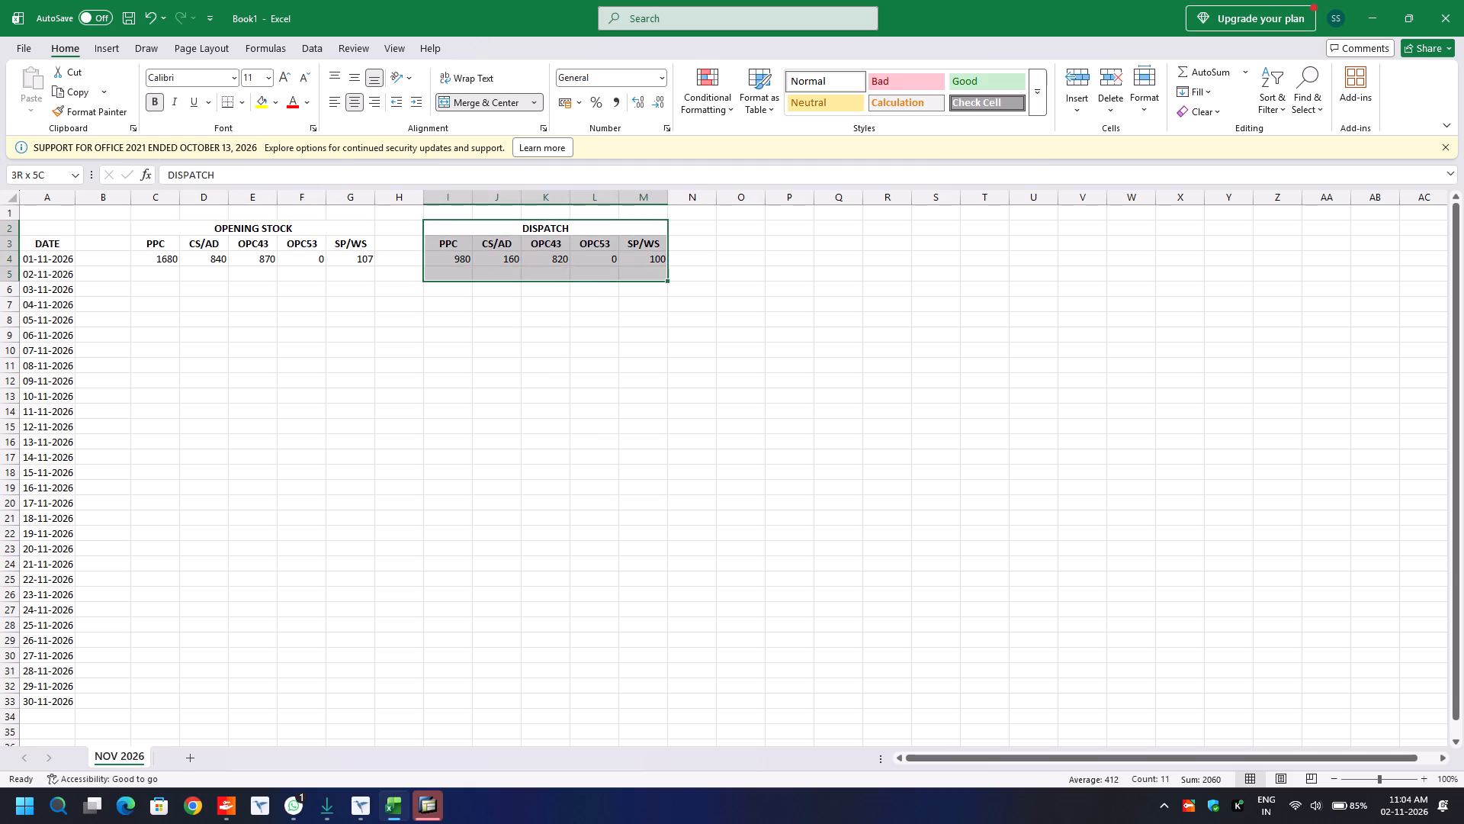
{"action": "left_click_drag", "start_coordinate": [600, 267], "coordinate": [597, 253]}
{"action": "key", "text": "ctrl+x"}
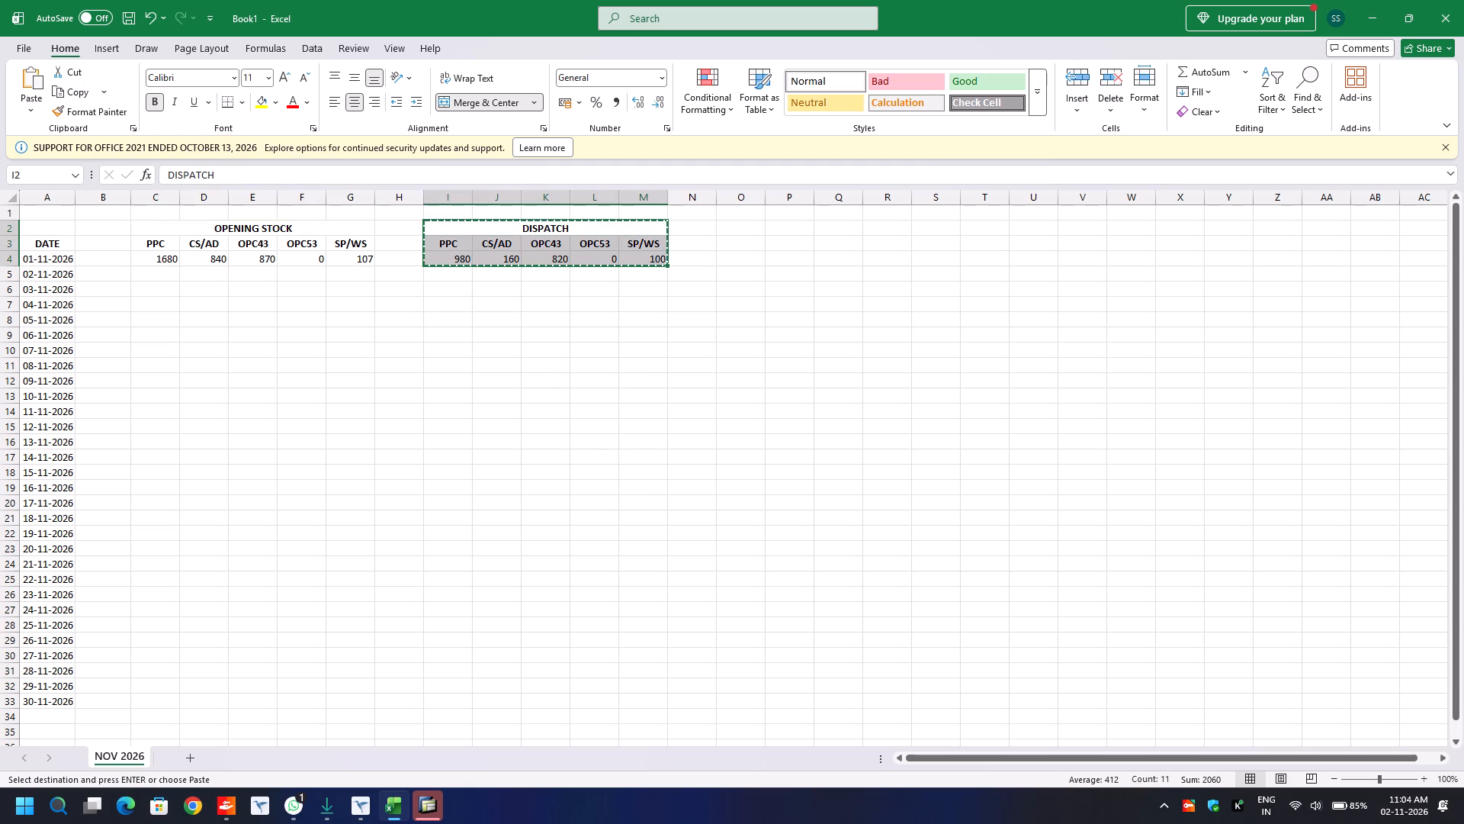
{"action": "left_click", "coordinate": [743, 231]}
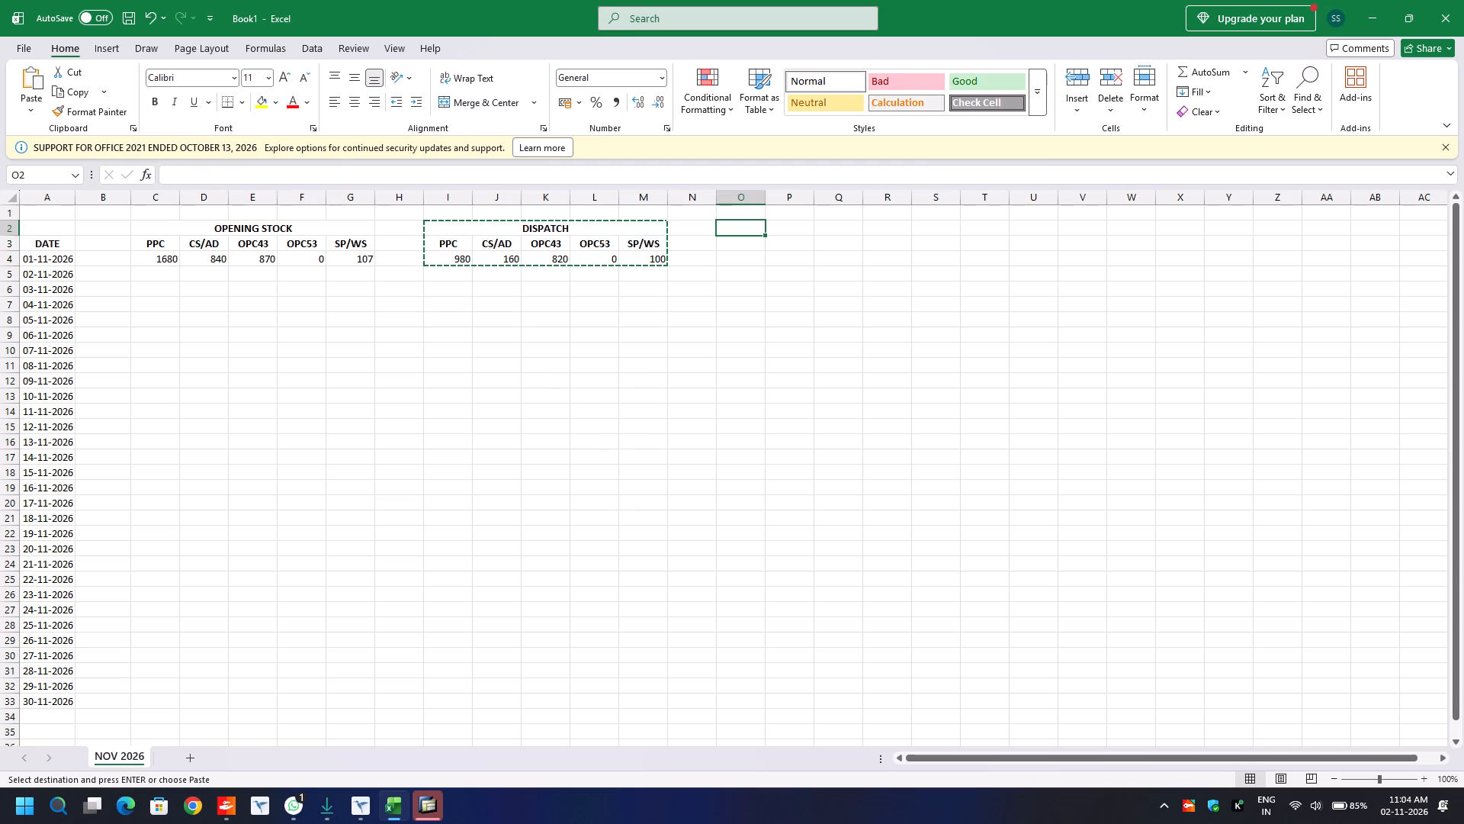
{"action": "key", "text": "ctrl+v"}
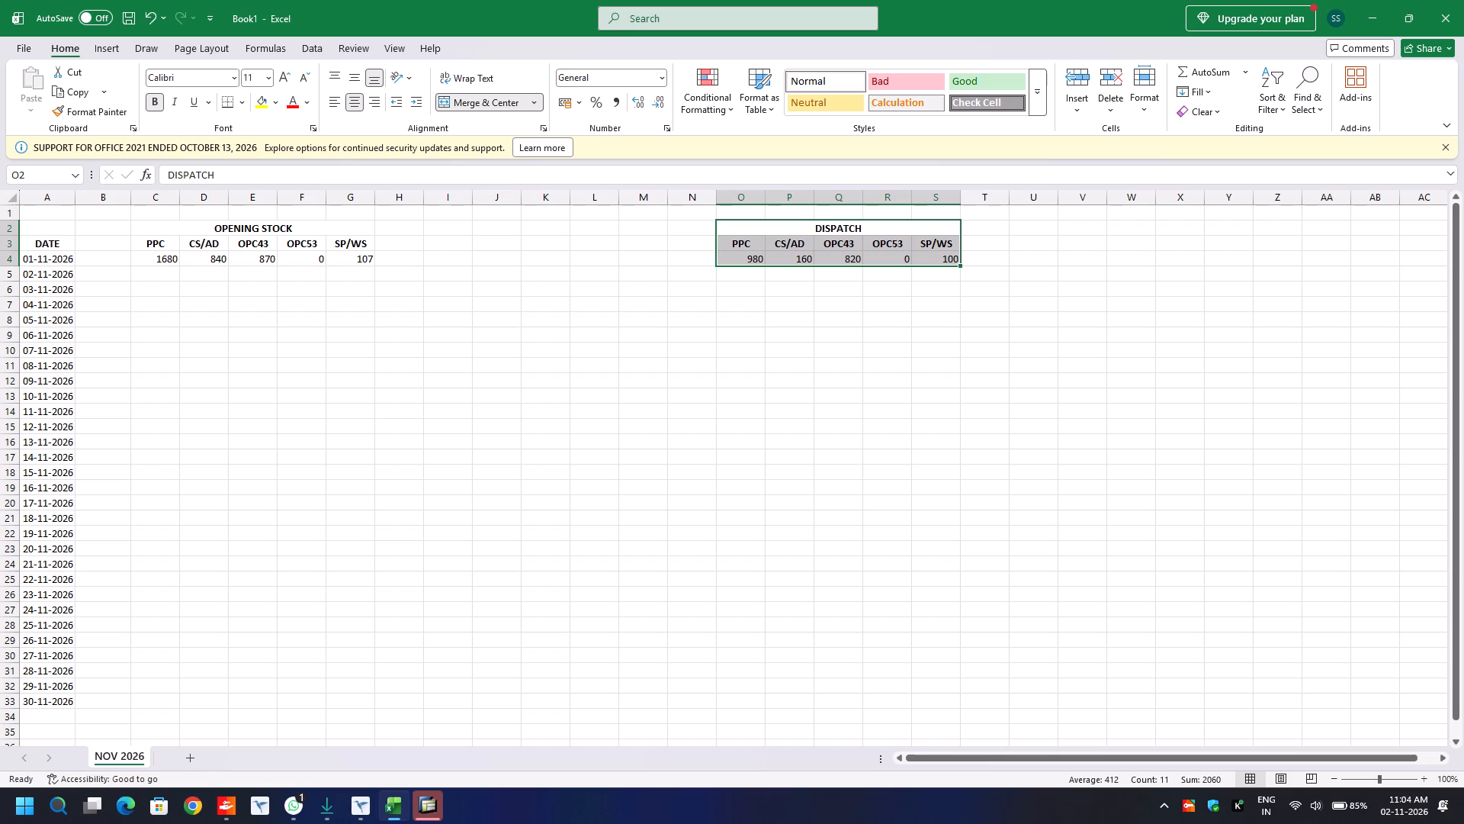
Copy the moved DISPATCH block O2:S4 and paste it into the emptied area at I2.
{"action": "key", "text": "ctrl+c"}
{"action": "left_click", "coordinate": [442, 232]}
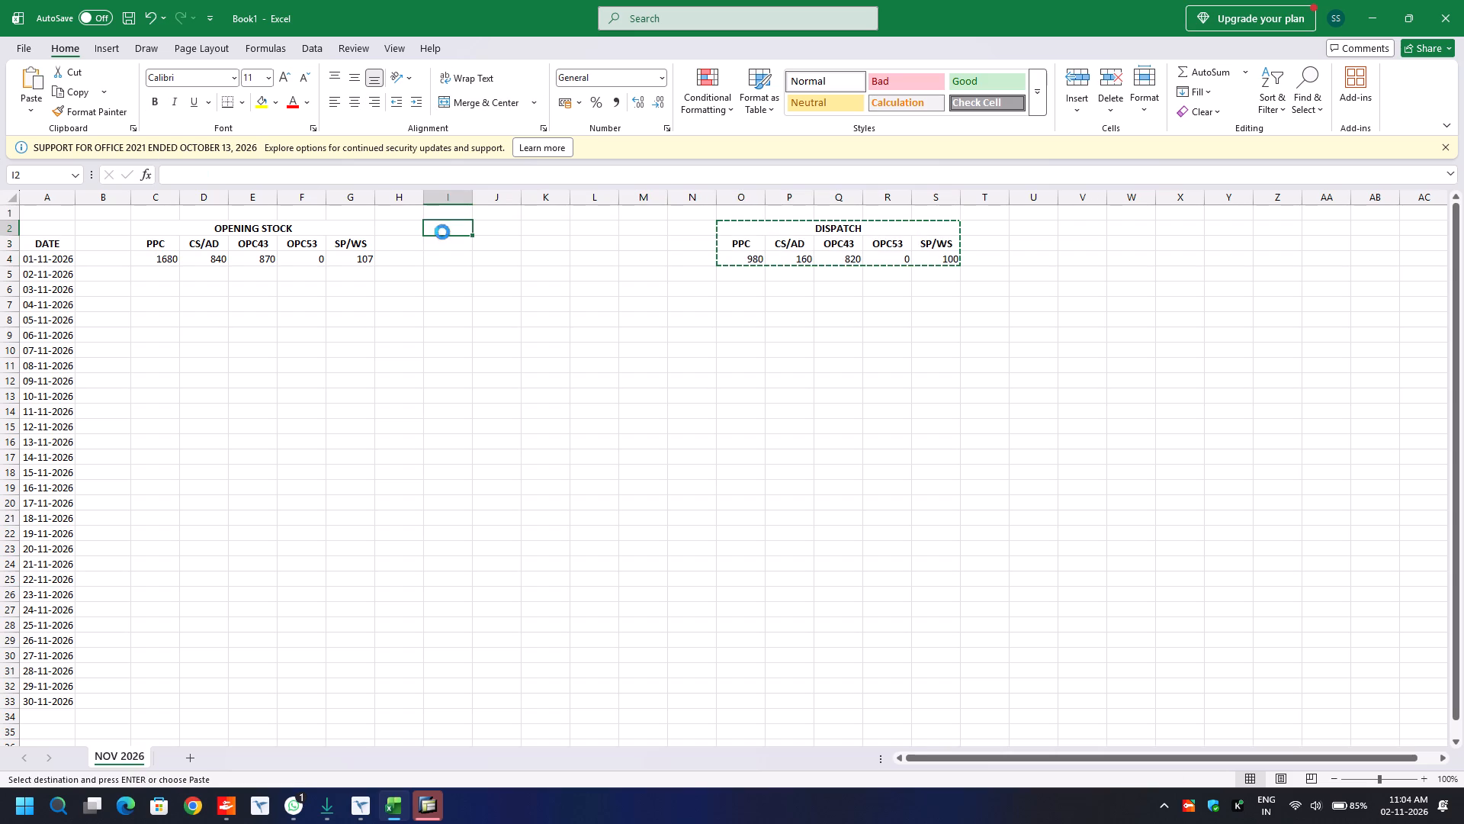
{"action": "key", "text": "ctrl+v"}
{"action": "left_click", "coordinate": [515, 230]}
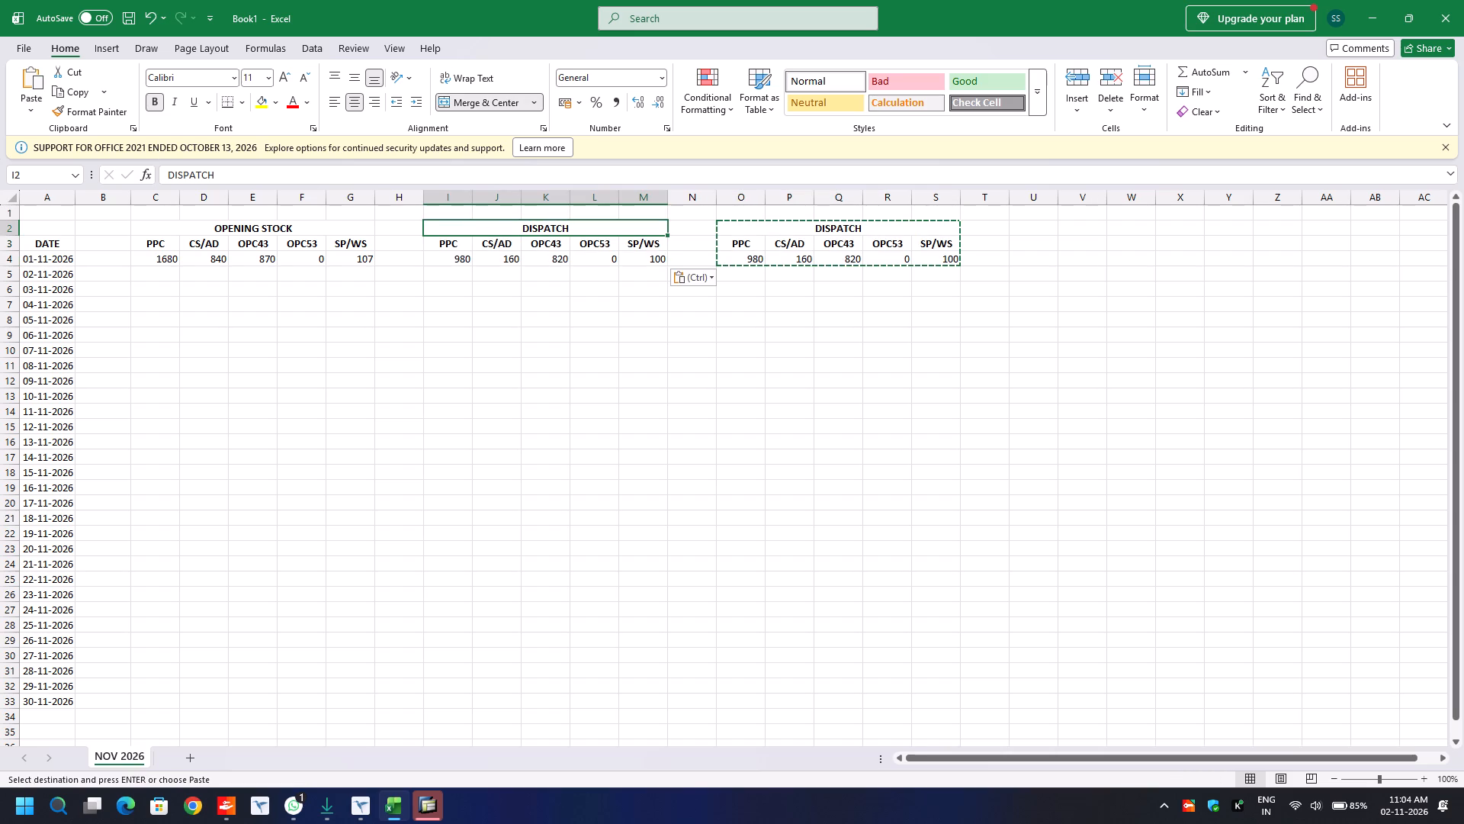
Enter the 02-11-2026 opening stock in row 5: PPC 3112, CS/AD 468, OPC43 0, OPC53 98 and SP/WS 1107.
{"action": "left_click", "coordinate": [169, 262]}
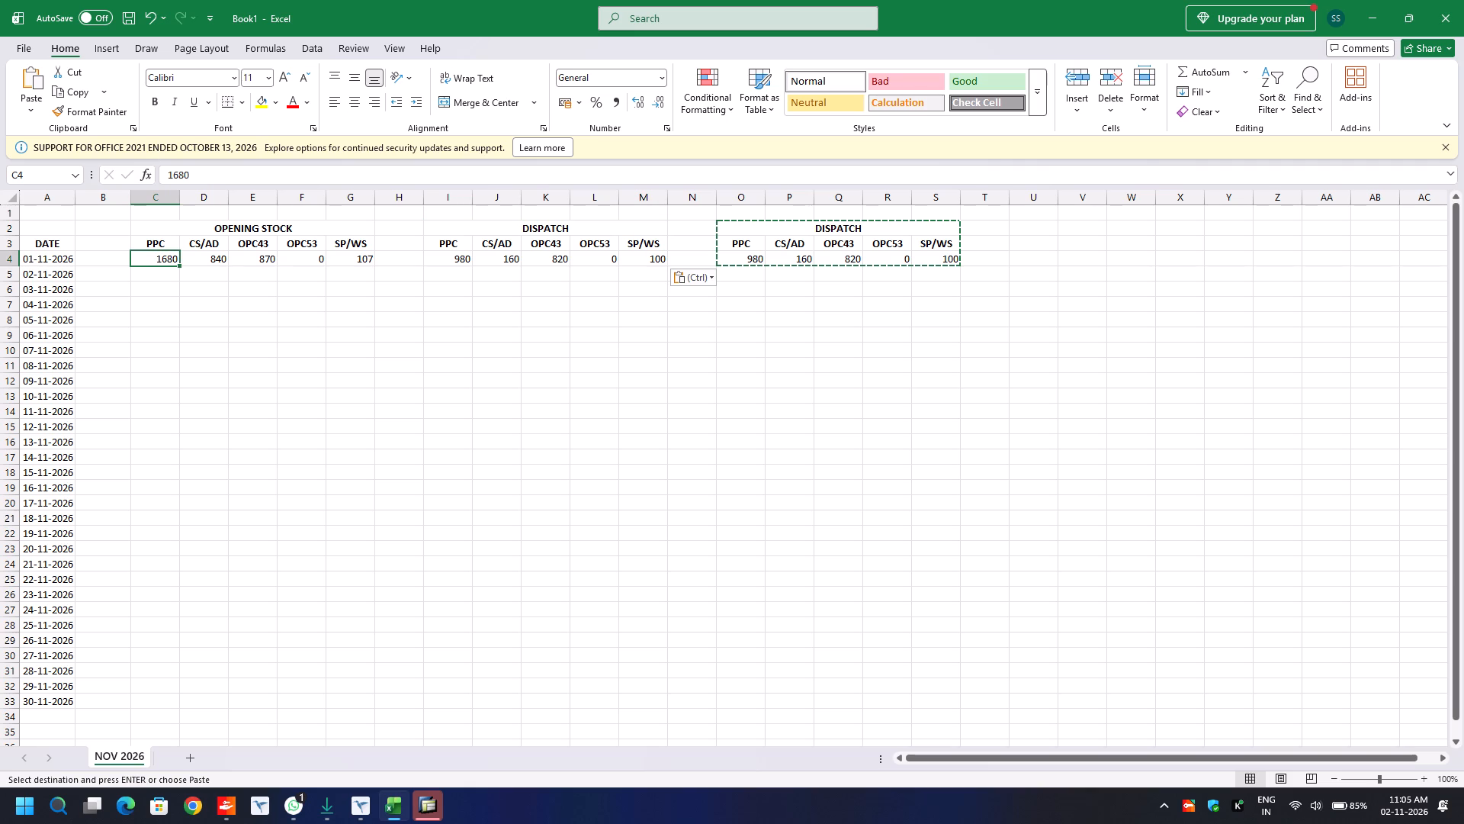
{"action": "left_click", "coordinate": [350, 259]}
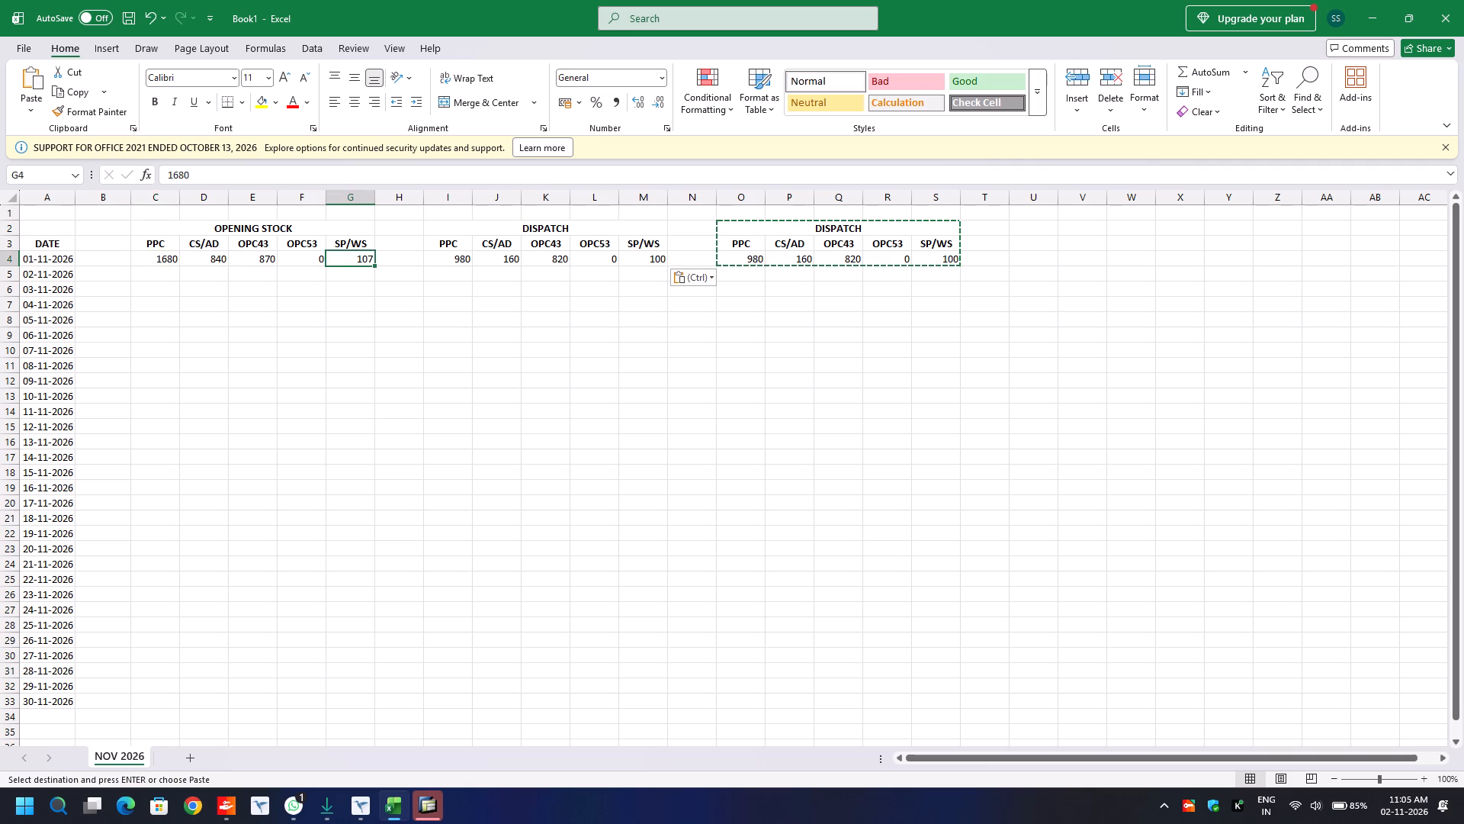
{"action": "left_click", "coordinate": [352, 274]}
{"action": "type", "text": "1107"}
{"action": "key", "text": "Left"}
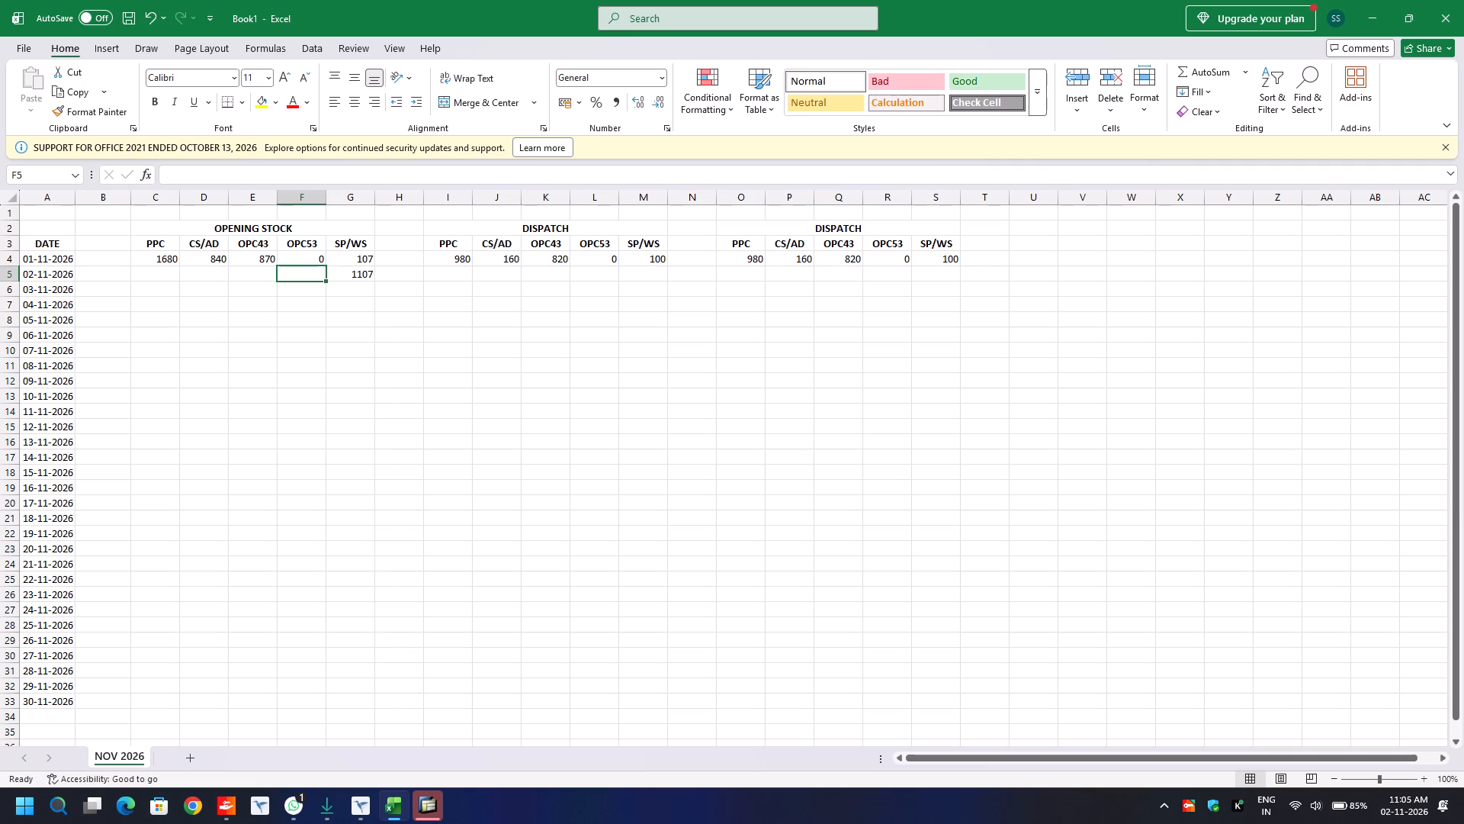
{"action": "key", "text": "Left"}
{"action": "key", "text": "Left"}
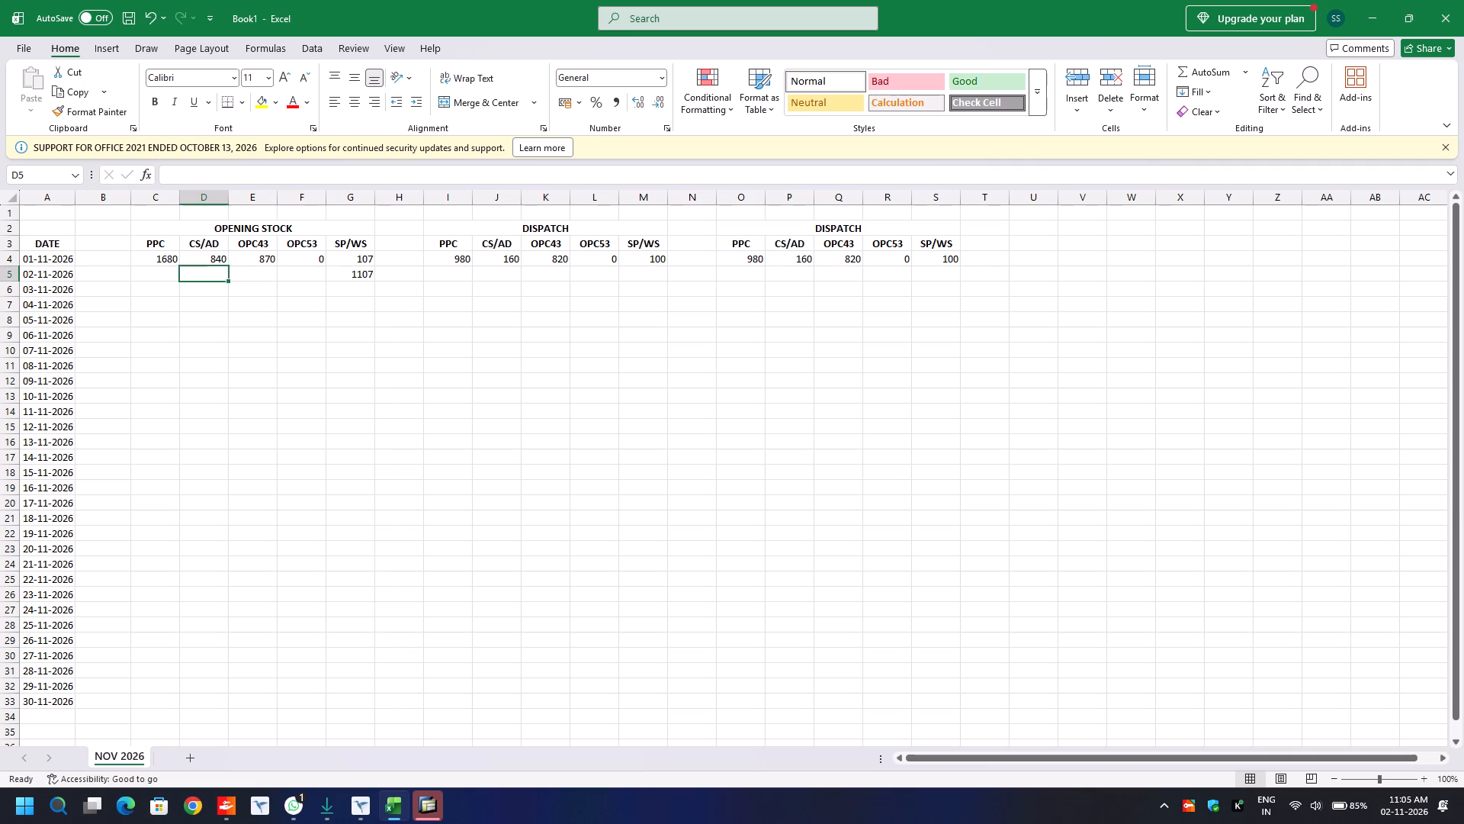
{"action": "type", "text": "468"}
{"action": "key", "text": "Right"}
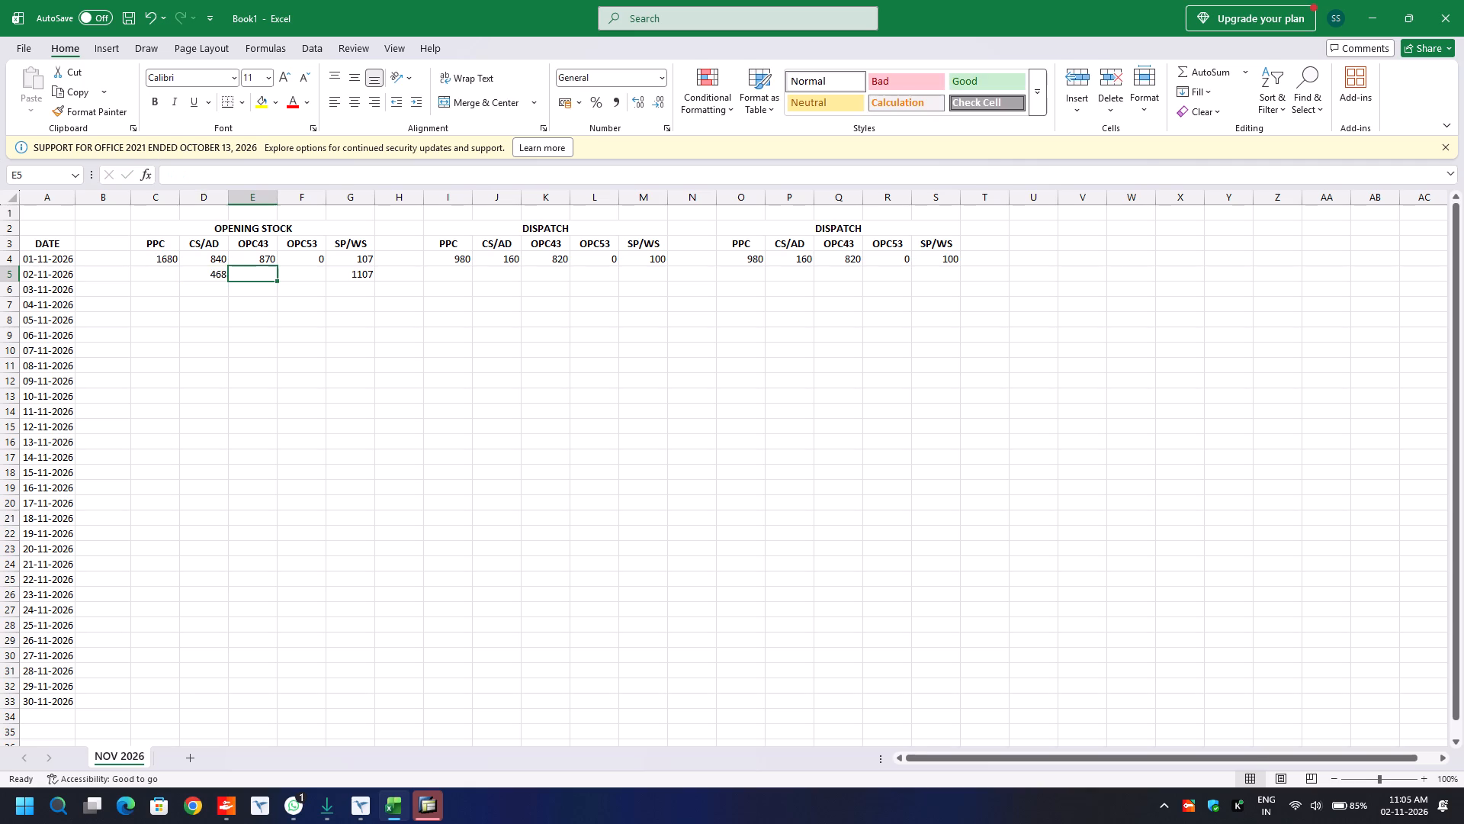
{"action": "key", "text": "Right"}
{"action": "type", "text": "98"}
{"action": "key", "text": "Left"}
{"action": "key", "text": "Left"}
{"action": "key", "text": "Left"}
{"action": "type", "text": "3112"}
{"action": "key", "text": "Right"}
{"action": "key", "text": "Right"}
{"action": "key", "text": "0"}
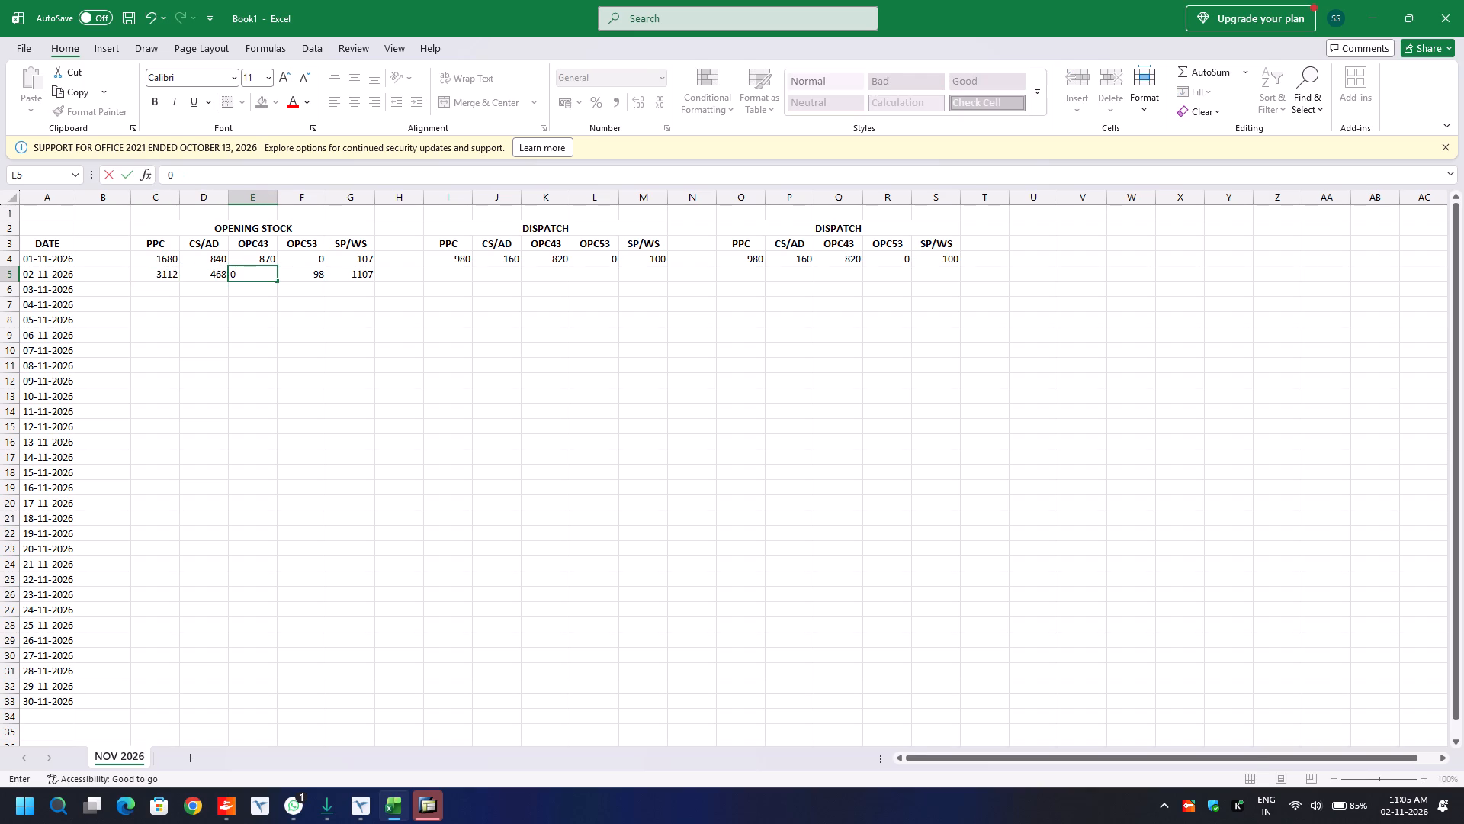
{"action": "key", "text": "Right"}
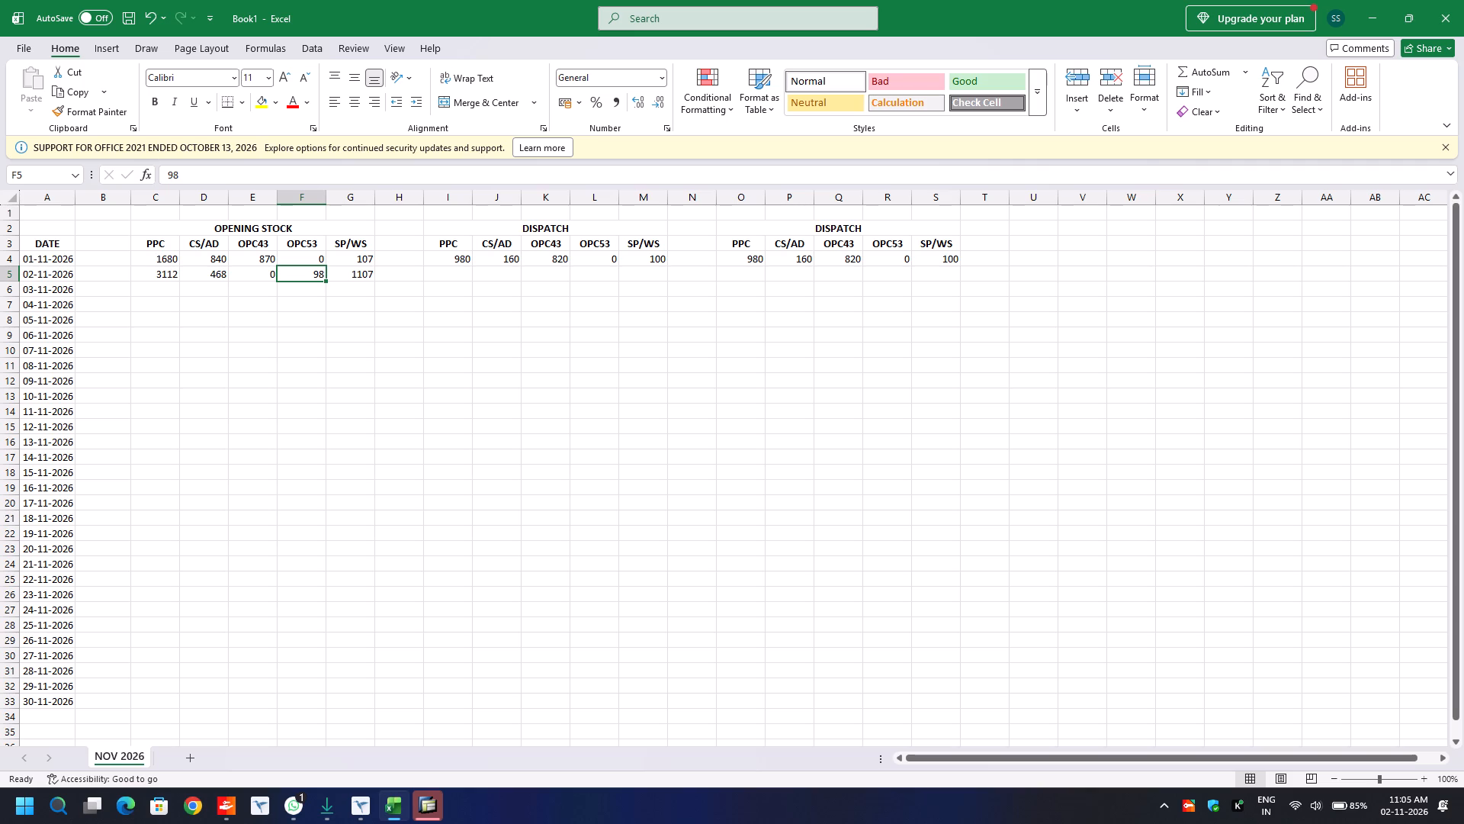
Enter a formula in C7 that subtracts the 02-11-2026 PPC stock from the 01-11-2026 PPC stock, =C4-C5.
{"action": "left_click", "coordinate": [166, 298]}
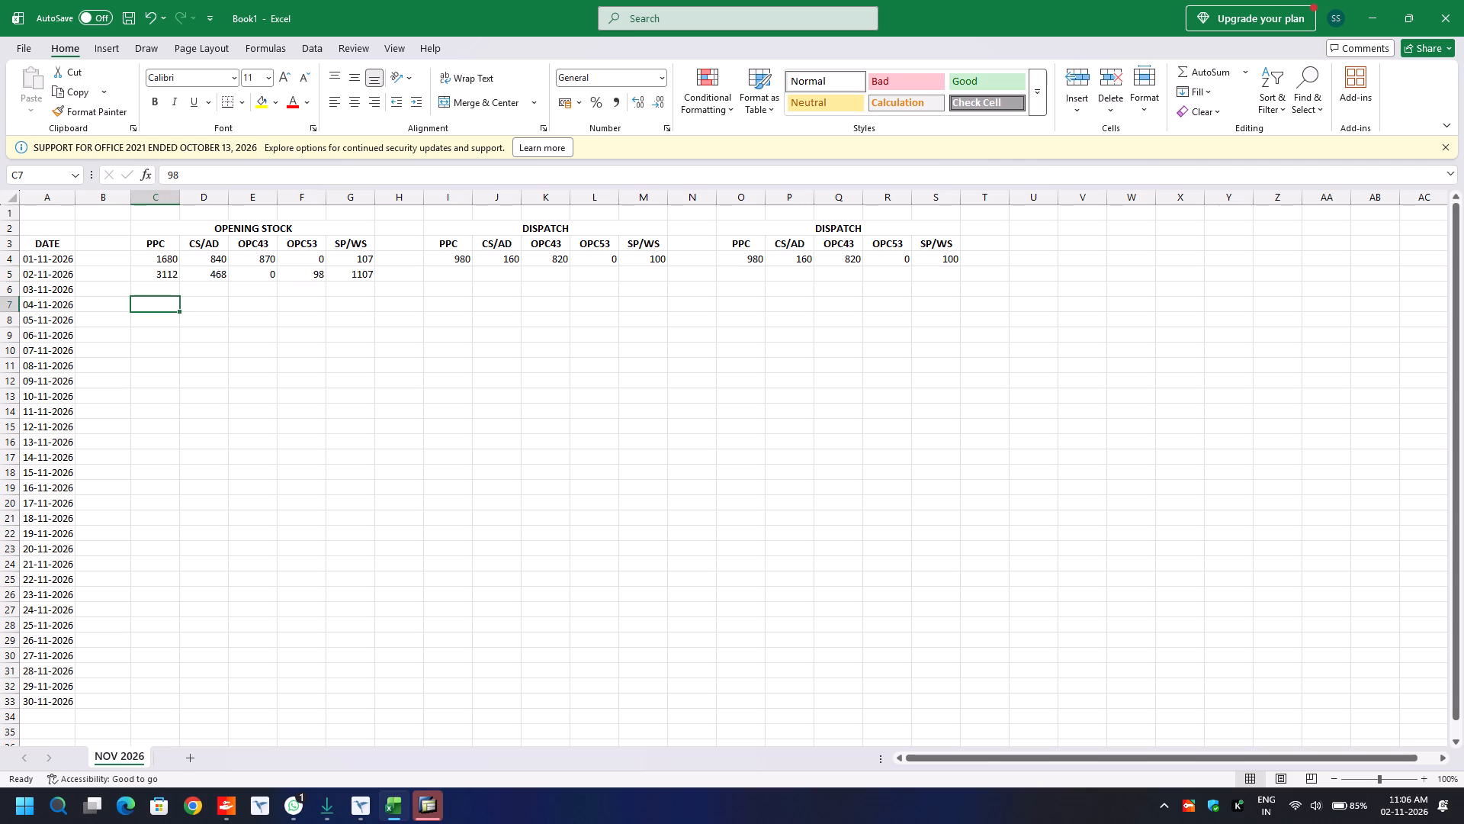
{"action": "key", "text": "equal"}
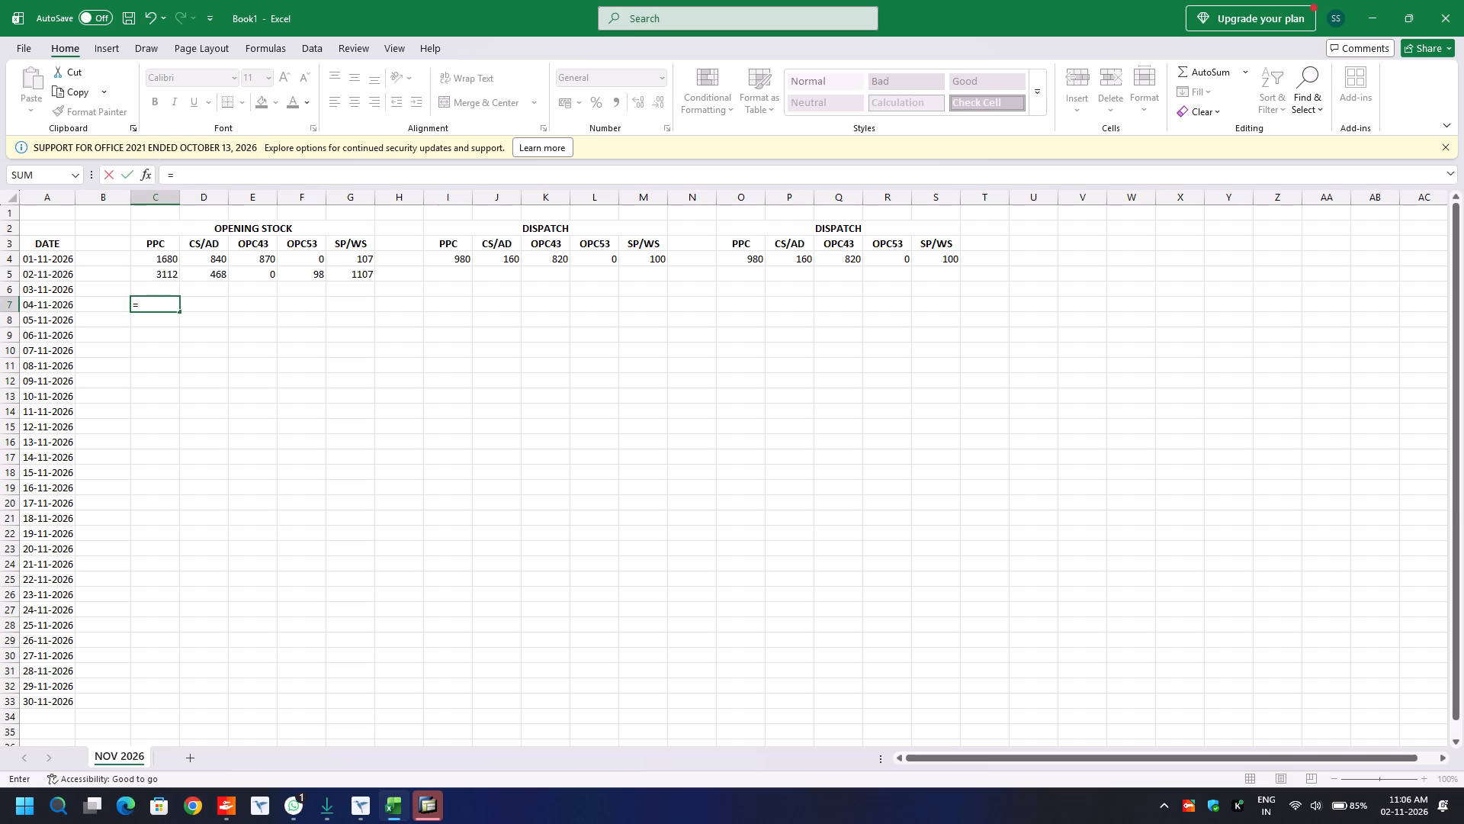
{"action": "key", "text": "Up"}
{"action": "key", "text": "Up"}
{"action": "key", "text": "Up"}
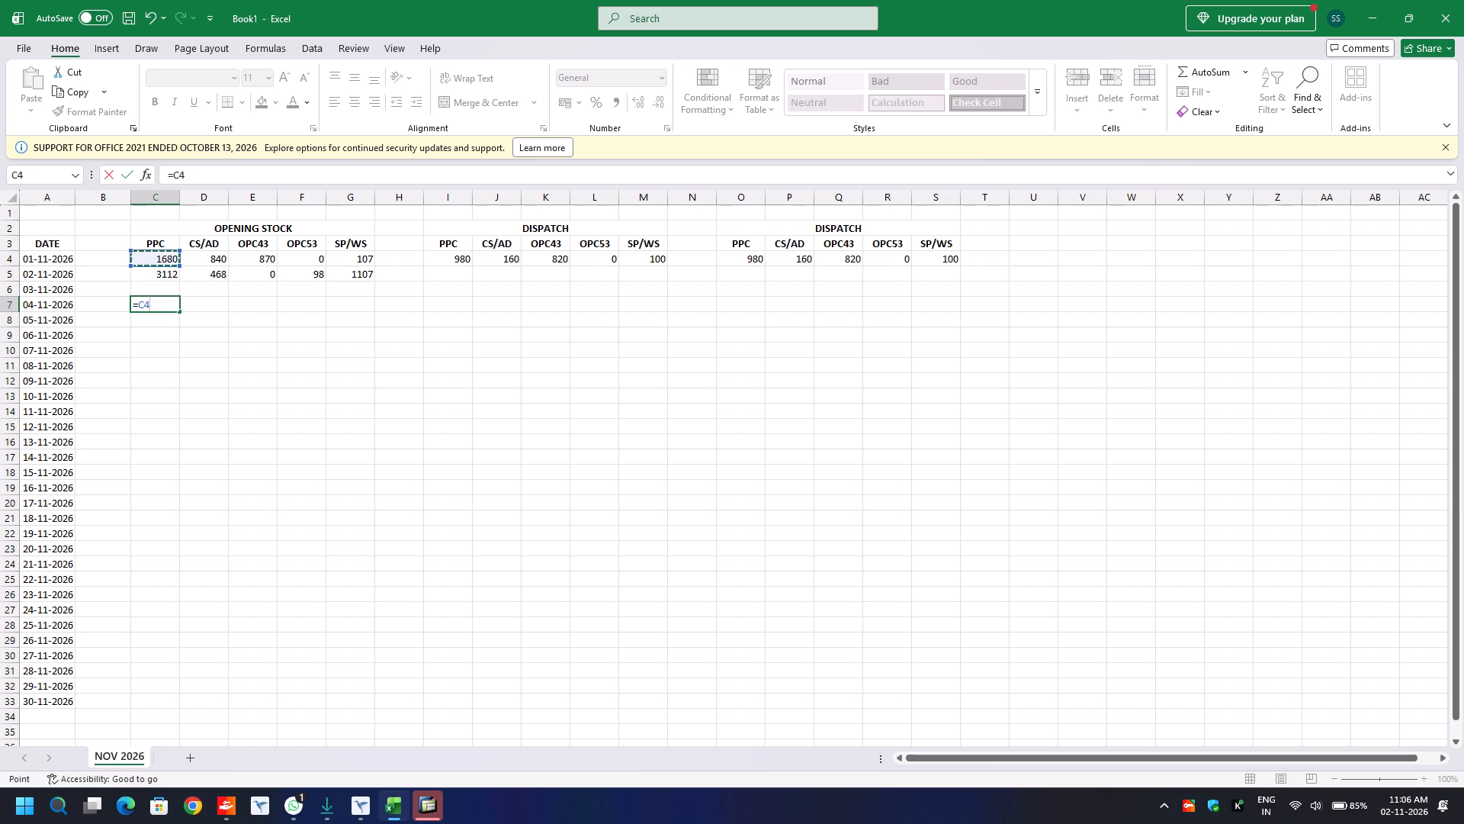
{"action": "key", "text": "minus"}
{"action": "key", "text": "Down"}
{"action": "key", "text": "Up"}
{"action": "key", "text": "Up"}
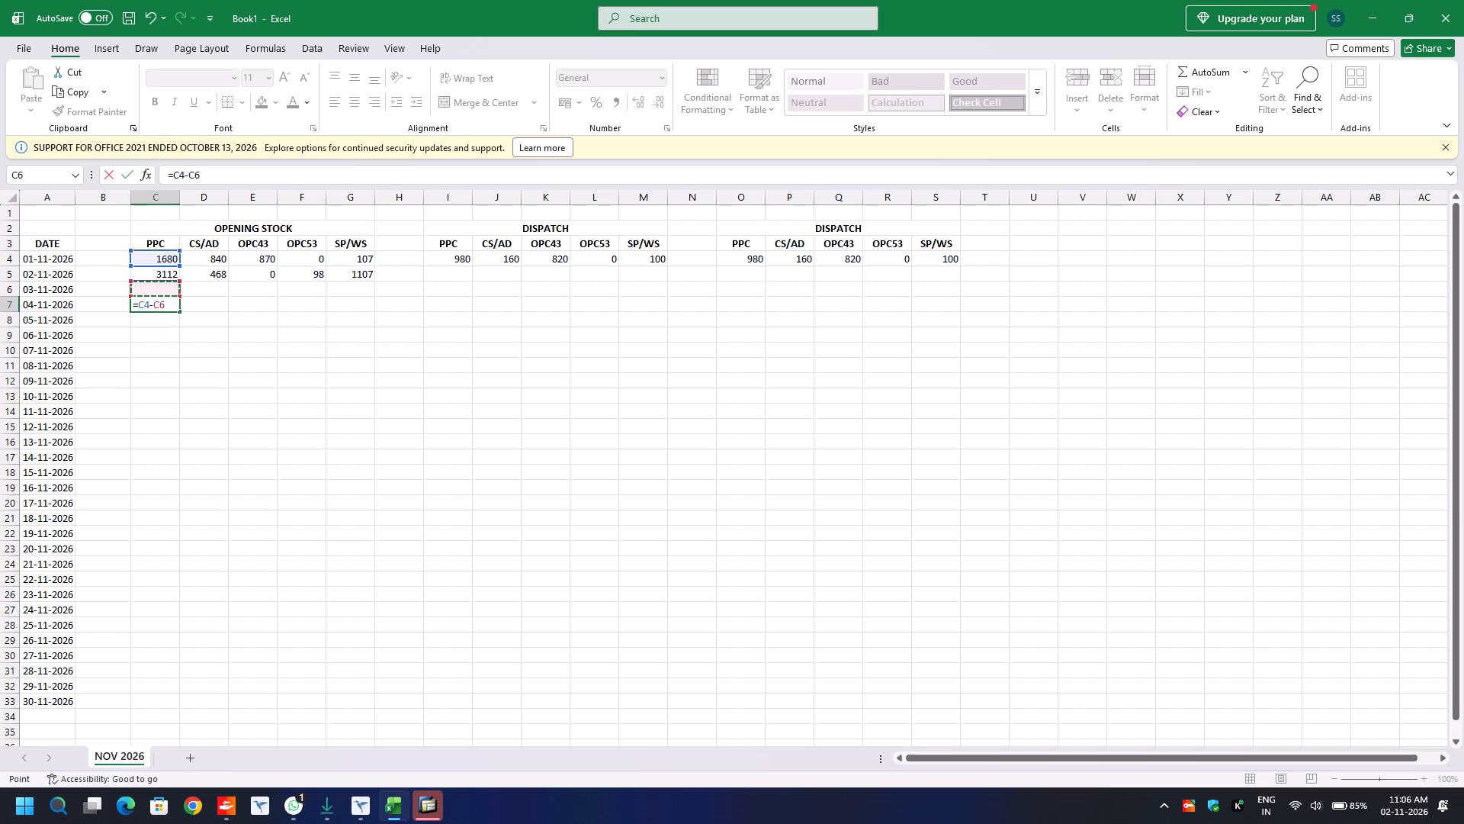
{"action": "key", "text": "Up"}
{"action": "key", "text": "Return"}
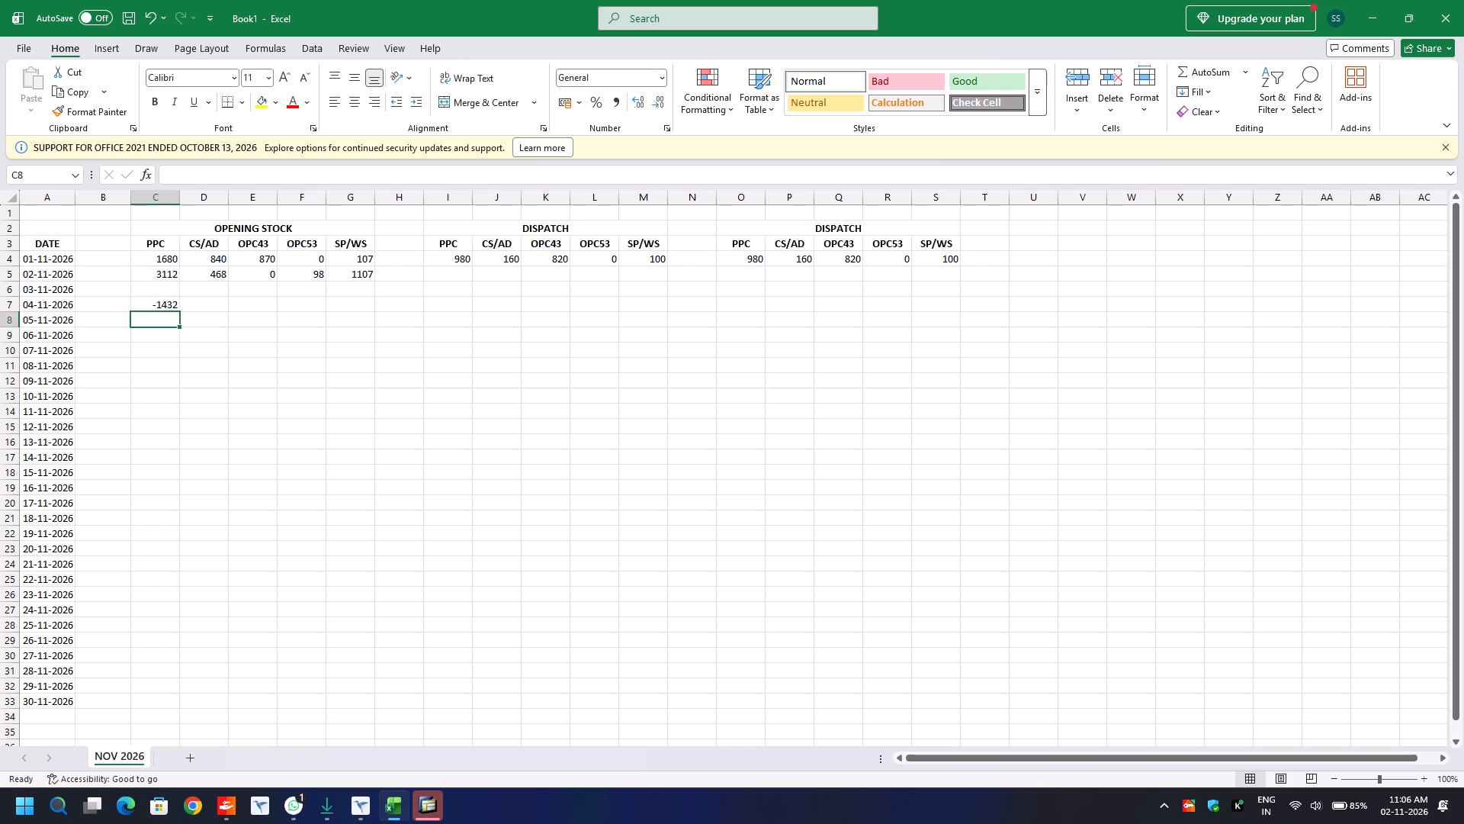
Enter the stock difference formula =C5-C4 in C7 and fill it across to G7 for all five products.
{"action": "left_click", "coordinate": [165, 308]}
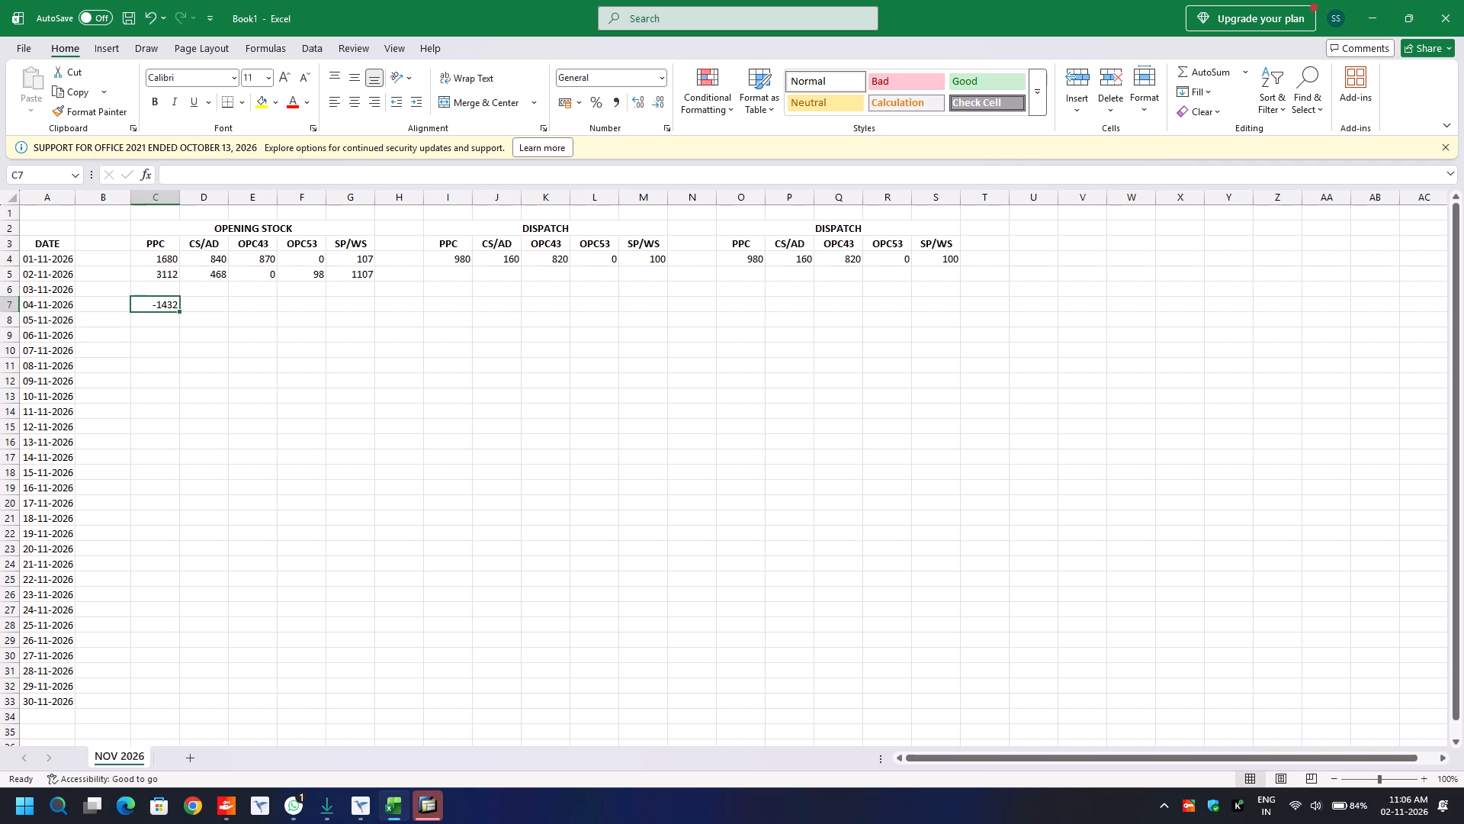
{"action": "key", "text": "equal"}
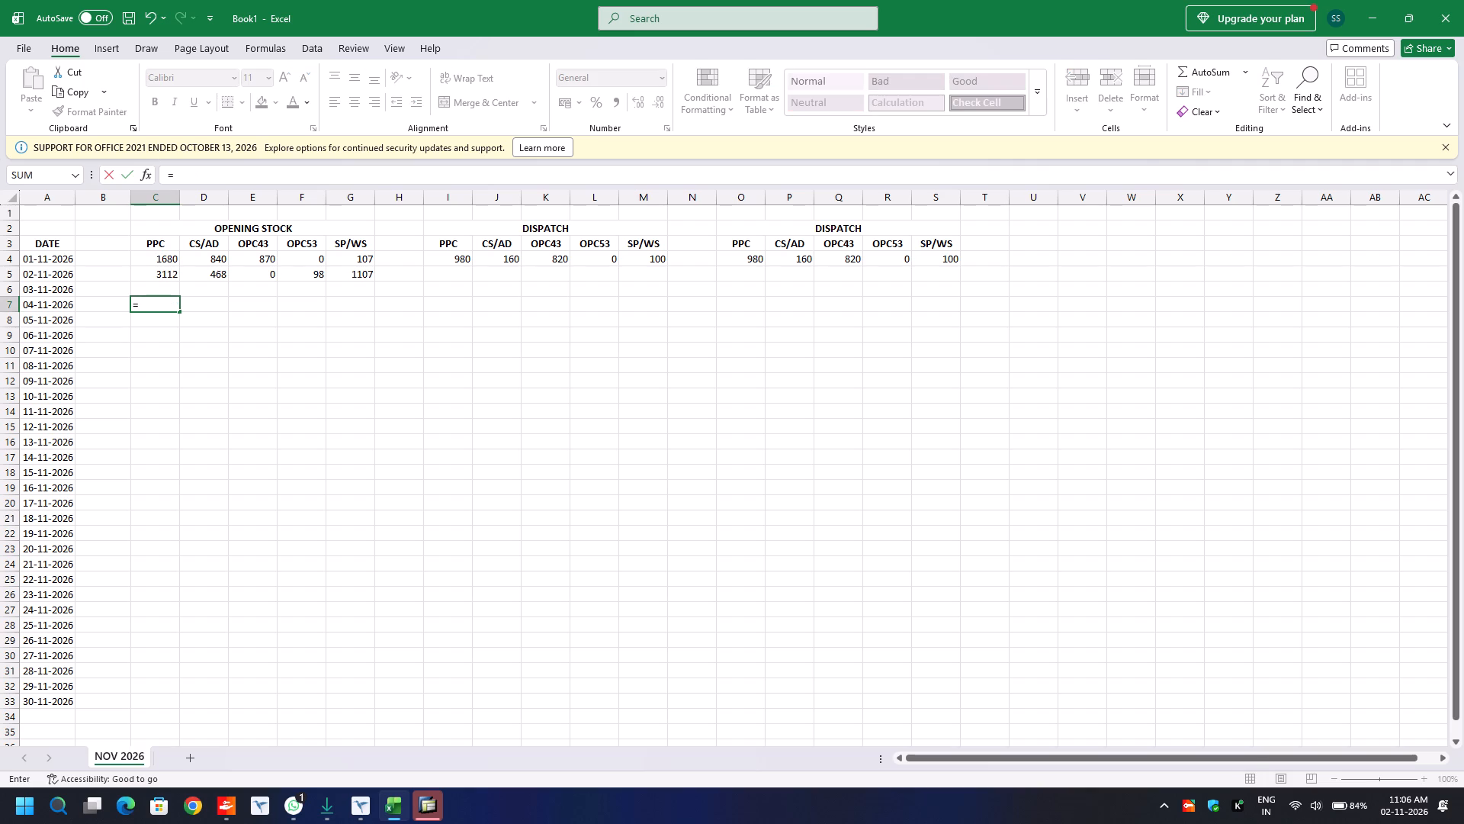
{"action": "key", "text": "Up"}
{"action": "key", "text": "Up"}
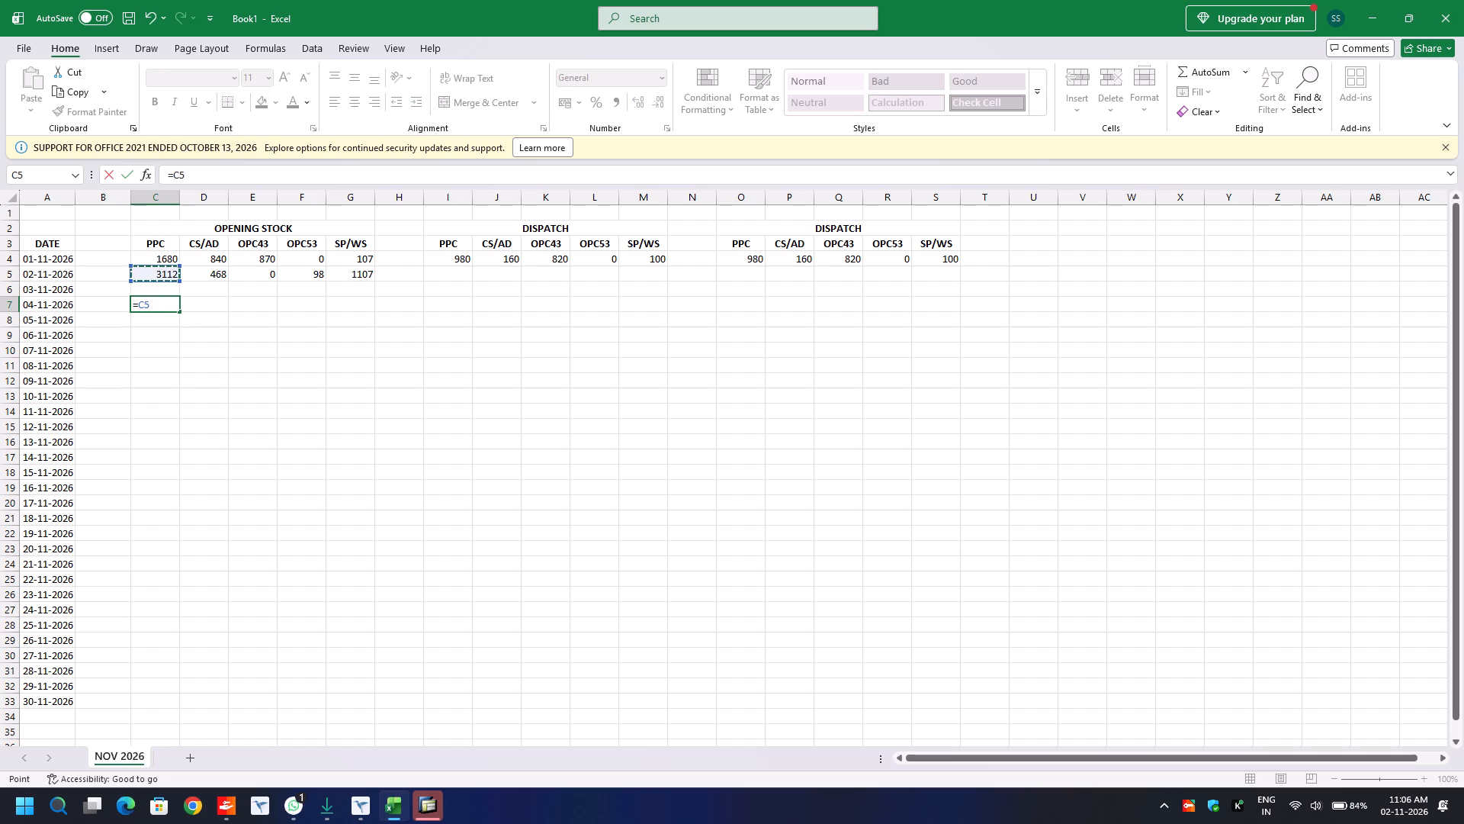
{"action": "key", "text": "minus"}
{"action": "key", "text": "Up"}
{"action": "key", "text": "Up"}
{"action": "key", "text": "Up"}
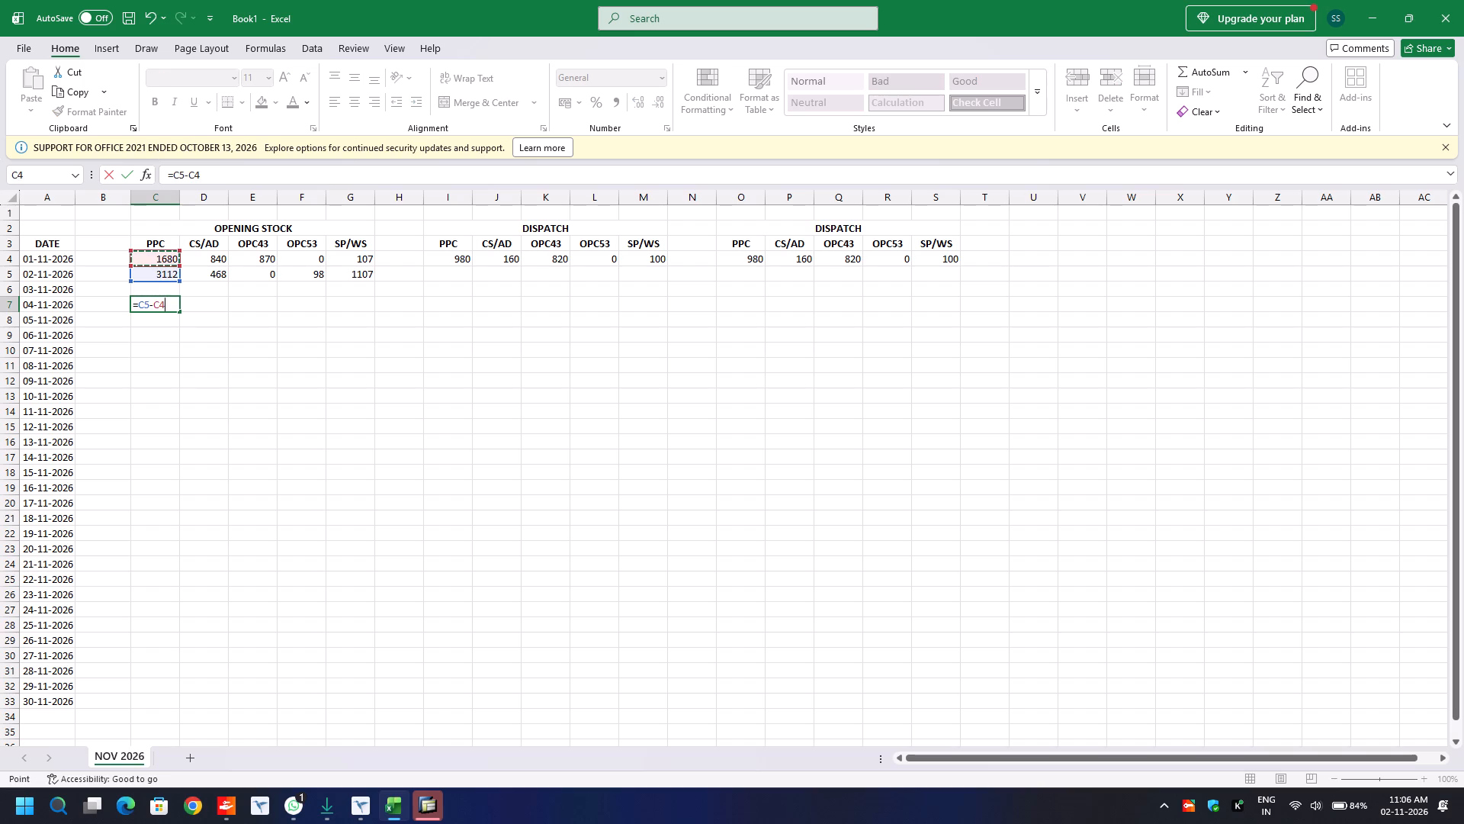
{"action": "key", "text": "Return"}
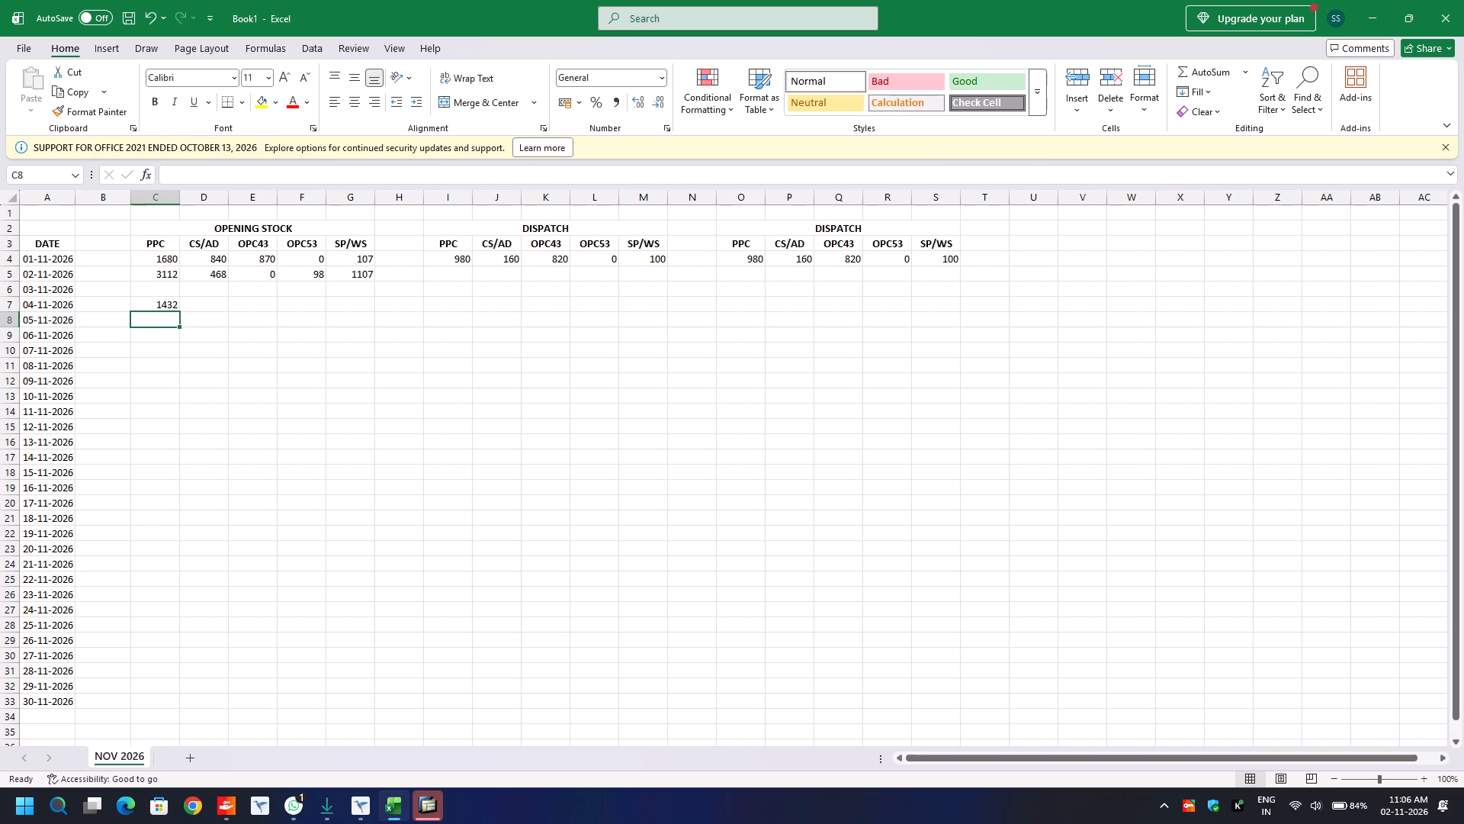
{"action": "left_click", "coordinate": [171, 307]}
{"action": "left_click_drag", "start_coordinate": [179, 313], "coordinate": [355, 313]}
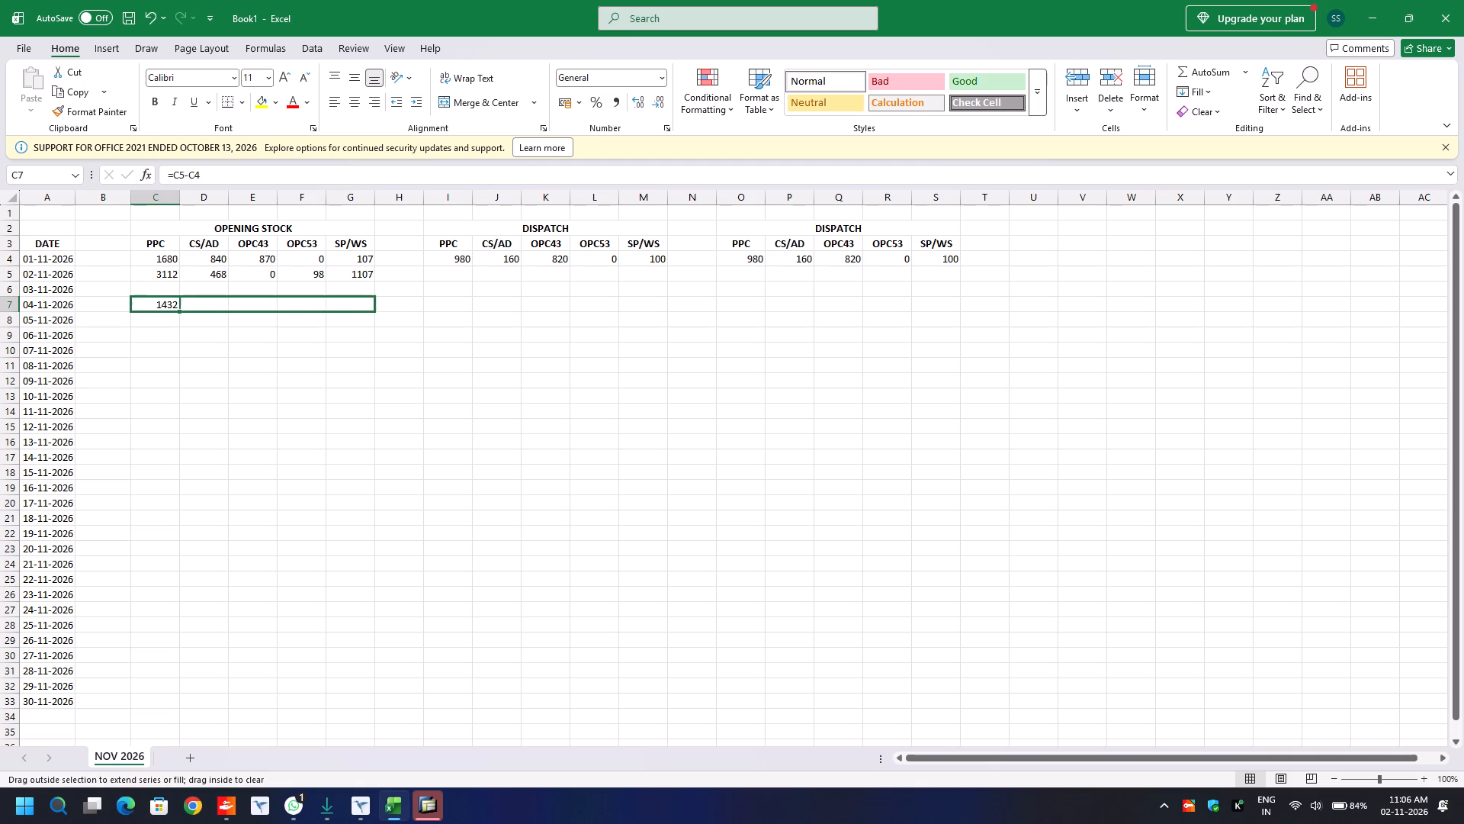
{"action": "left_click_drag", "start_coordinate": [355, 313], "coordinate": [376, 312]}
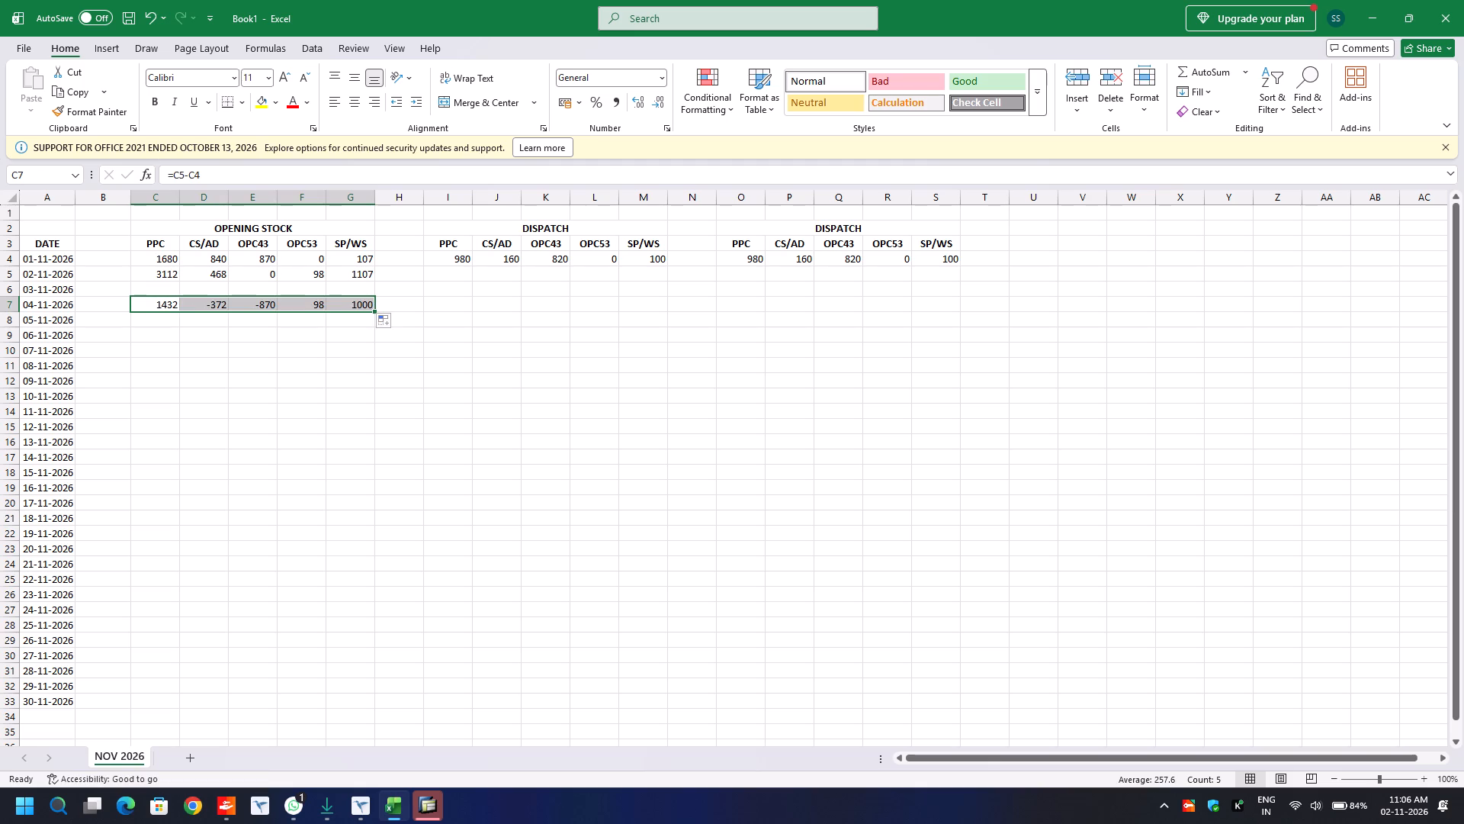
Replace the heading above the I to M block in I2 with RECEIPT.
{"action": "left_click", "coordinate": [561, 229]}
{"action": "type", "text": "RECEIPT"}
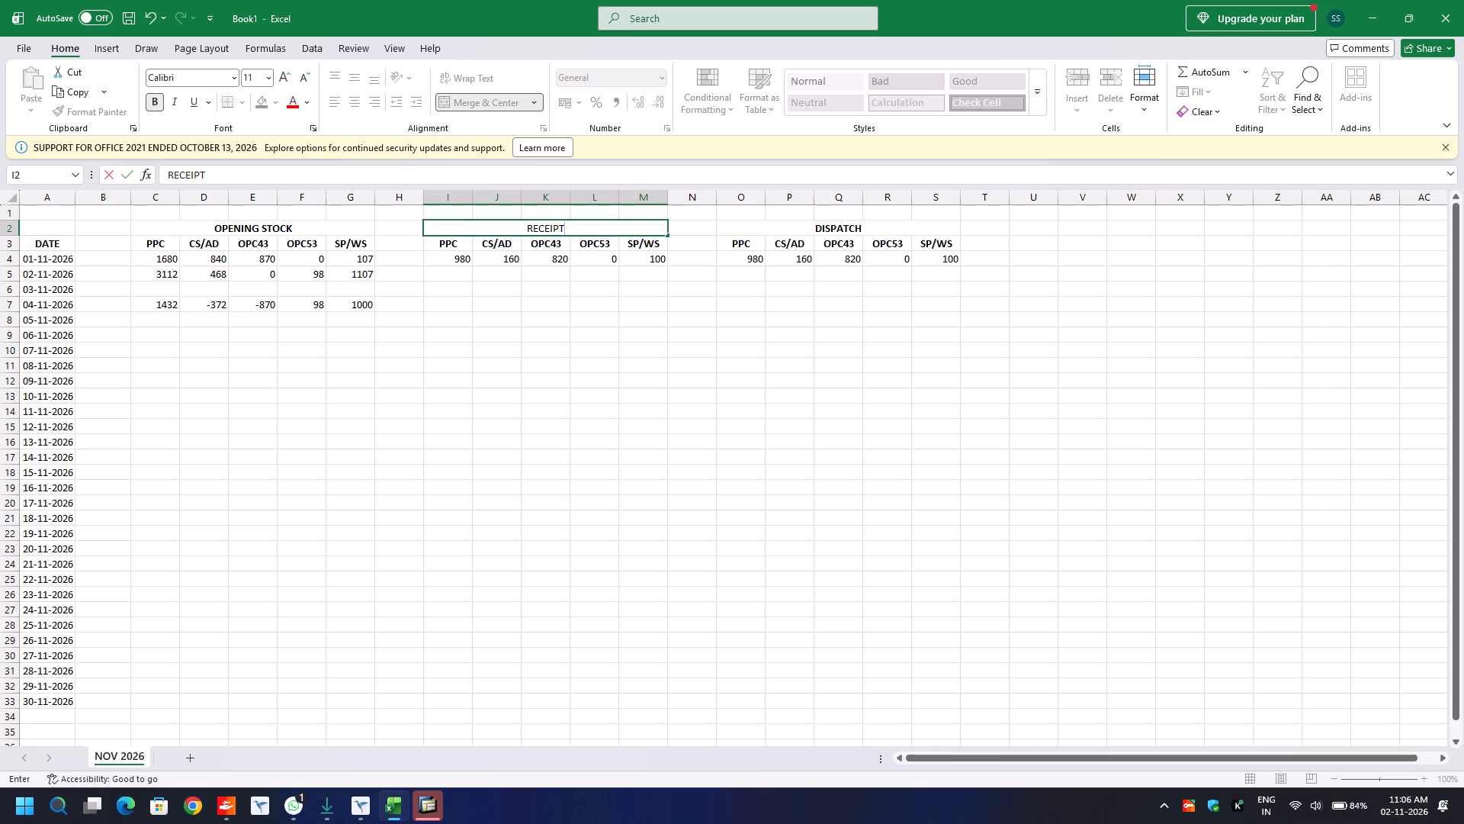
{"action": "key", "text": "Return"}
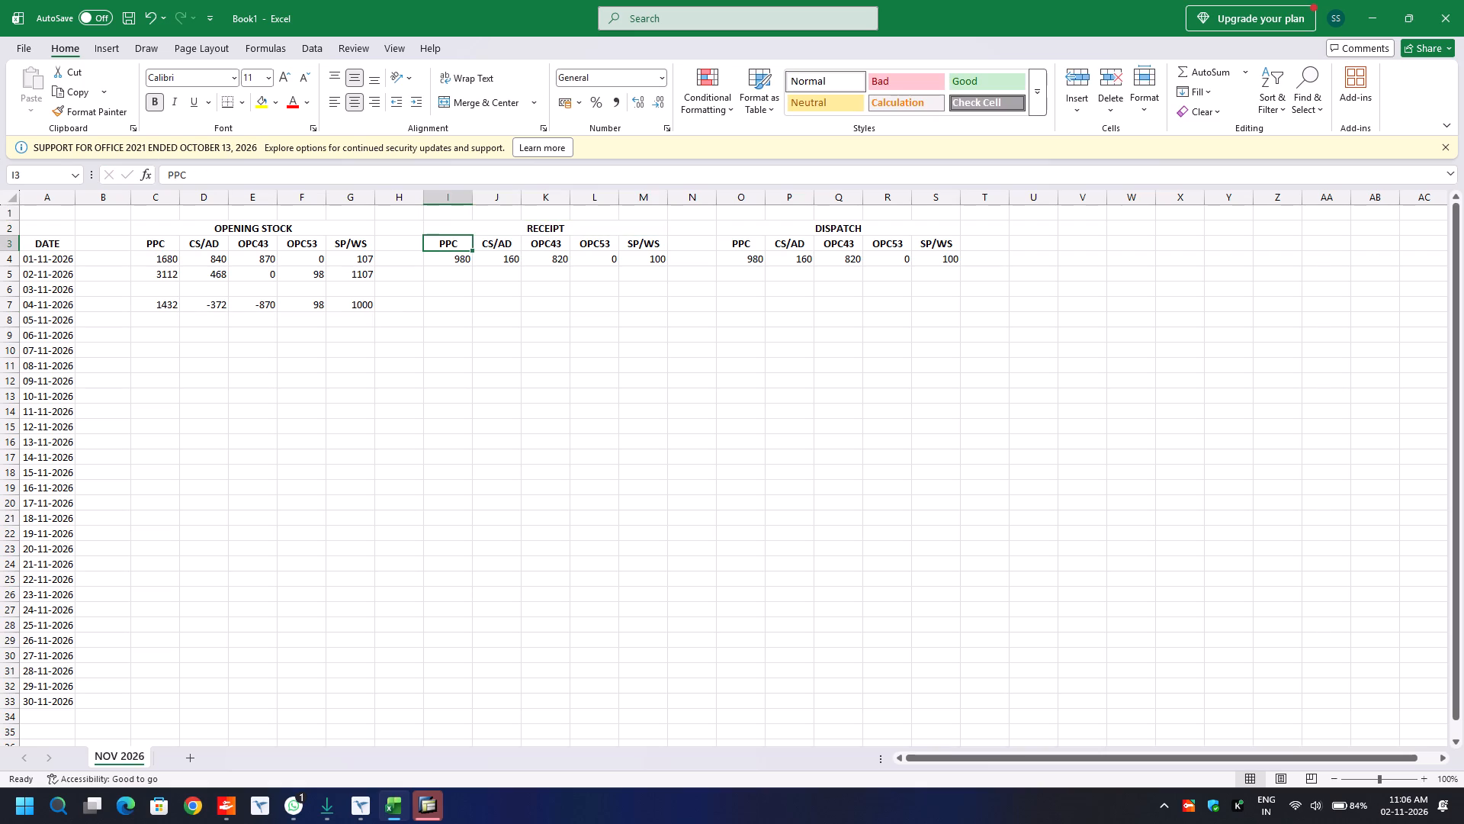
Enter the 01-11-2026 receipt figures in row 4: PPC 1432, CS/AD -372, OPC43 -870, OPC53 98 and SP/WS 1000.
{"action": "left_click", "coordinate": [458, 260]}
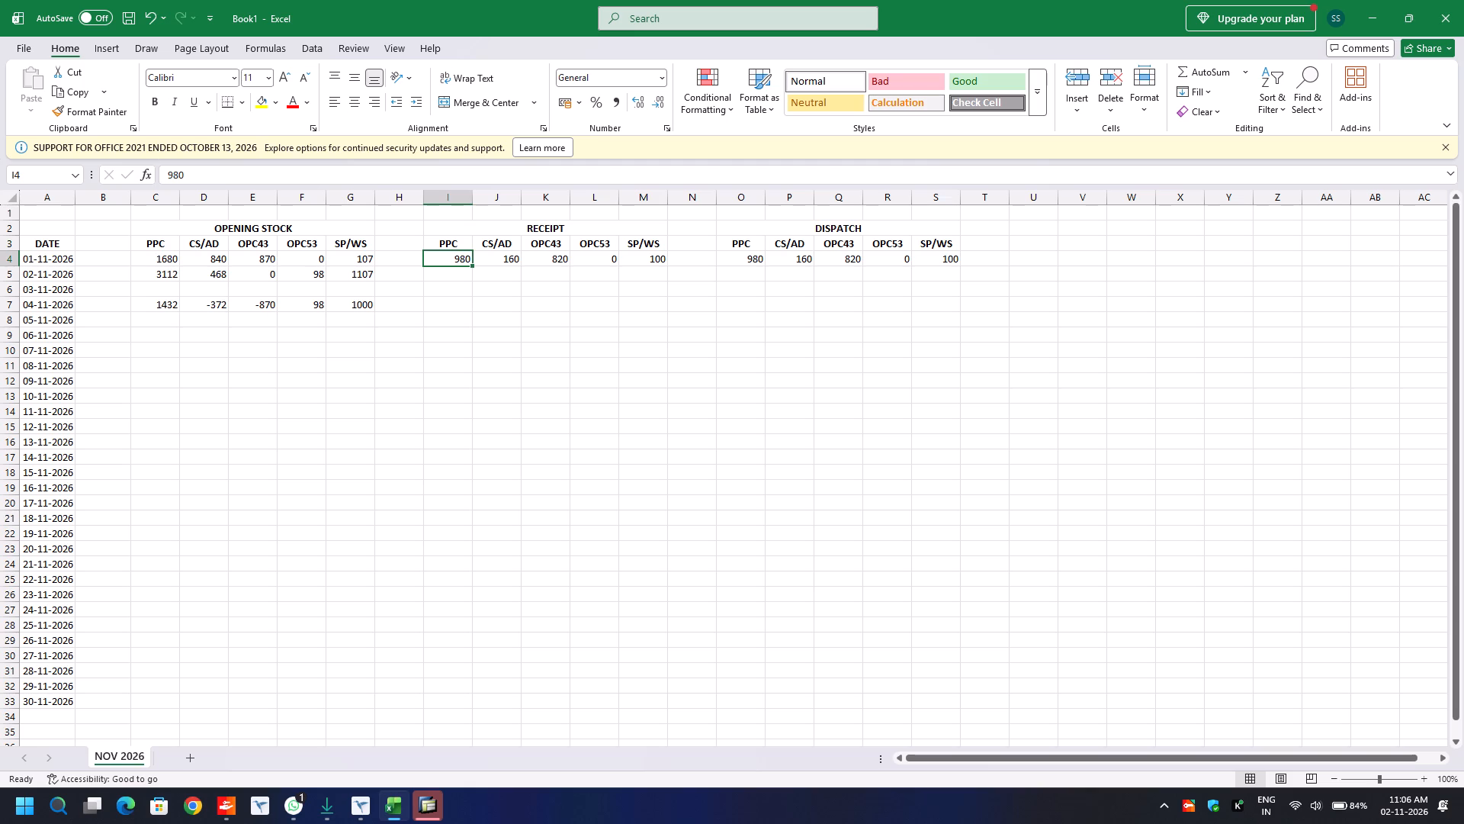
{"action": "type", "text": "14"}
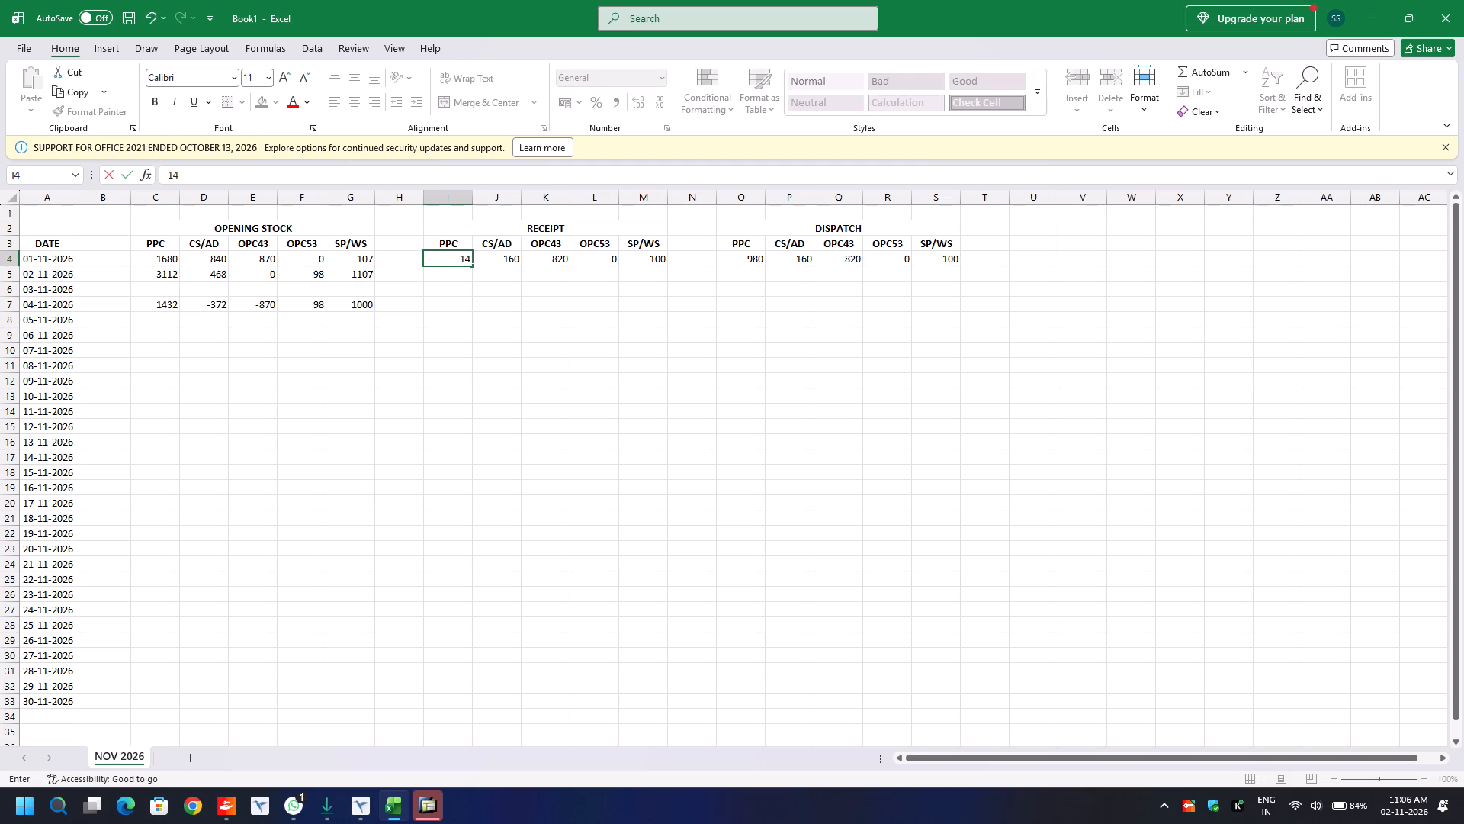
{"action": "type", "text": "32"}
{"action": "key", "text": "Right"}
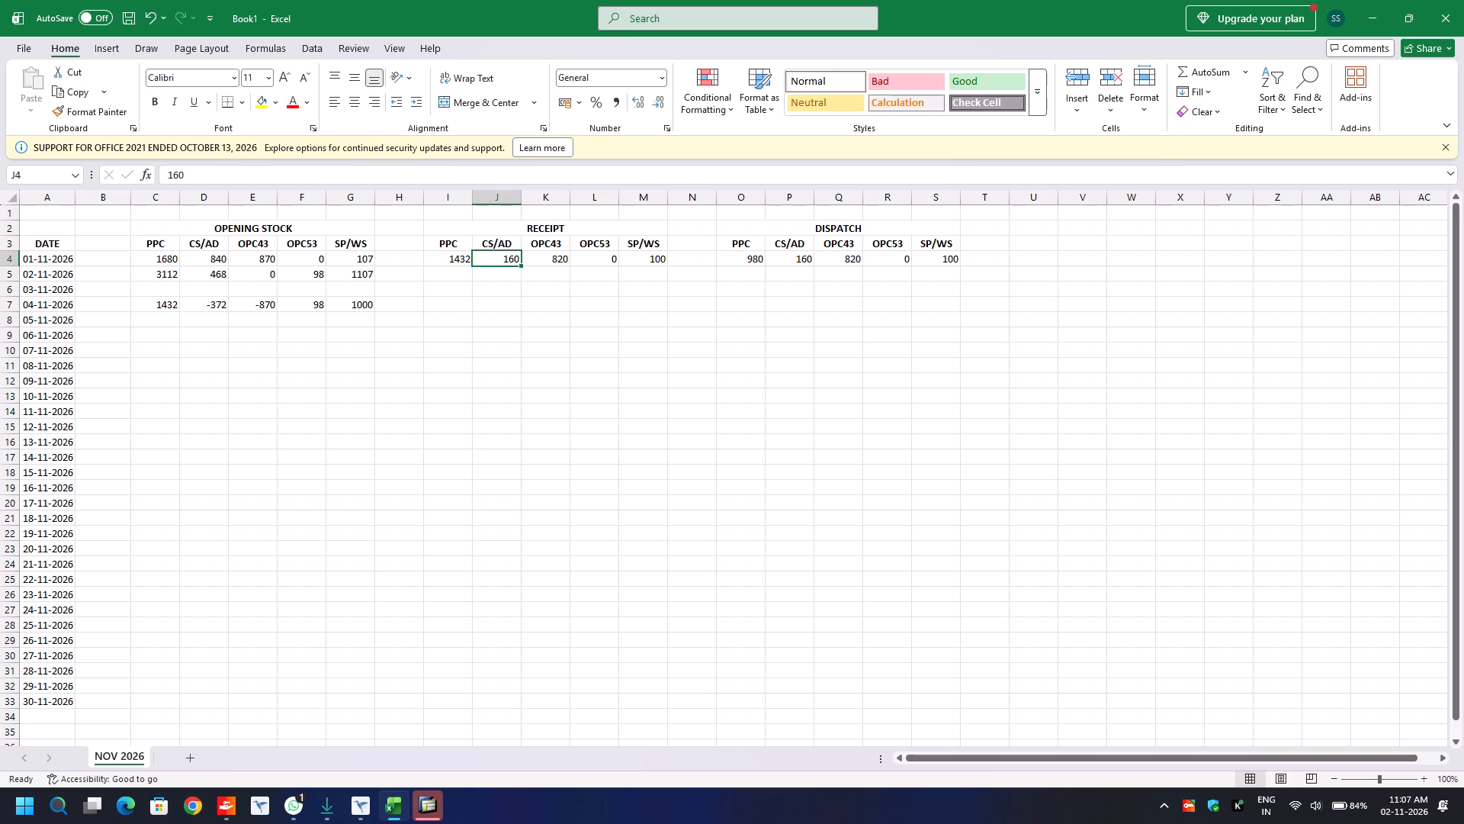
{"action": "key", "text": "minus"}
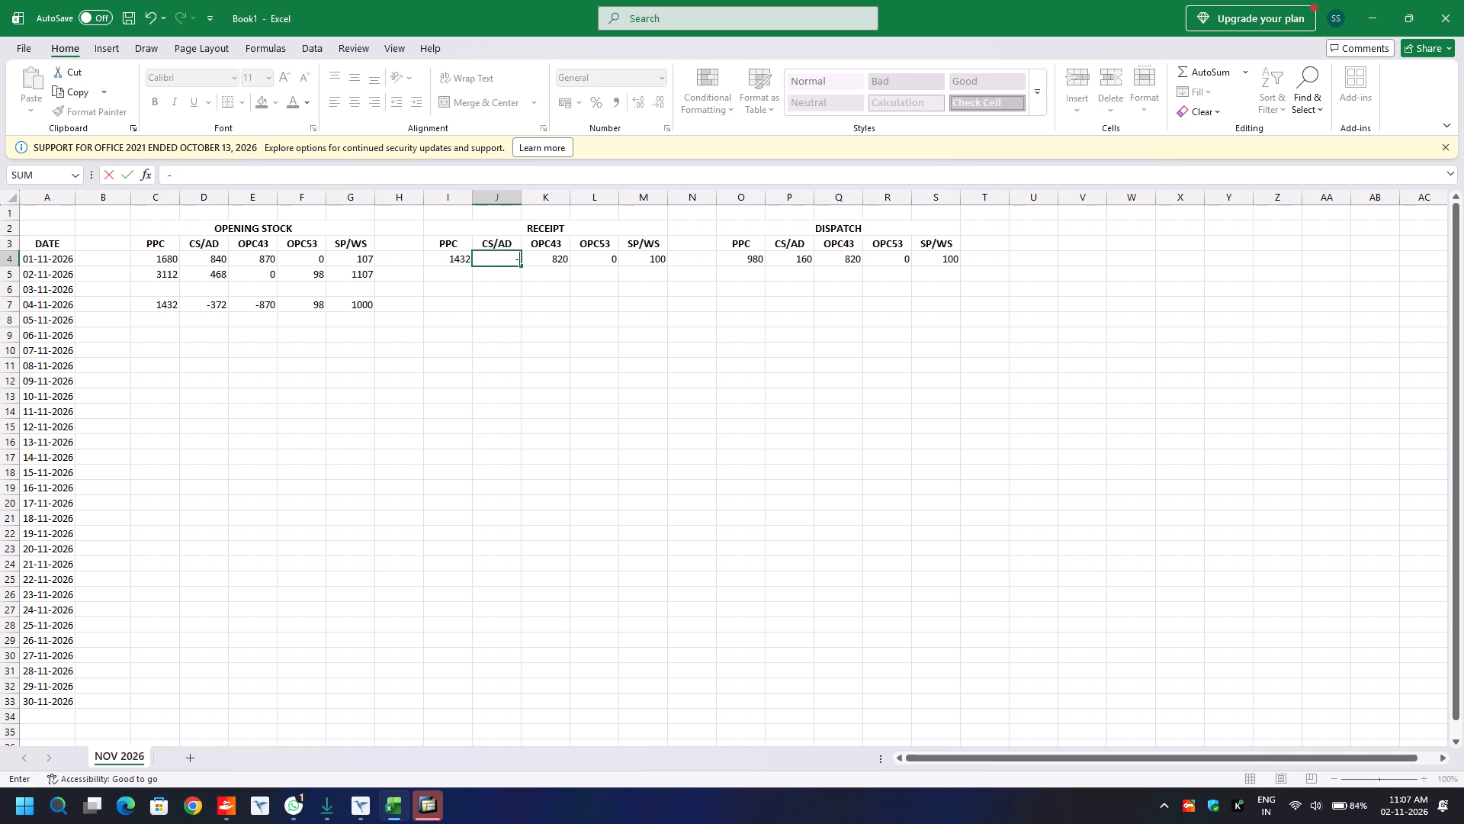
{"action": "key", "text": "3"}
{"action": "key", "text": "7"}
{"action": "key", "text": "2"}
{"action": "key", "text": "Right"}
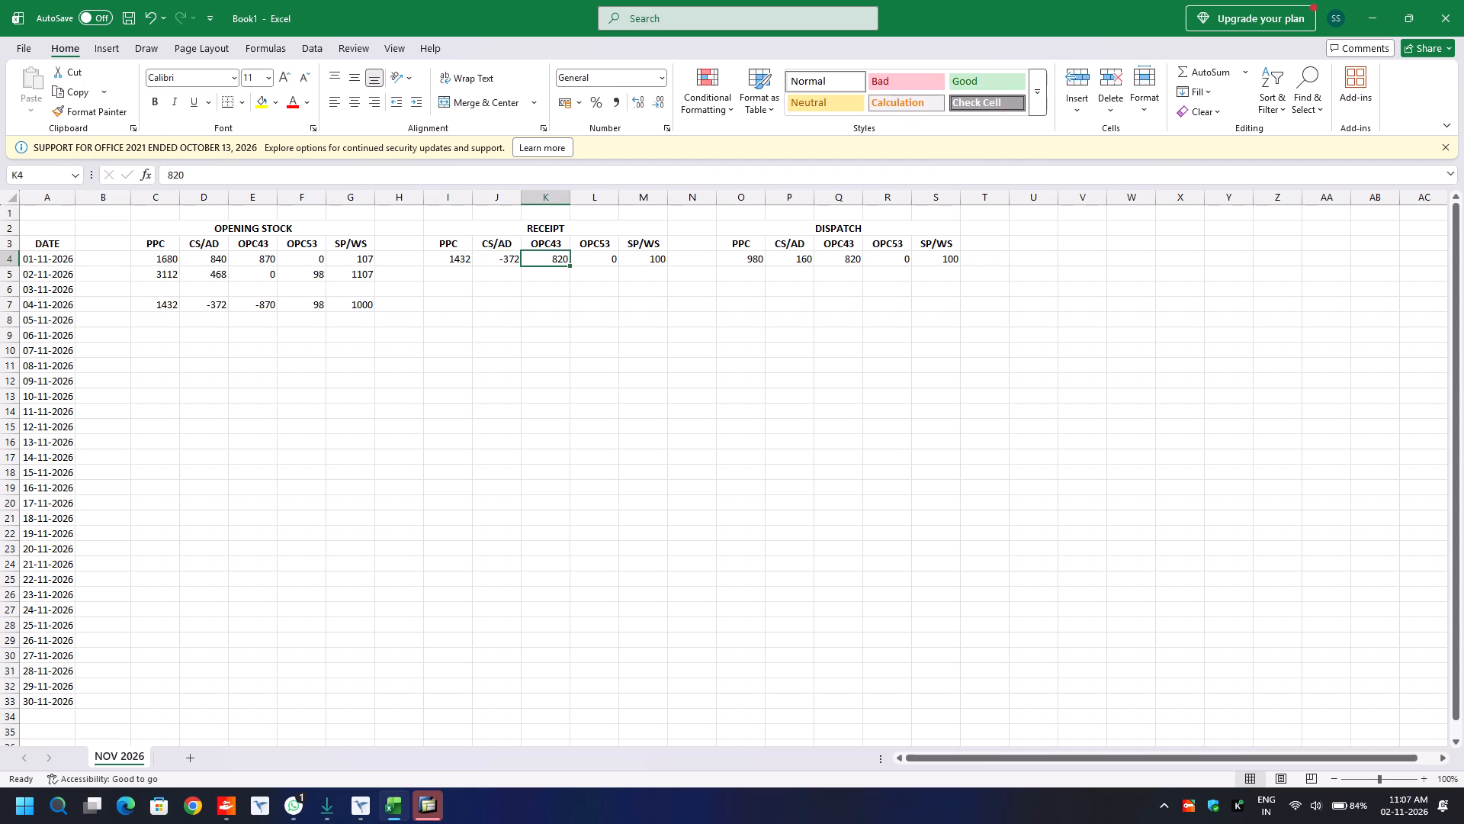
{"action": "type", "text": "-870"}
{"action": "key", "text": "Right"}
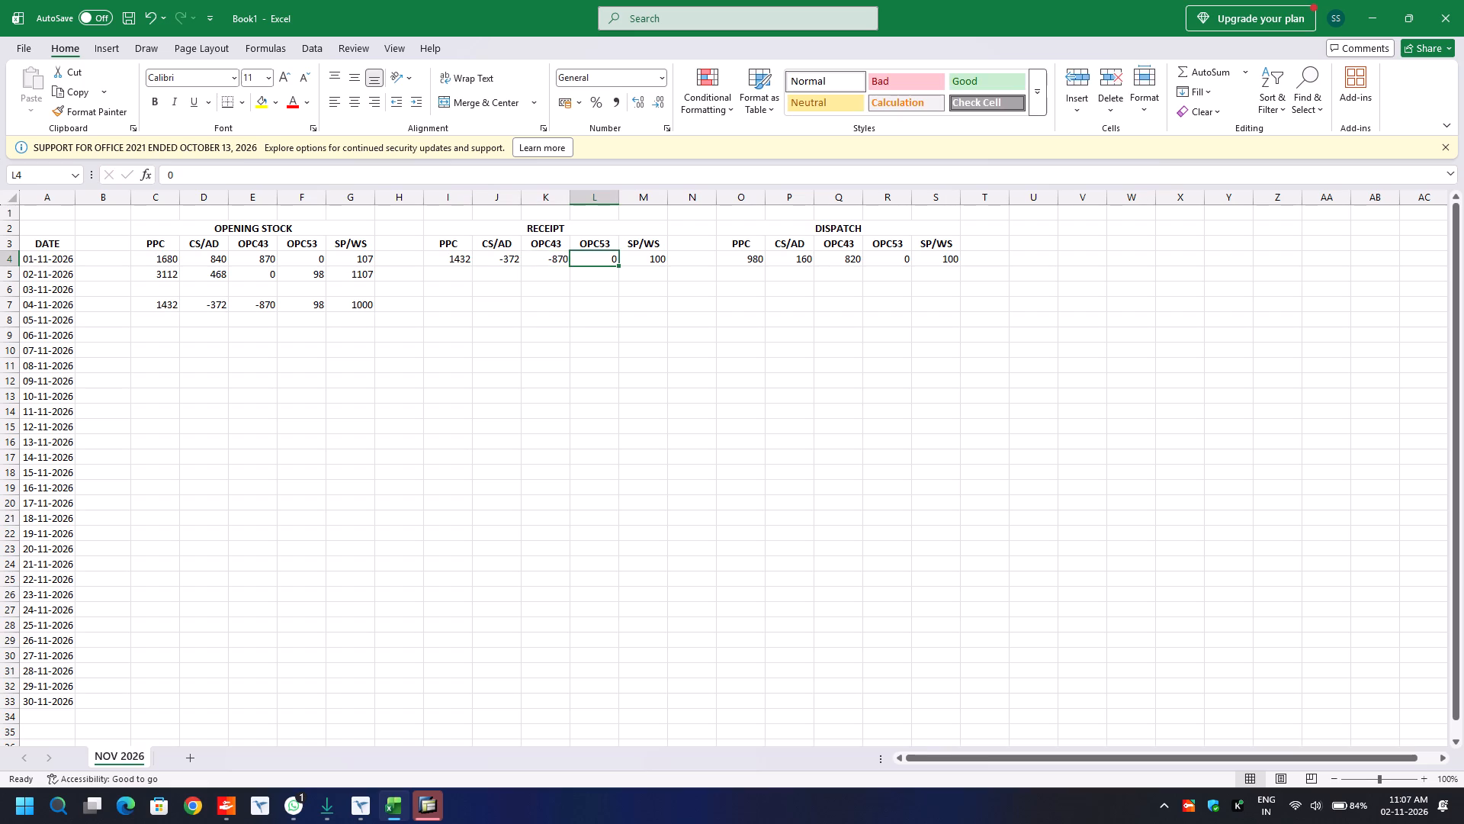
{"action": "key", "text": "9"}
{"action": "key", "text": "8"}
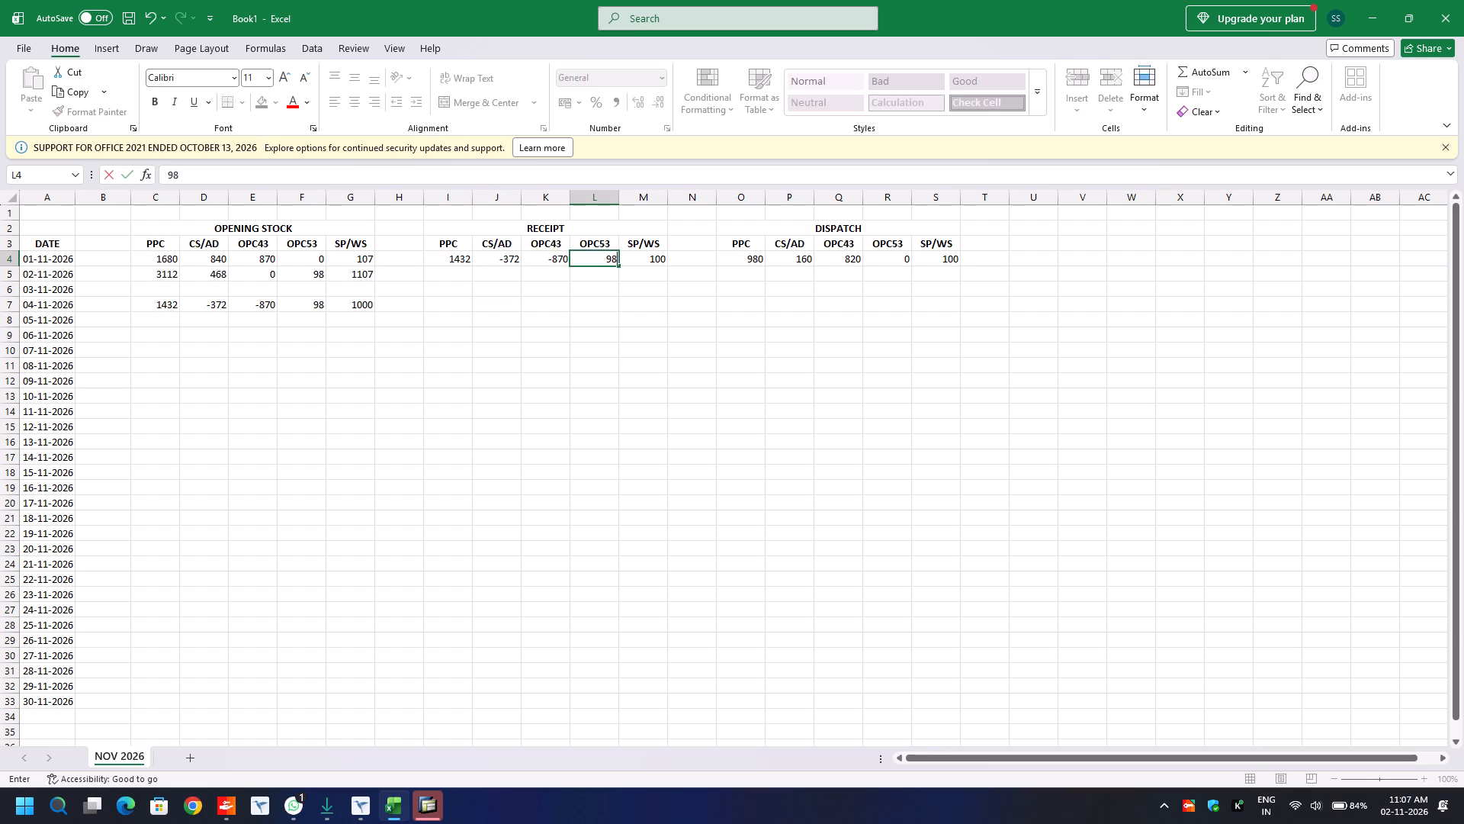
{"action": "key", "text": "Right"}
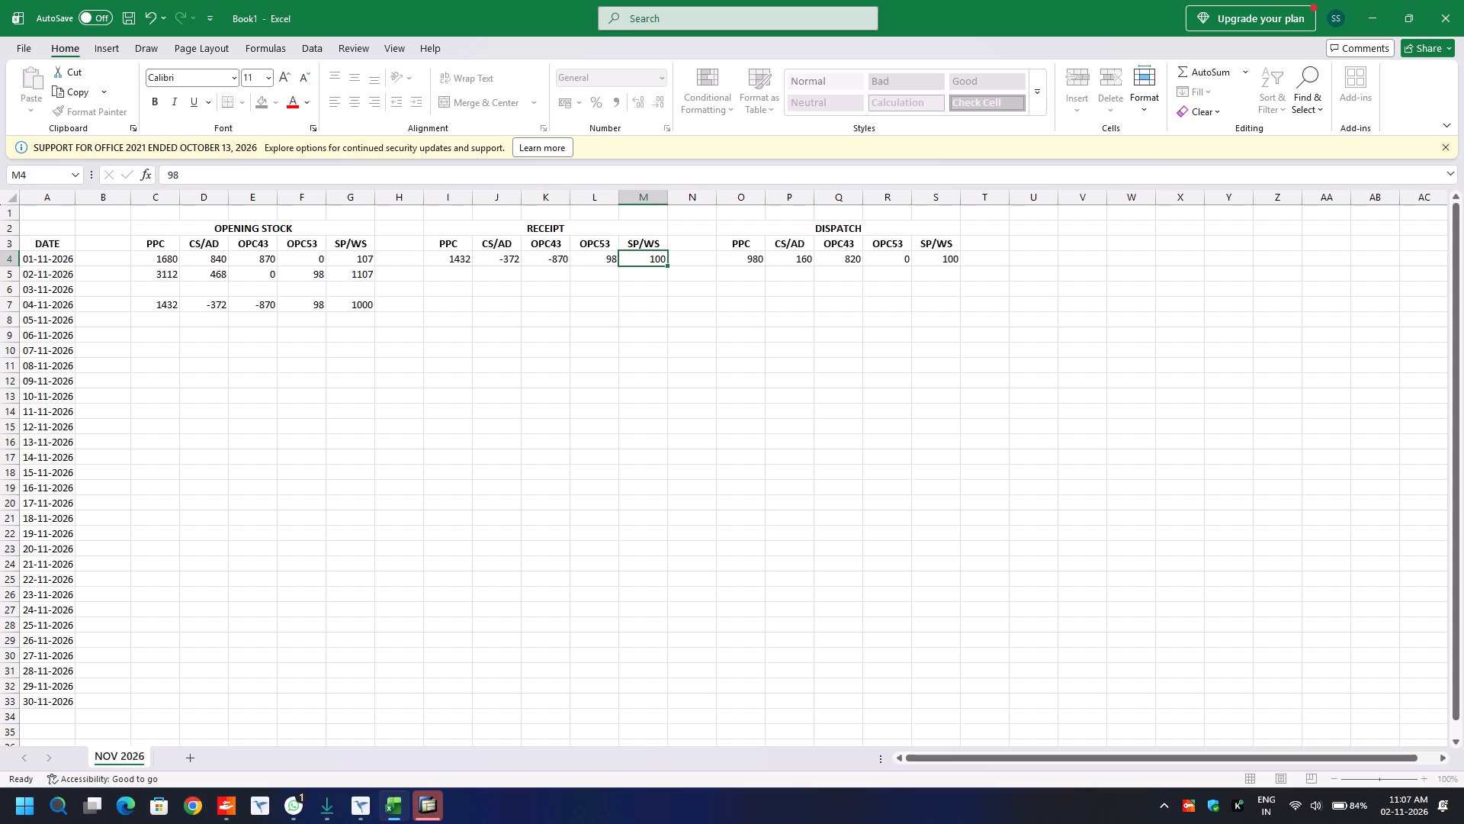
{"action": "type", "text": "1000"}
{"action": "key", "text": "Return"}
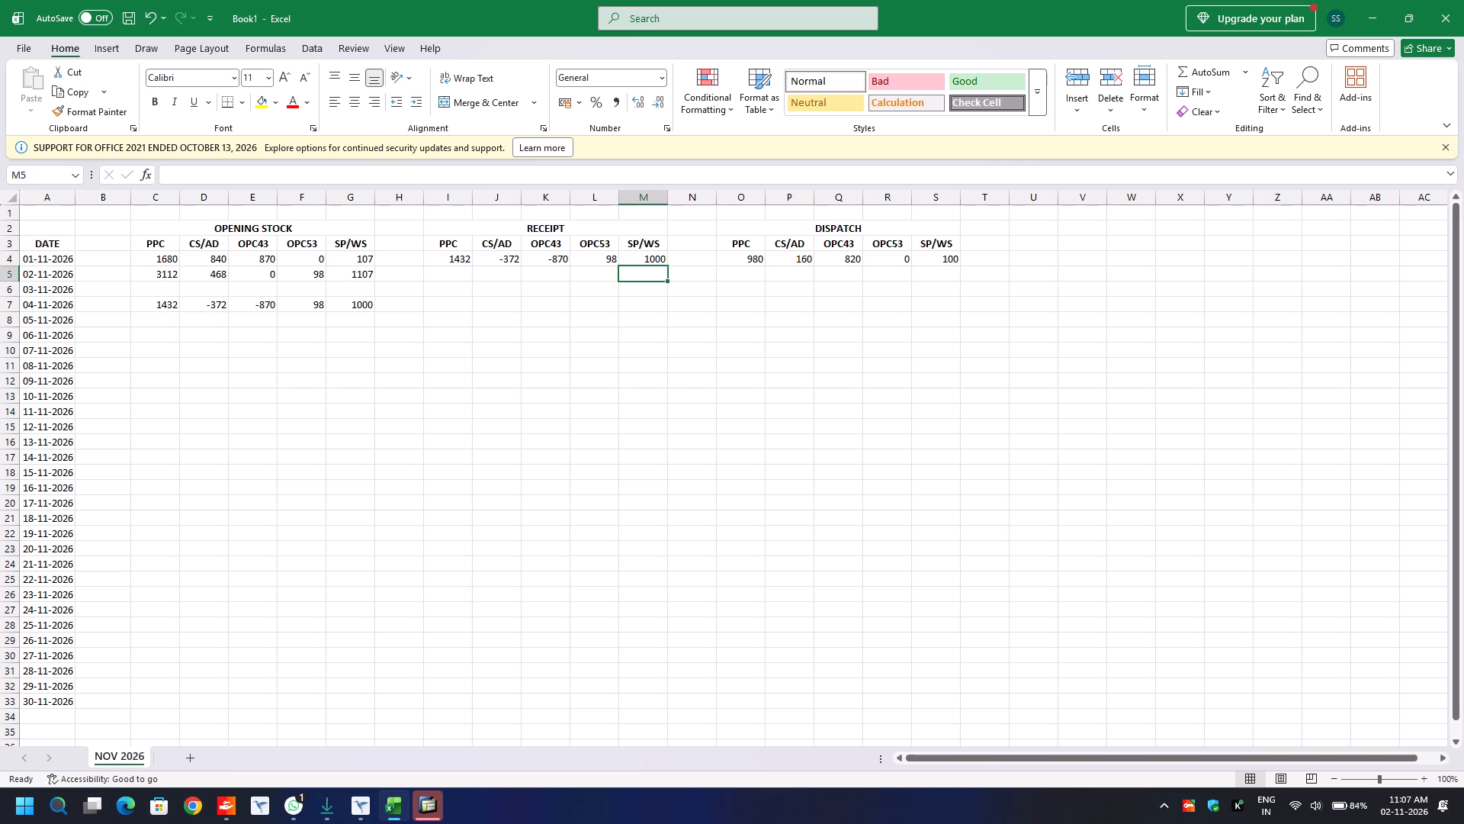
Extend the date series upward from A4 into A3, replacing the DATE heading with 31-10-2026.
{"action": "left_click", "coordinate": [56, 246]}
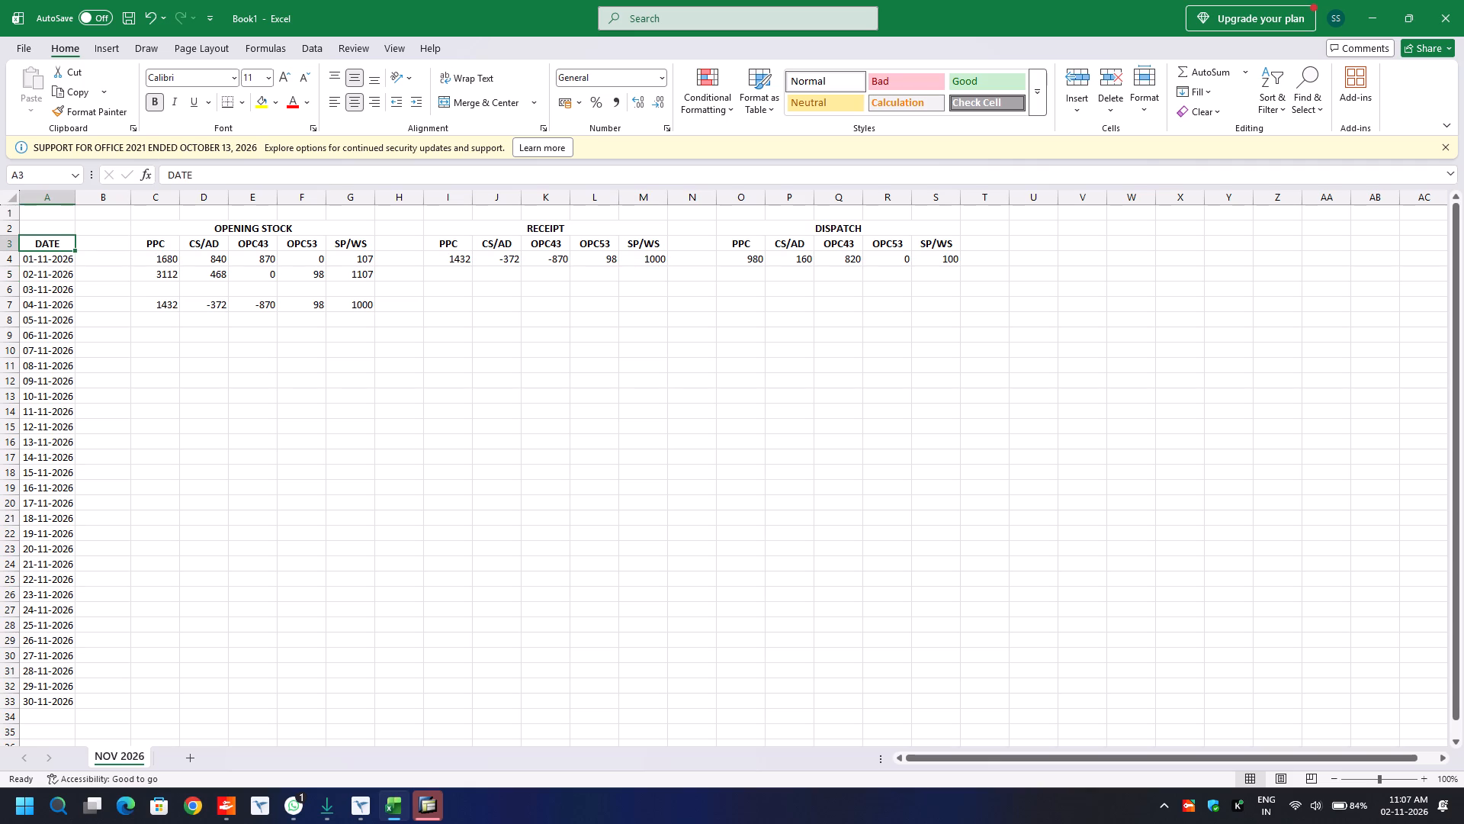
{"action": "left_click", "coordinate": [68, 260]}
{"action": "left_click_drag", "start_coordinate": [74, 266], "coordinate": [72, 242]}
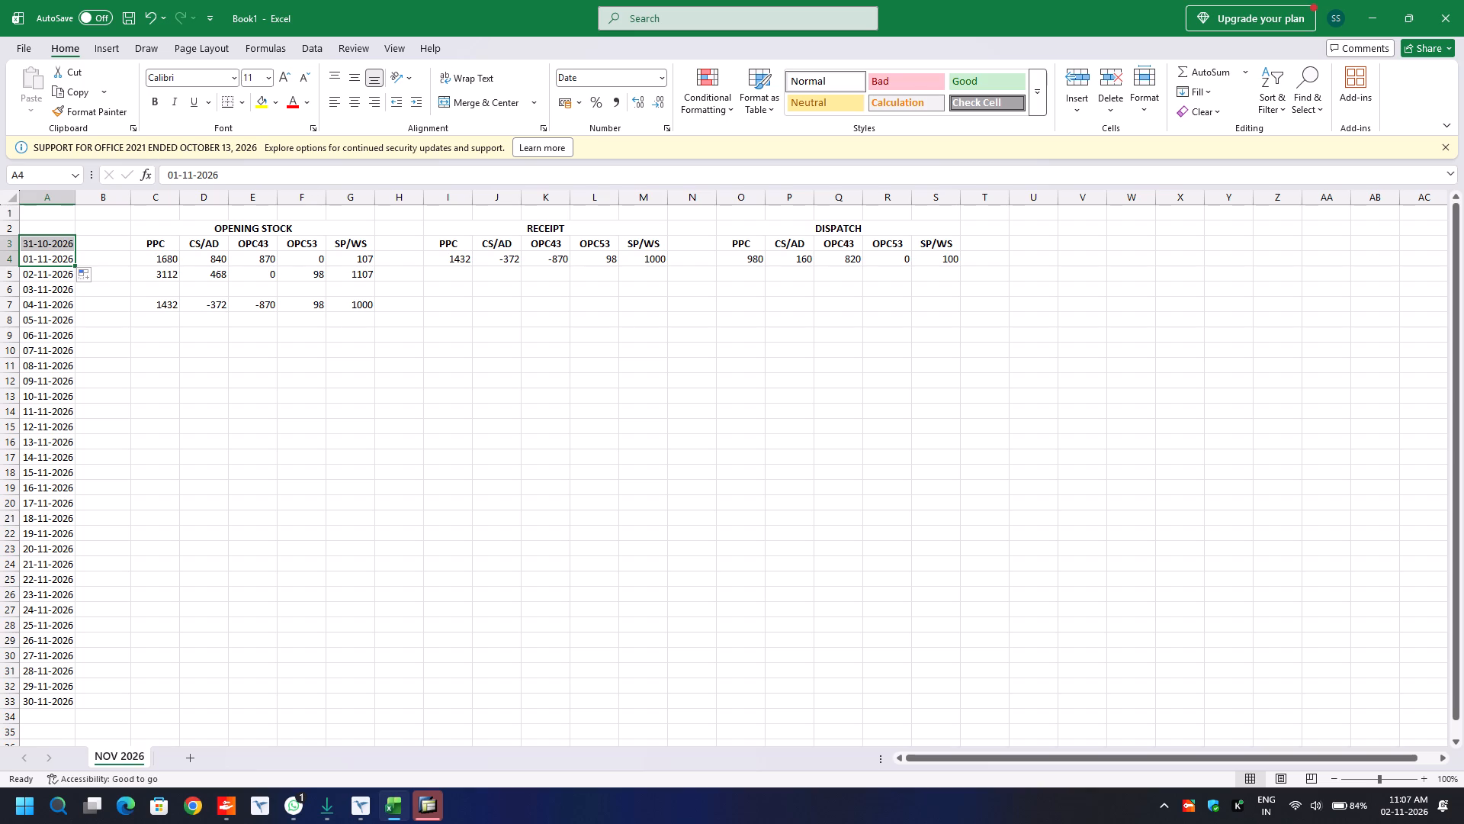
Select the whole date series in A3:A33, from 31-10-2026 to 30-11-2026.
{"action": "key", "text": "shift+Down"}
{"action": "key", "text": "shift+Down"}
{"action": "key", "text": "shift+Down"}
{"action": "key", "text": "shift+Down"}
{"action": "key", "text": "shift+Down"}
{"action": "key", "text": "shift+Down"}
{"action": "key", "text": "shift+Down"}
{"action": "key", "text": "shift+Down"}
{"action": "key", "text": "shift+Down"}
{"action": "key", "text": "Up"}
{"action": "key", "text": "Up"}
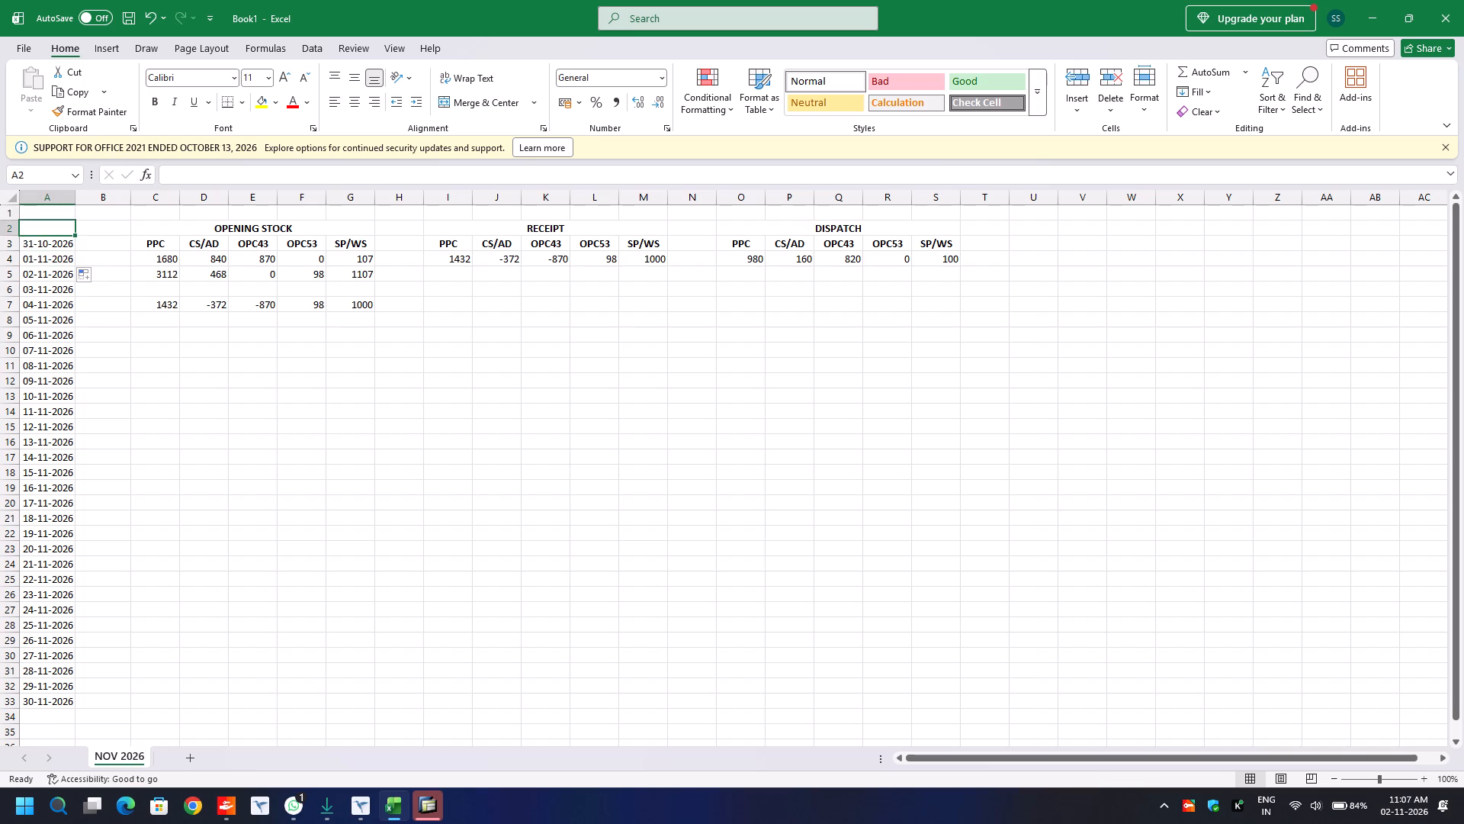
{"action": "key", "text": "Down"}
{"action": "key", "text": "shift+Down"}
{"action": "key", "text": "shift+Down"}
{"action": "key", "text": "shift+Down"}
{"action": "key", "text": "shift+Down"}
{"action": "key", "text": "shift+Down"}
{"action": "key", "text": "shift+Down"}
{"action": "key", "text": "shift+Down"}
{"action": "key", "text": "shift+Down"}
{"action": "key", "text": "shift+Down"}
{"action": "key", "text": "shift+Down"}
{"action": "key", "text": "shift+Down"}
{"action": "key", "text": "shift+Down"}
{"action": "key", "text": "shift+Down"}
{"action": "key", "text": "shift+Down"}
{"action": "key", "text": "shift+Down"}
{"action": "key", "text": "shift+Down"}
{"action": "key", "text": "shift+Down"}
{"action": "key", "text": "shift+Down"}
{"action": "key", "text": "shift+Down"}
{"action": "key", "text": "shift+Down"}
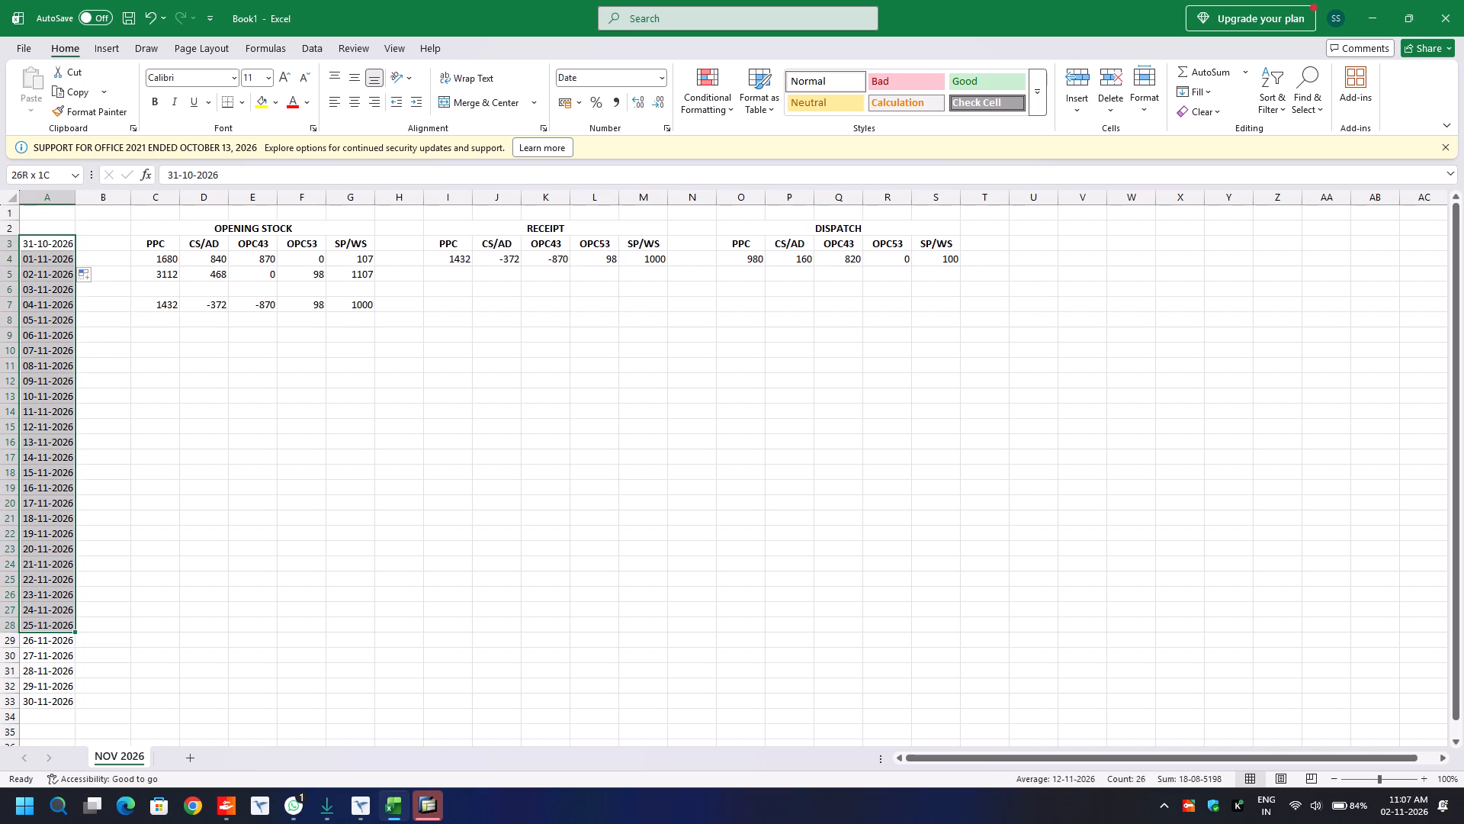
{"action": "key", "text": "shift+Down"}
{"action": "key", "text": "shift+Down"}
{"action": "key", "text": "shift+Down"}
{"action": "key", "text": "shift+Down"}
{"action": "key", "text": "shift+Down"}
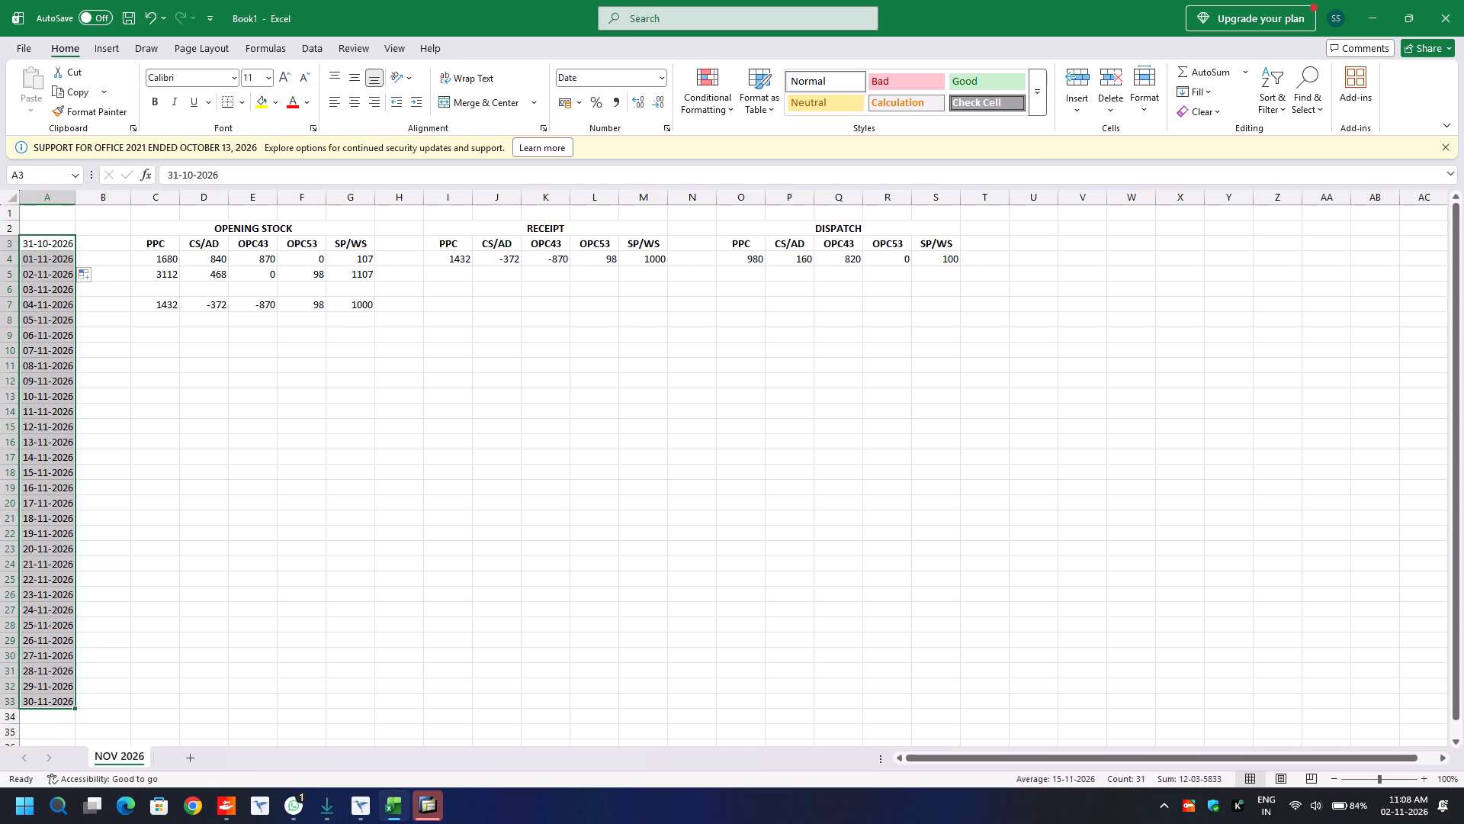
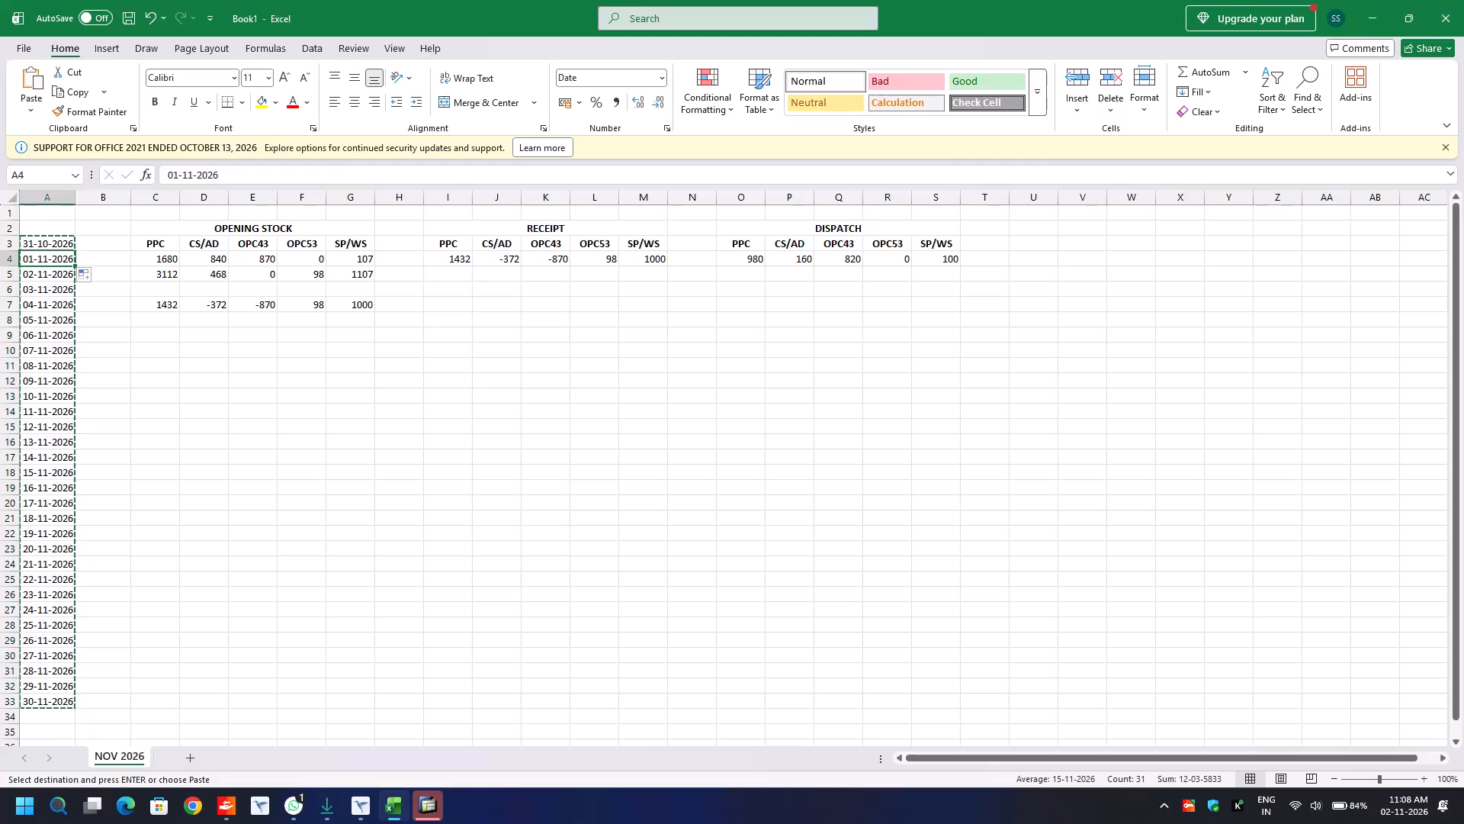
Move the selected date series down one row so that 31-10-2026 starts in A4.
{"action": "key", "text": "ctrl+v"}
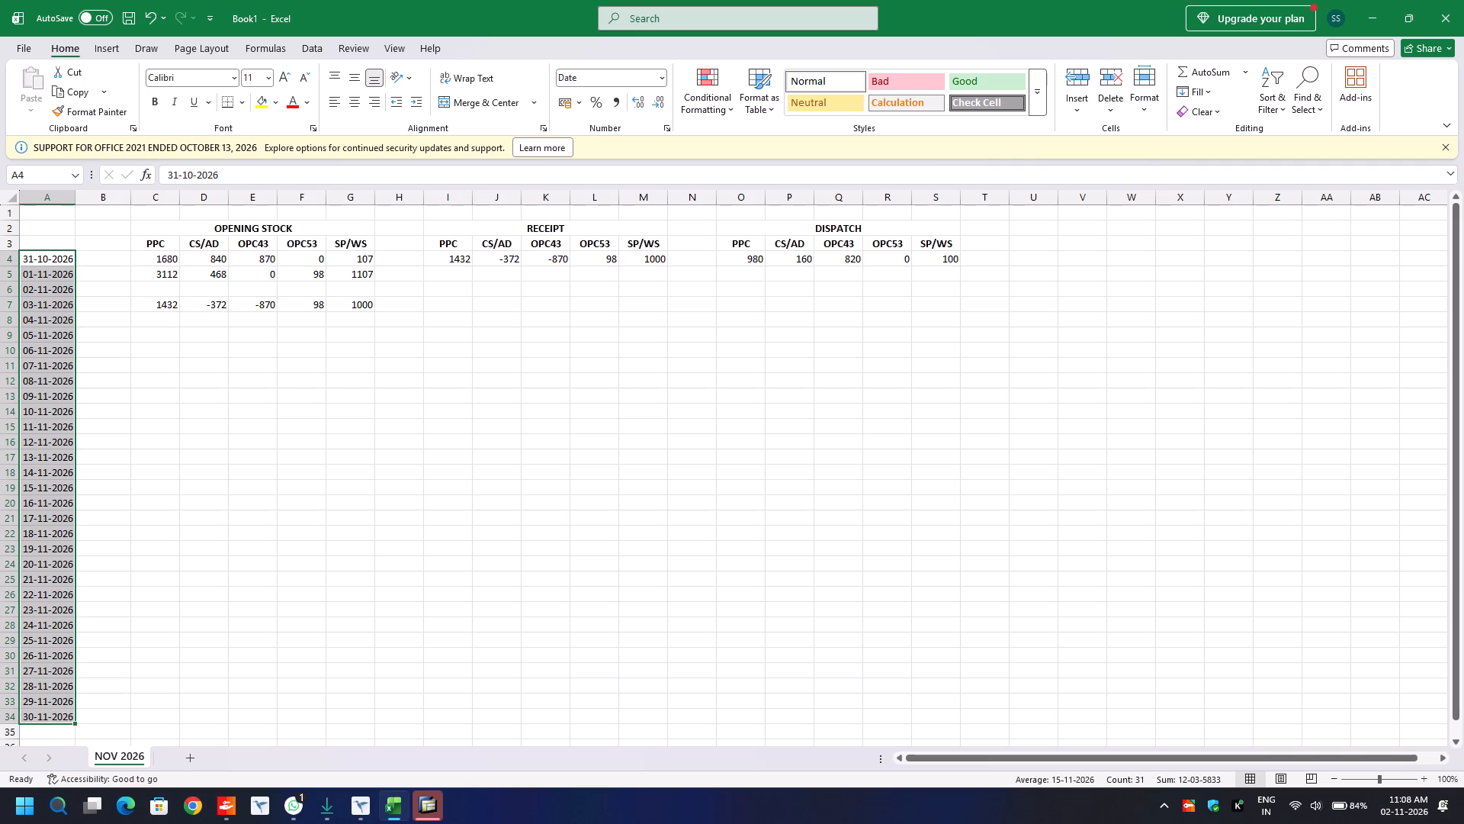
Copy the 31-10-2026 and 01-11-2026 dates with their opening stock figures, A4:G5, to the empty area starting at V10.
{"action": "left_click_drag", "start_coordinate": [164, 261], "coordinate": [224, 262]}
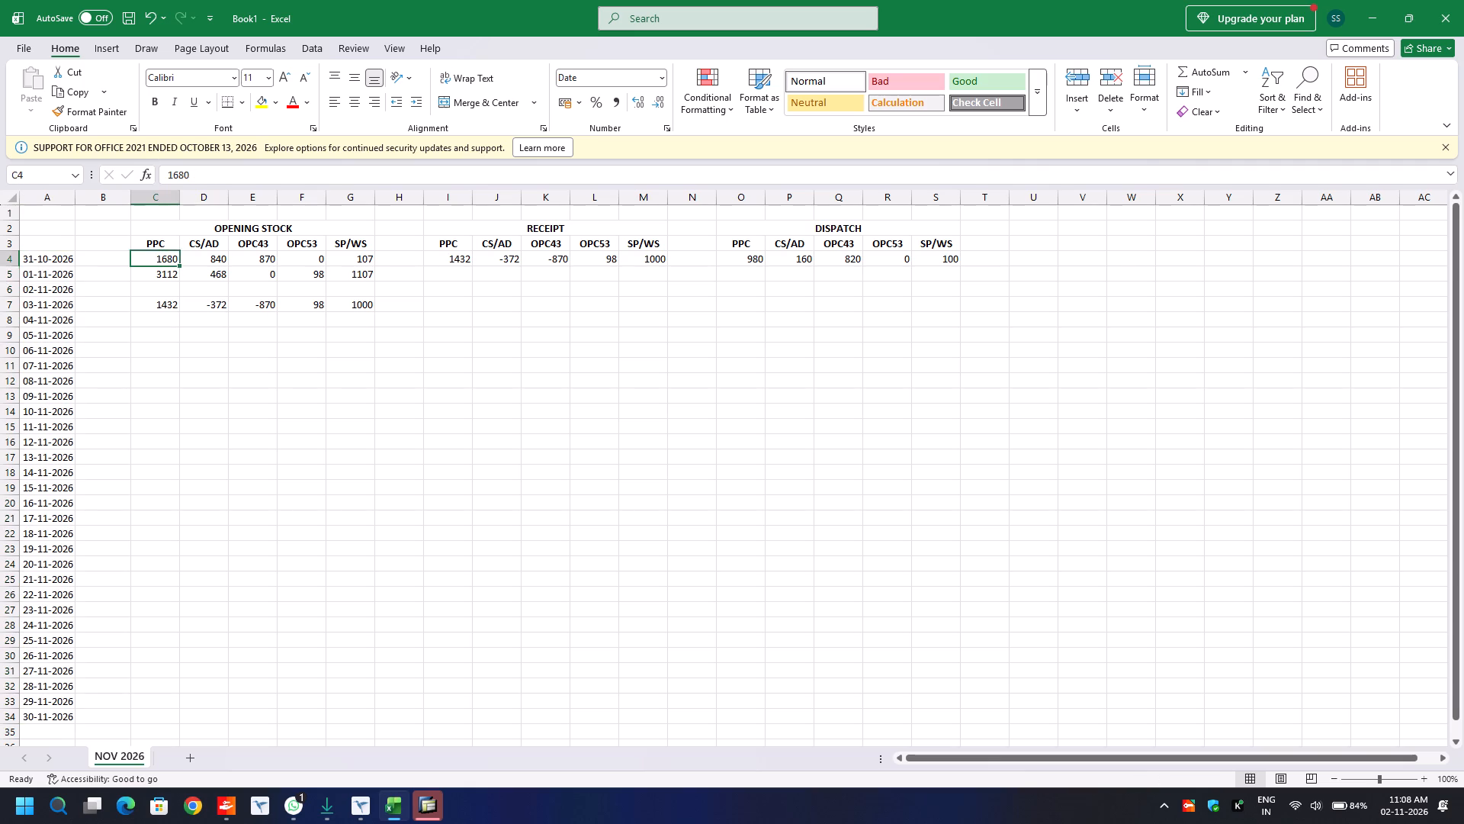
{"action": "left_click_drag", "start_coordinate": [224, 262], "coordinate": [368, 272]}
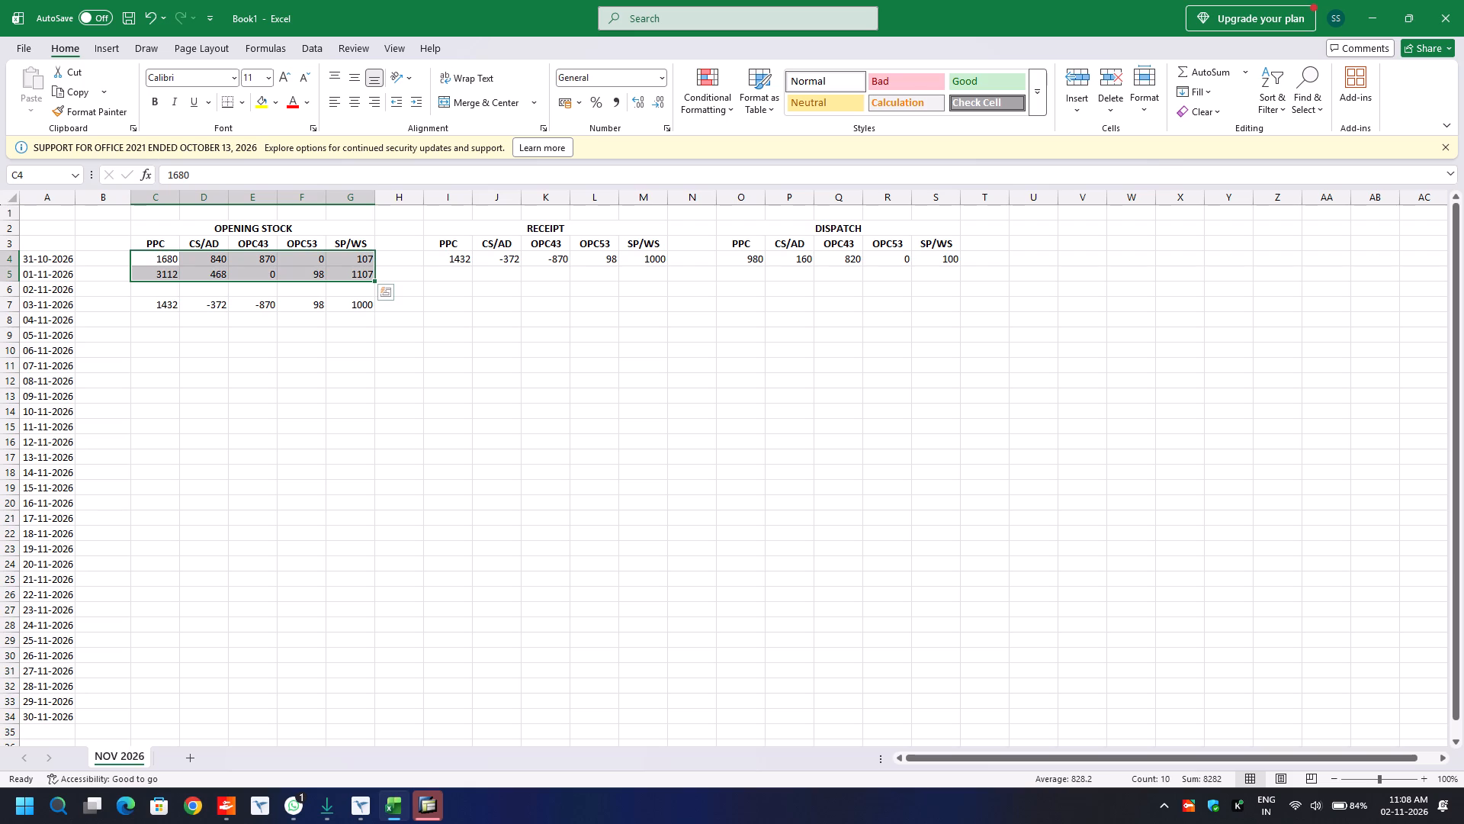
{"action": "left_click_drag", "start_coordinate": [40, 260], "coordinate": [364, 272]}
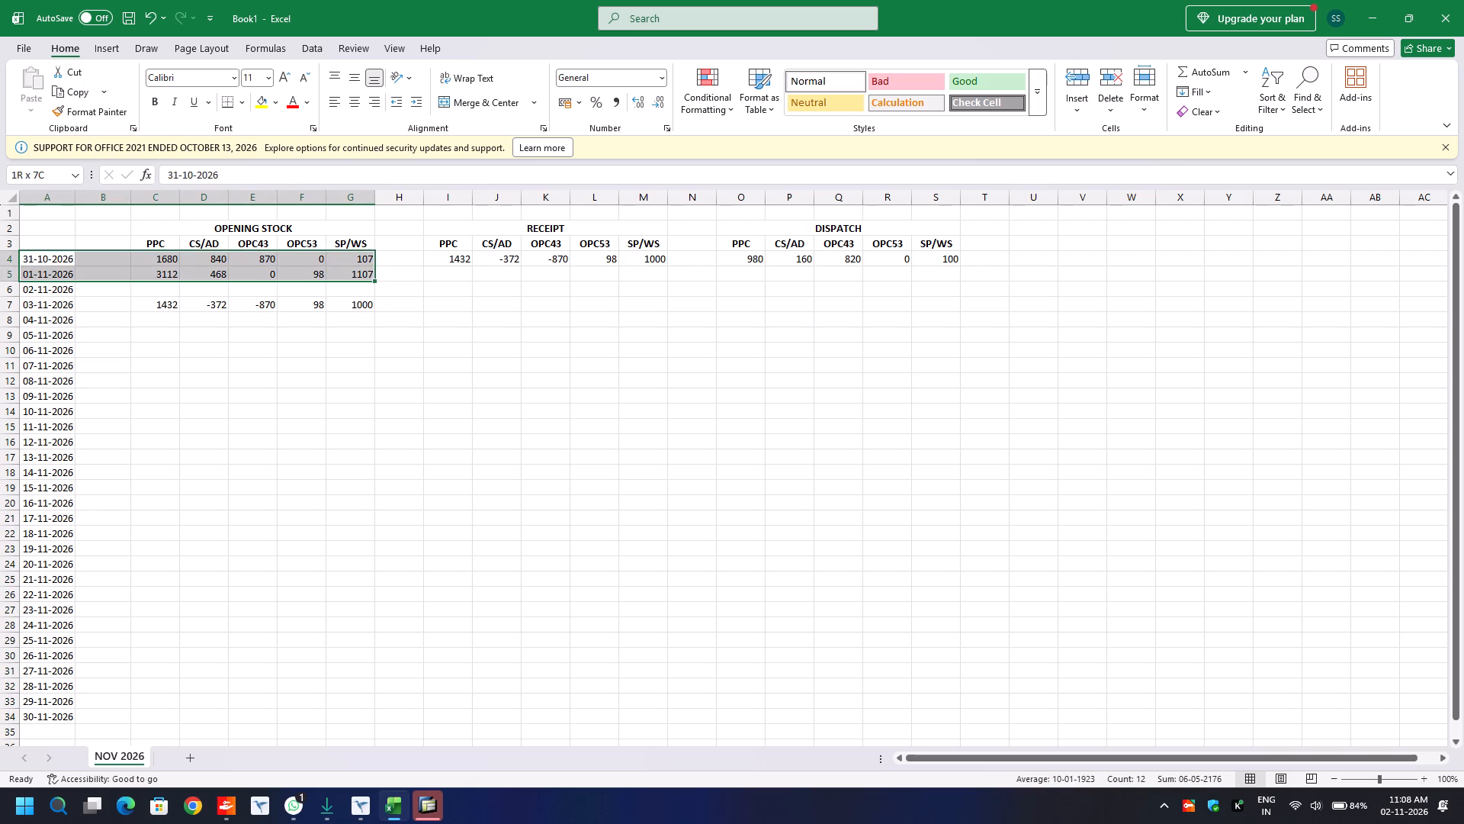
{"action": "left_click_drag", "start_coordinate": [364, 272], "coordinate": [363, 274]}
{"action": "key", "text": "ctrl+c"}
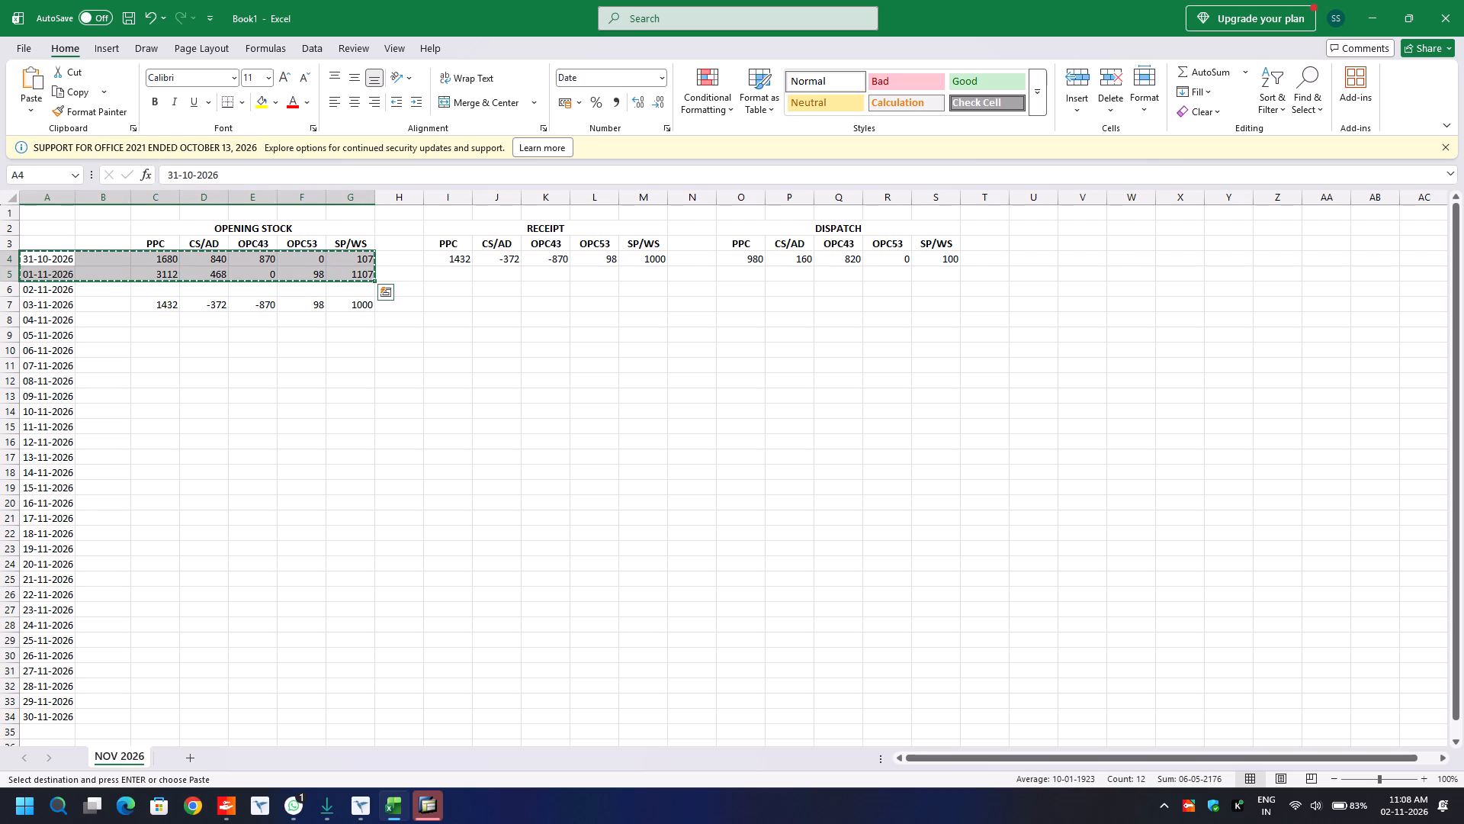
{"action": "left_click", "coordinate": [1174, 369]}
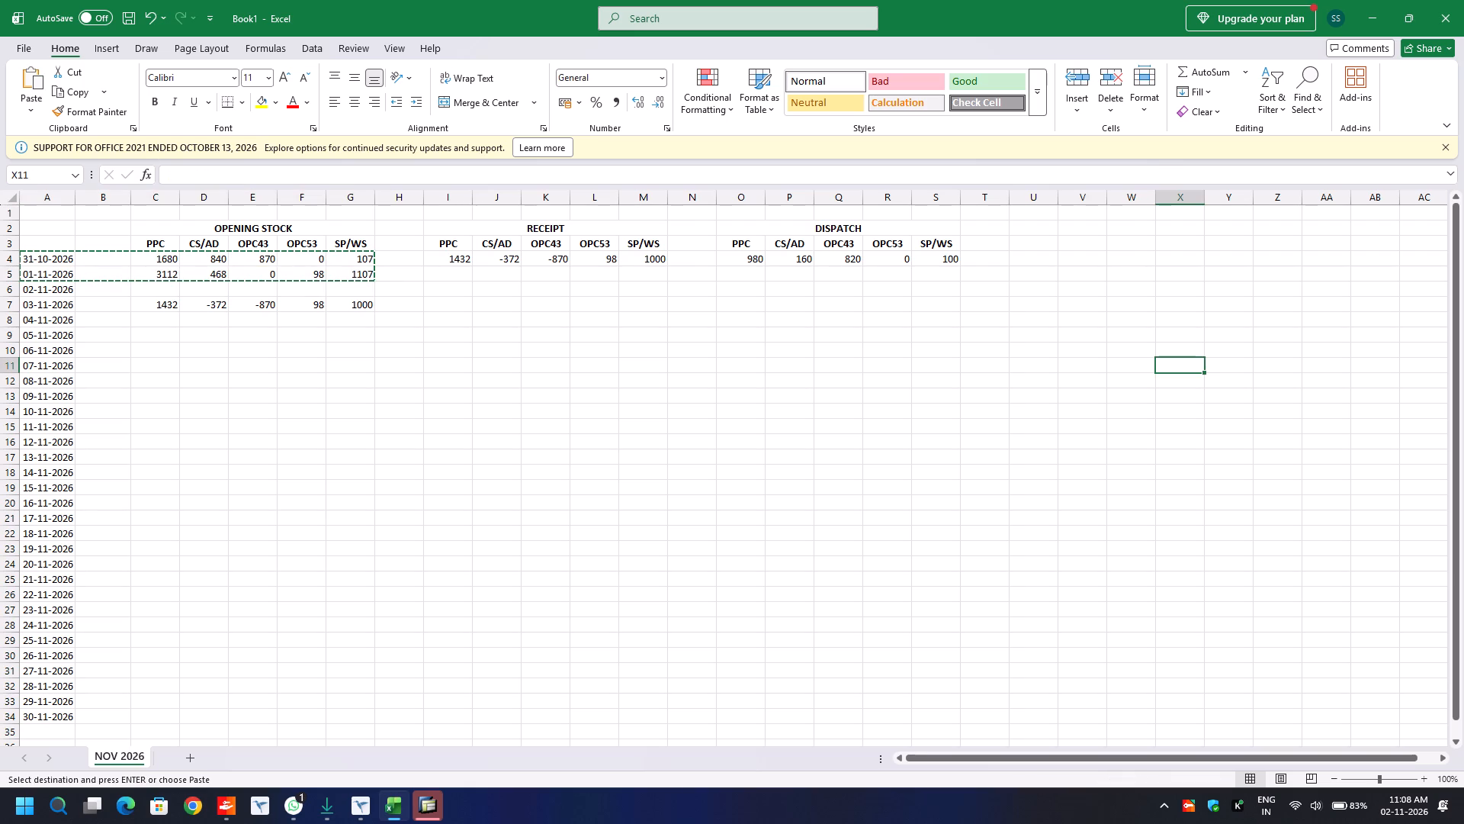
{"action": "left_click", "coordinate": [1076, 349]}
{"action": "key", "text": "ctrl+v"}
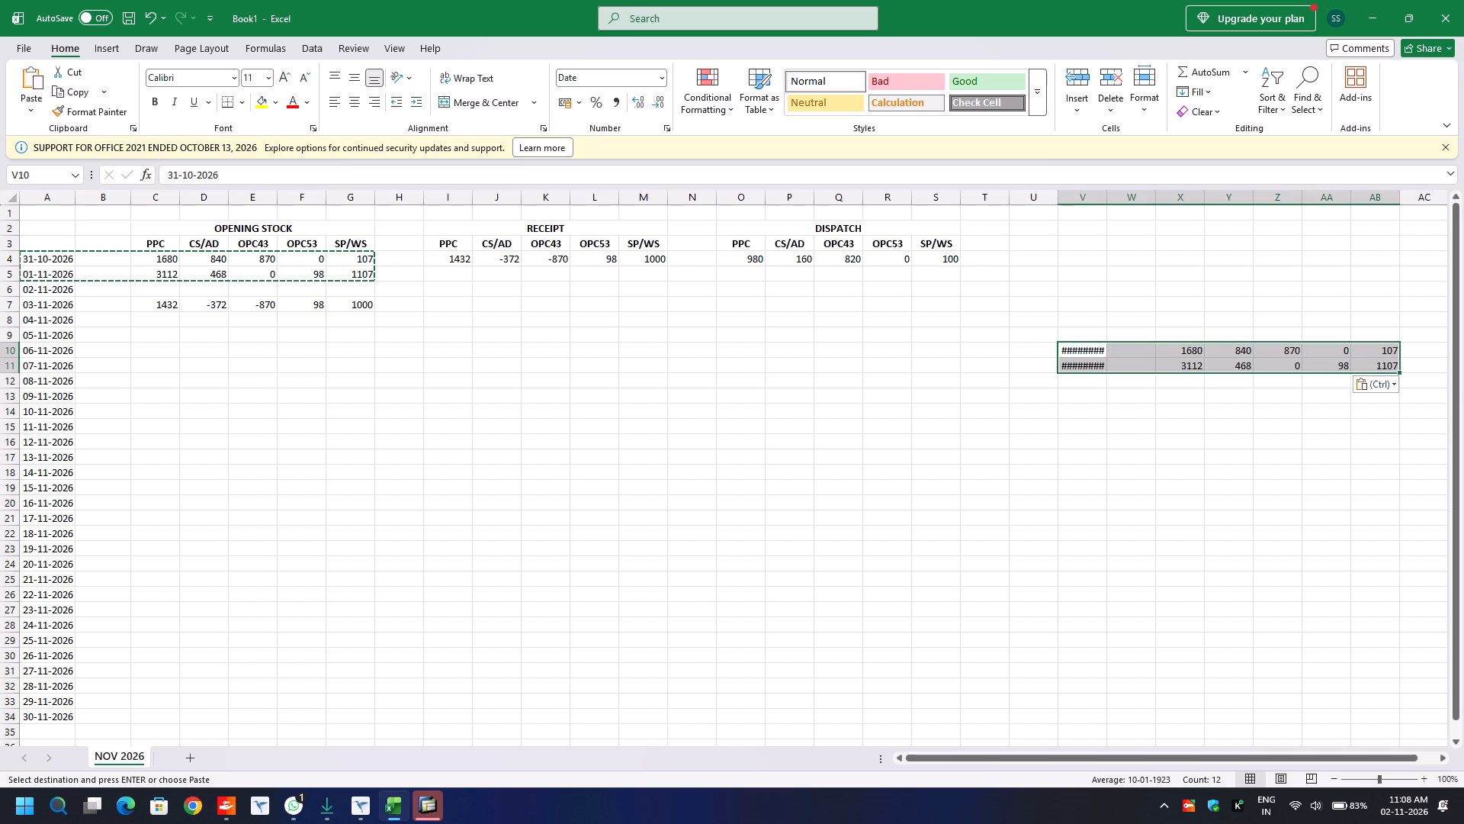
Auto-fit column V to the width of the copied dates and clear the copy selection.
{"action": "left_click", "coordinate": [1121, 382]}
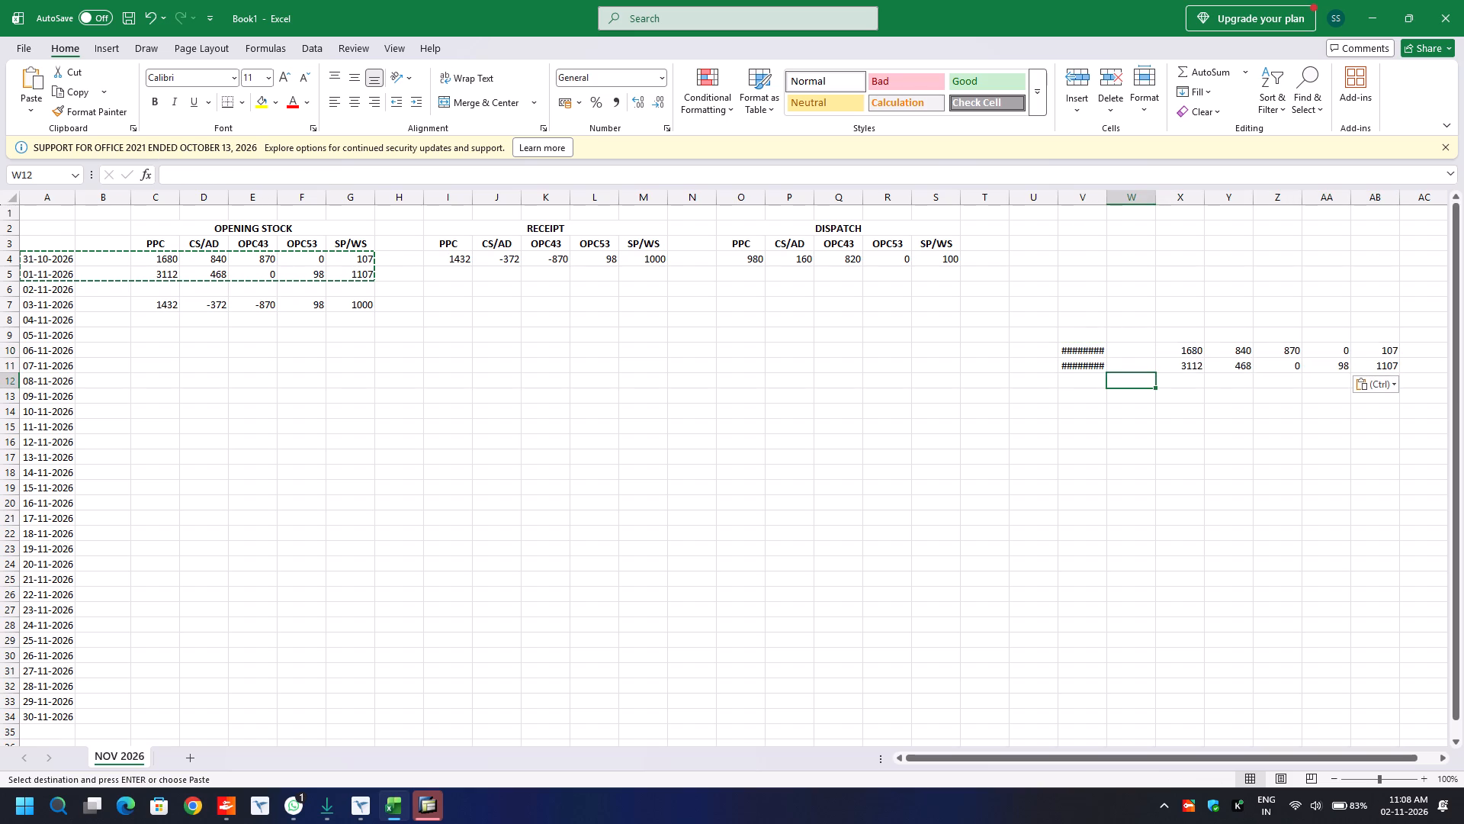
{"action": "double_click", "coordinate": [1103, 195]}
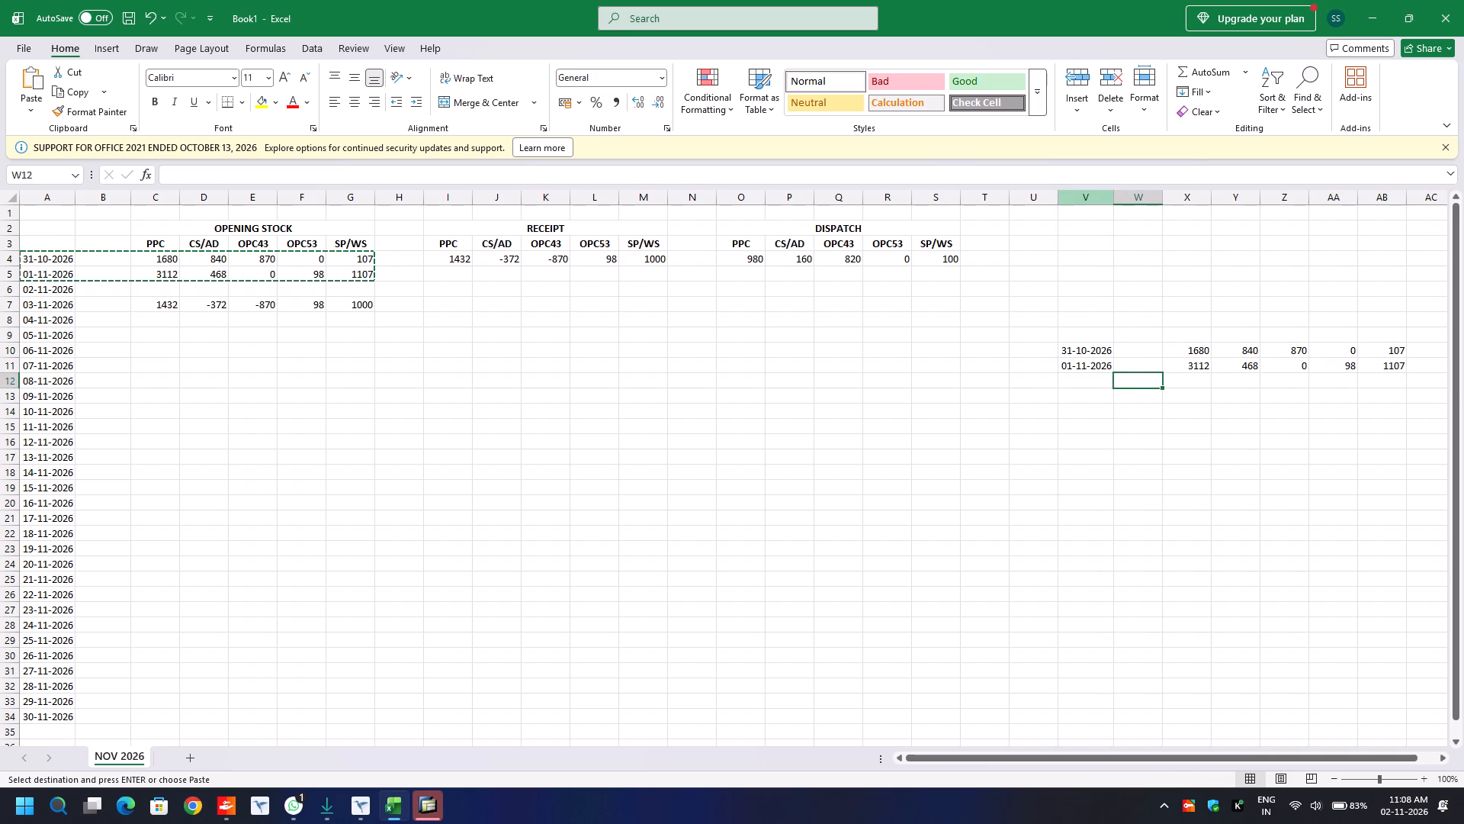
{"action": "left_click", "coordinate": [1006, 334]}
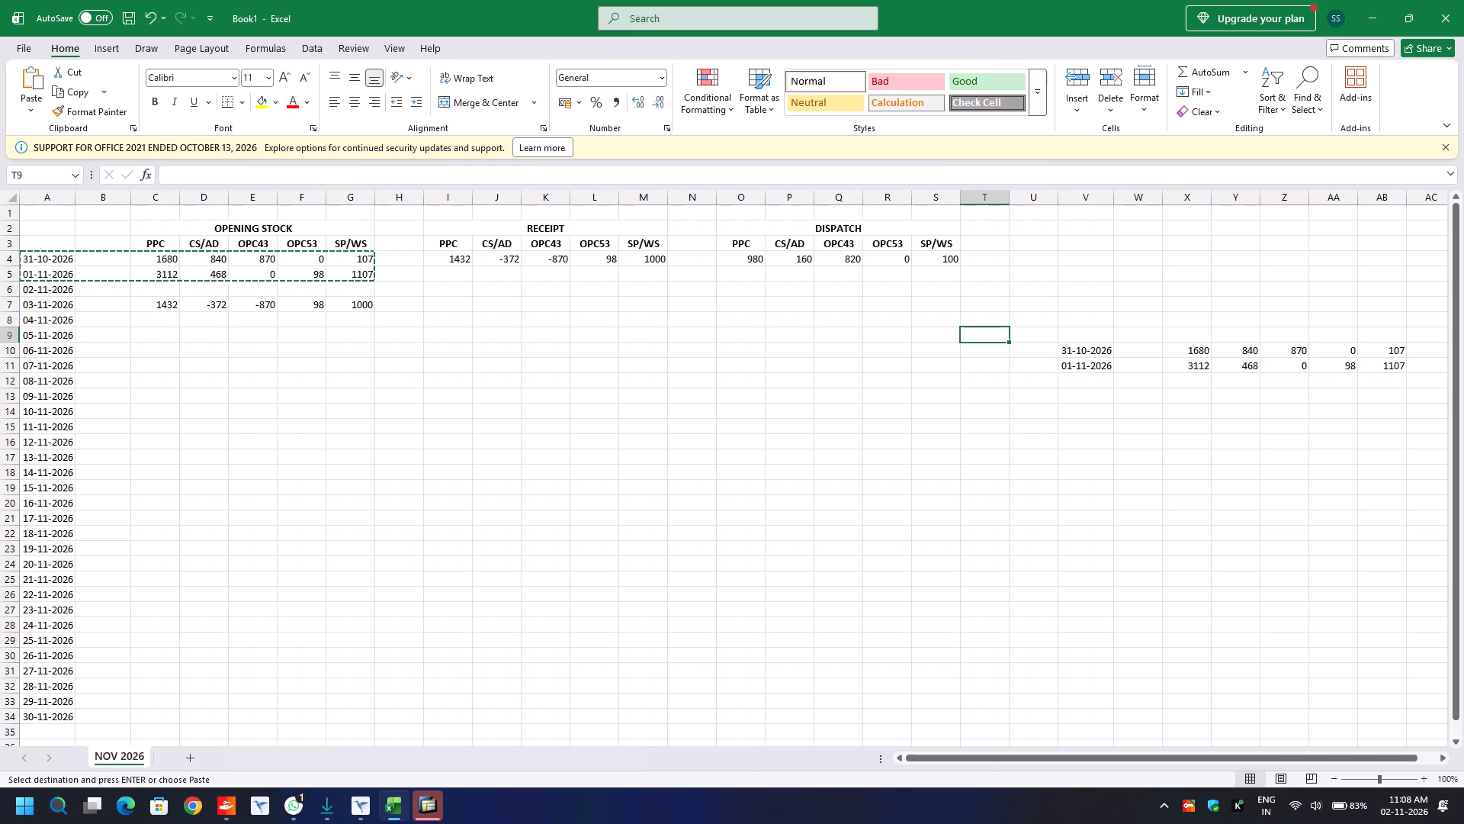
{"action": "left_click", "coordinate": [168, 309]}
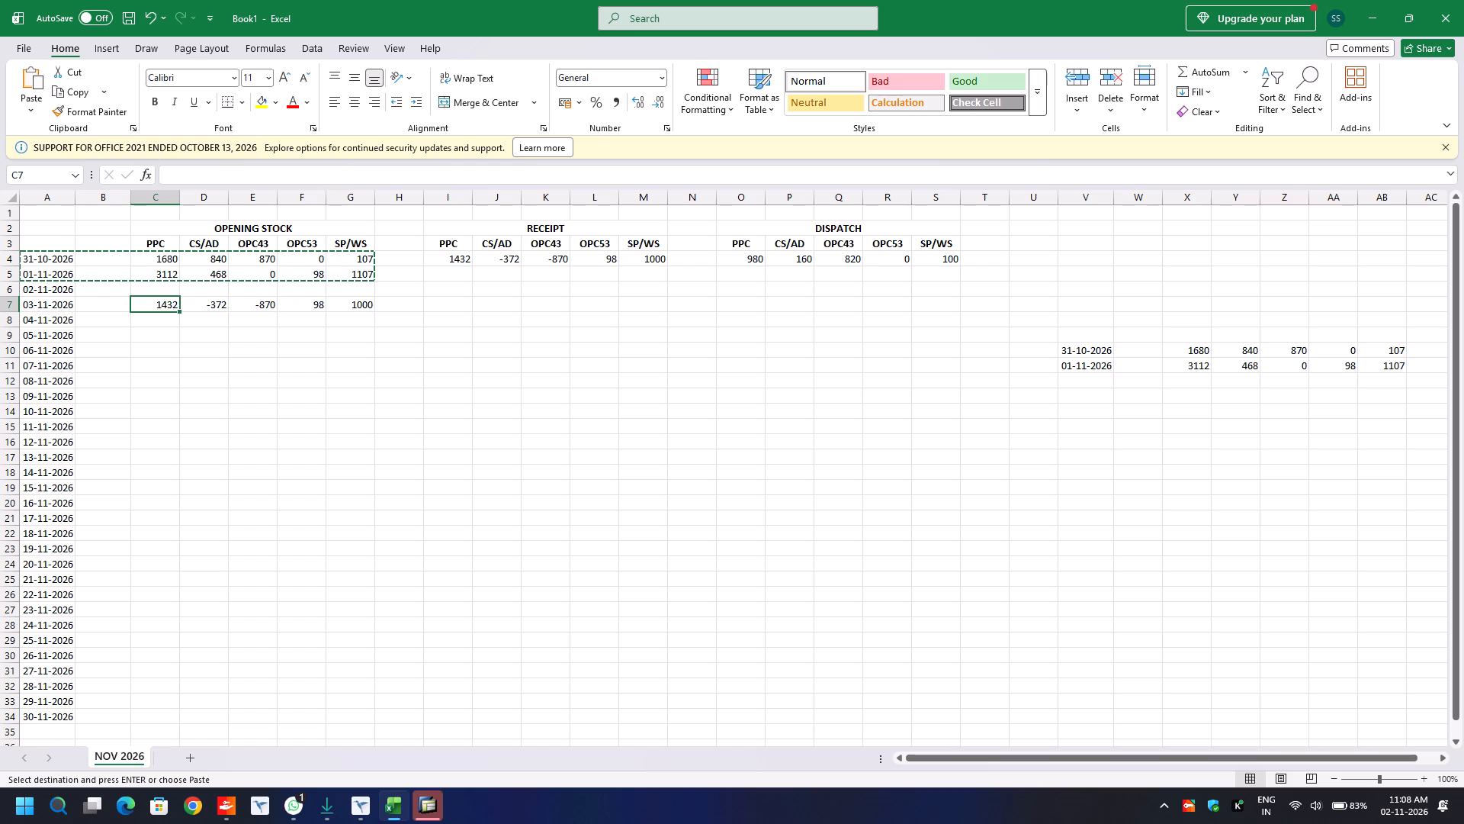
{"action": "key", "text": "Escape"}
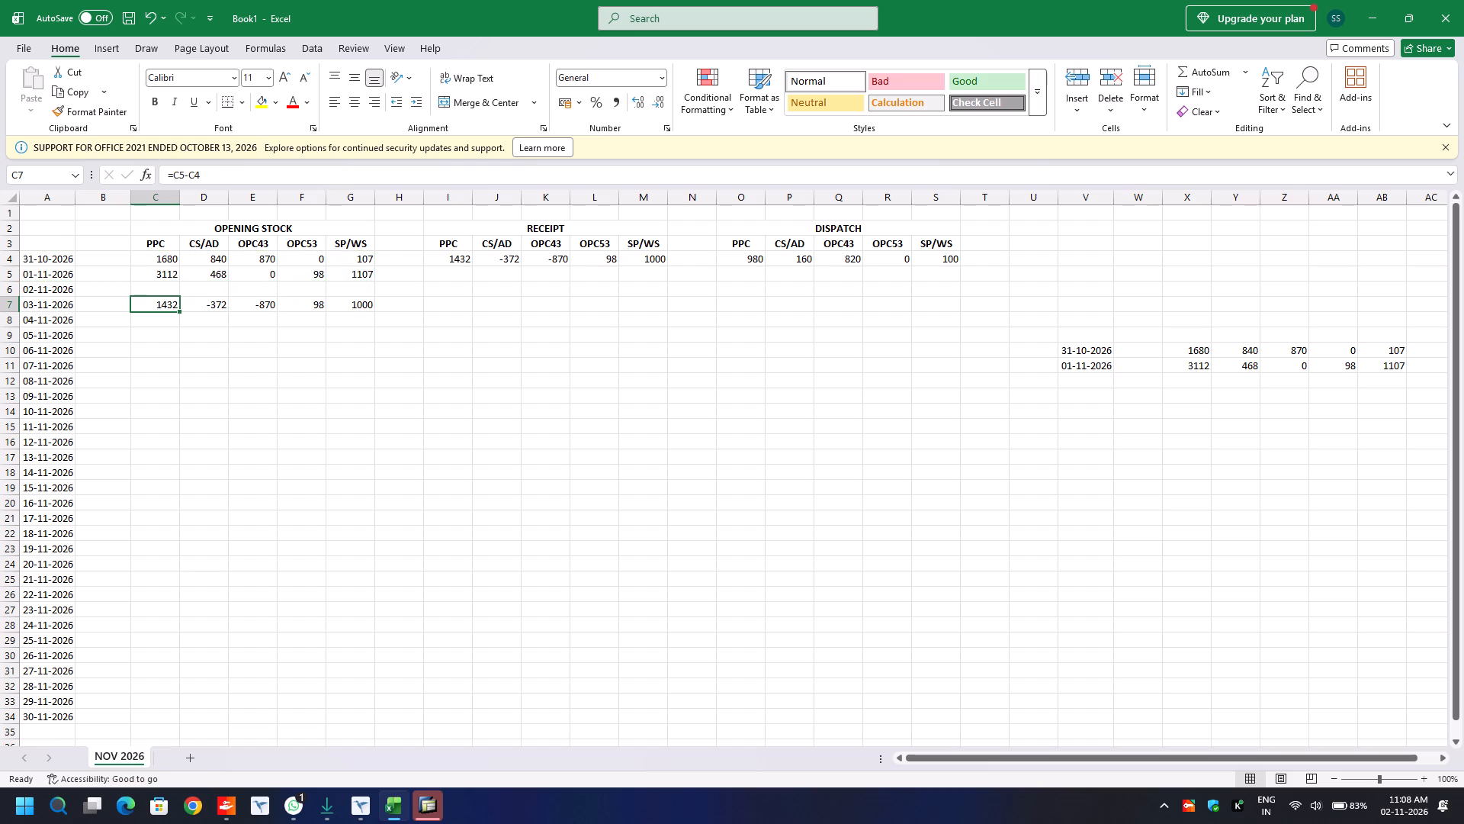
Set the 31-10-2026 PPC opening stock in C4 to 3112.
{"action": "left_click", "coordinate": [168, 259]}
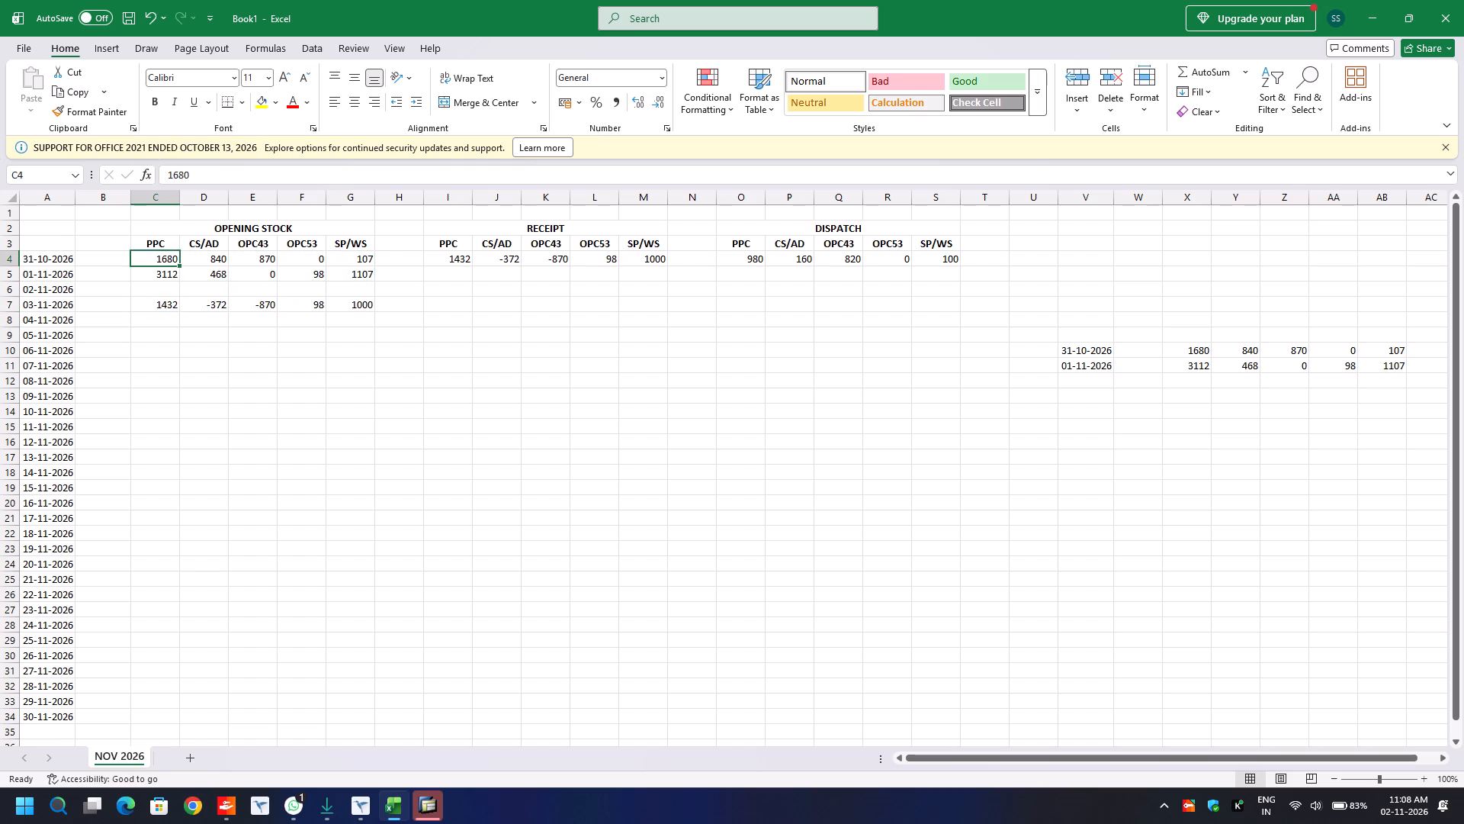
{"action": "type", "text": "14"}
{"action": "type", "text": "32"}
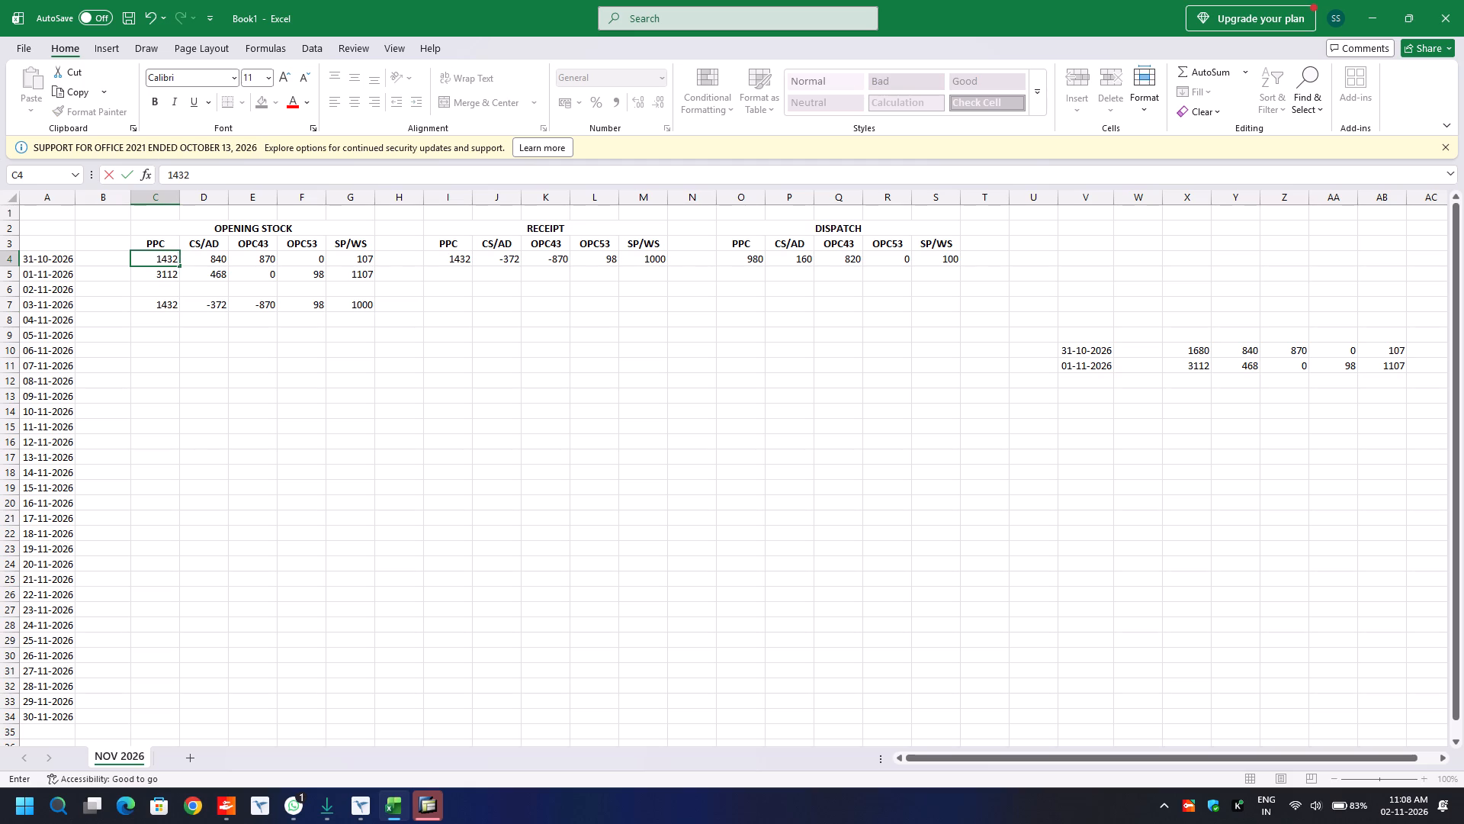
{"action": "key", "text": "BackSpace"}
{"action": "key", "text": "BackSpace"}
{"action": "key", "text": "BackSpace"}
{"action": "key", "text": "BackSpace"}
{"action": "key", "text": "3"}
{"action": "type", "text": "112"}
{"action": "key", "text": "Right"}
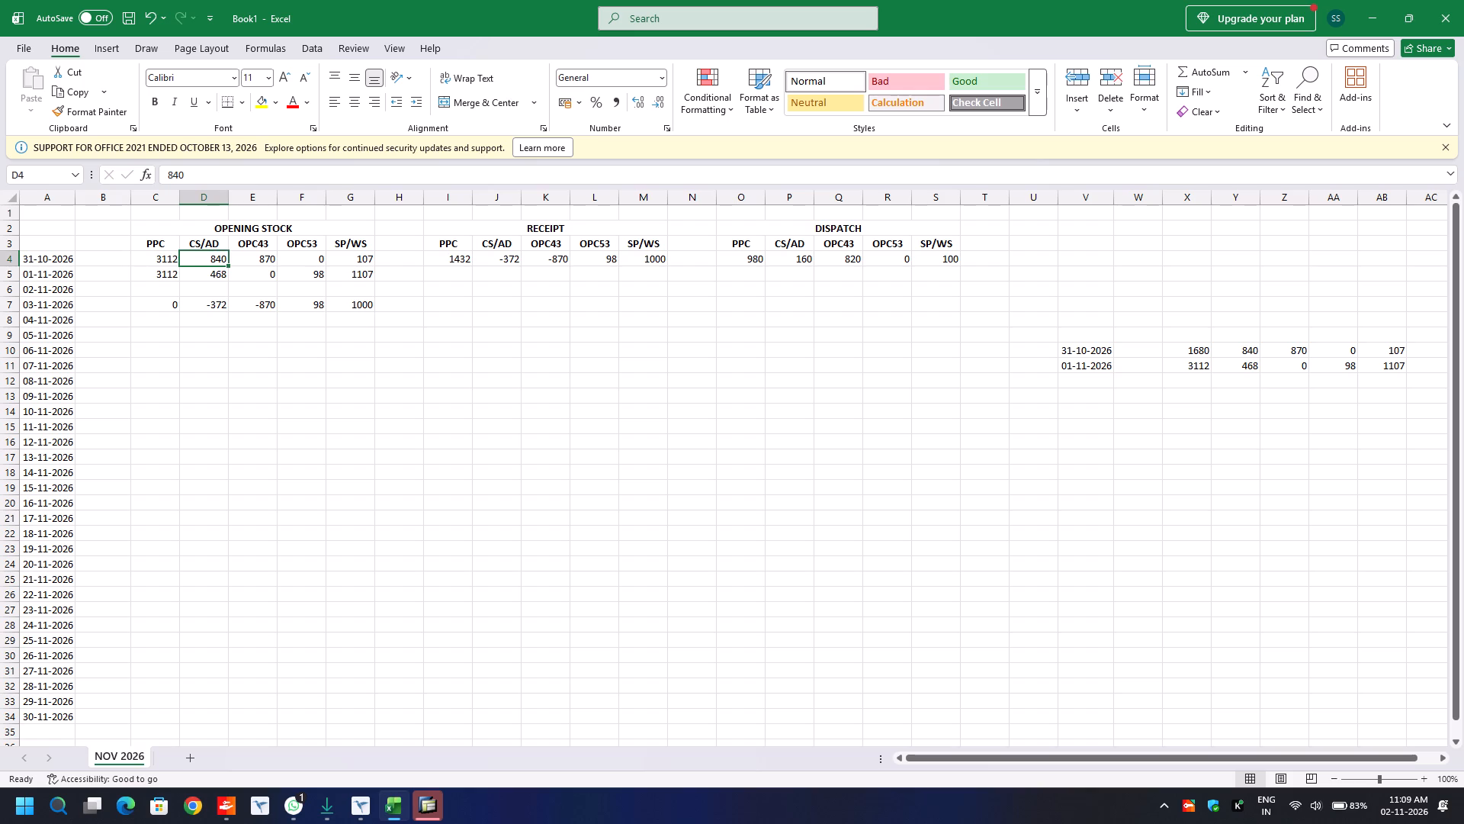
Move the 01-11-2026 opening stock figures from C5:G5 up to C4:G4, replacing the 31-10-2026 row.
{"action": "key", "text": "Down"}
{"action": "key", "text": "Left"}
{"action": "key", "text": "shift+Right"}
{"action": "key", "text": "shift+Right"}
{"action": "key", "text": "shift+Right"}
{"action": "key", "text": "shift+Right"}
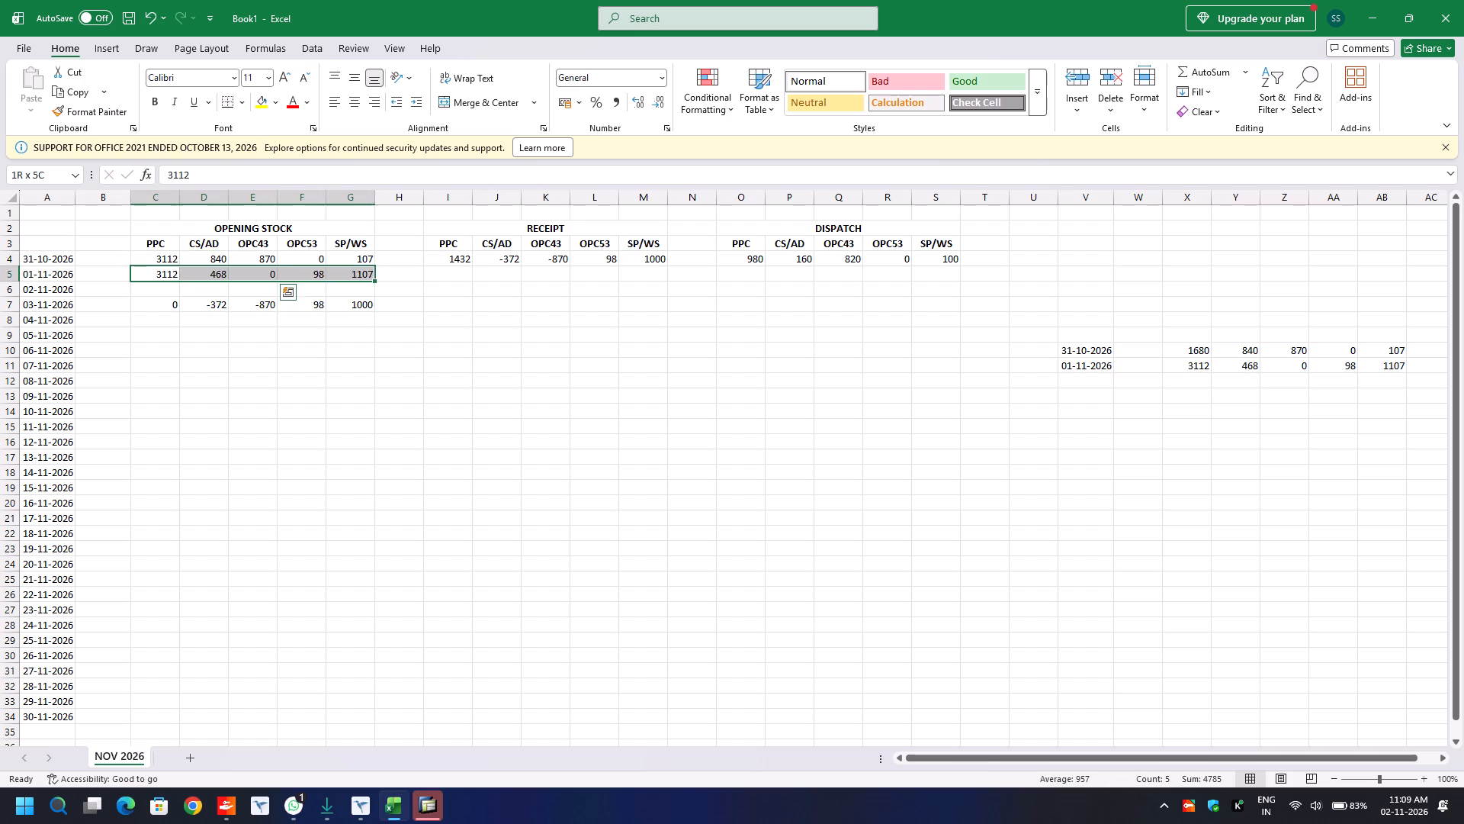
{"action": "key", "text": "ctrl+x"}
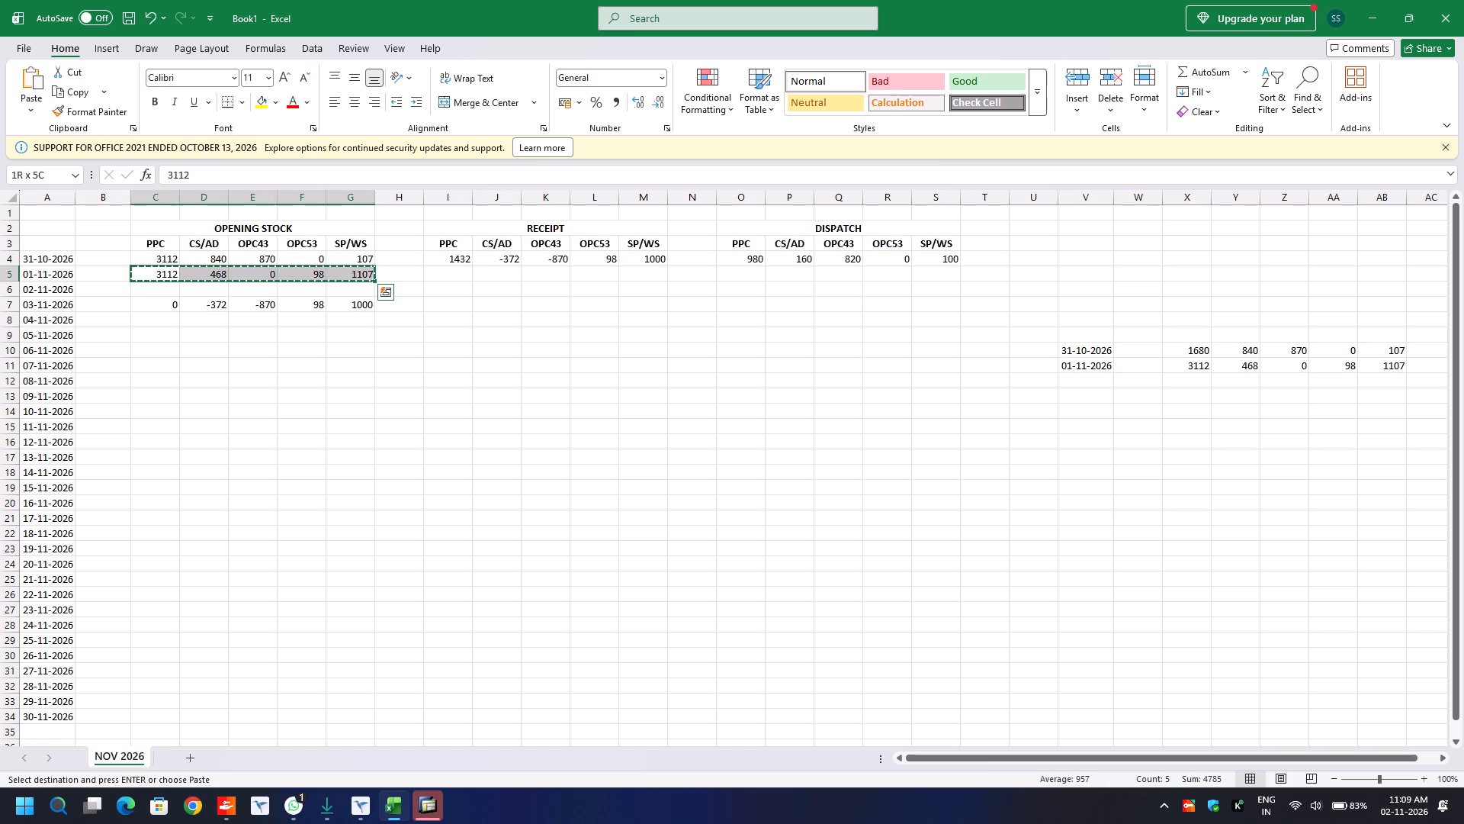
{"action": "key", "text": "Up"}
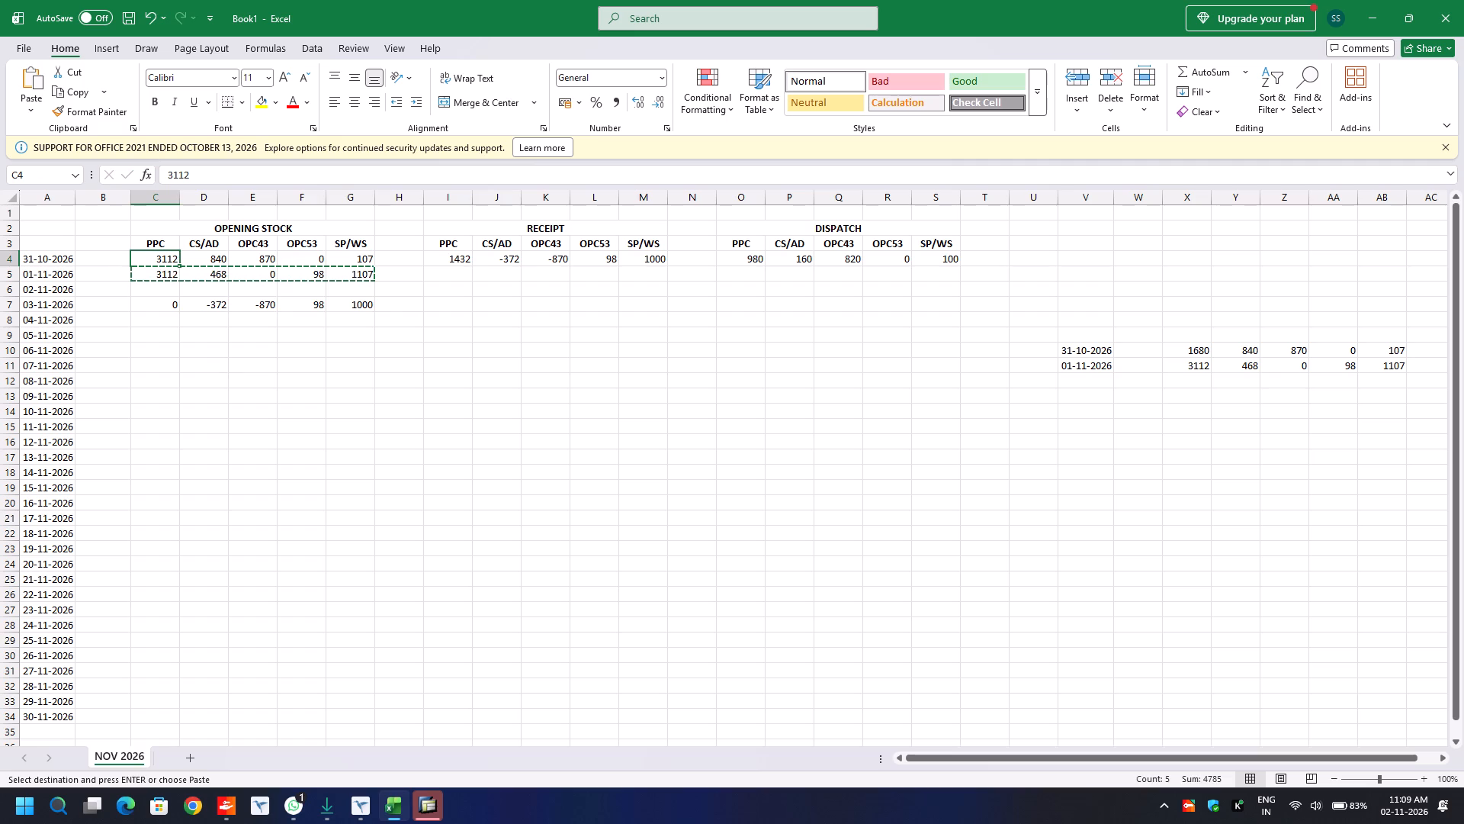
{"action": "key", "text": "ctrl+v"}
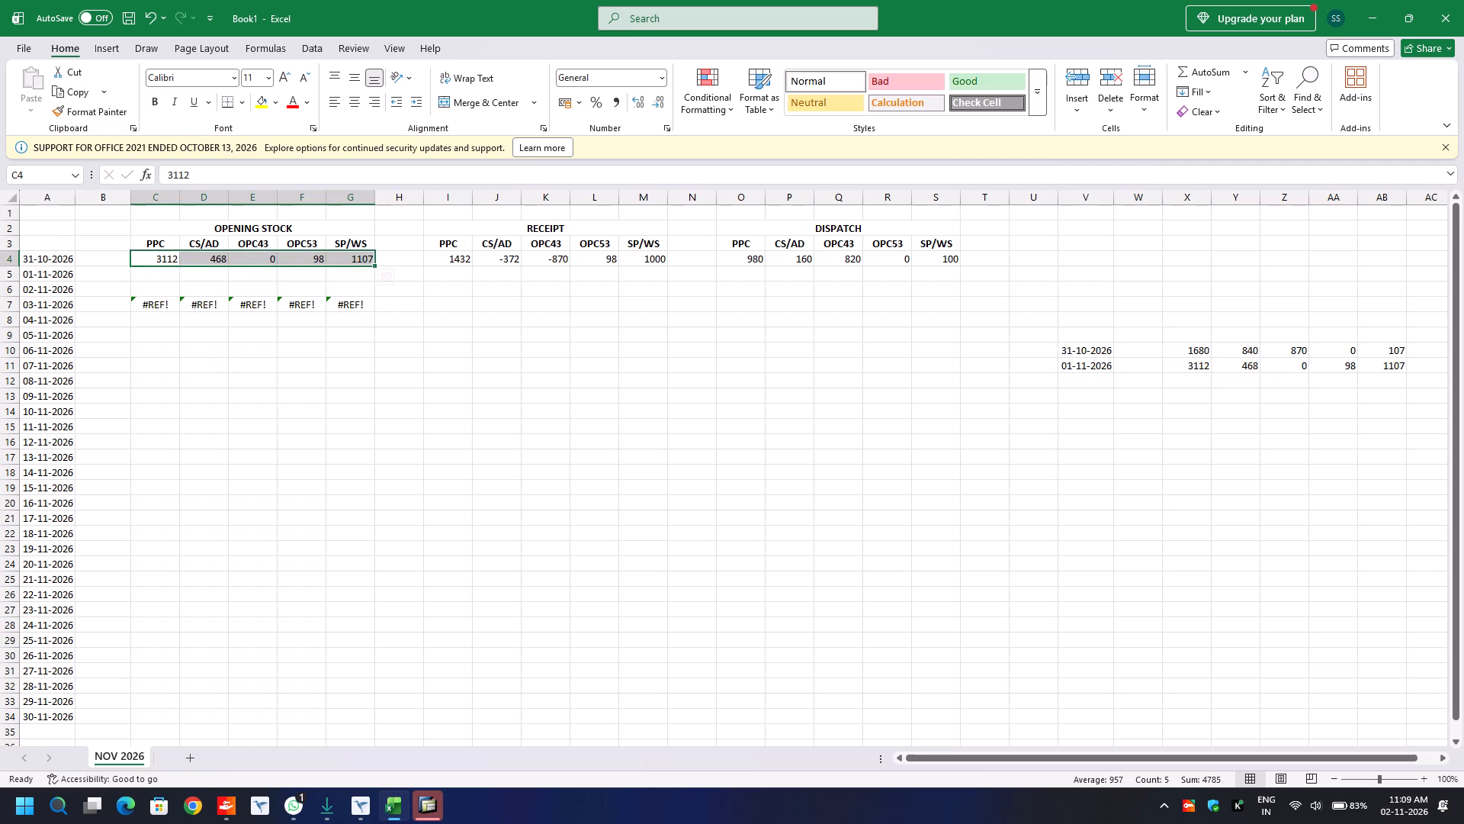
Delete the difference formulas in C7:G7 below the opening stock figures.
{"action": "left_click_drag", "start_coordinate": [140, 305], "coordinate": [372, 307]}
{"action": "key", "text": "Delete"}
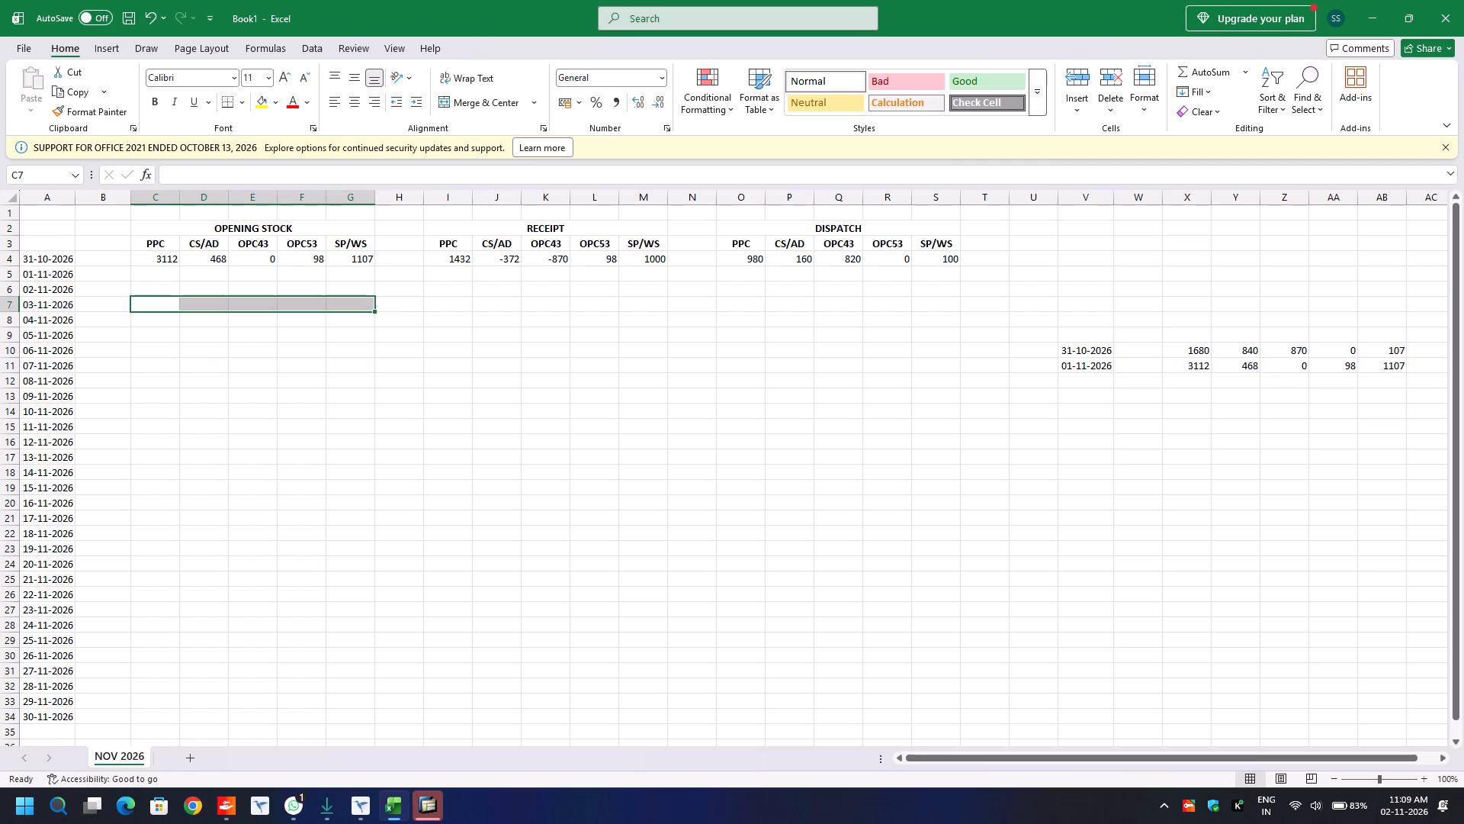
{"action": "left_click", "coordinate": [169, 275]}
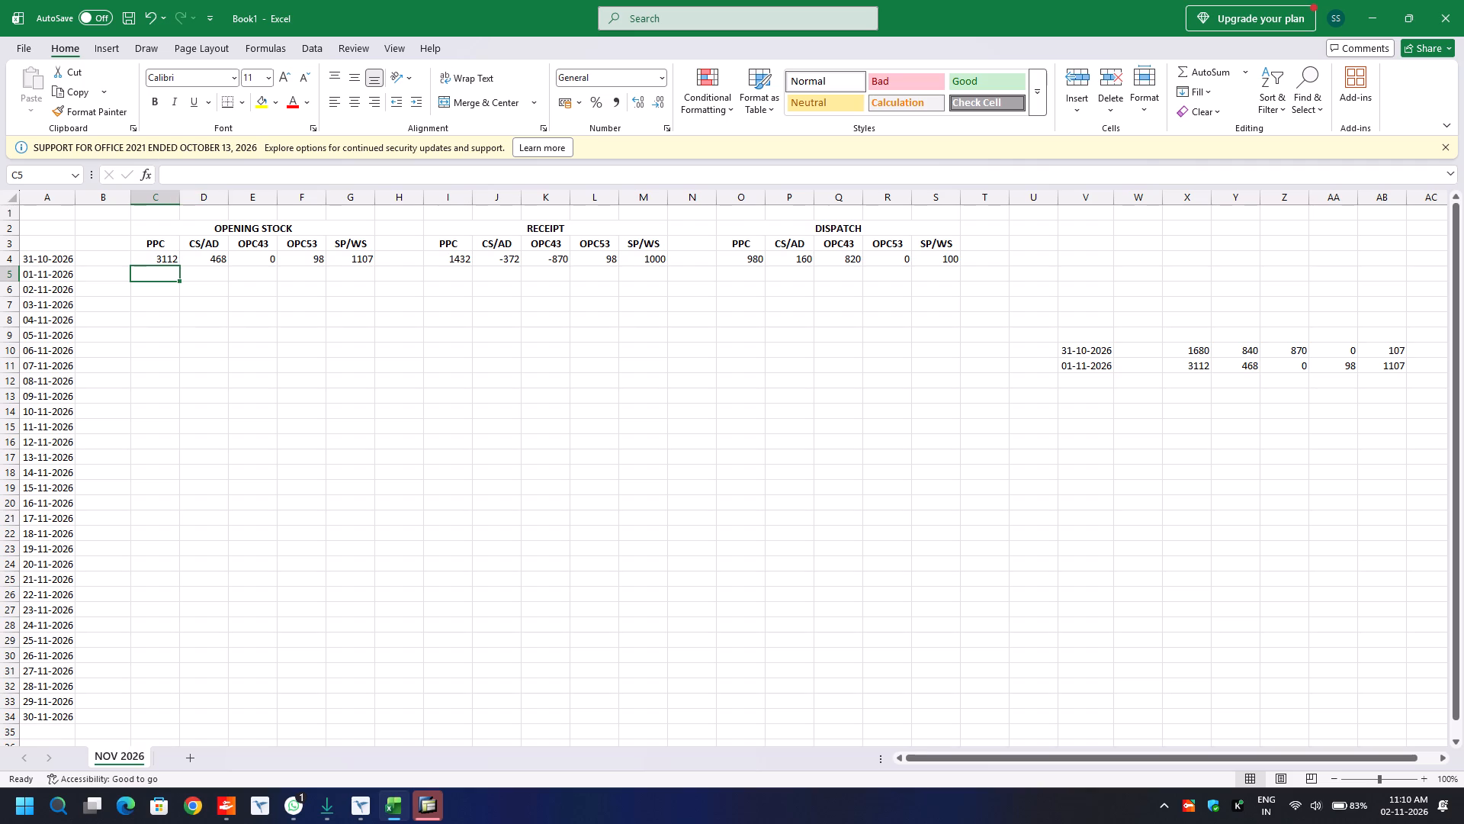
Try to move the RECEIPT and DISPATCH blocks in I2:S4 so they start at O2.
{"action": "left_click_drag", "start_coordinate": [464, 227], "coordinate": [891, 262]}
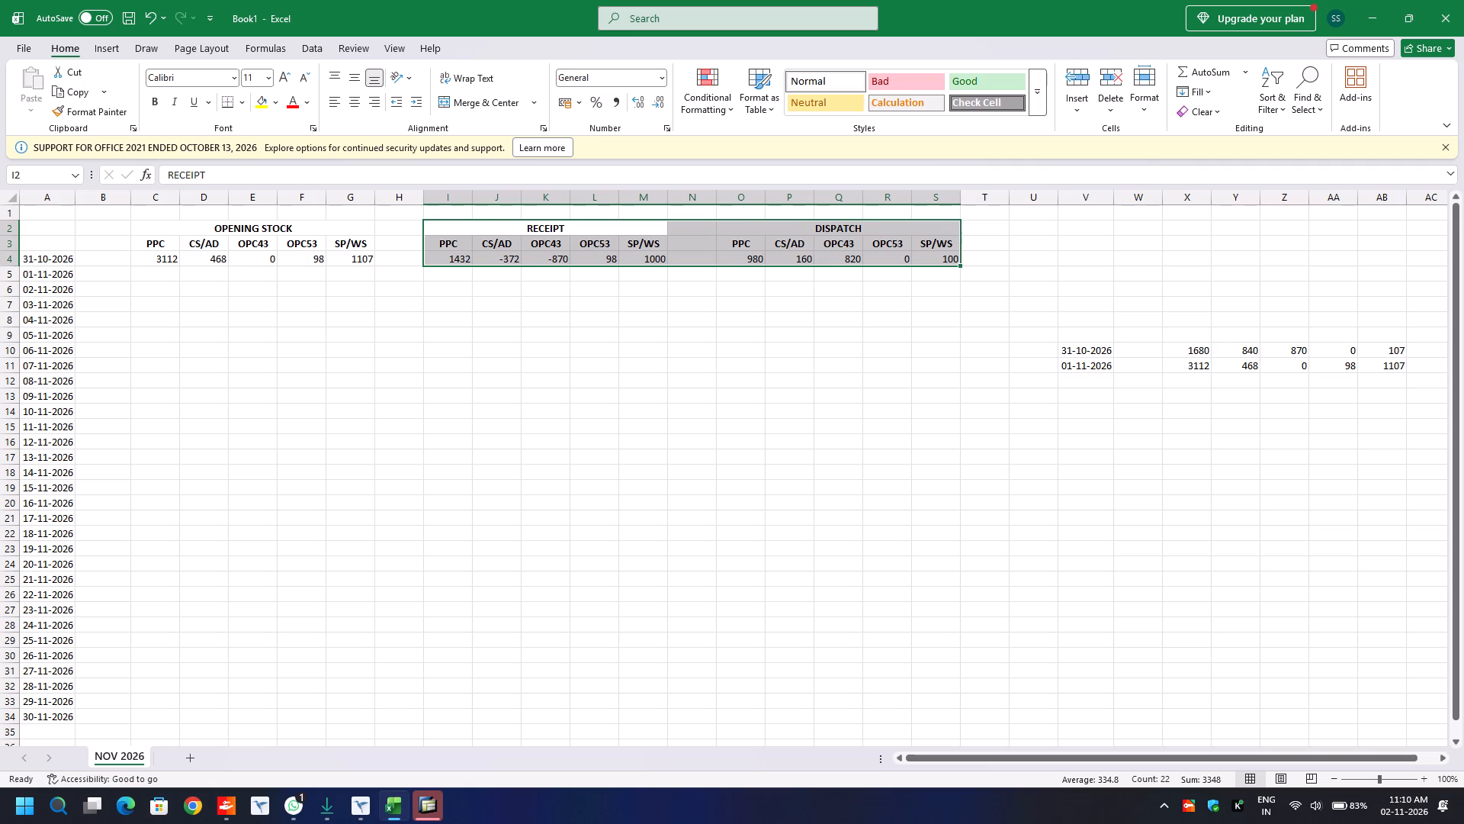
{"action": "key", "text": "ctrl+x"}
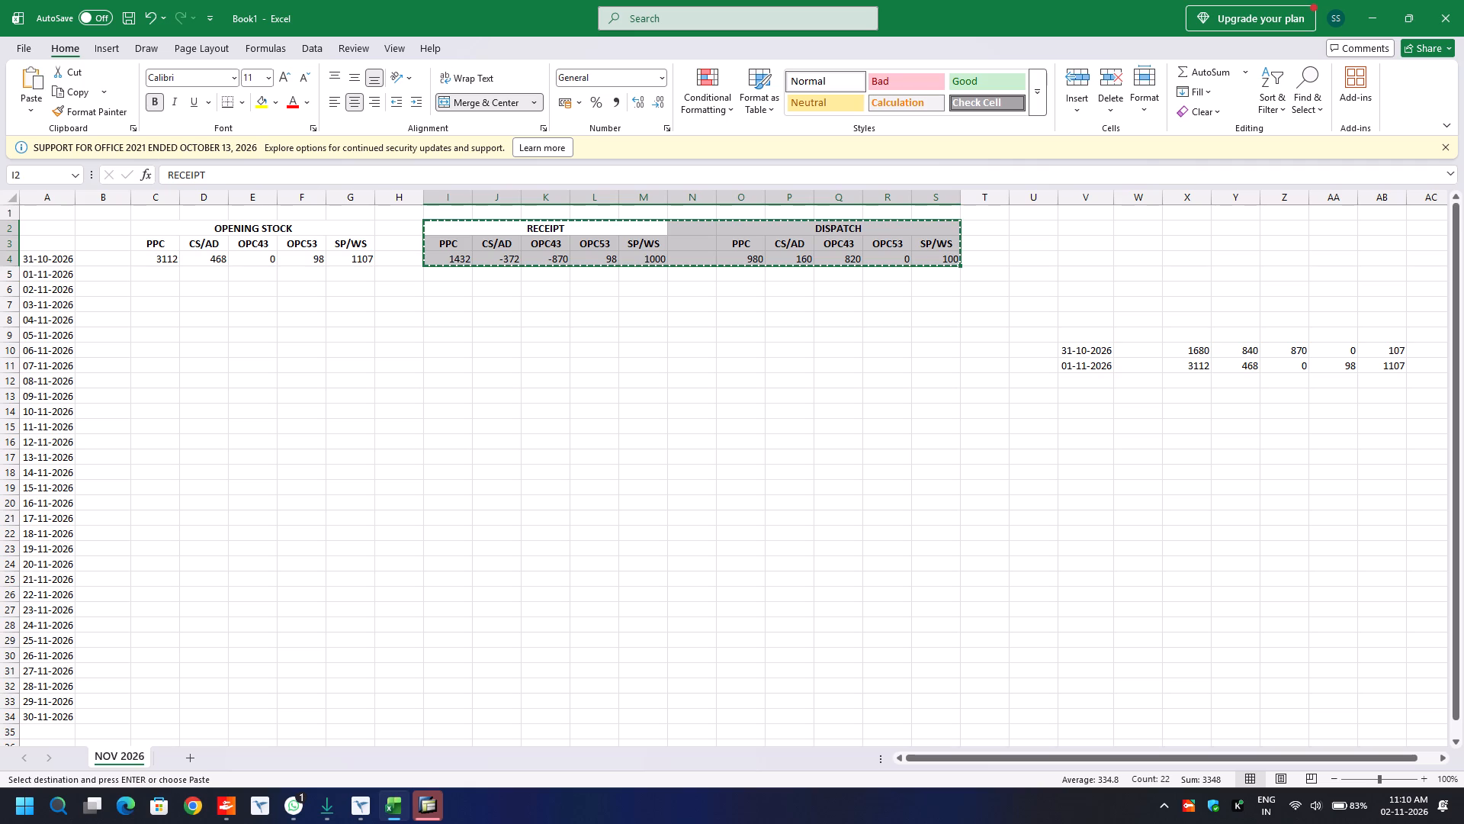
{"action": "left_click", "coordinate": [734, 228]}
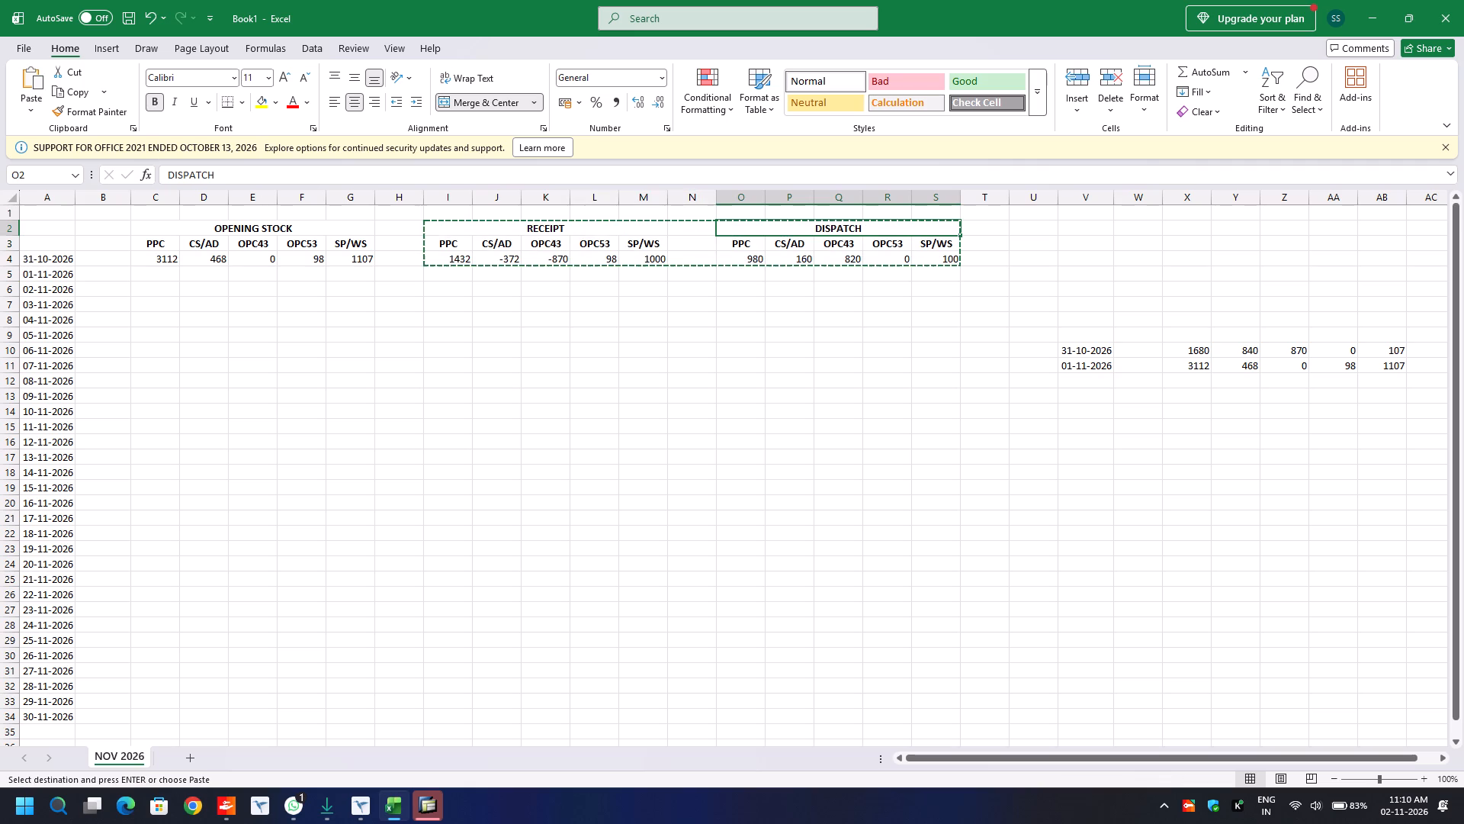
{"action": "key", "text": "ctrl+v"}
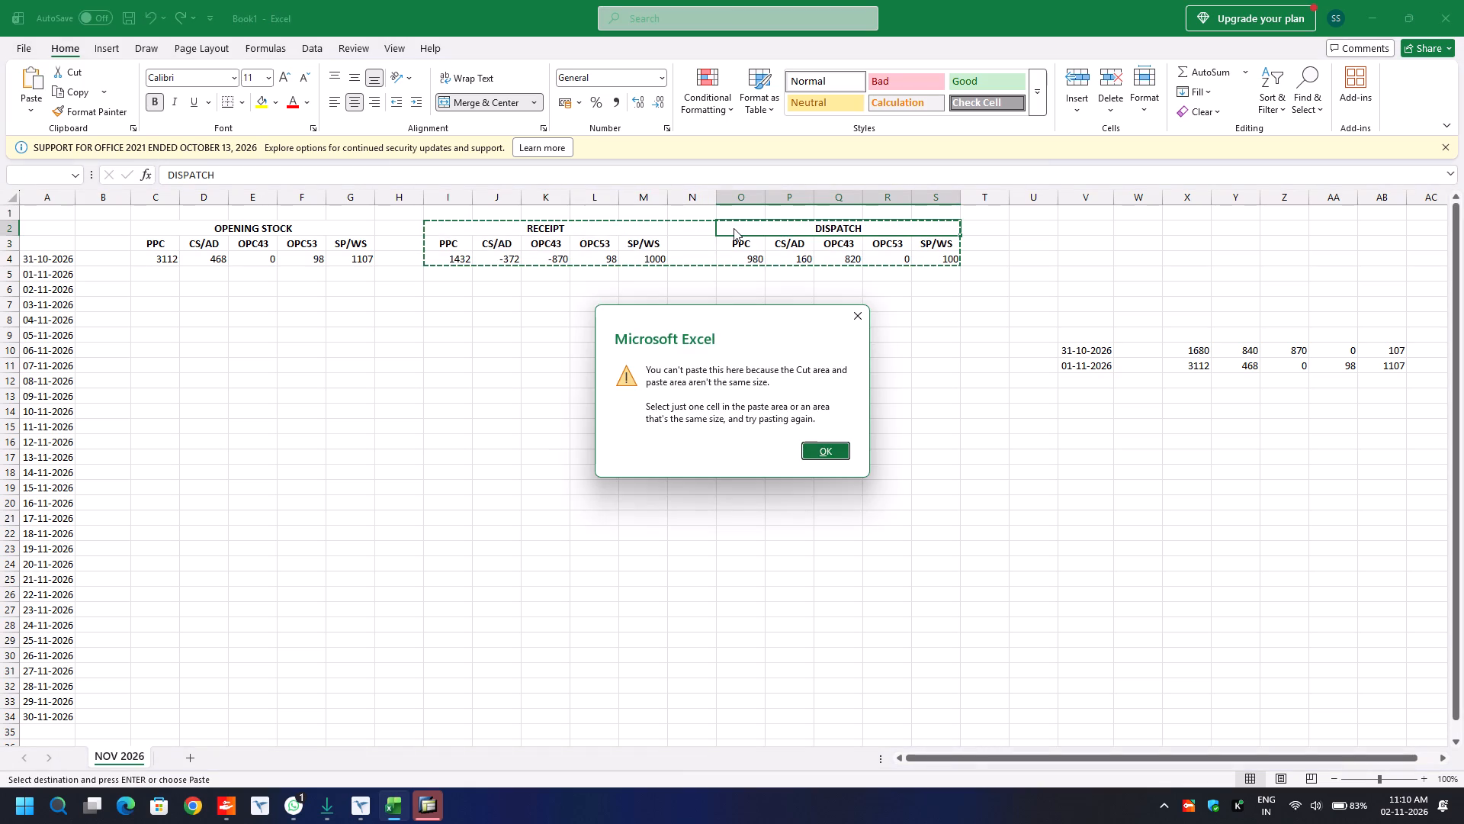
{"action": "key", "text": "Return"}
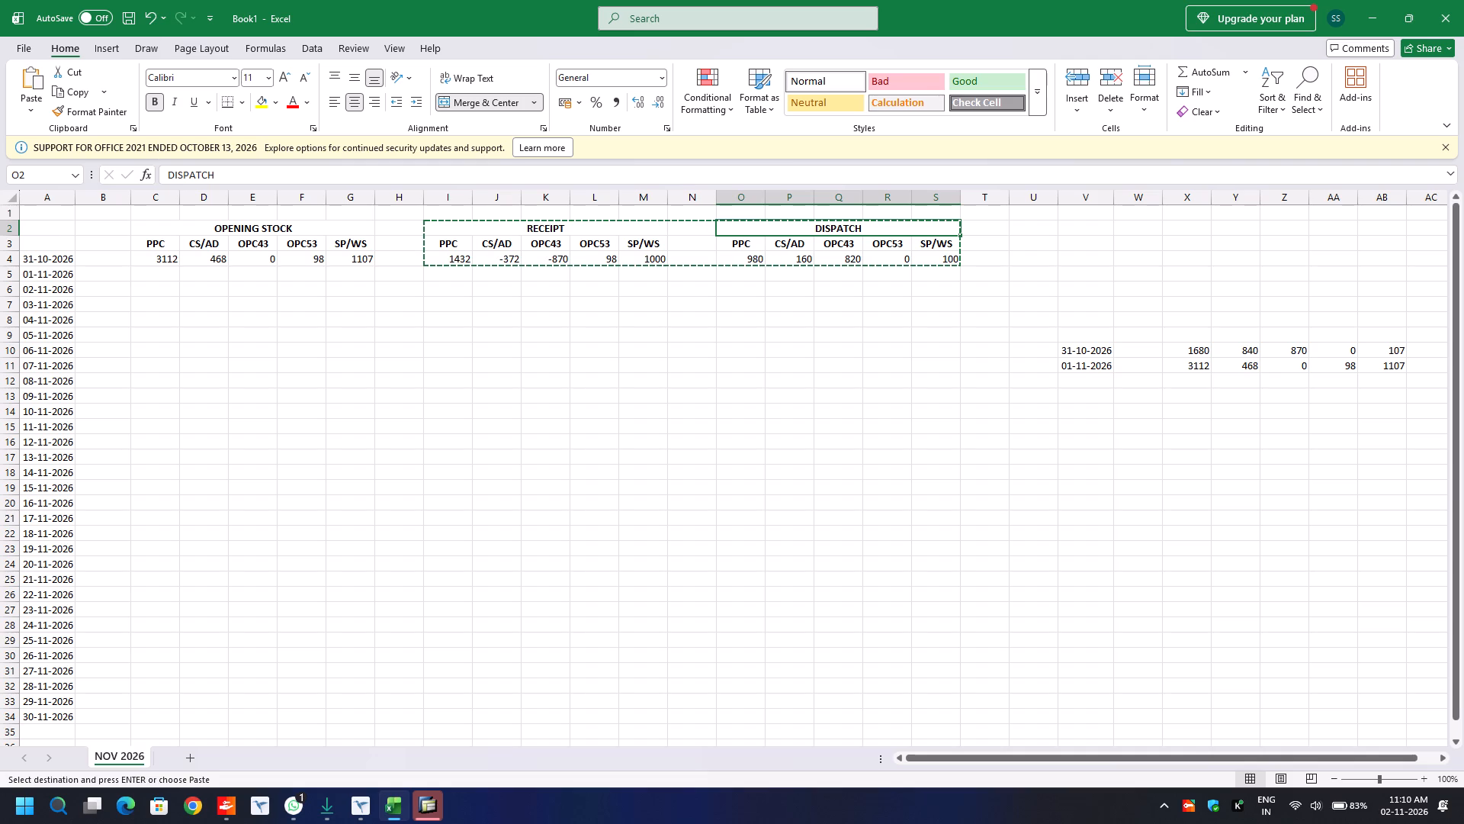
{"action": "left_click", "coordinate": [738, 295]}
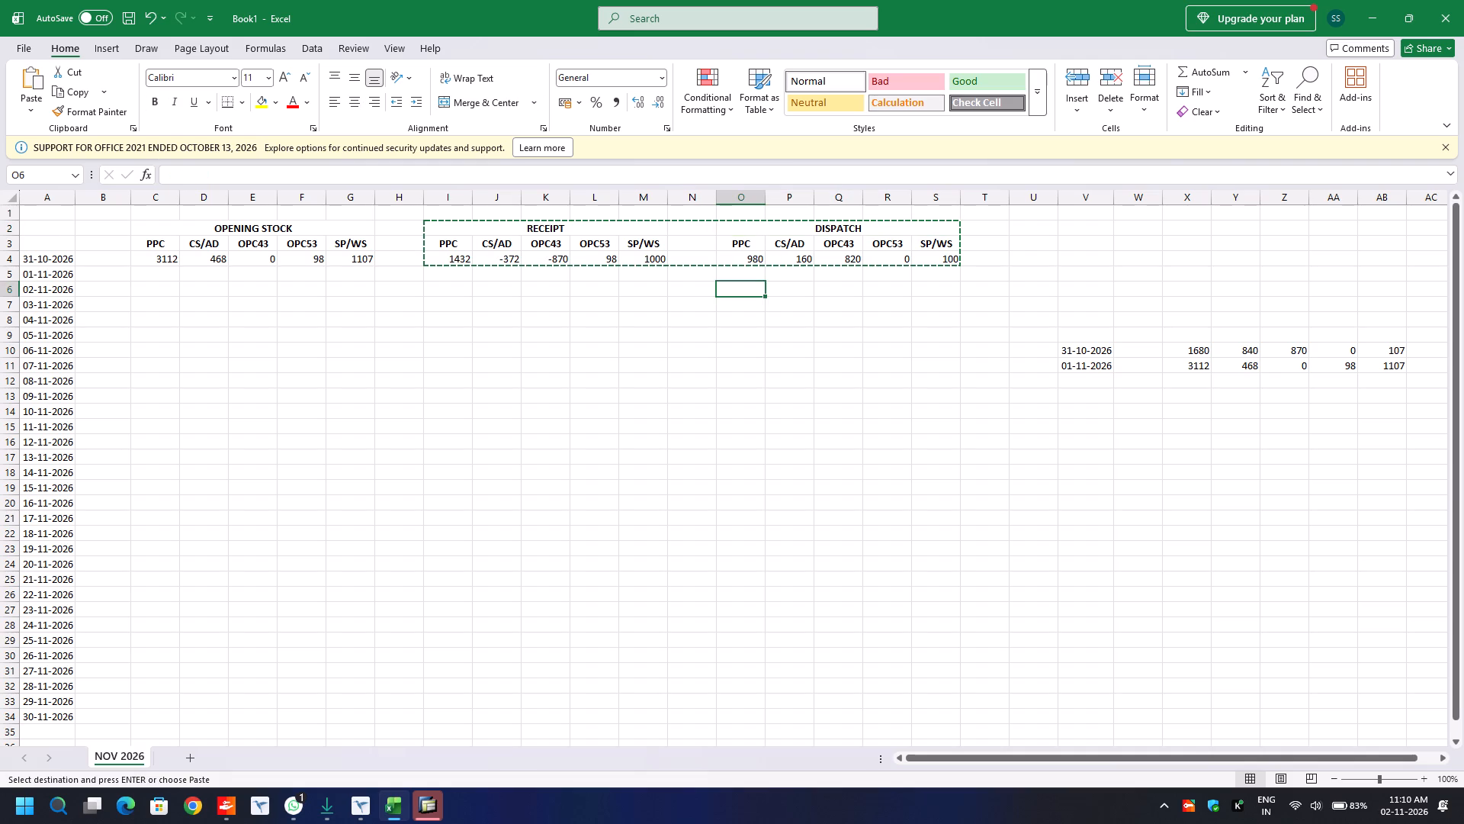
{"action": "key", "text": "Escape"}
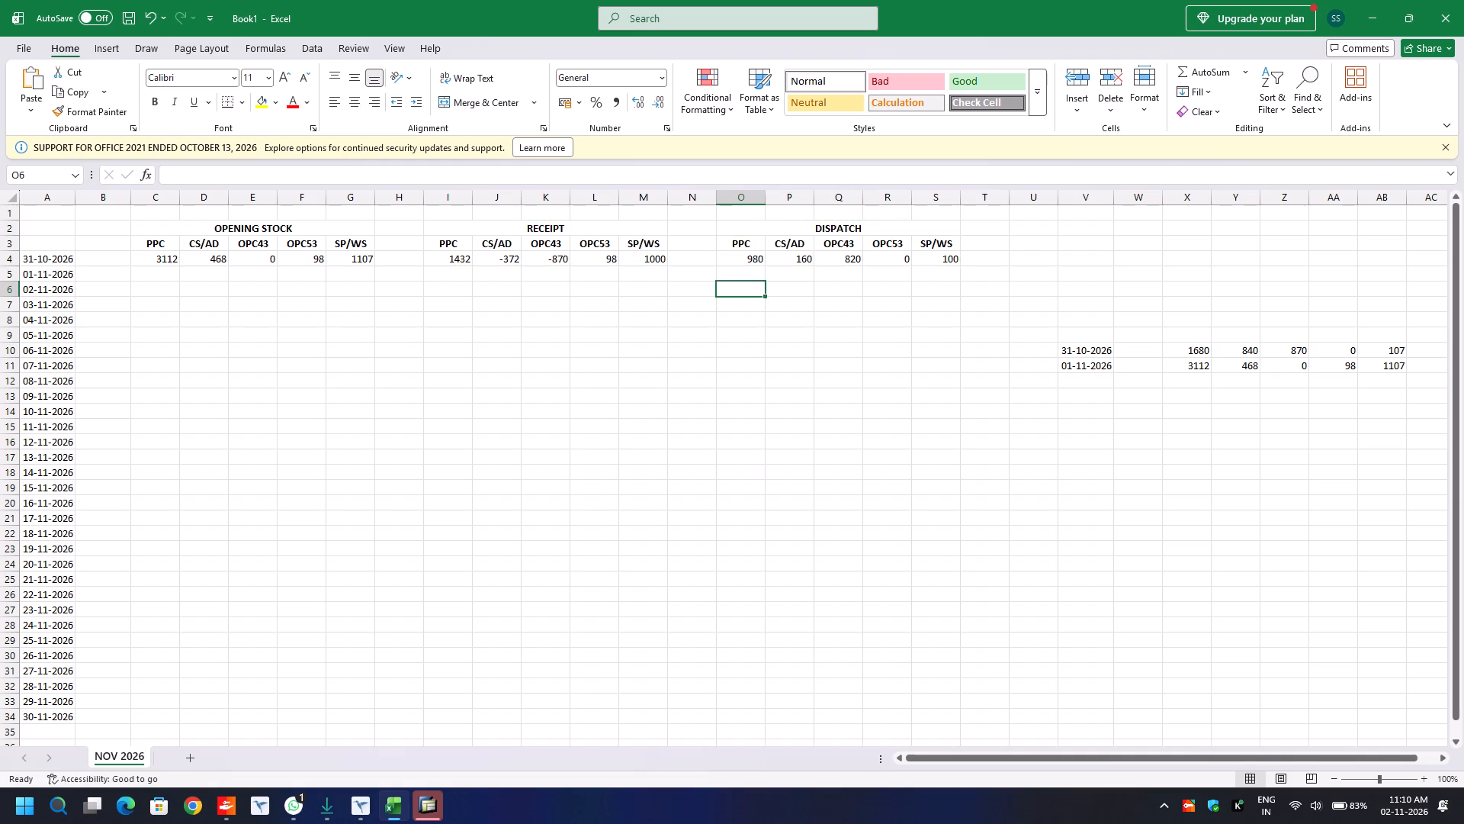
Copy the RECEIPT and DISPATCH blocks in I2:S4, with headings and figures, to the area starting at O6.
{"action": "left_click_drag", "start_coordinate": [461, 228], "coordinate": [703, 217]}
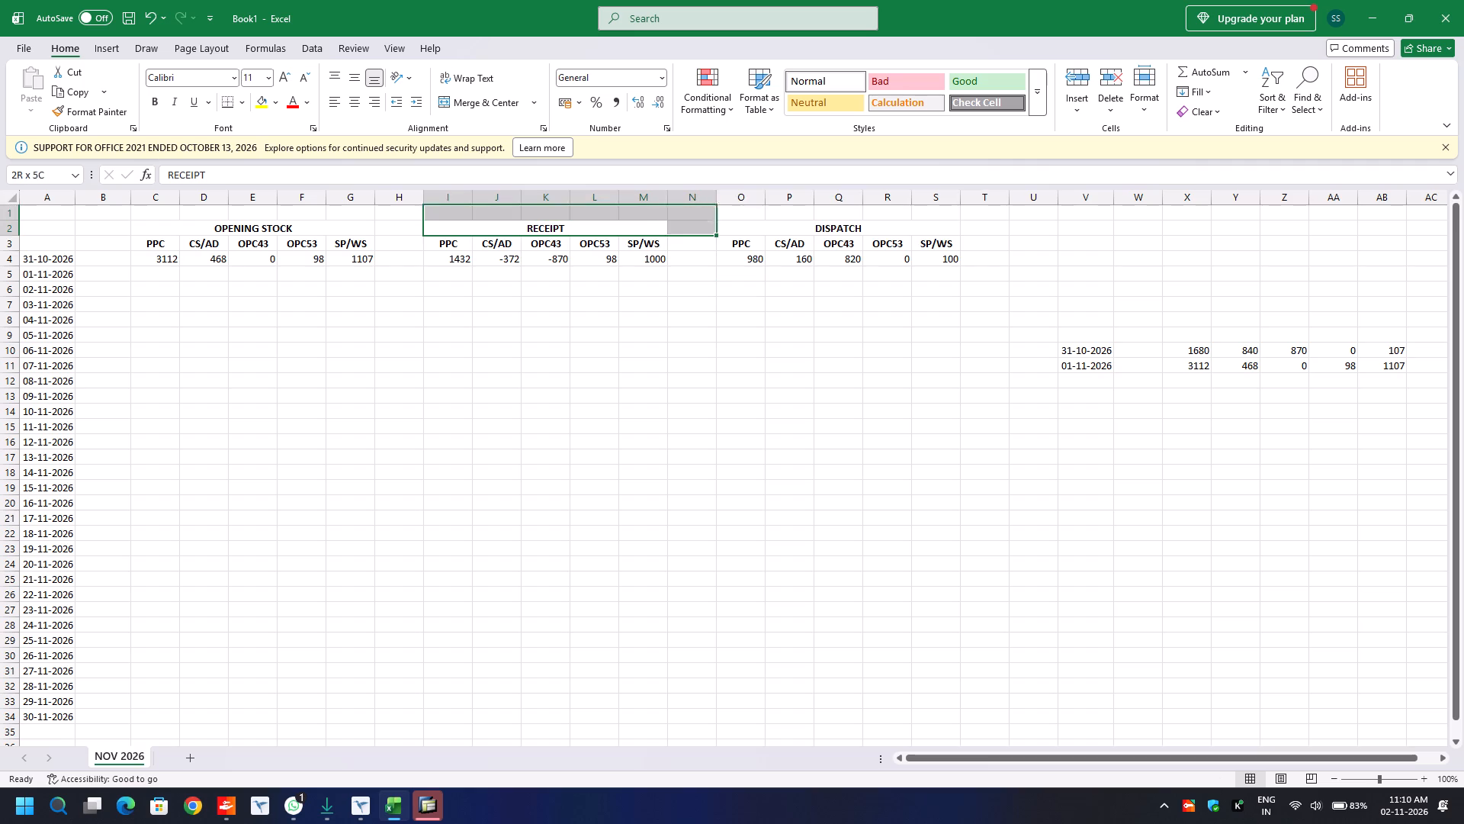
{"action": "left_click_drag", "start_coordinate": [703, 217], "coordinate": [884, 257]}
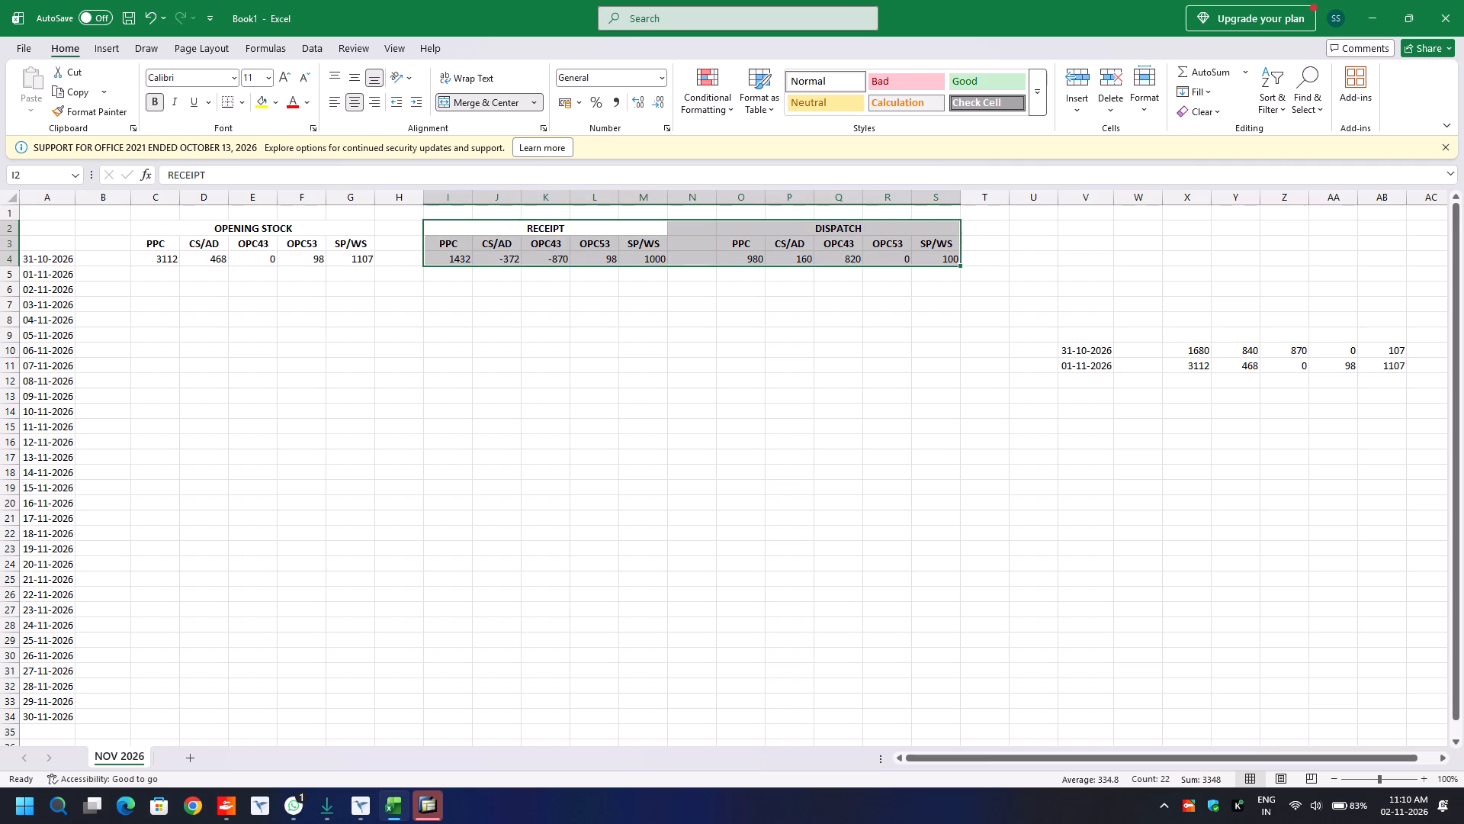
{"action": "key", "text": "ctrl+c"}
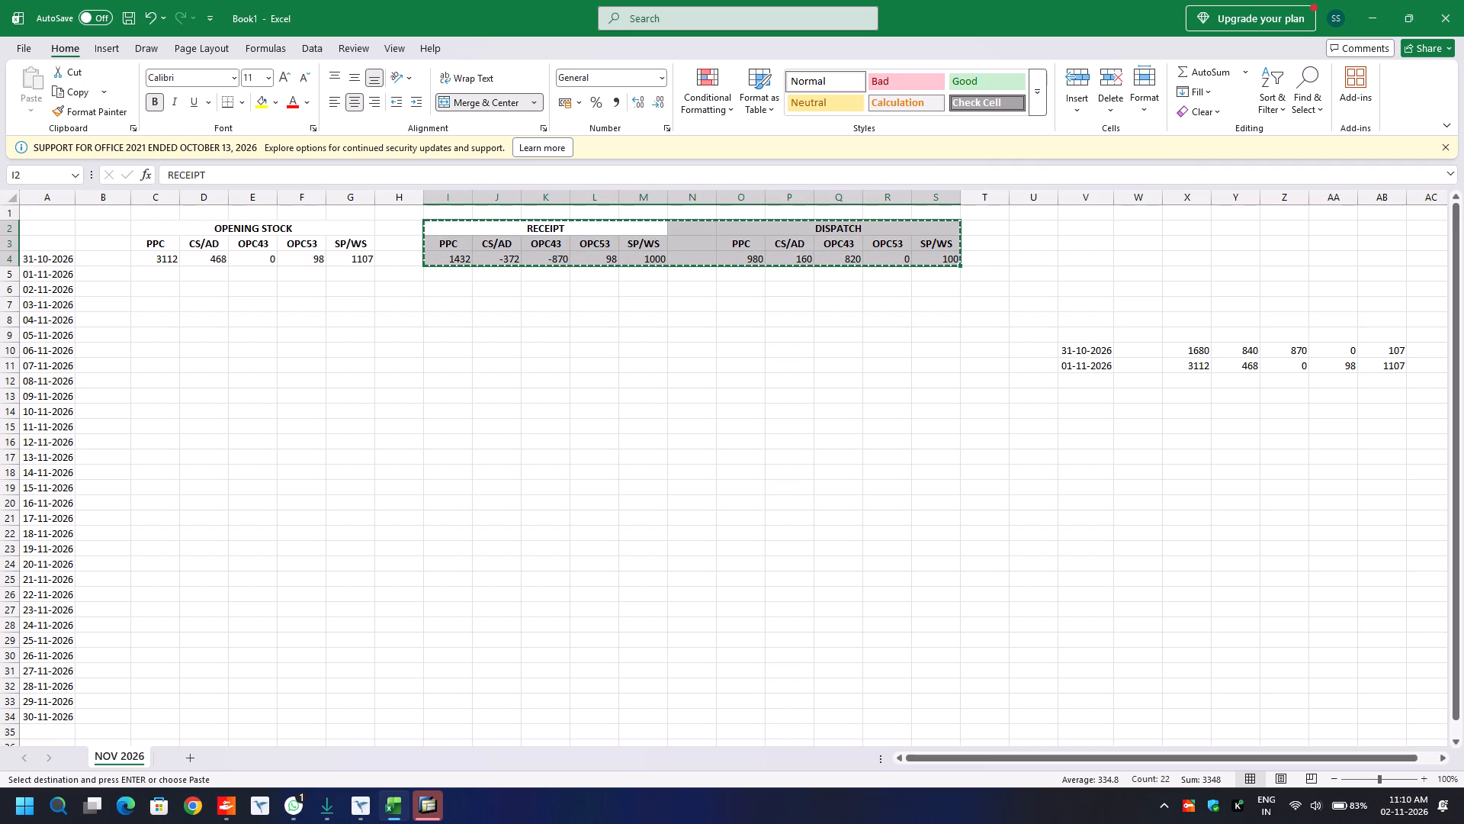
{"action": "left_click", "coordinate": [737, 289]}
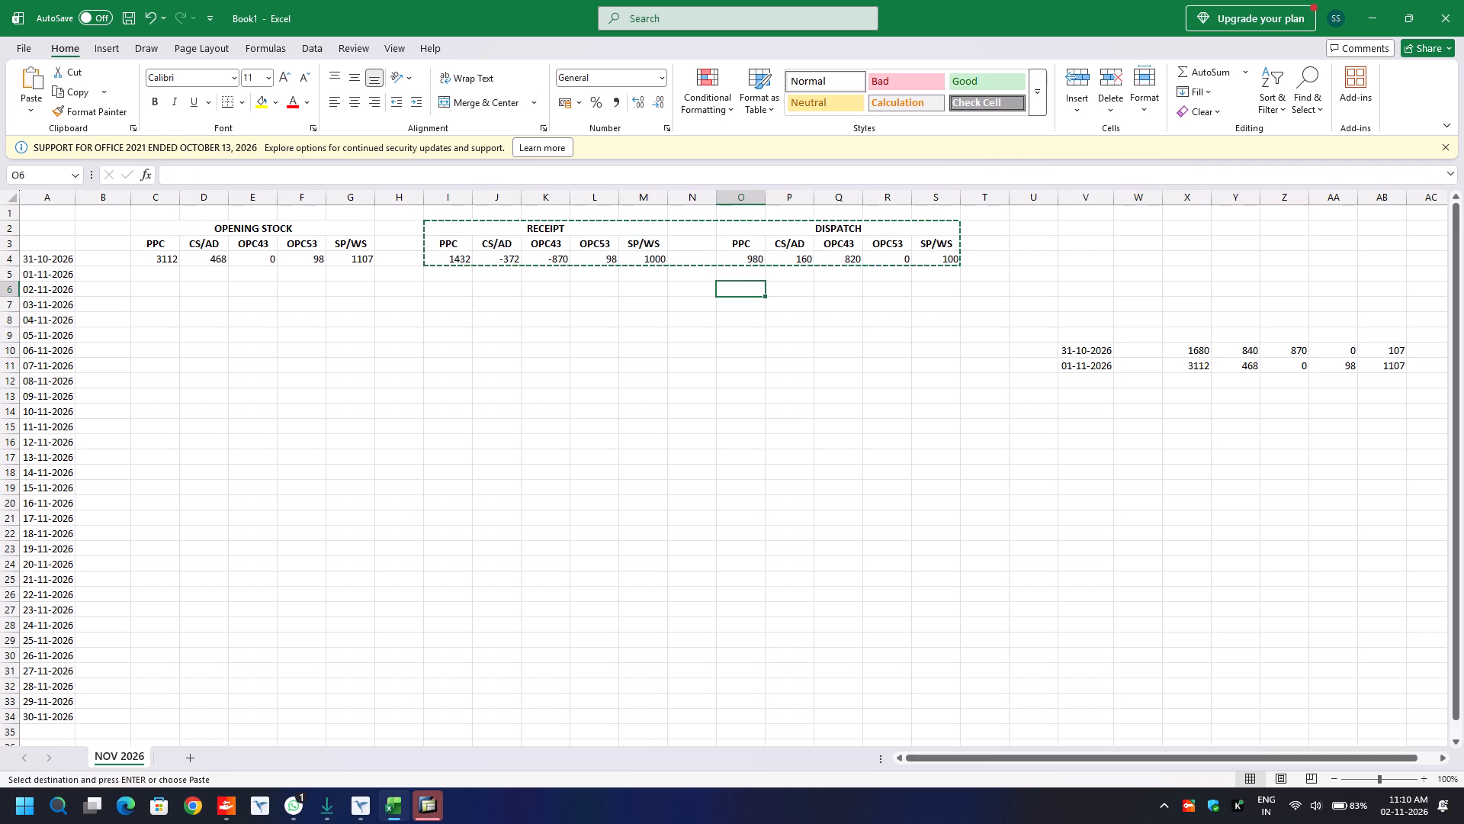
{"action": "key", "text": "ctrl+v"}
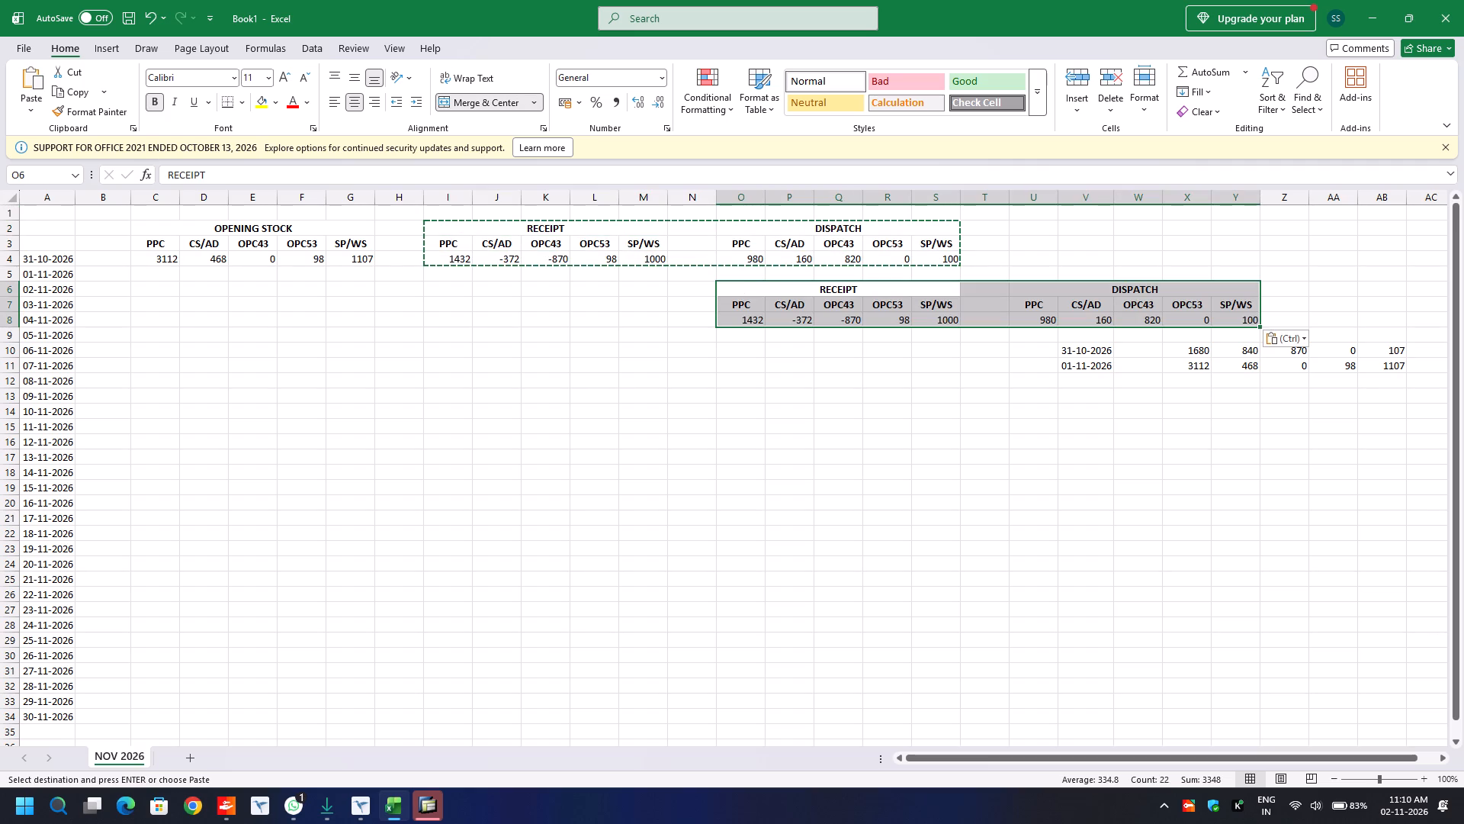
Delete the original RECEIPT and DISPATCH blocks in I2:S4, including headings and figures.
{"action": "left_click_drag", "start_coordinate": [458, 229], "coordinate": [827, 260]}
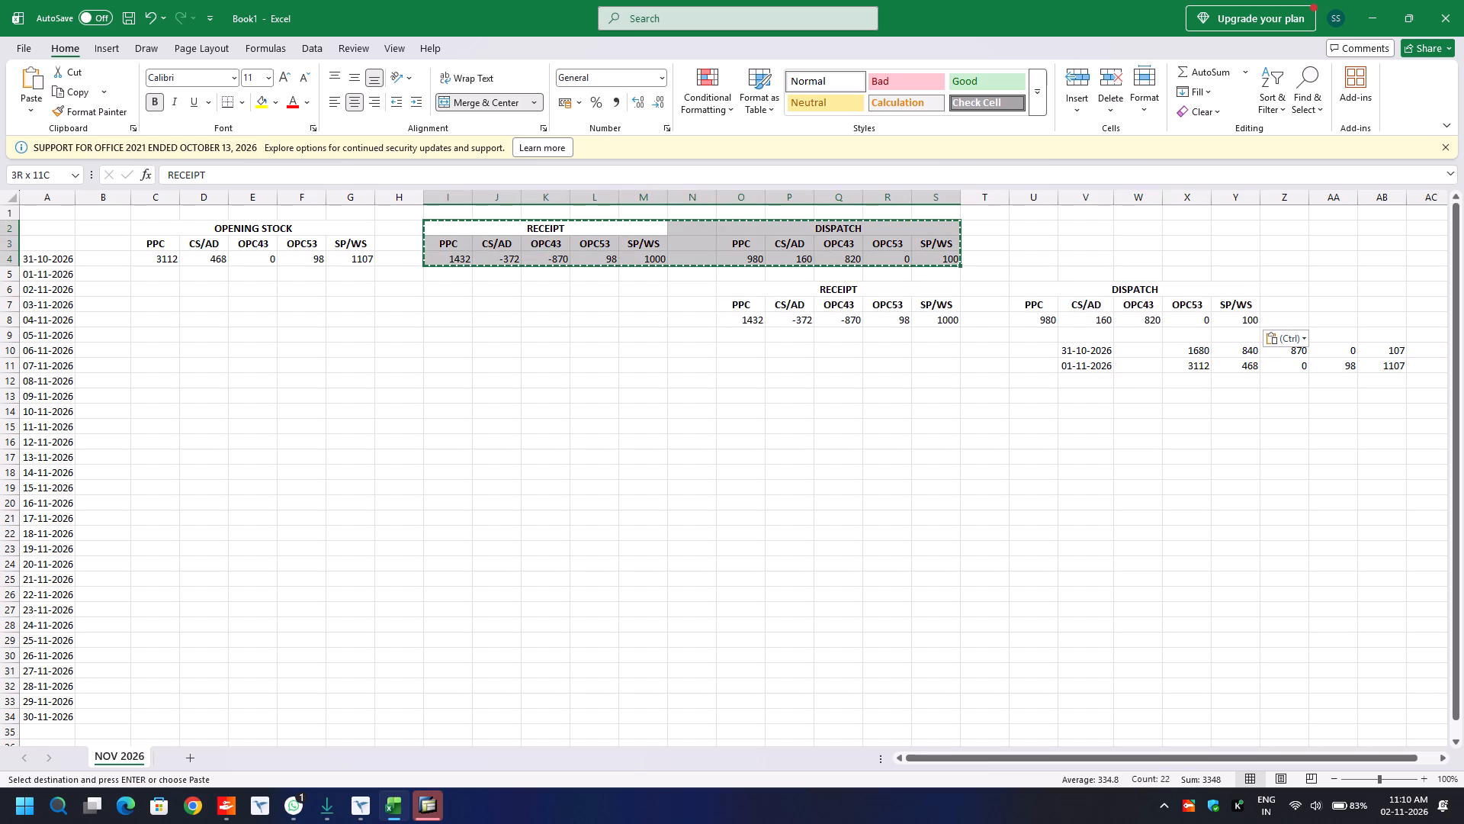
{"action": "left_click_drag", "start_coordinate": [827, 260], "coordinate": [844, 256]}
{"action": "key", "text": "Delete"}
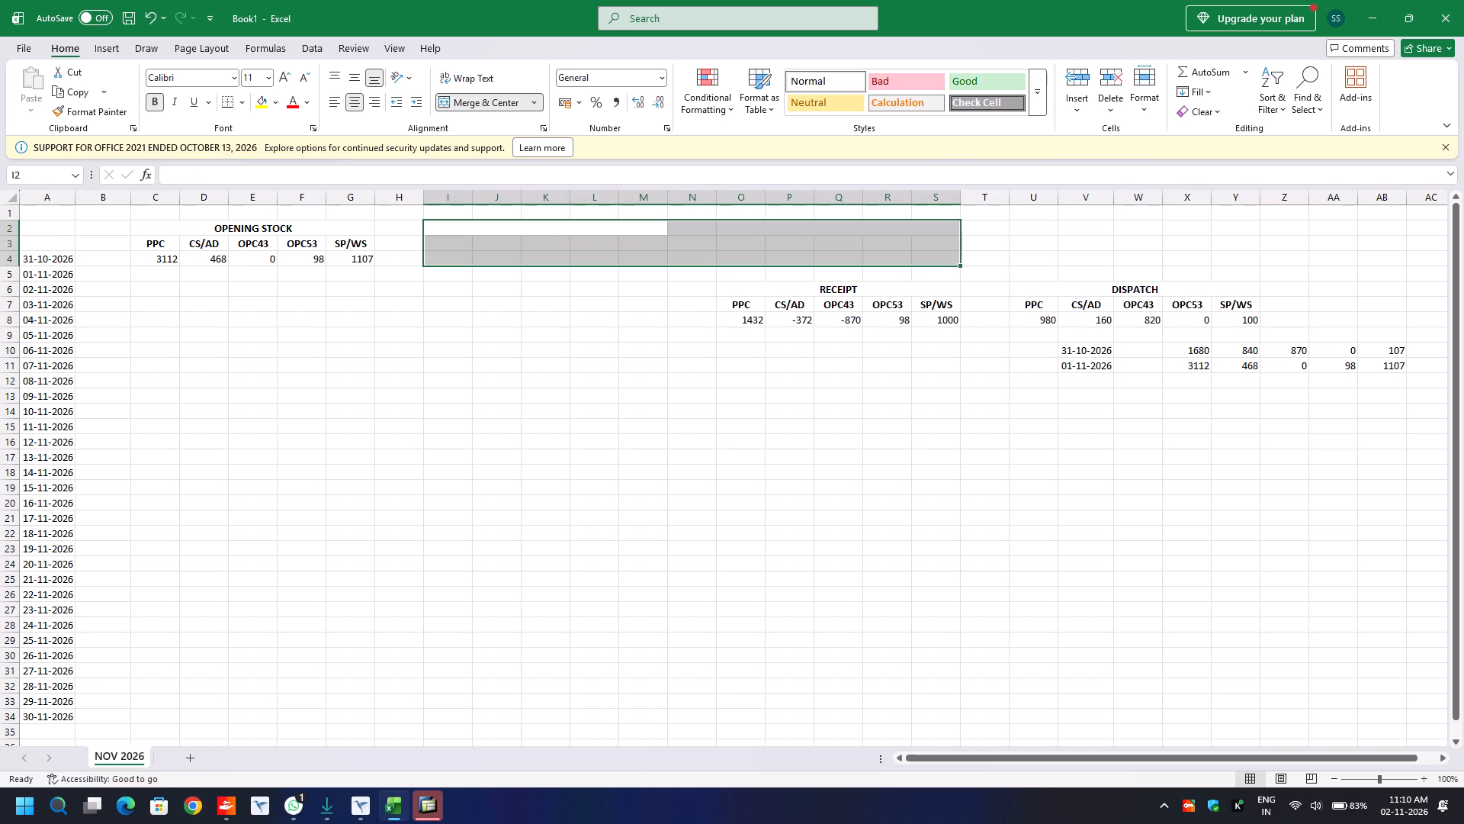
Move the RECEIPT and DISPATCH blocks from O6:Y8 up so they start at O2.
{"action": "left_click_drag", "start_coordinate": [735, 292], "coordinate": [1130, 321]}
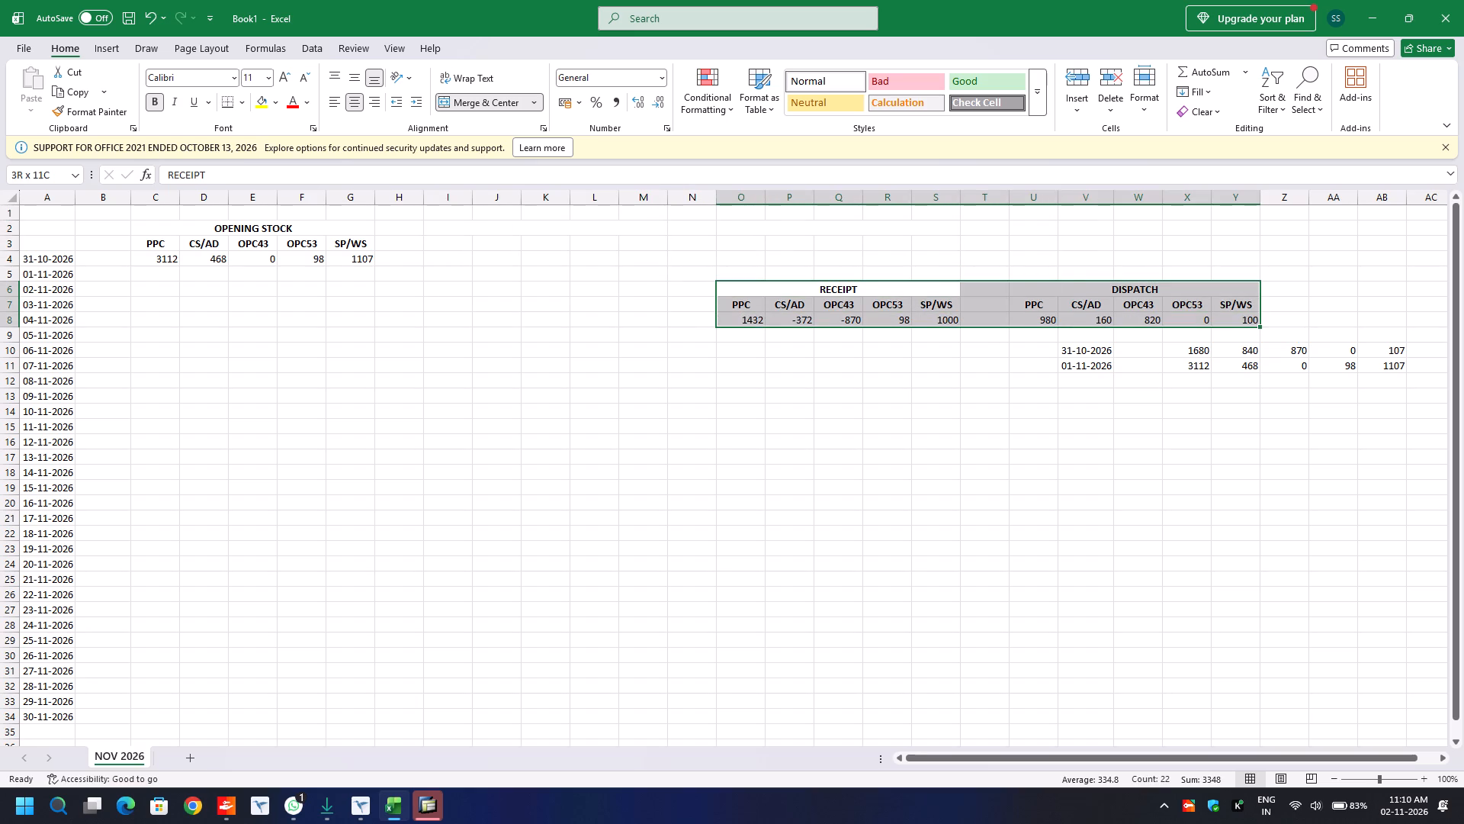
{"action": "left_click_drag", "start_coordinate": [1130, 321], "coordinate": [1130, 322]}
{"action": "key", "text": "ctrl+x"}
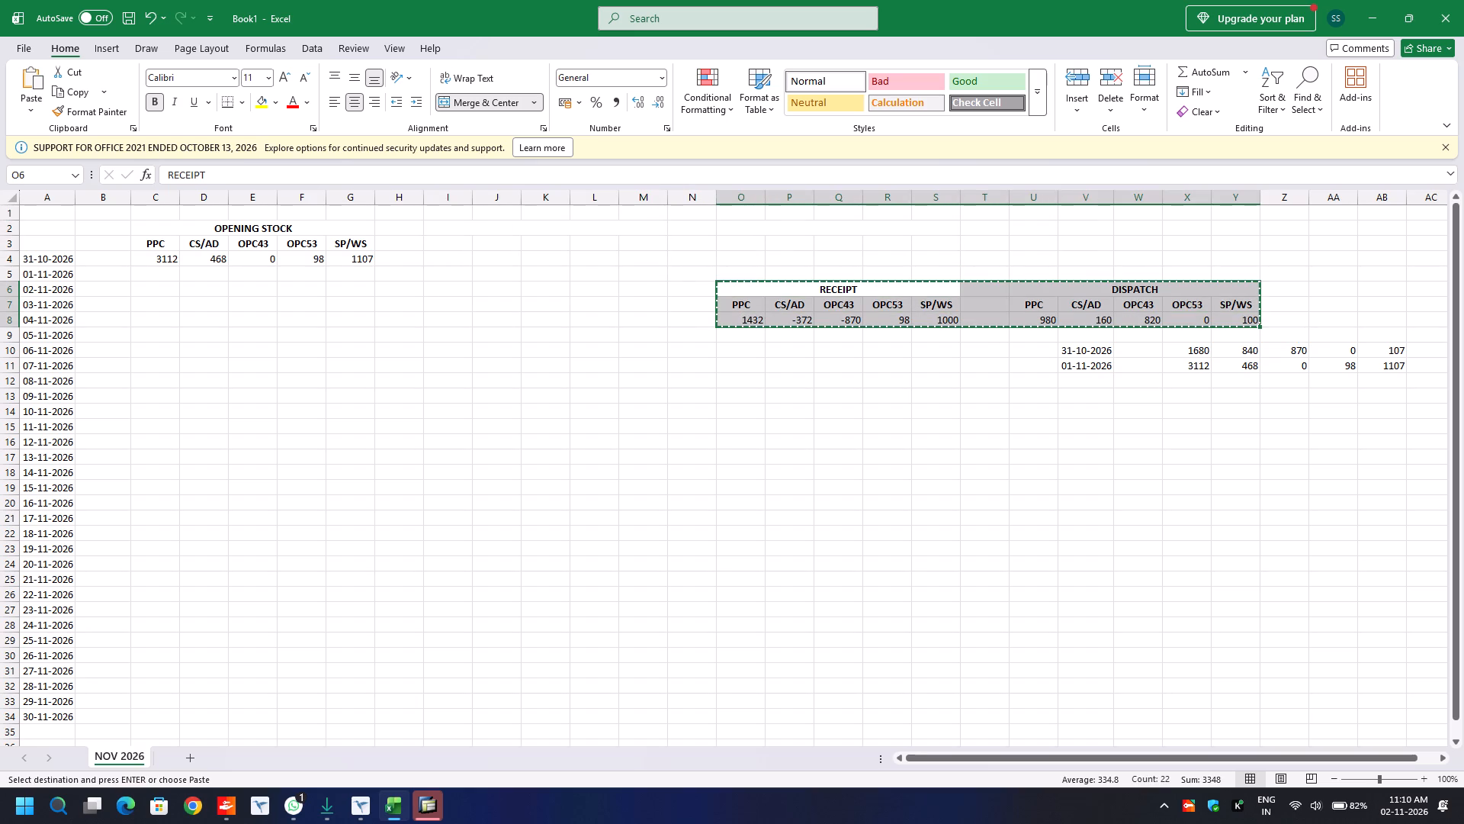
{"action": "left_click", "coordinate": [750, 230]}
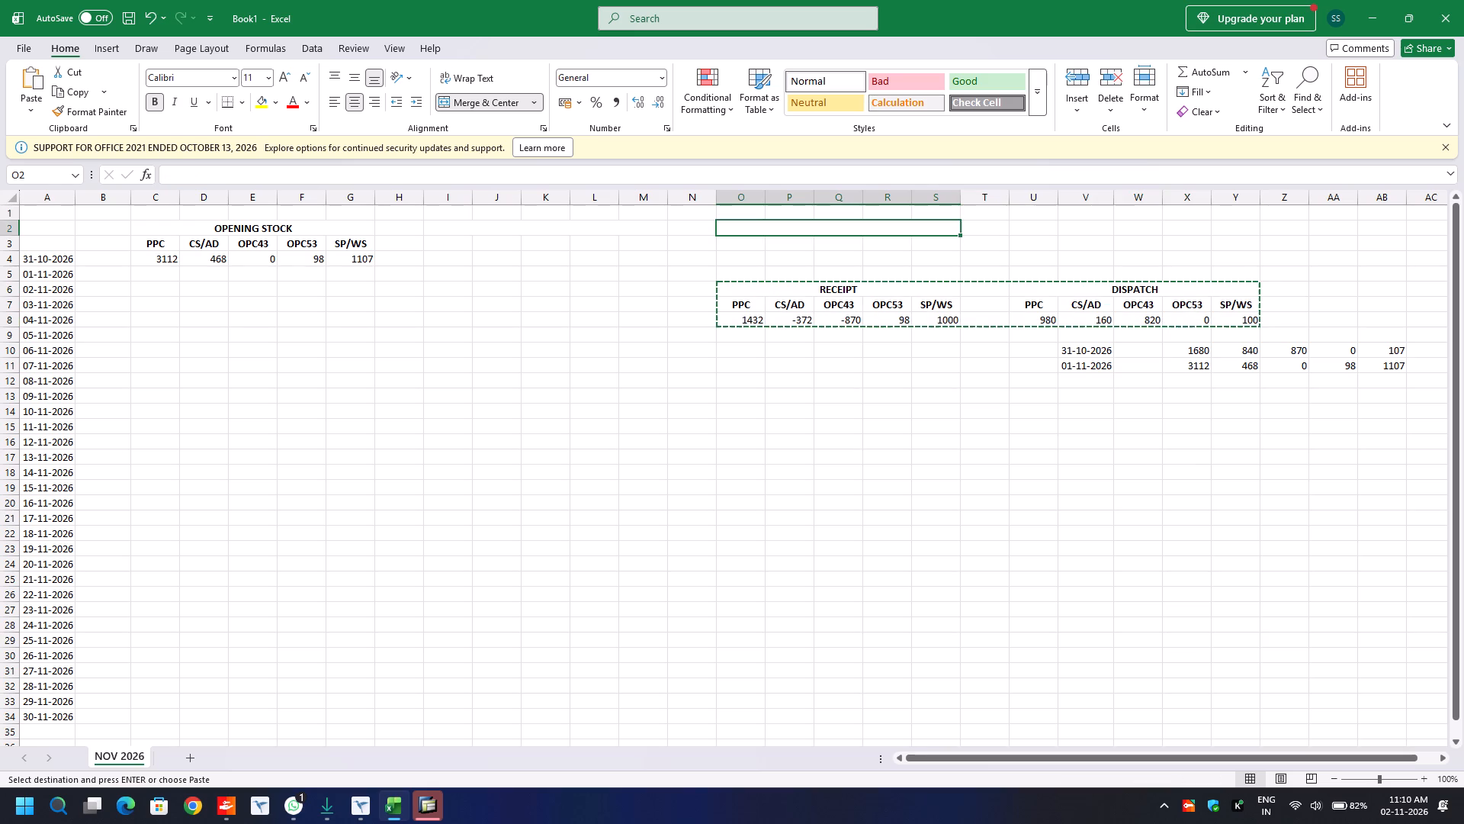
{"action": "key", "text": "ctrl+v"}
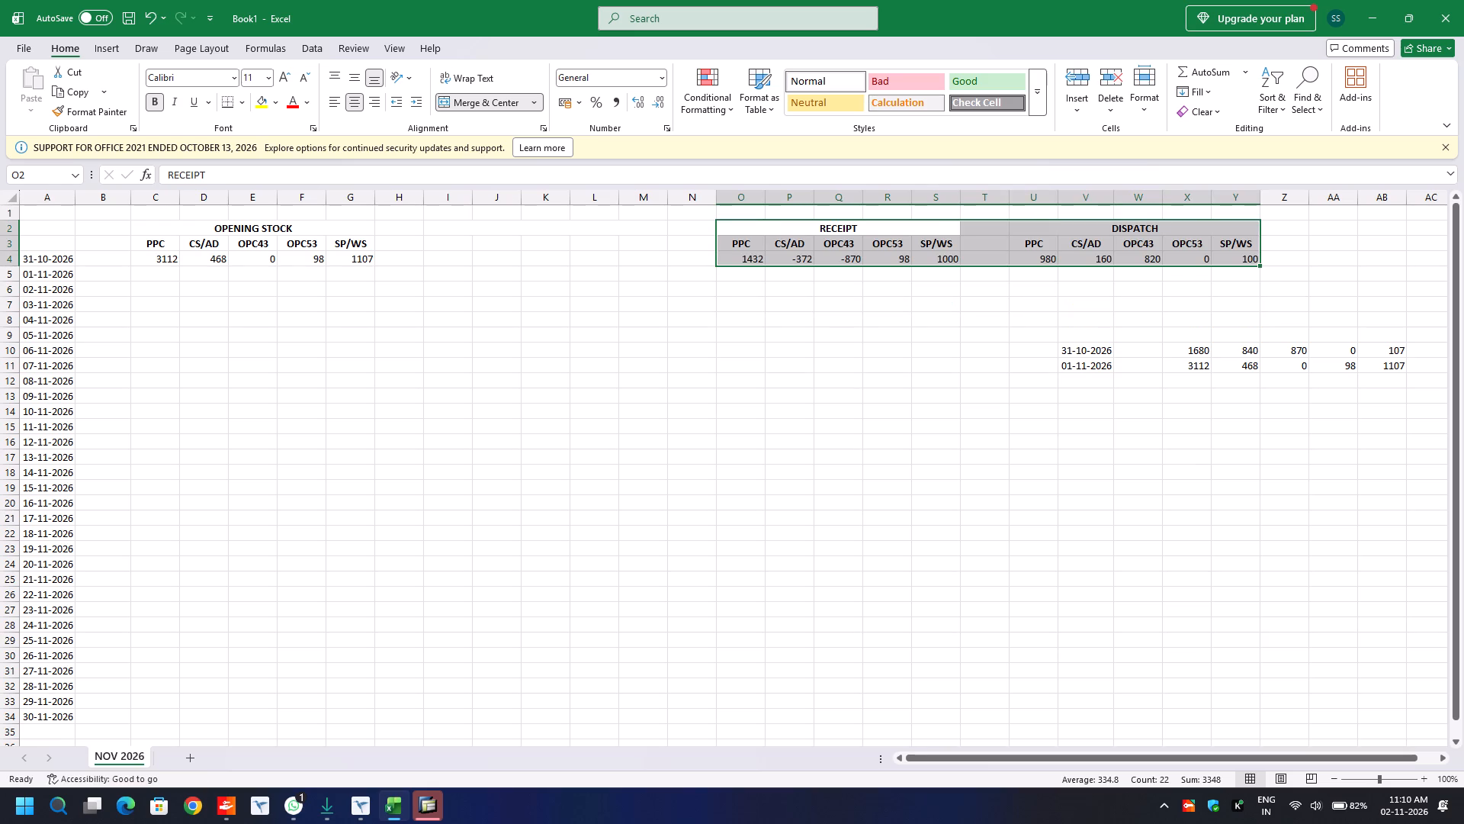
Copy the OPENING STOCK title and product headings in C2:G3 to the empty area starting at I2.
{"action": "left_click_drag", "start_coordinate": [243, 229], "coordinate": [245, 256]}
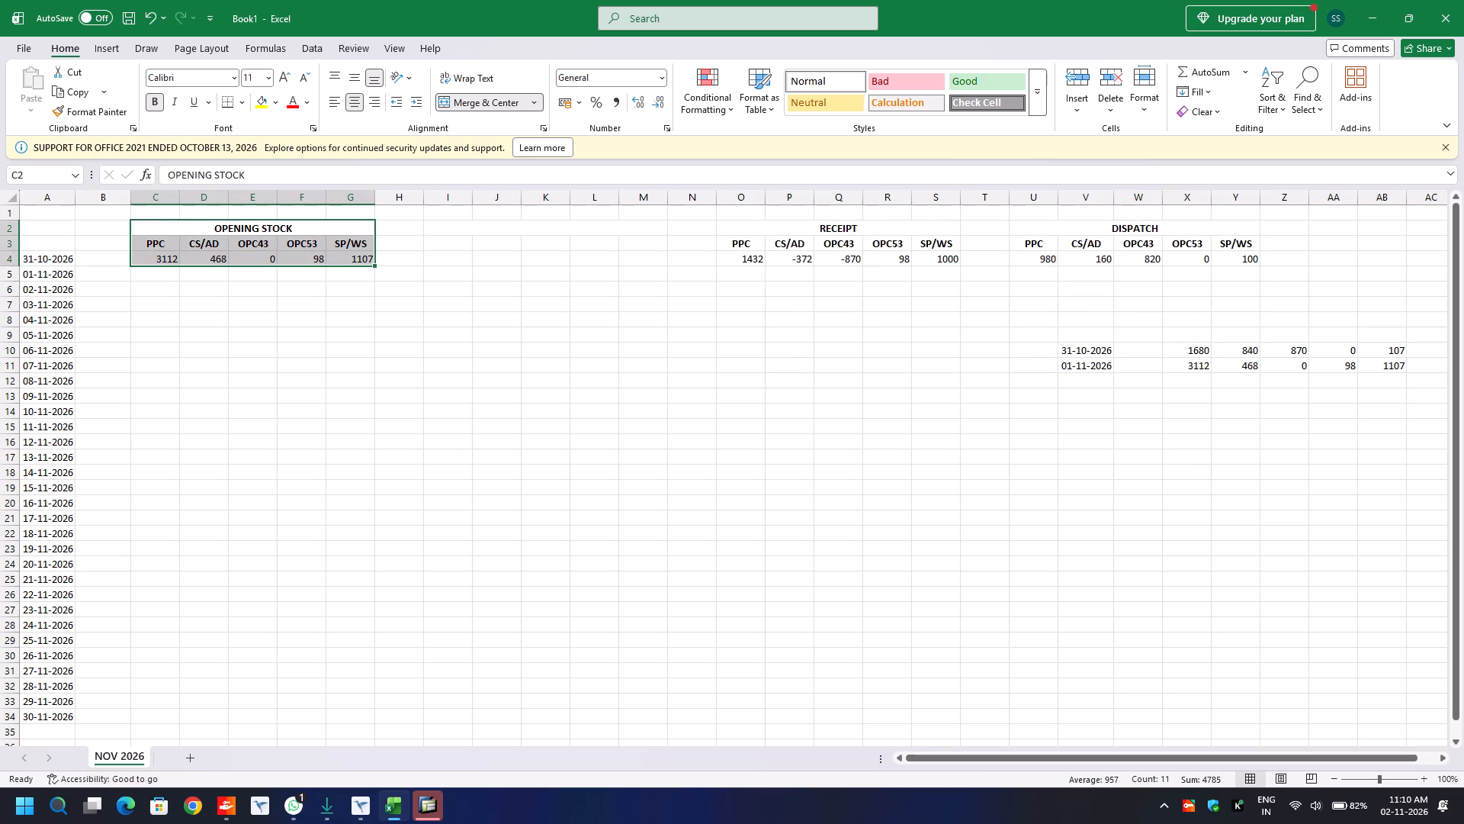
{"action": "key", "text": "shift+Up"}
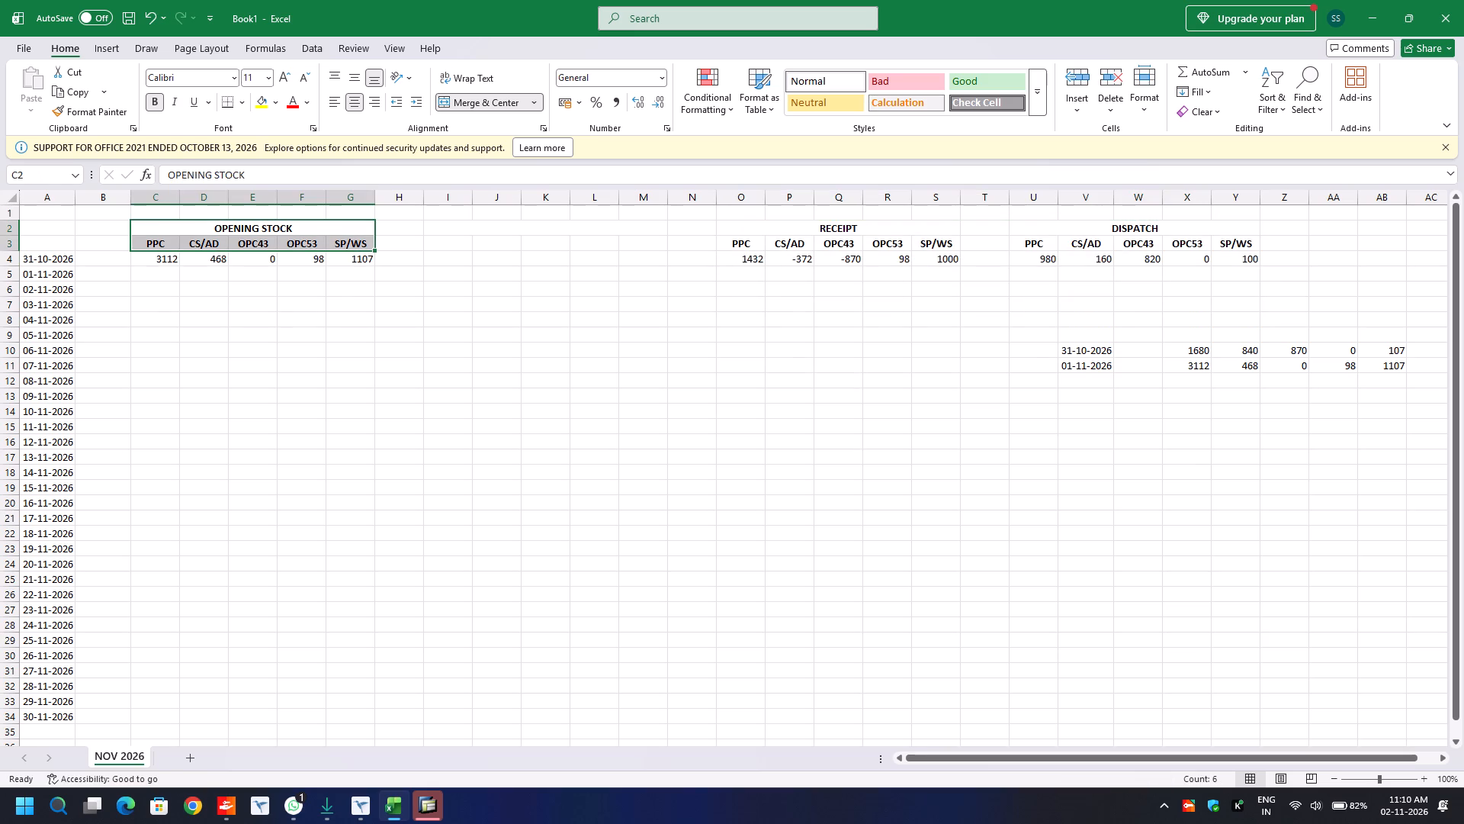
{"action": "key", "text": "ctrl+c"}
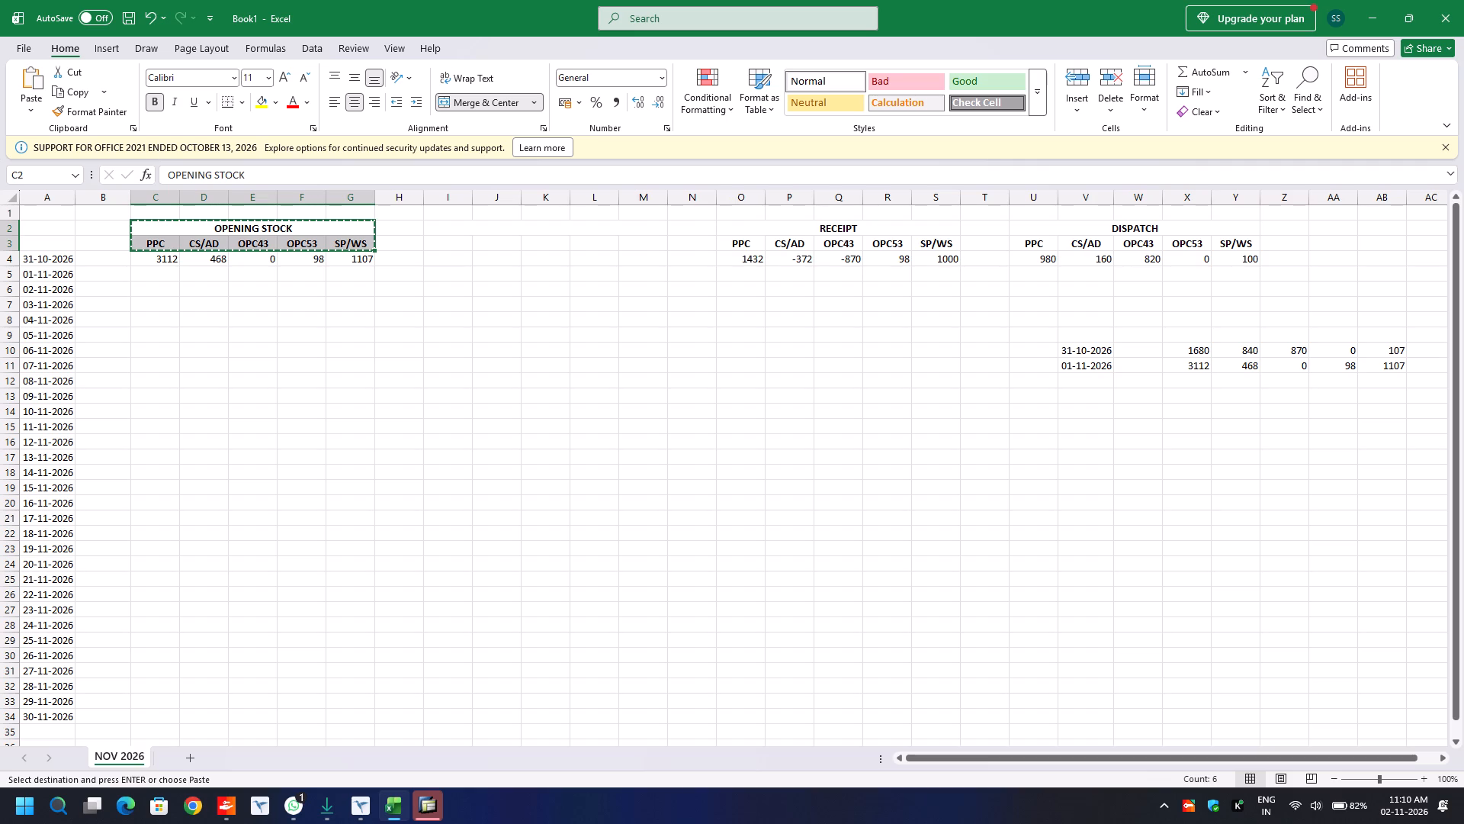
{"action": "left_click", "coordinate": [452, 230]}
{"action": "key", "text": "ctrl+v"}
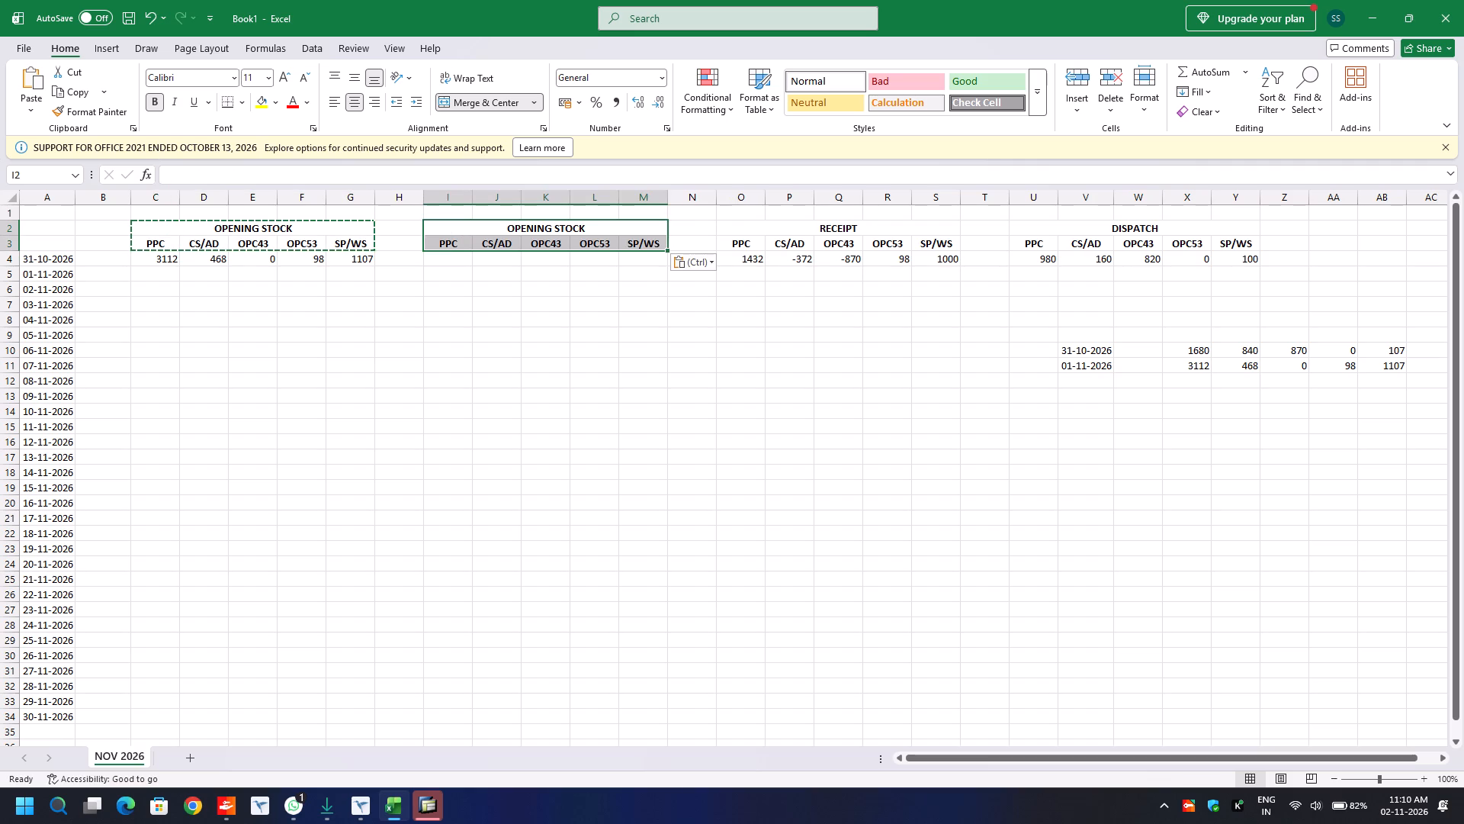
Rename the copied block title in I2 as CLOSING STOCK.
{"action": "left_click", "coordinate": [443, 266]}
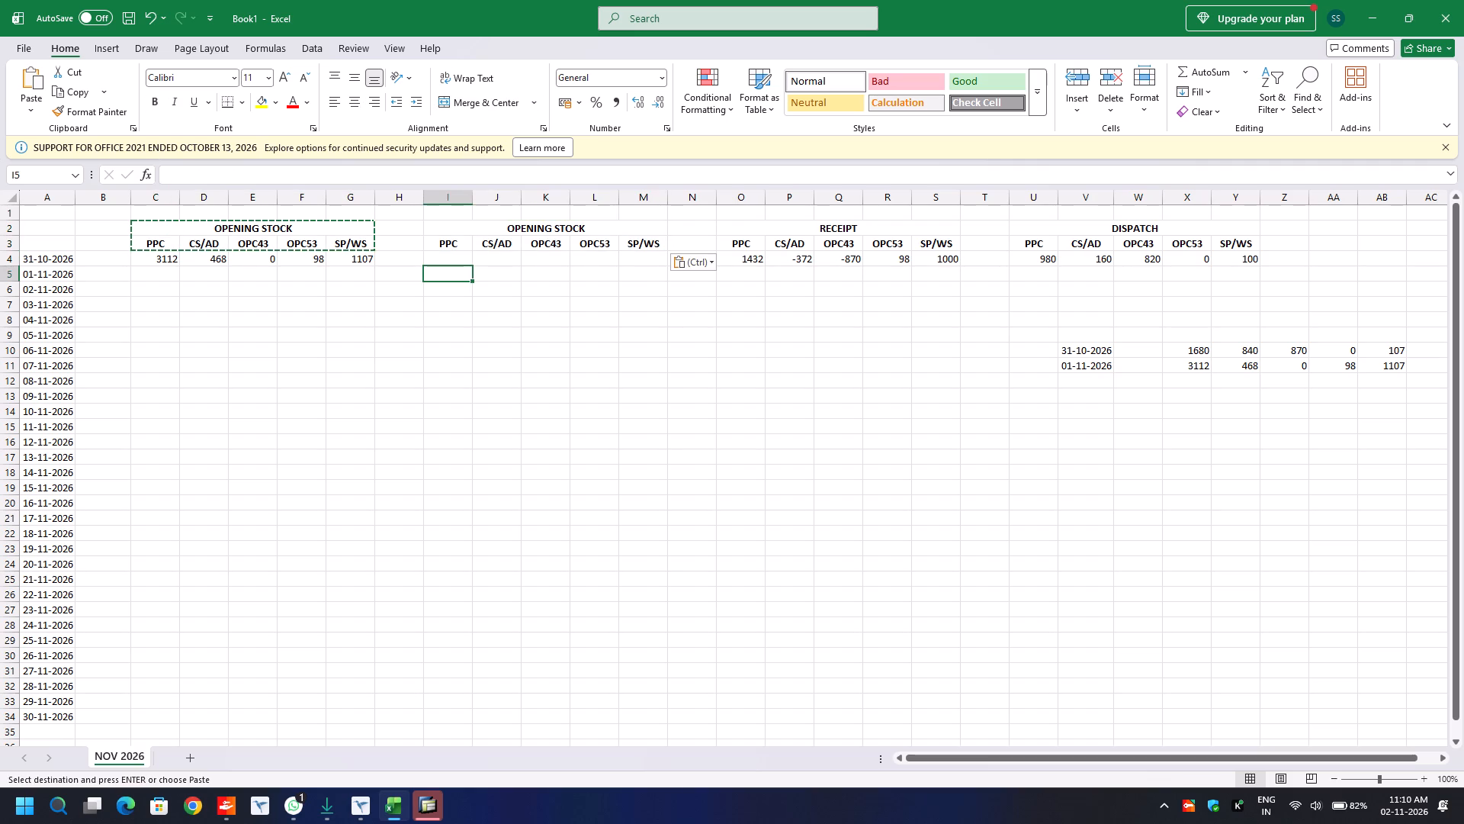
{"action": "left_click", "coordinate": [557, 229]}
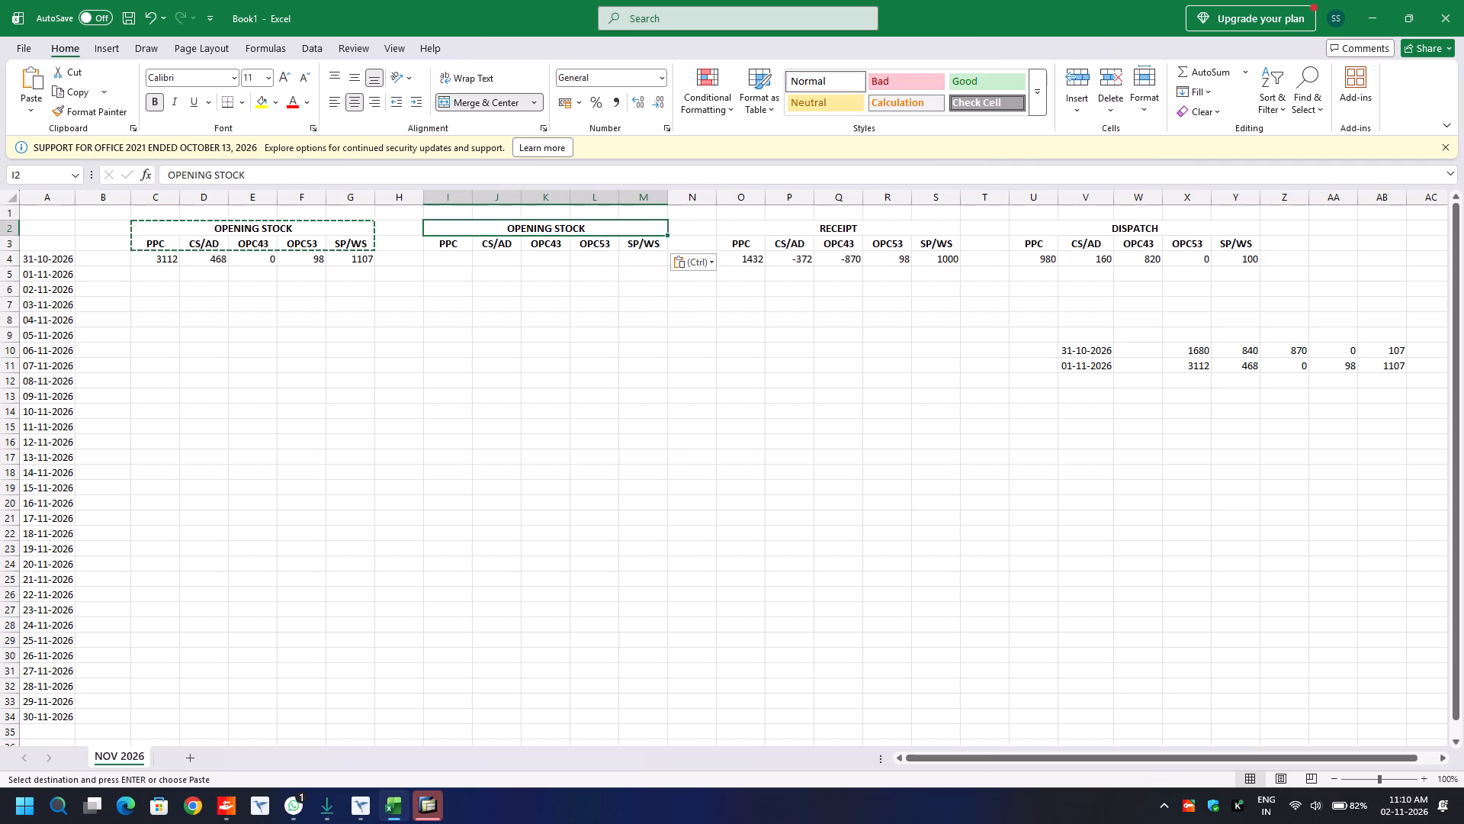
{"action": "type", "text": "CLOSING STOCK"}
{"action": "key", "text": "Return"}
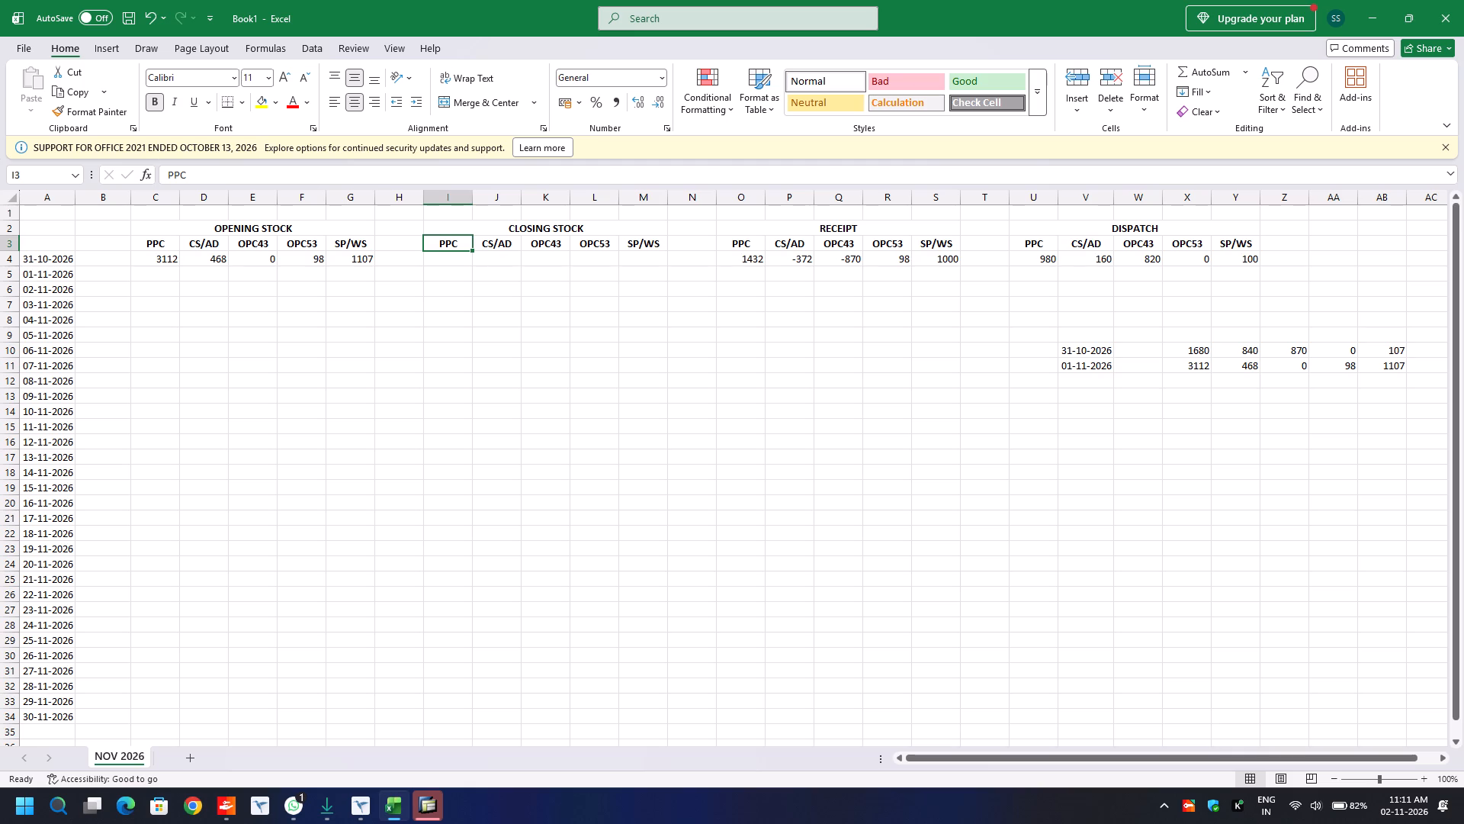
Swap the two reference dates in V10:V11 so 01-11-2026 is in V10 and 31-10-2026 in V11.
{"action": "left_click", "coordinate": [1067, 352]}
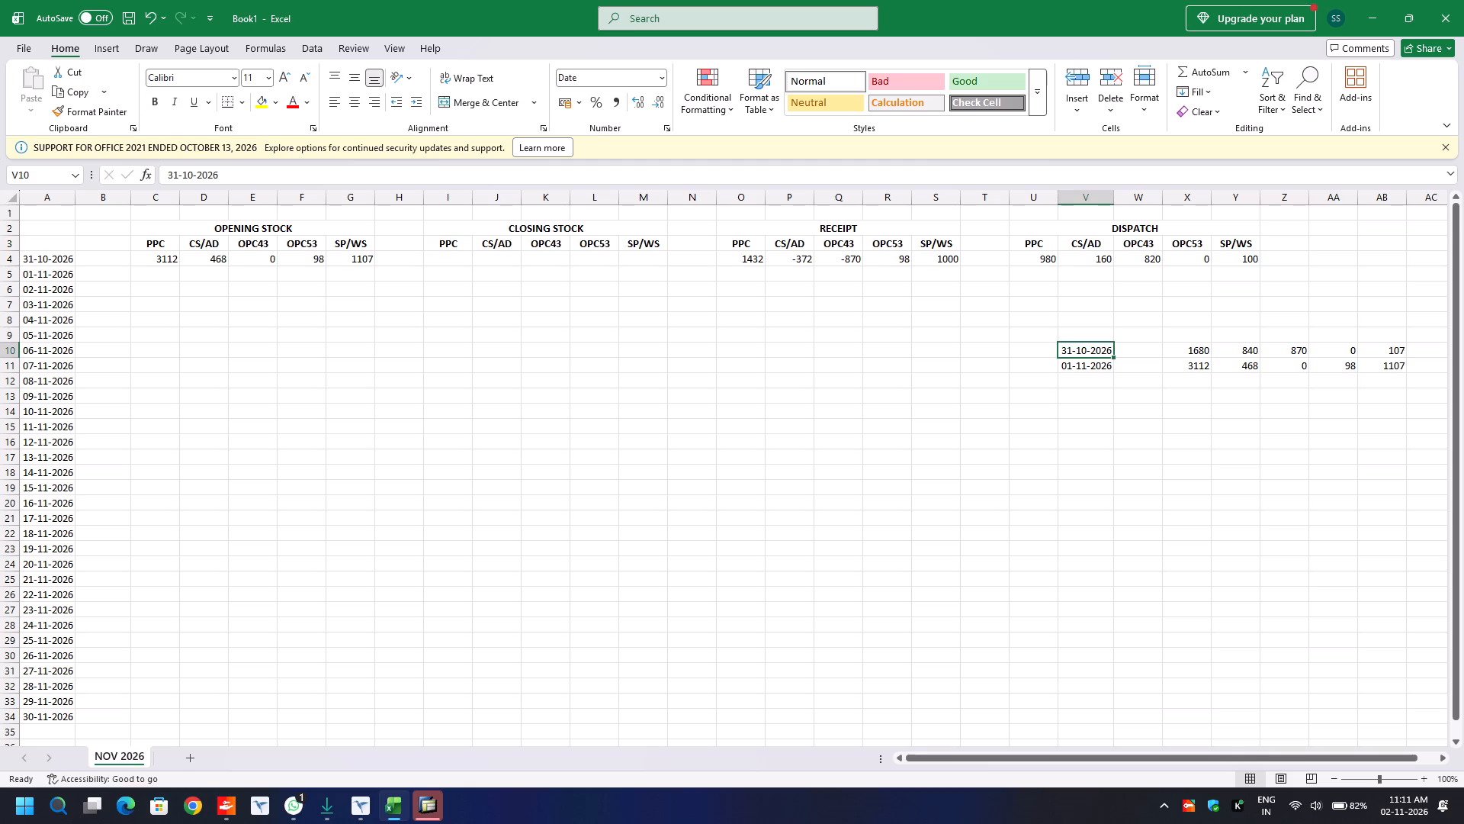
{"action": "key", "text": "ctrl+x"}
{"action": "key", "text": "Down"}
{"action": "key", "text": "Down"}
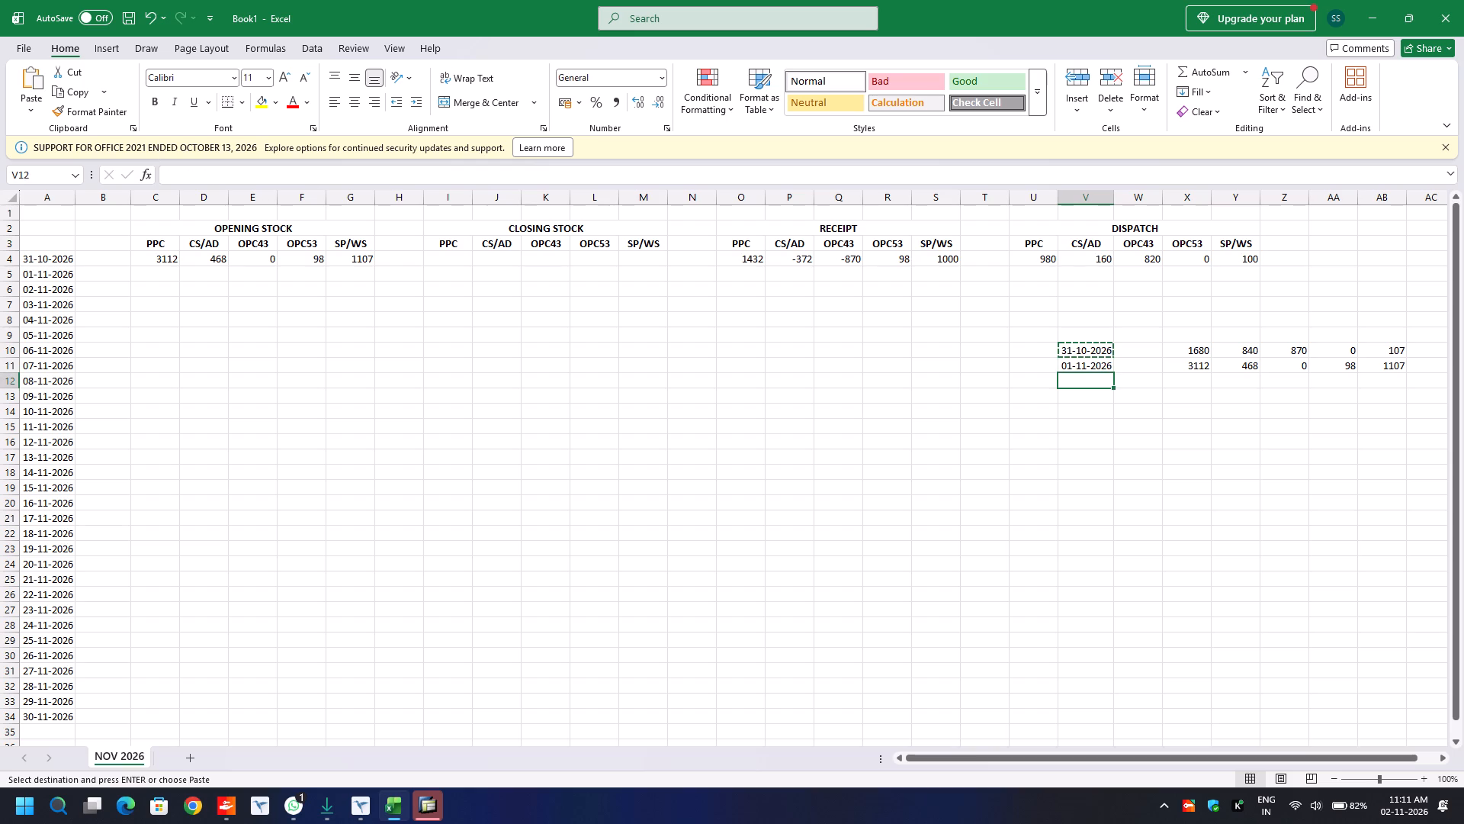
{"action": "key", "text": "ctrl+v"}
{"action": "key", "text": "shift+Up"}
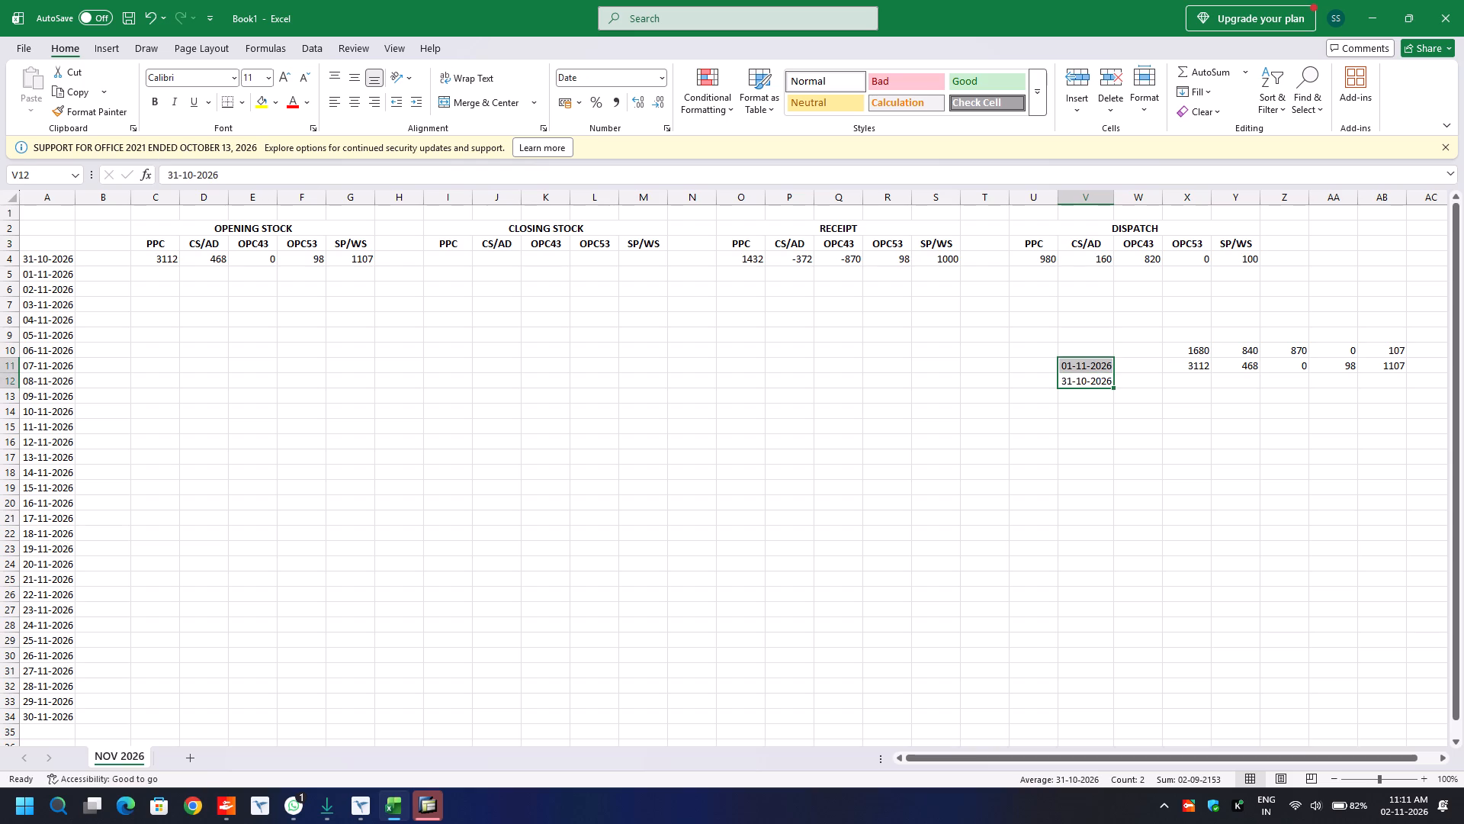
{"action": "key", "text": "ctrl+x"}
{"action": "key", "text": "Up"}
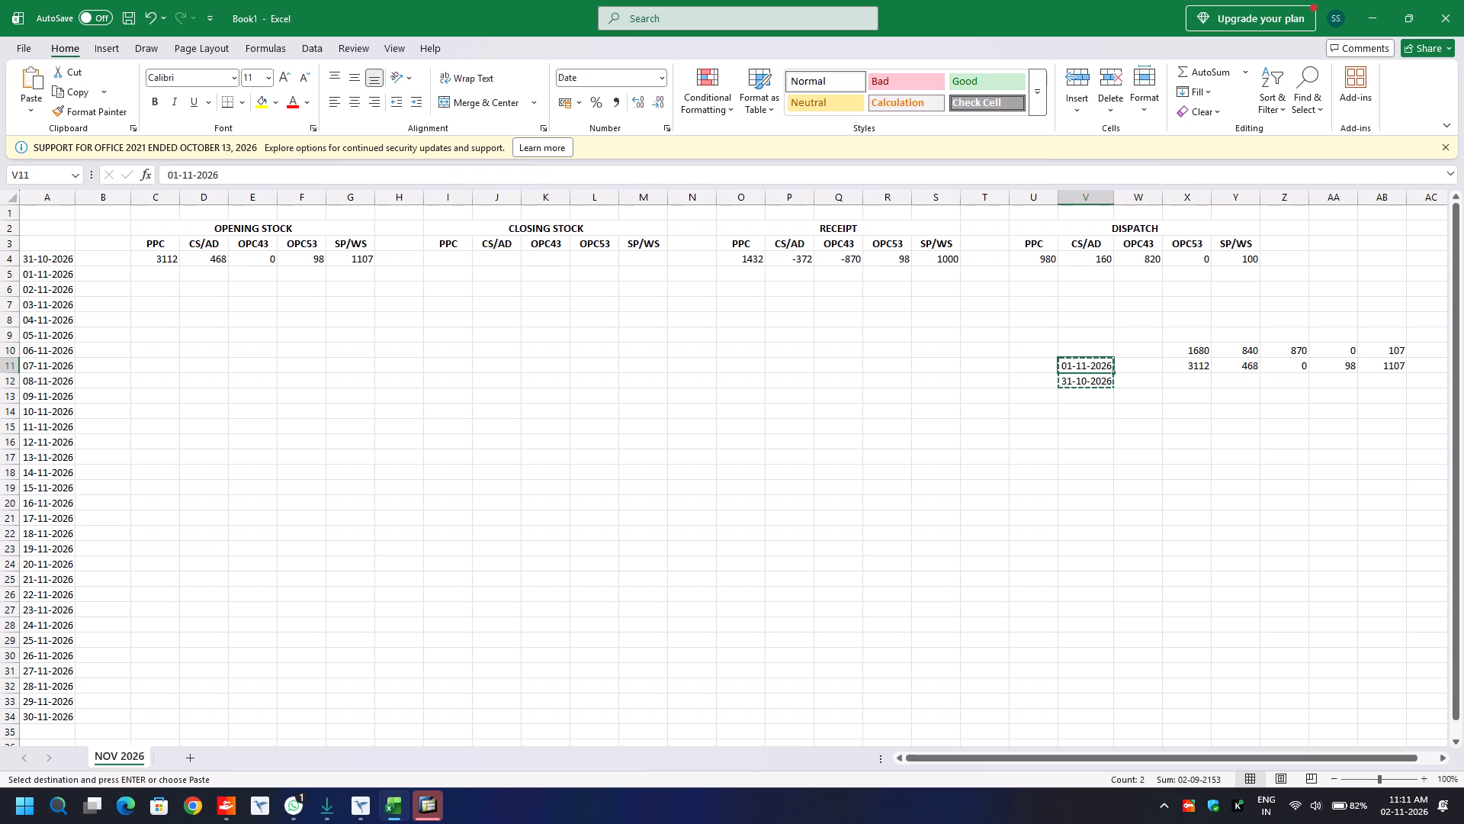
{"action": "key", "text": "Up"}
{"action": "key", "text": "ctrl+v"}
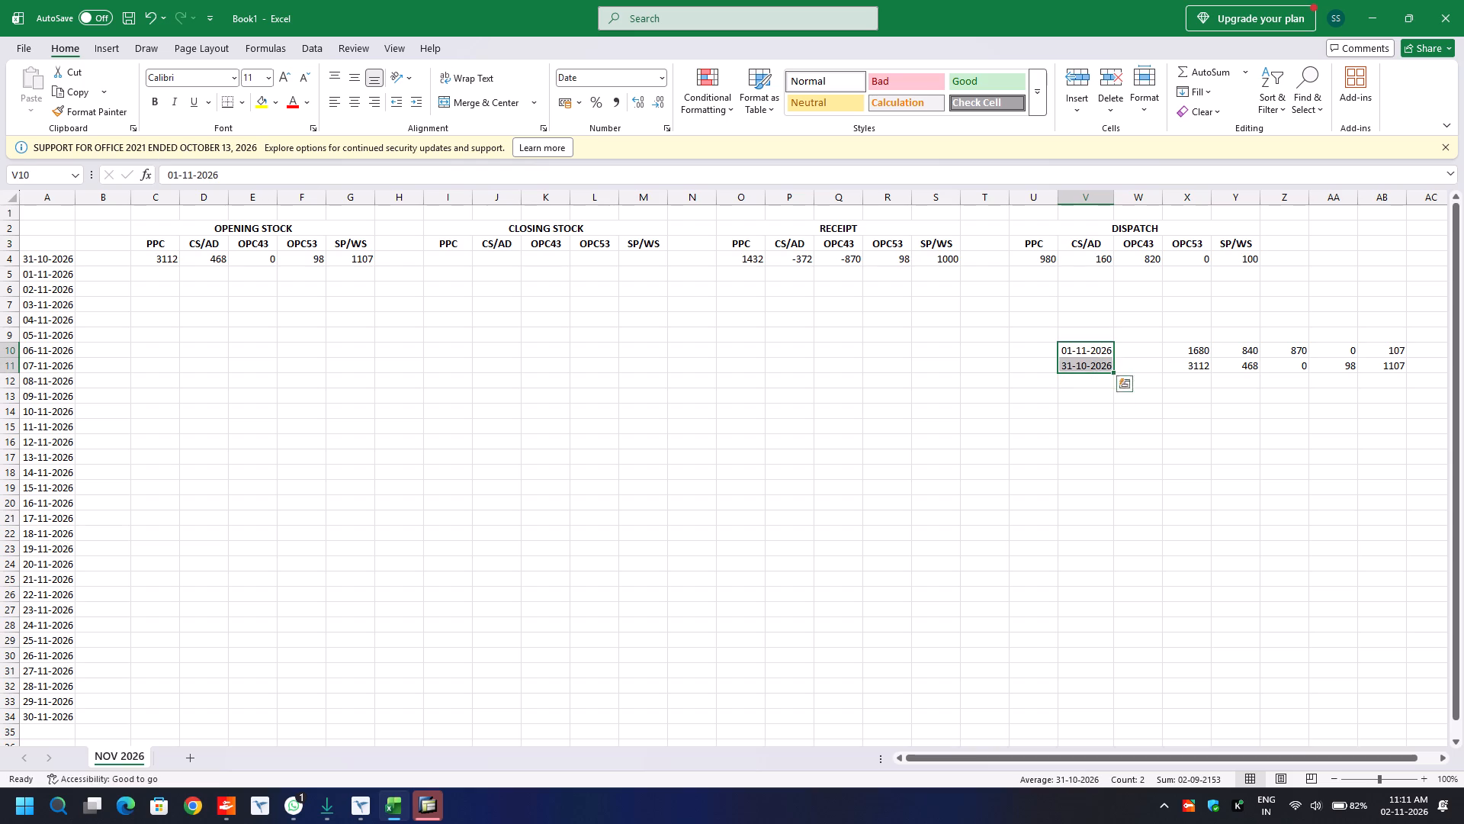
Enter the 31-10-2026 closing stock in I4:M4: PPC 3112, CS/AD 468, OPC43 0, OPC53 98, SP/WS 1107.
{"action": "left_click", "coordinate": [935, 349]}
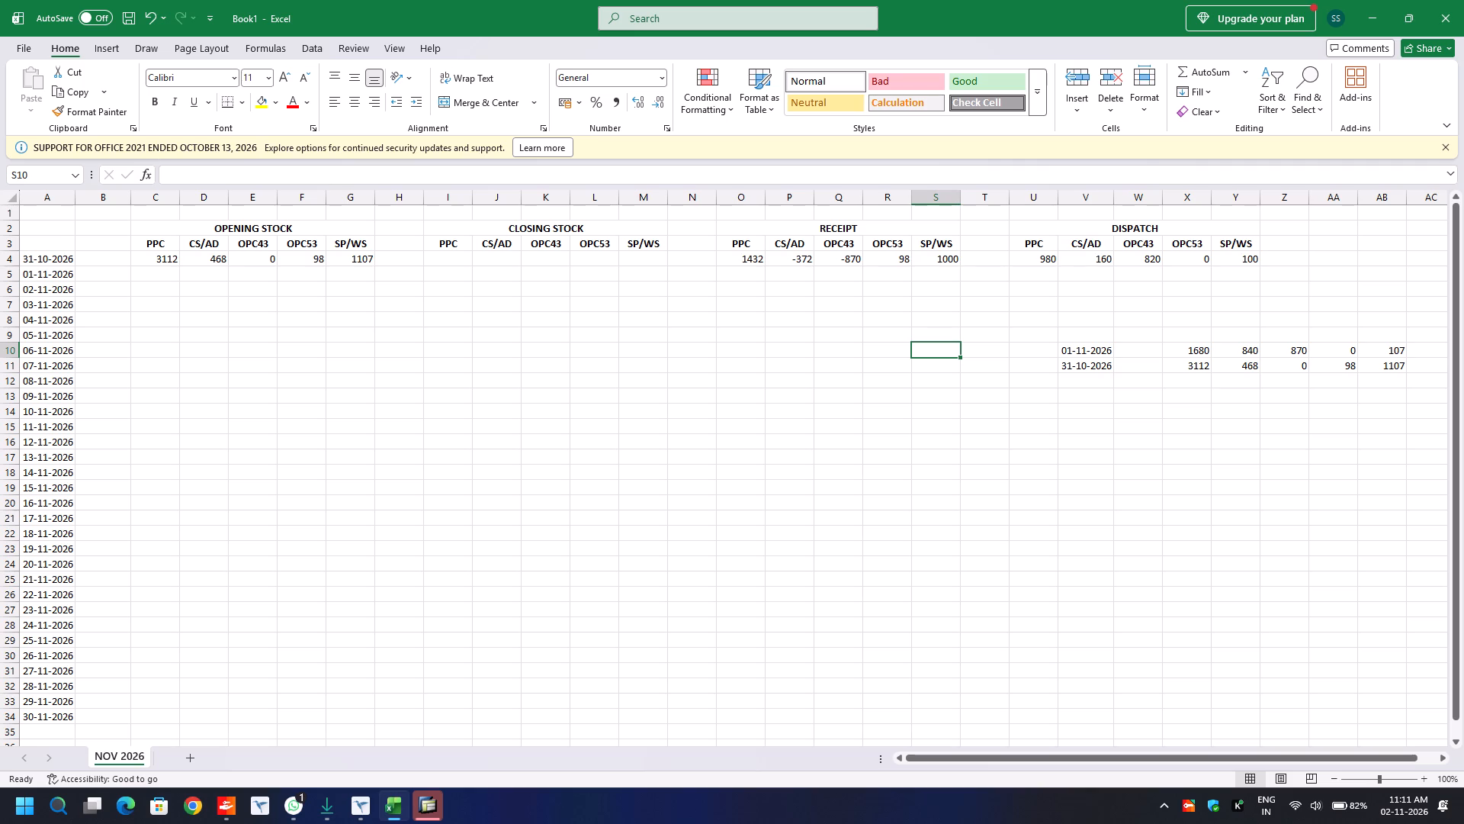
{"action": "left_click", "coordinate": [162, 259]}
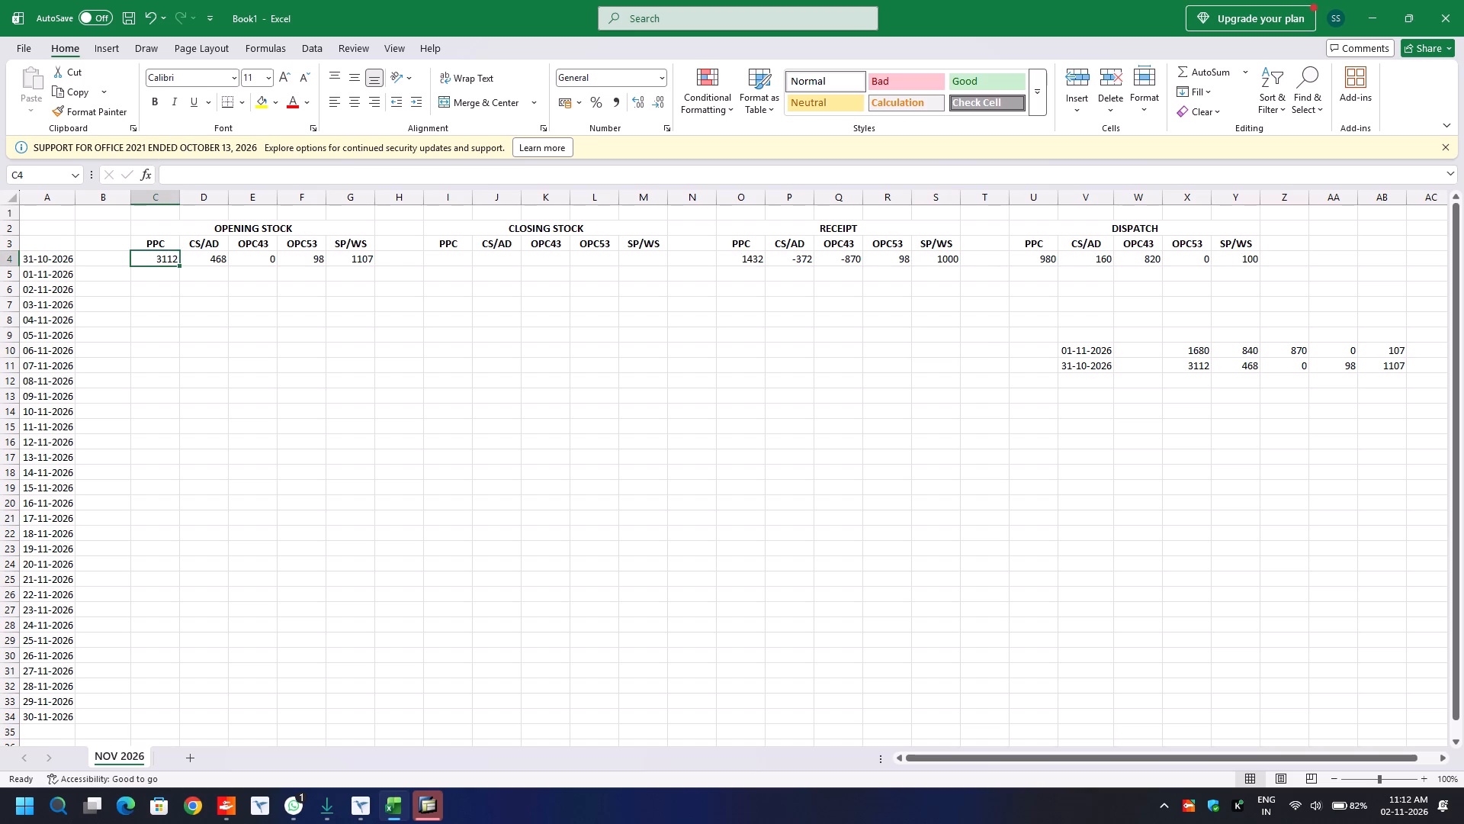
{"action": "left_click", "coordinate": [457, 261]}
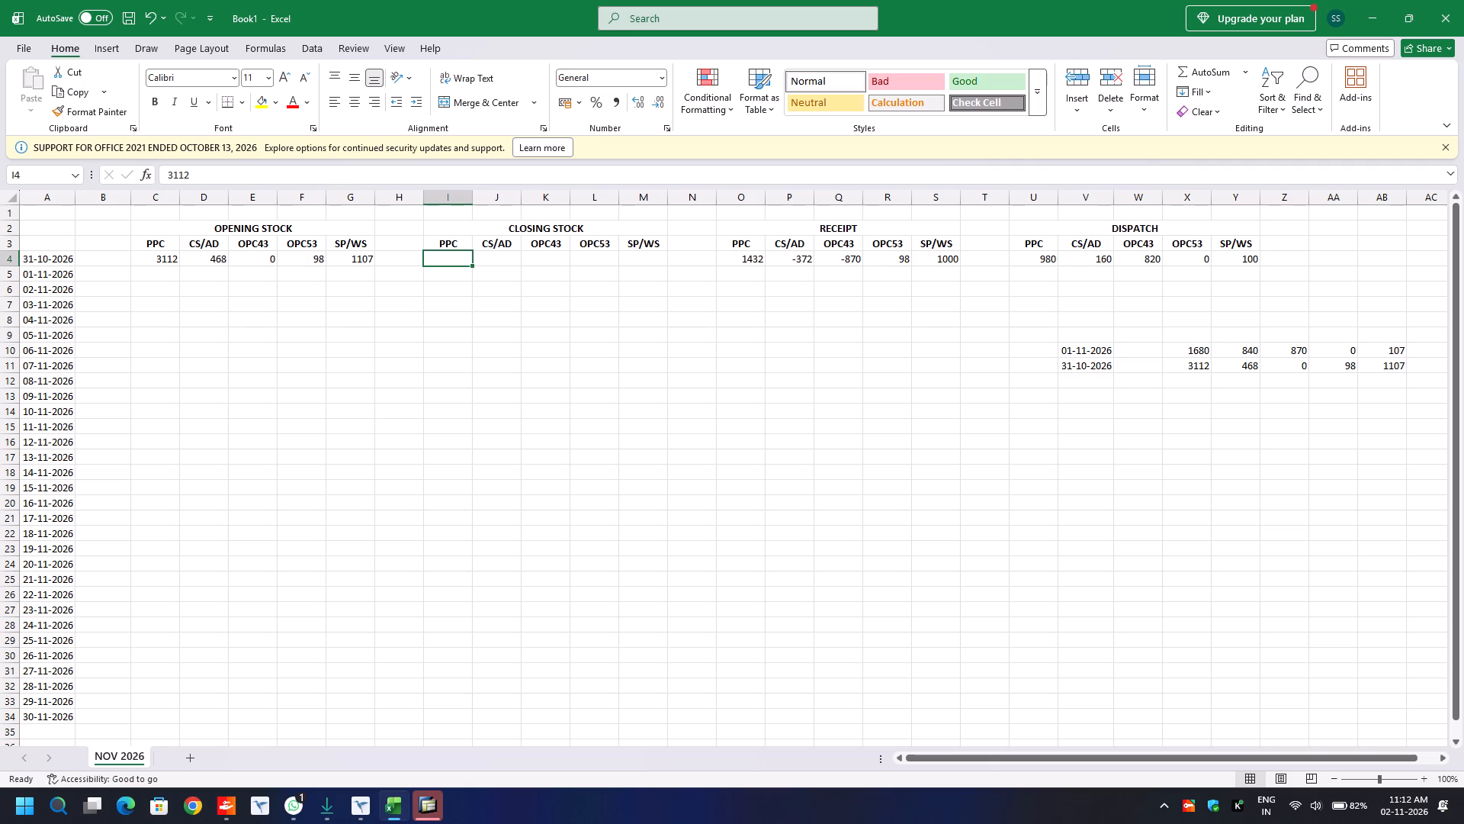
{"action": "type", "text": "31"}
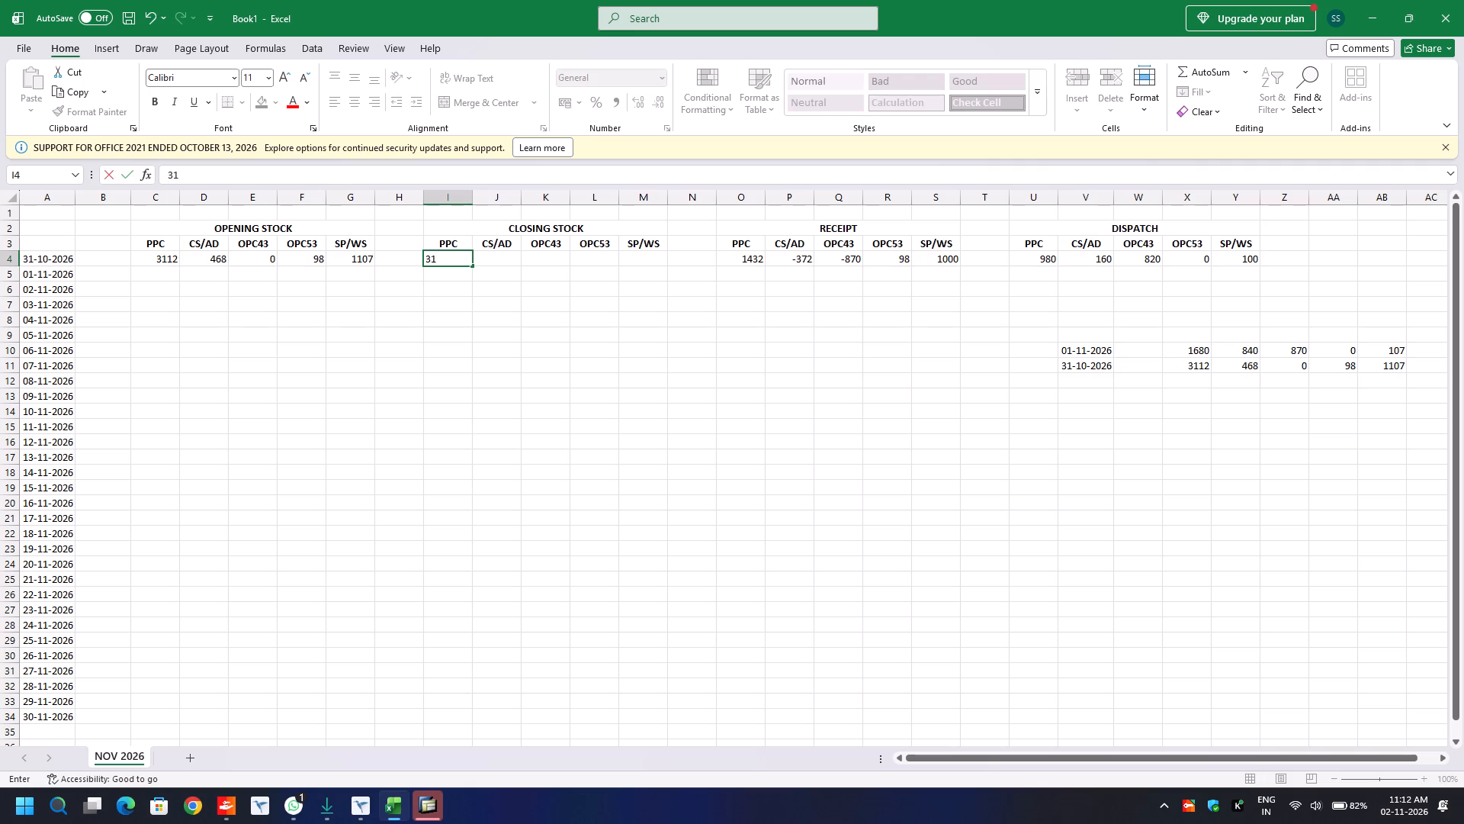
{"action": "type", "text": "12"}
{"action": "key", "text": "Right"}
{"action": "key", "text": "4"}
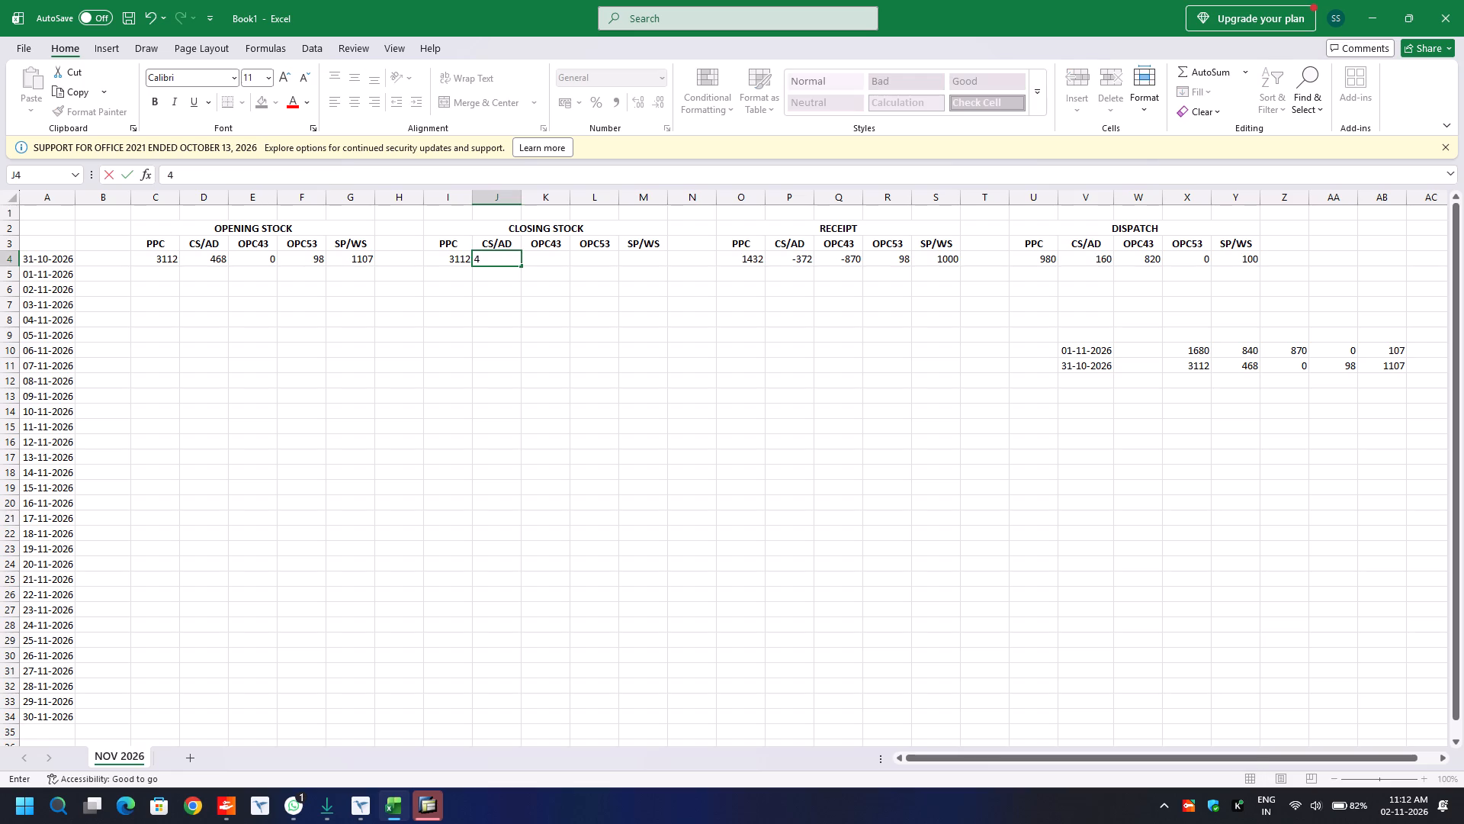
{"action": "type", "text": "68"}
{"action": "key", "text": "Right"}
{"action": "key", "text": "0"}
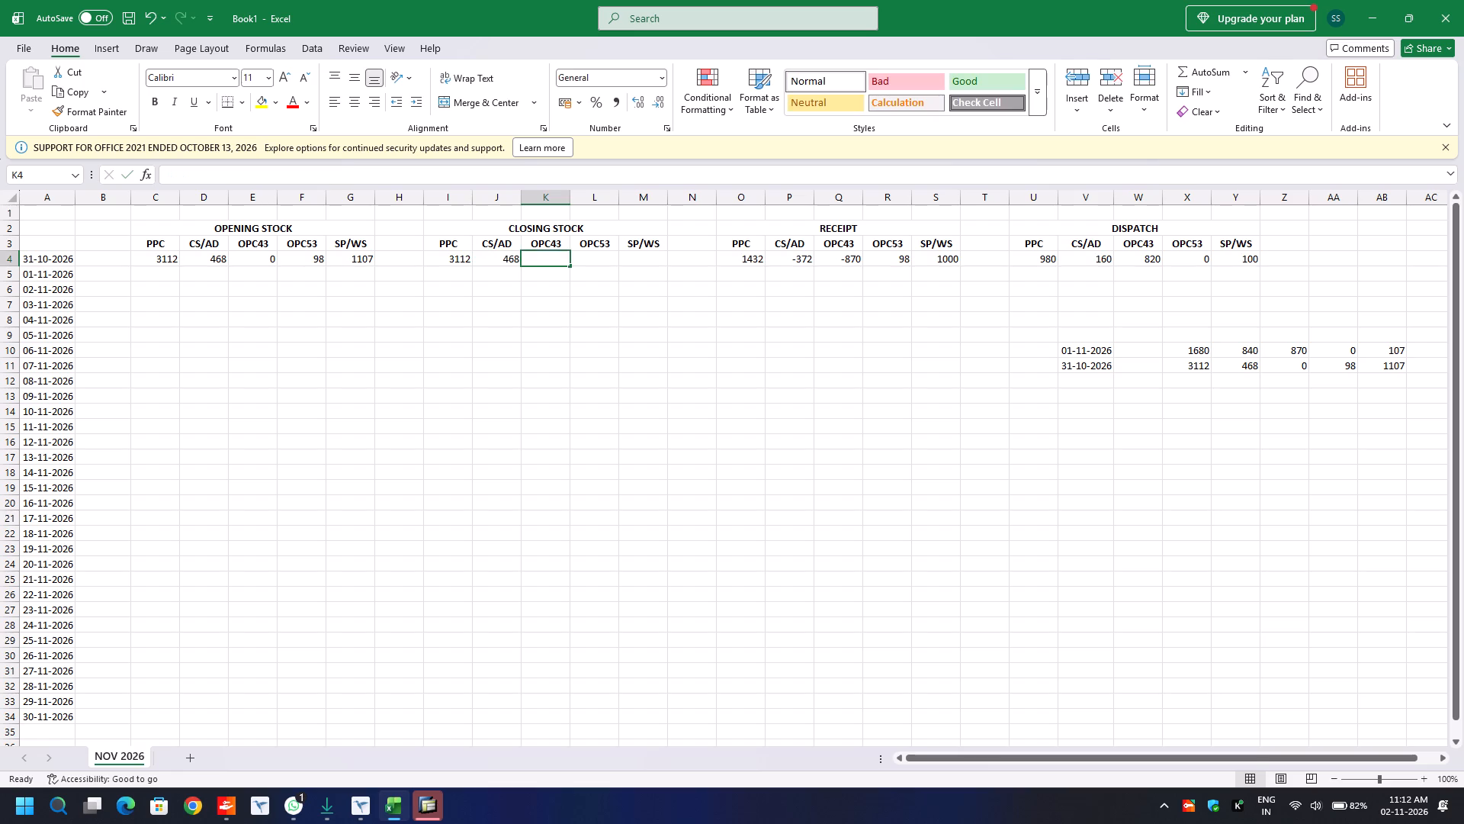
{"action": "key", "text": "Right"}
{"action": "type", "text": "98"}
{"action": "key", "text": "Right"}
{"action": "type", "text": "1107"}
{"action": "key", "text": "Return"}
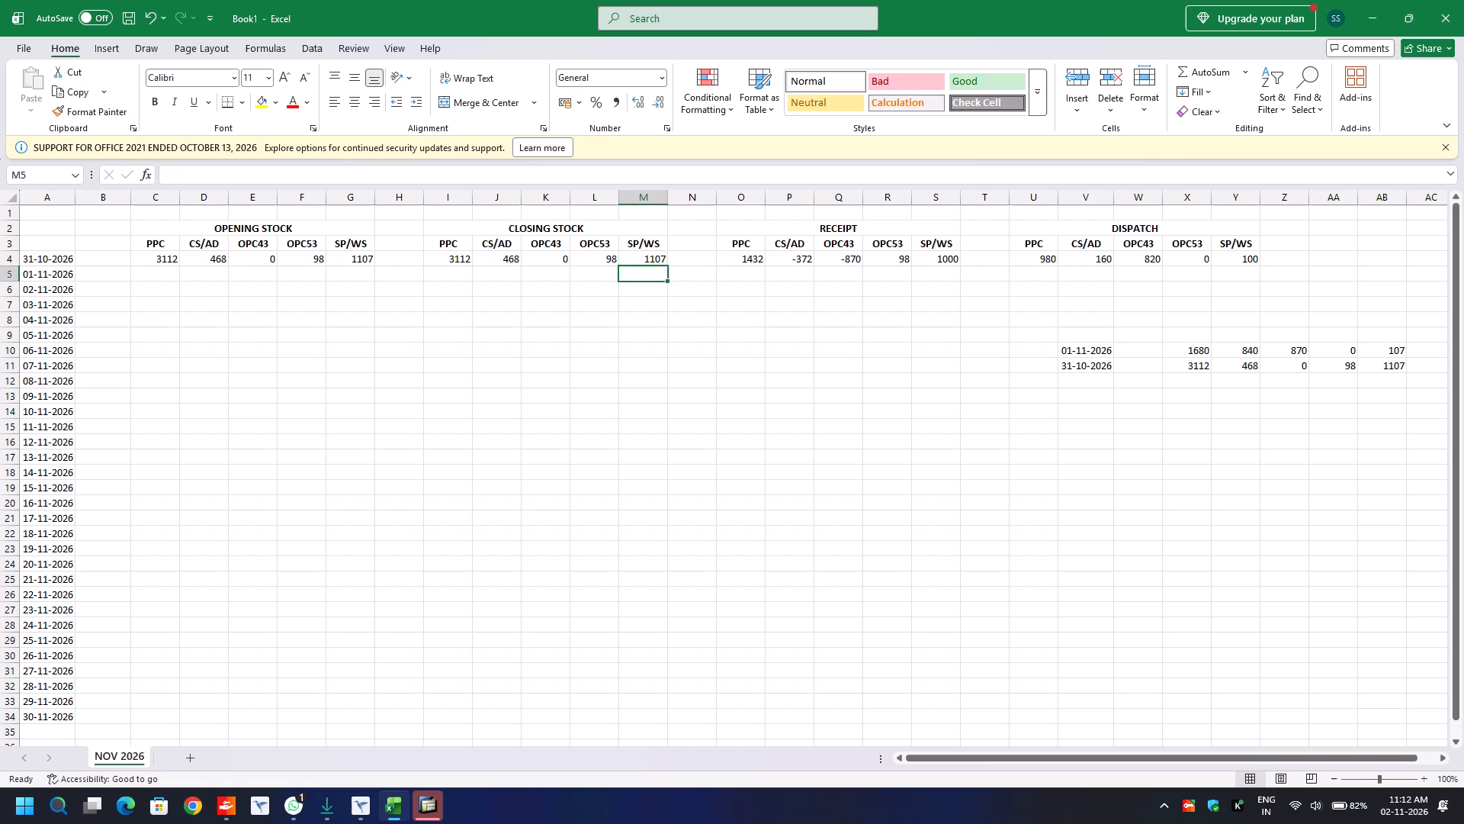
Delete the 31-10-2026 opening stock figures in C4:G4.
{"action": "left_click_drag", "start_coordinate": [156, 257], "coordinate": [364, 259]}
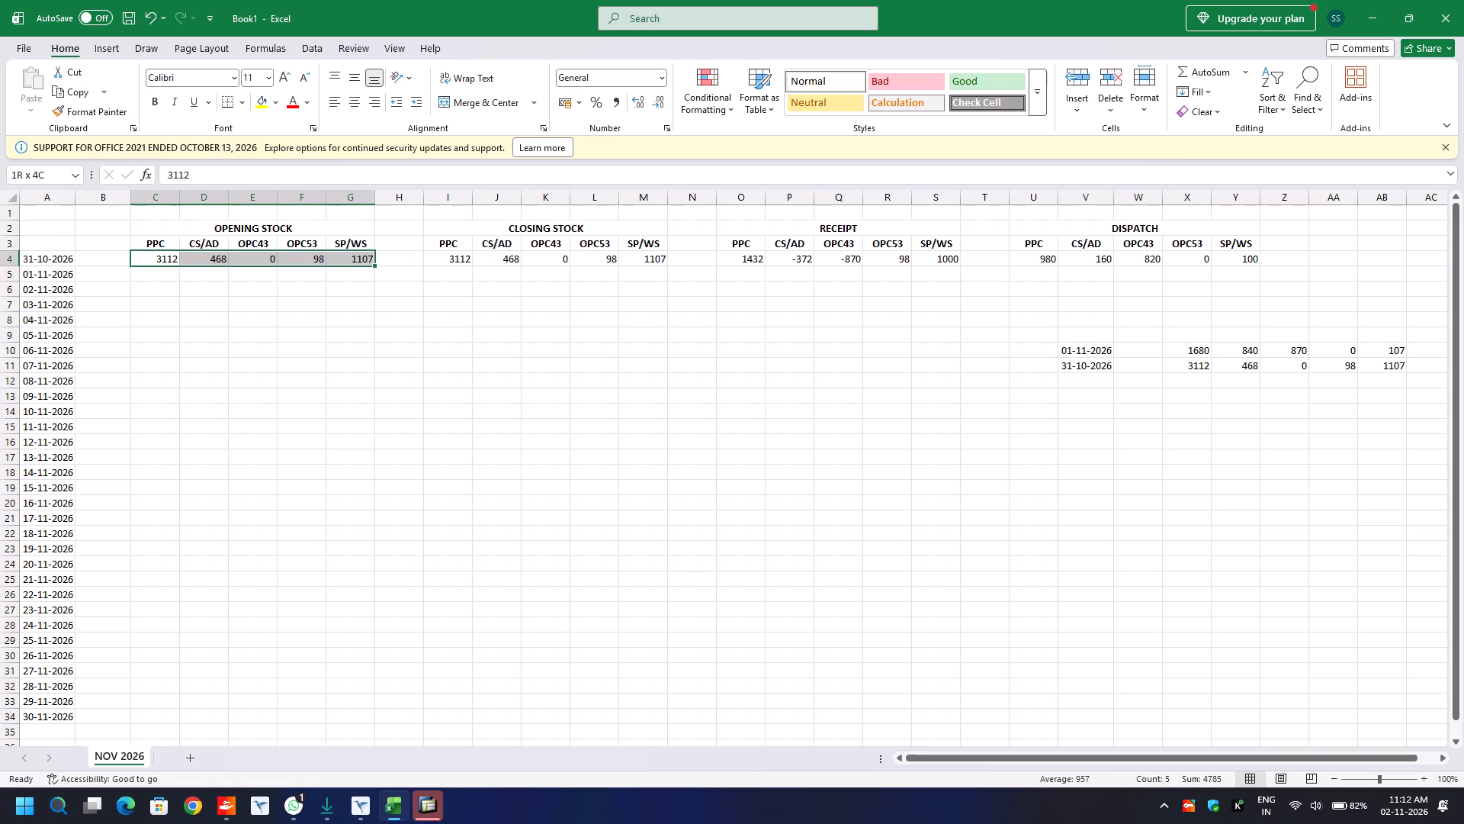
{"action": "left_click_drag", "start_coordinate": [364, 259], "coordinate": [370, 259]}
{"action": "key", "text": "Delete"}
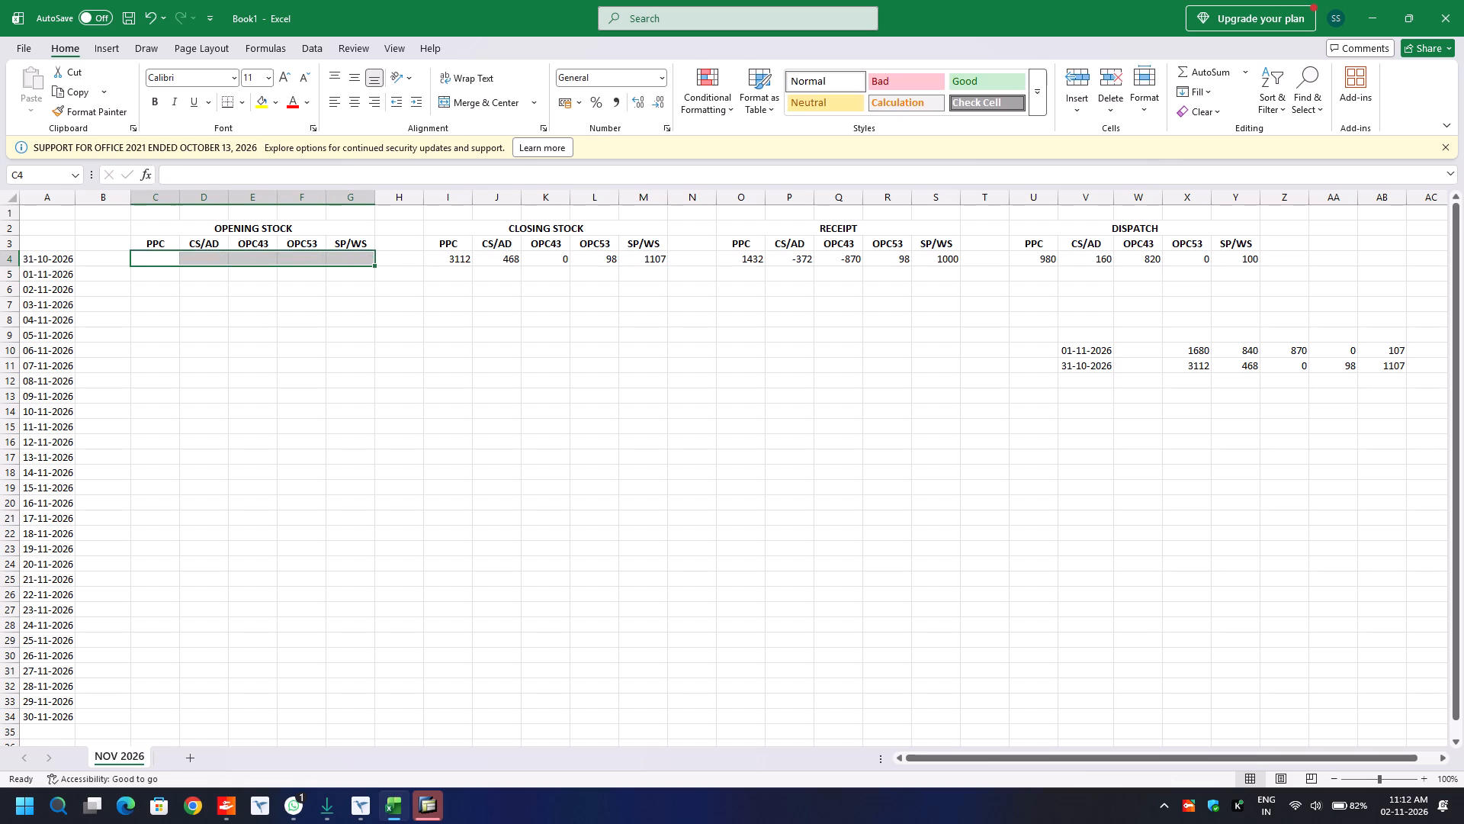
Enter the 01-11-2026 opening stock in C5:G5: PPC 1680, CS/AD 840, OPC43 870, OPC53 0, SP/WS 107.
{"action": "left_click", "coordinate": [154, 256]}
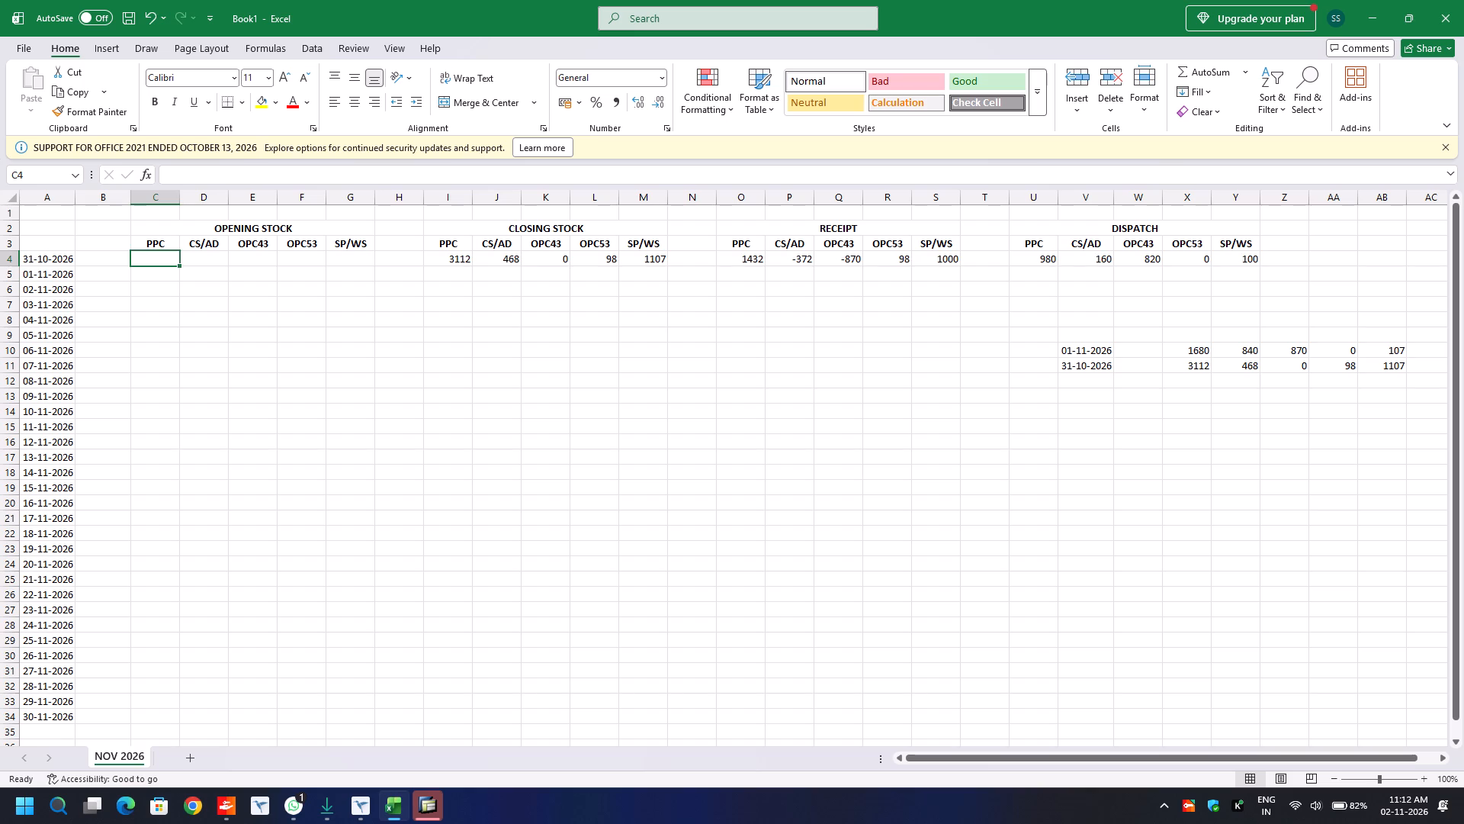
{"action": "key", "text": "Down"}
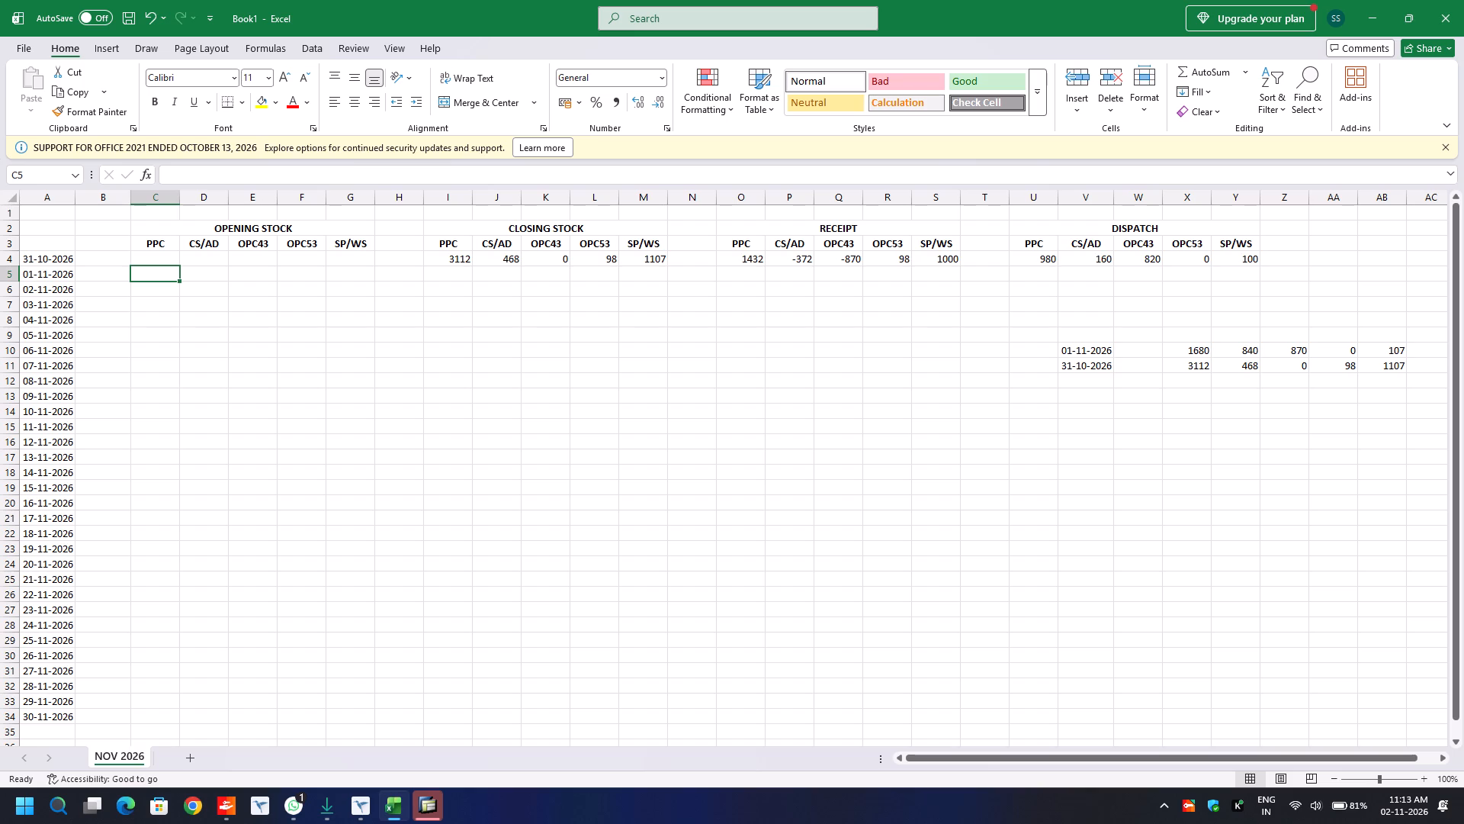
{"action": "type", "text": "1680"}
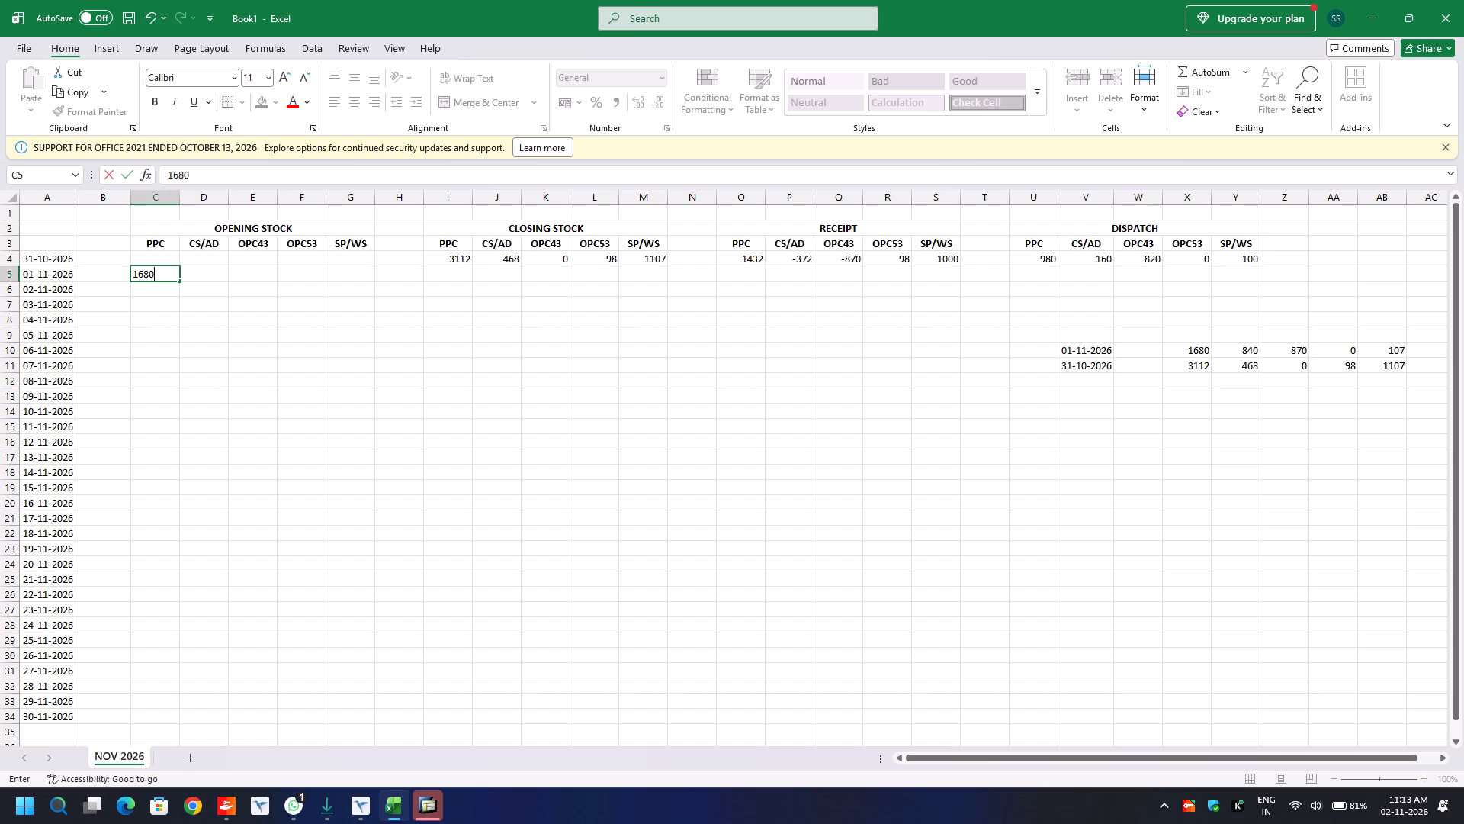
{"action": "key", "text": "Right"}
{"action": "type", "text": "840"}
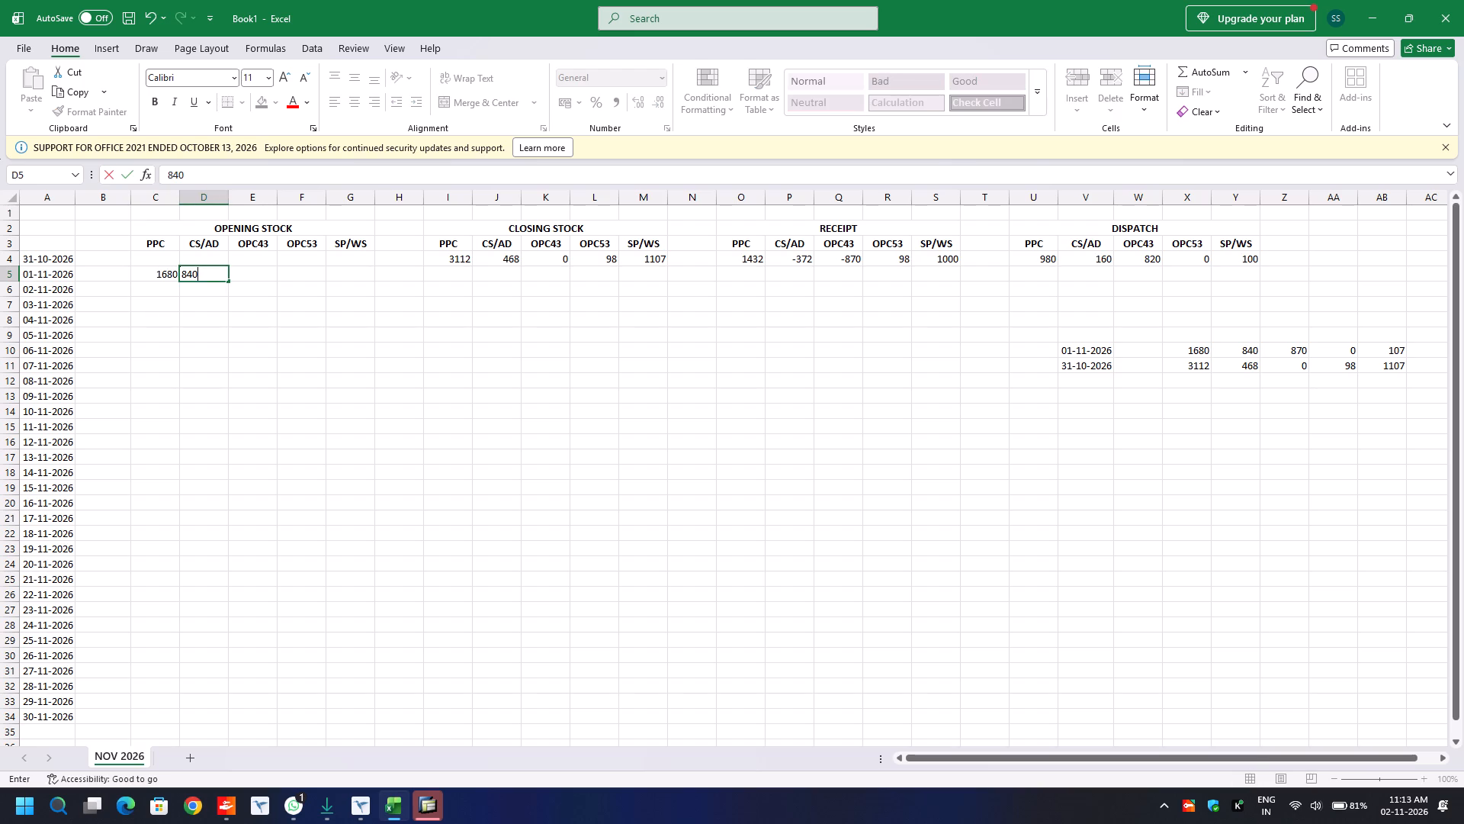
{"action": "key", "text": "Right"}
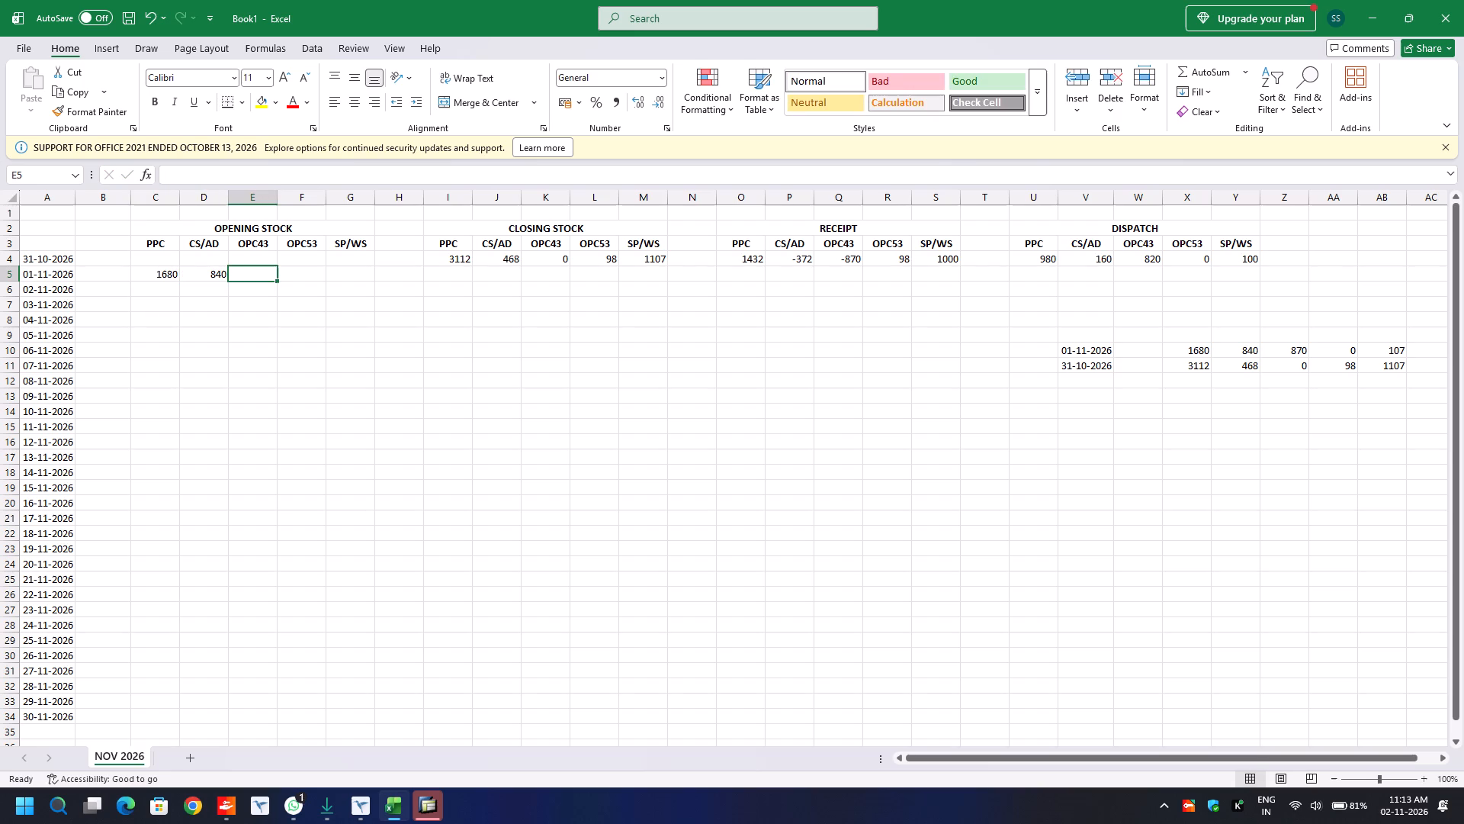
{"action": "type", "text": "870"}
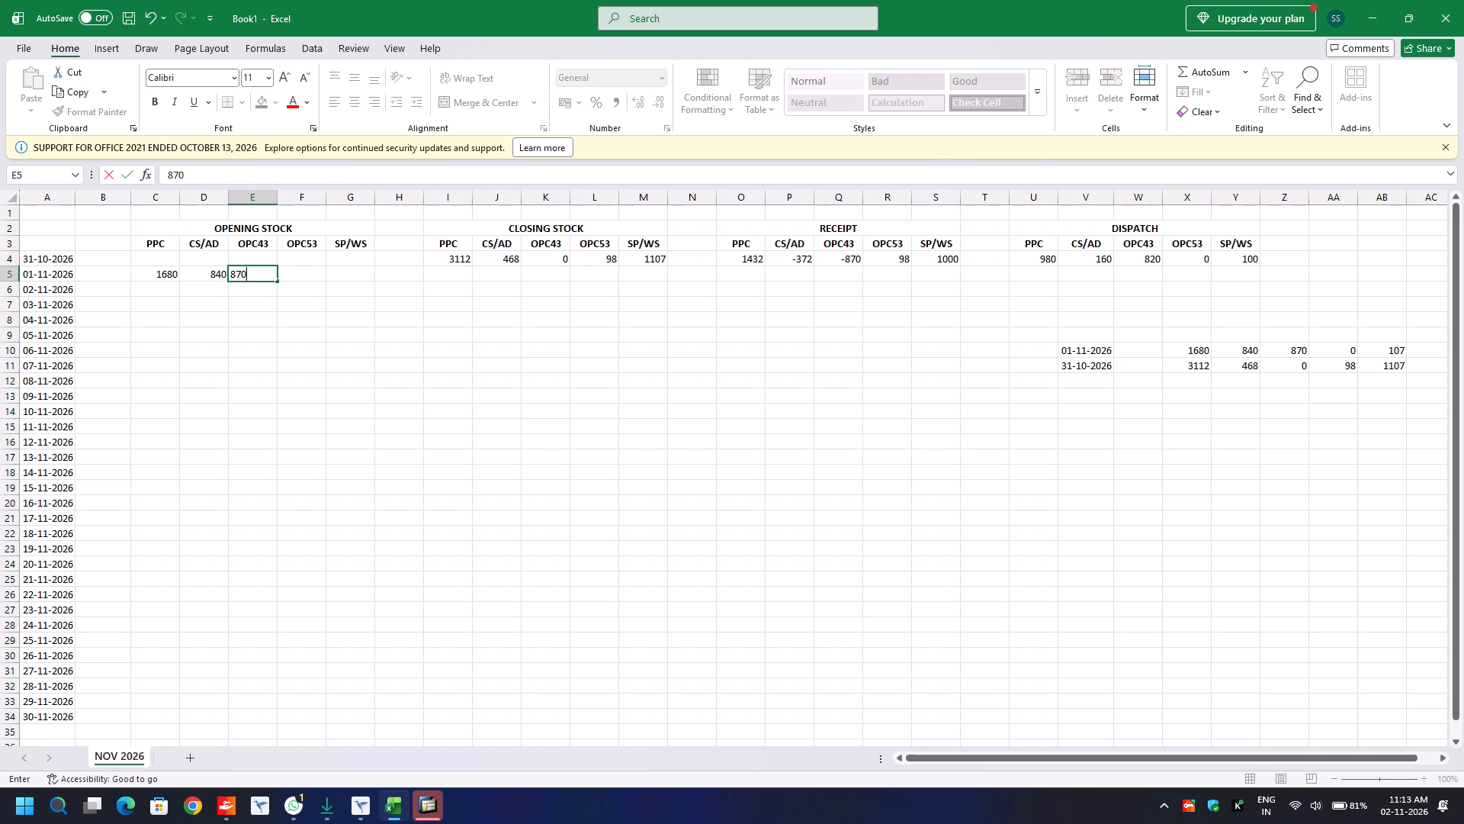
{"action": "key", "text": "Right"}
{"action": "key", "text": "0"}
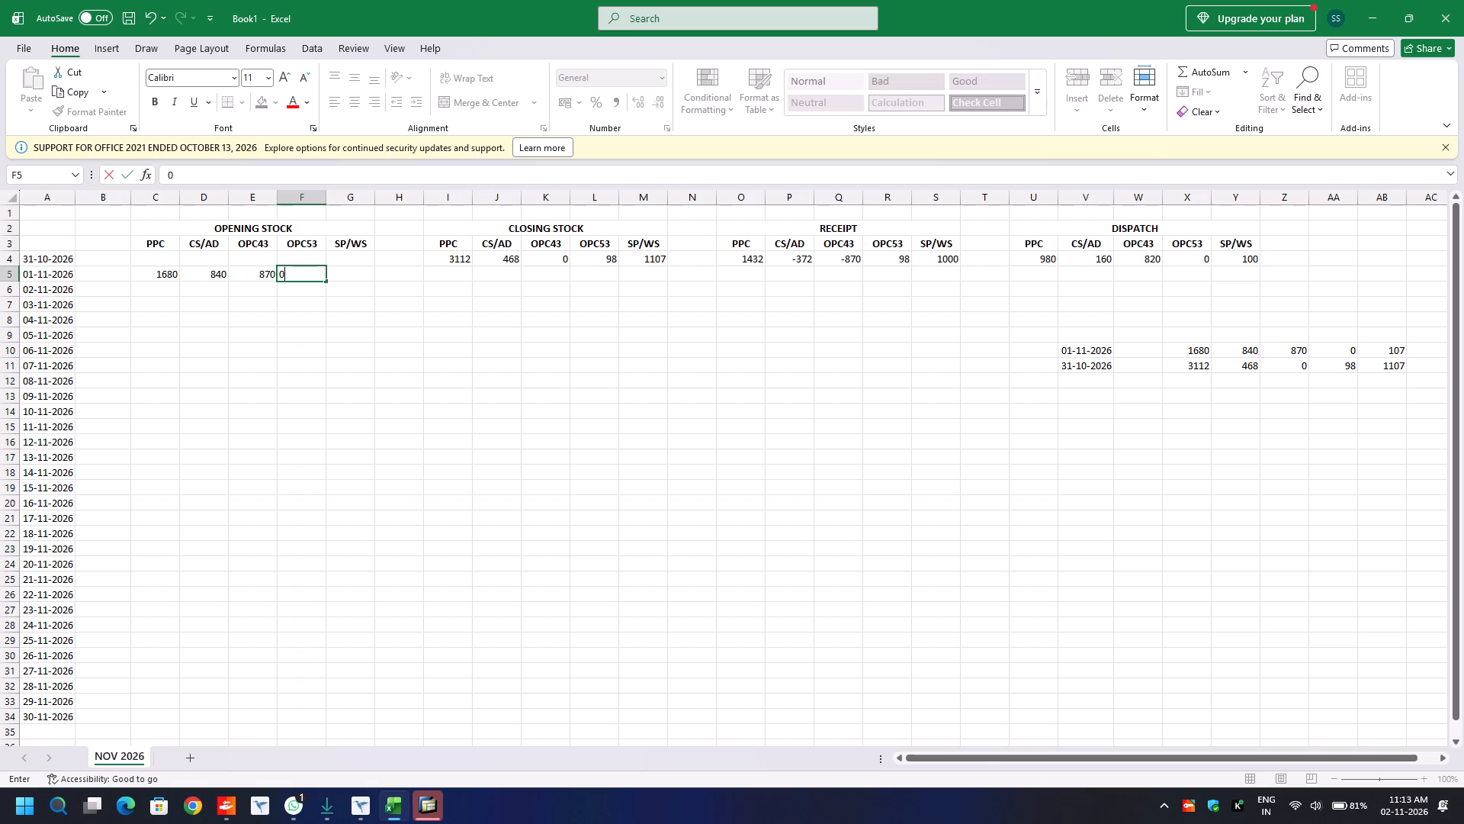
{"action": "key", "text": "Right"}
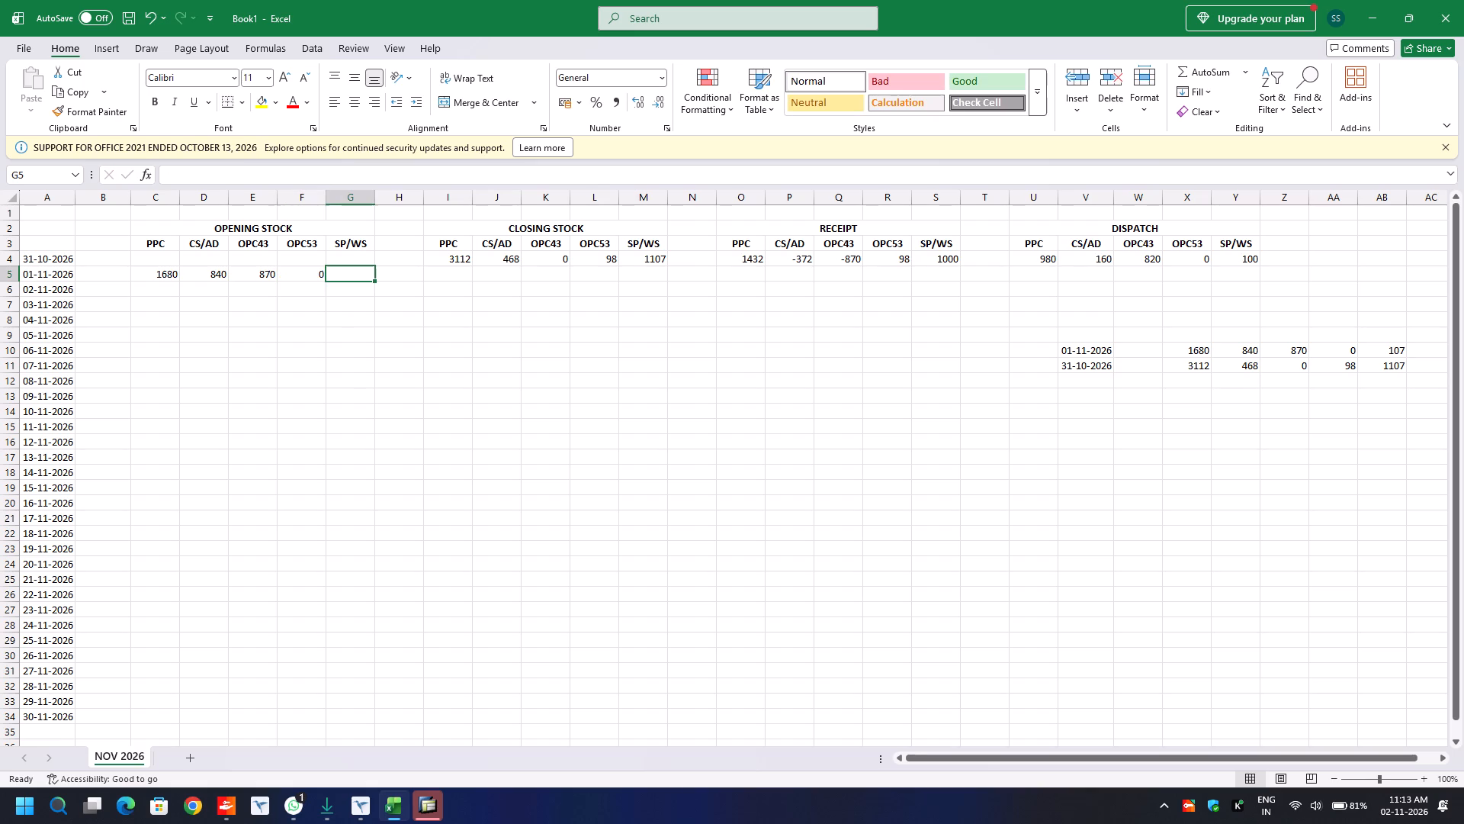
{"action": "type", "text": "107"}
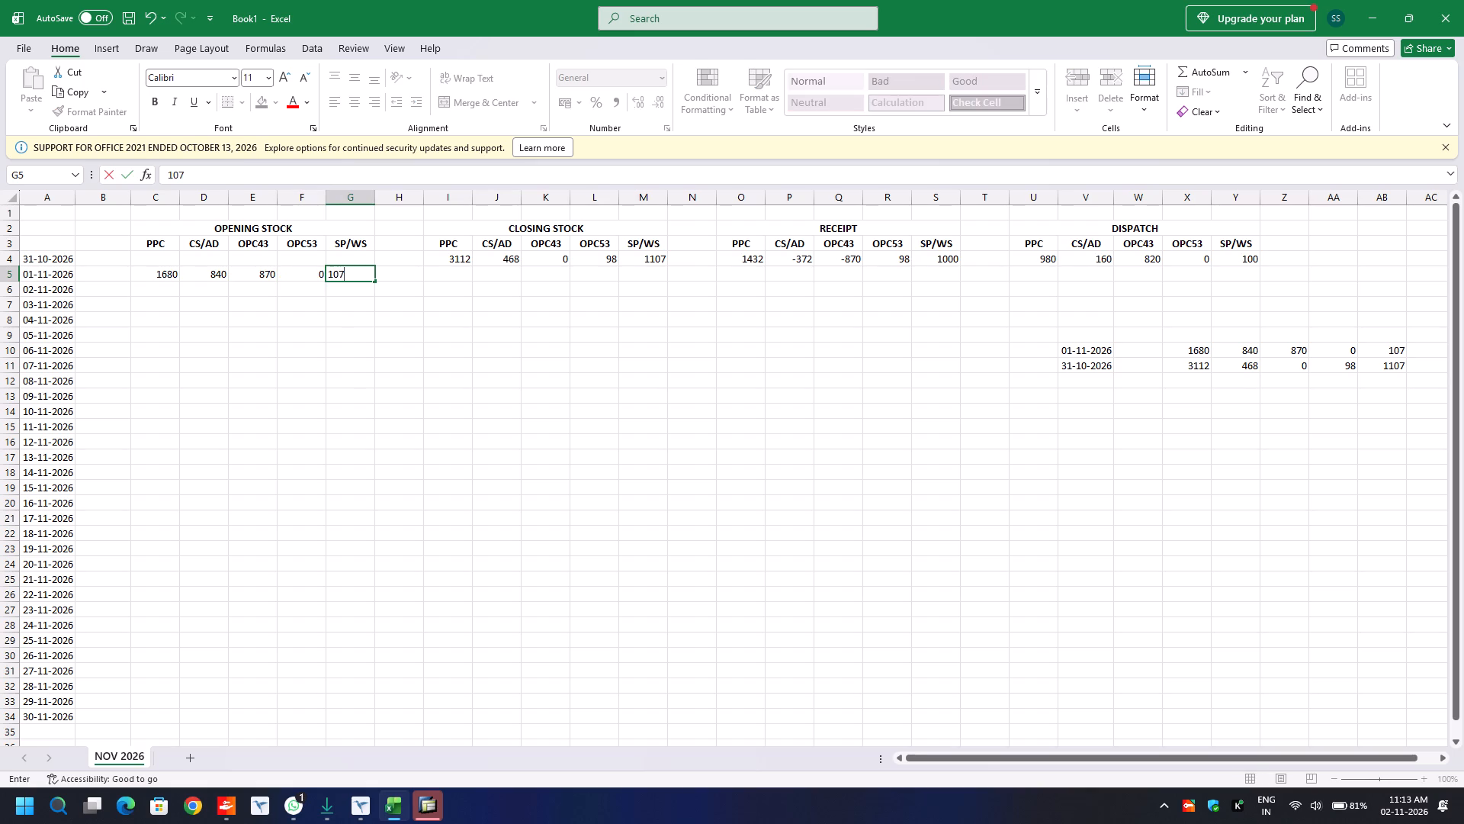
{"action": "left_click", "coordinate": [488, 275]}
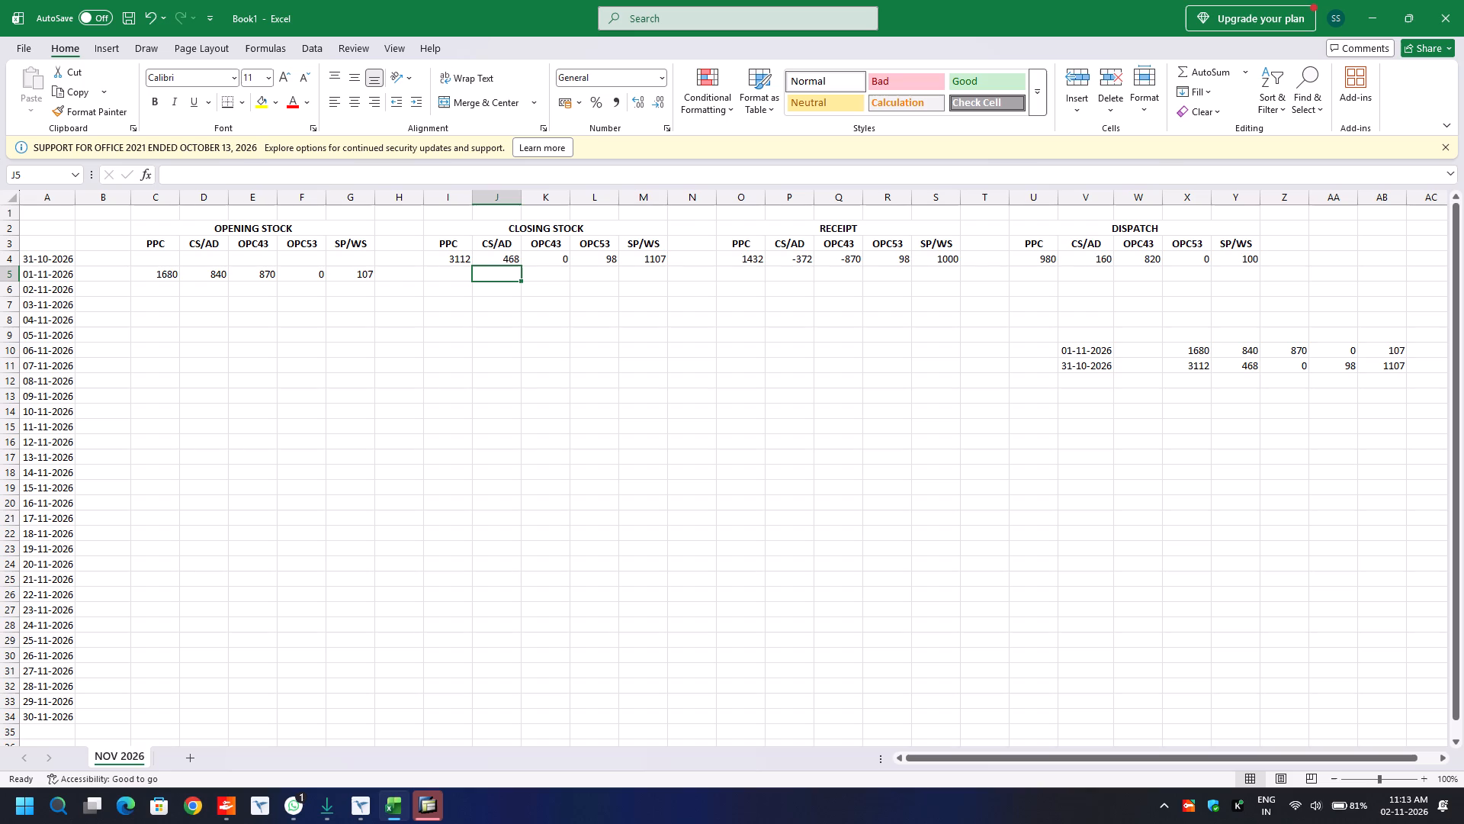
Select the 31-10-2026 PPC receipt figure in O4.
{"action": "left_click", "coordinate": [753, 262]}
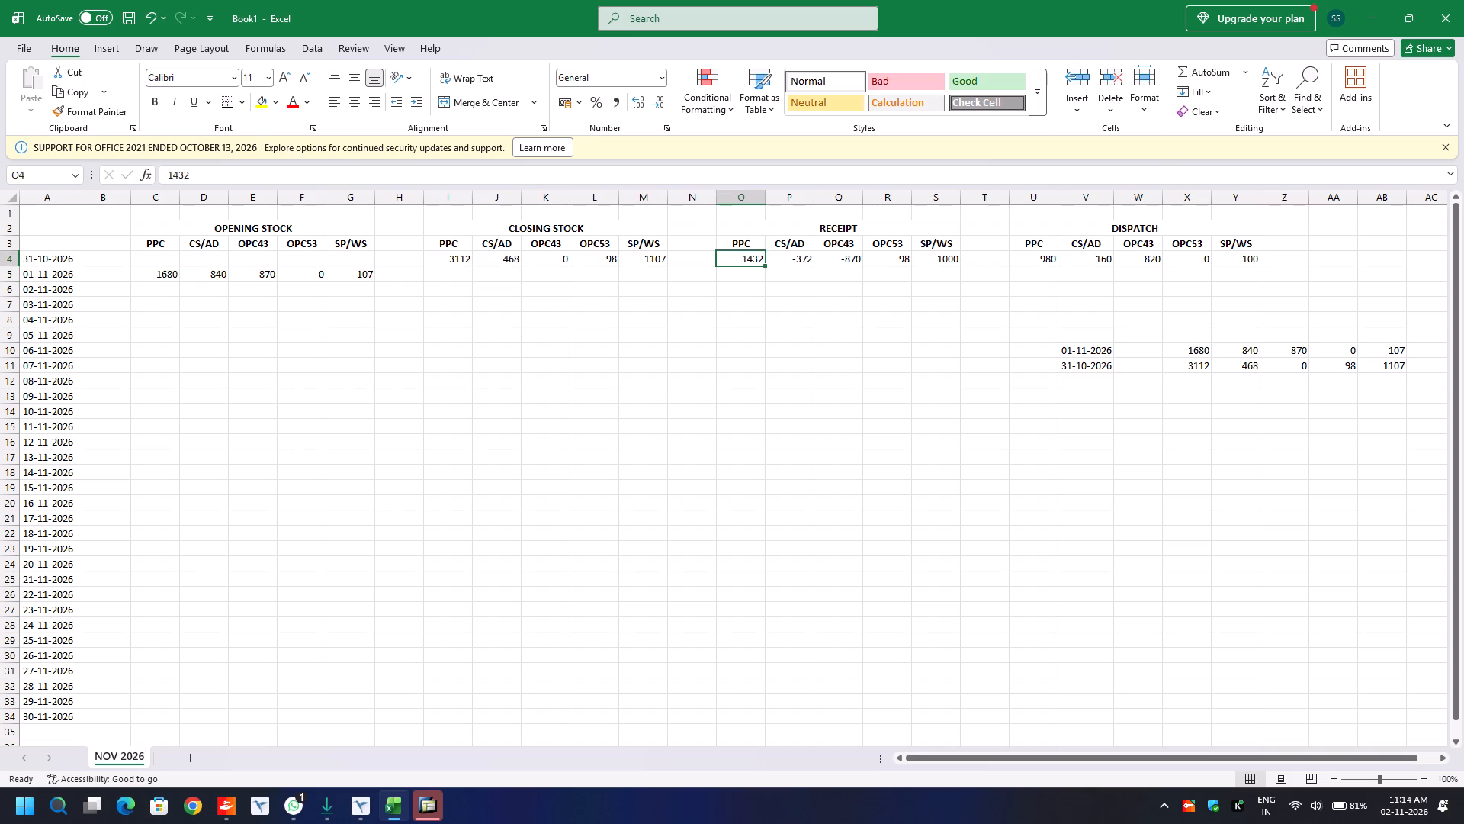
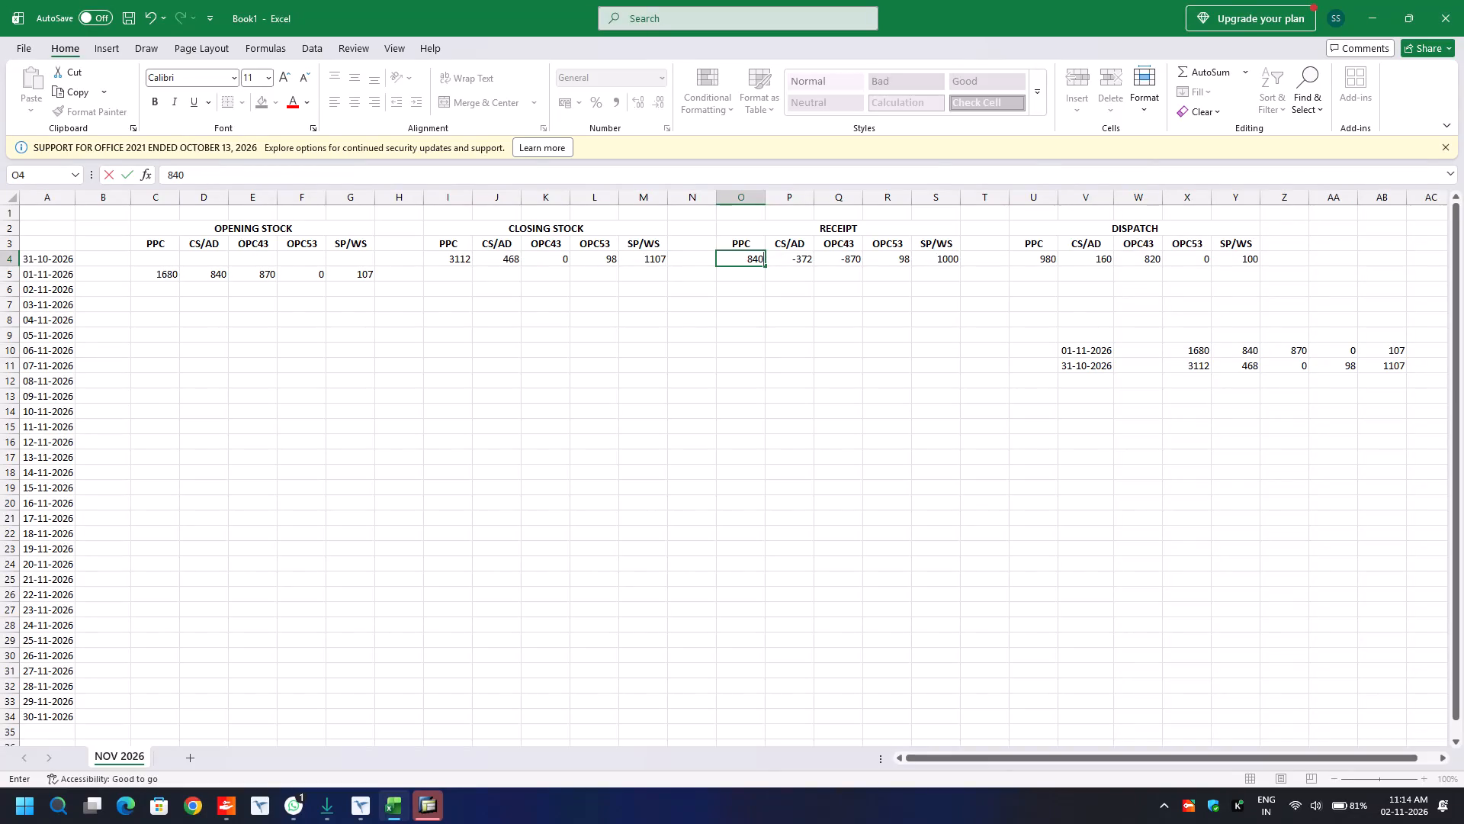
Enter the 31-10-2026 receipts in O4:S4: PPC 840, and 0 each for CS/AD, OPC43, OPC53 and SP/WS.
{"action": "key", "text": "Right"}
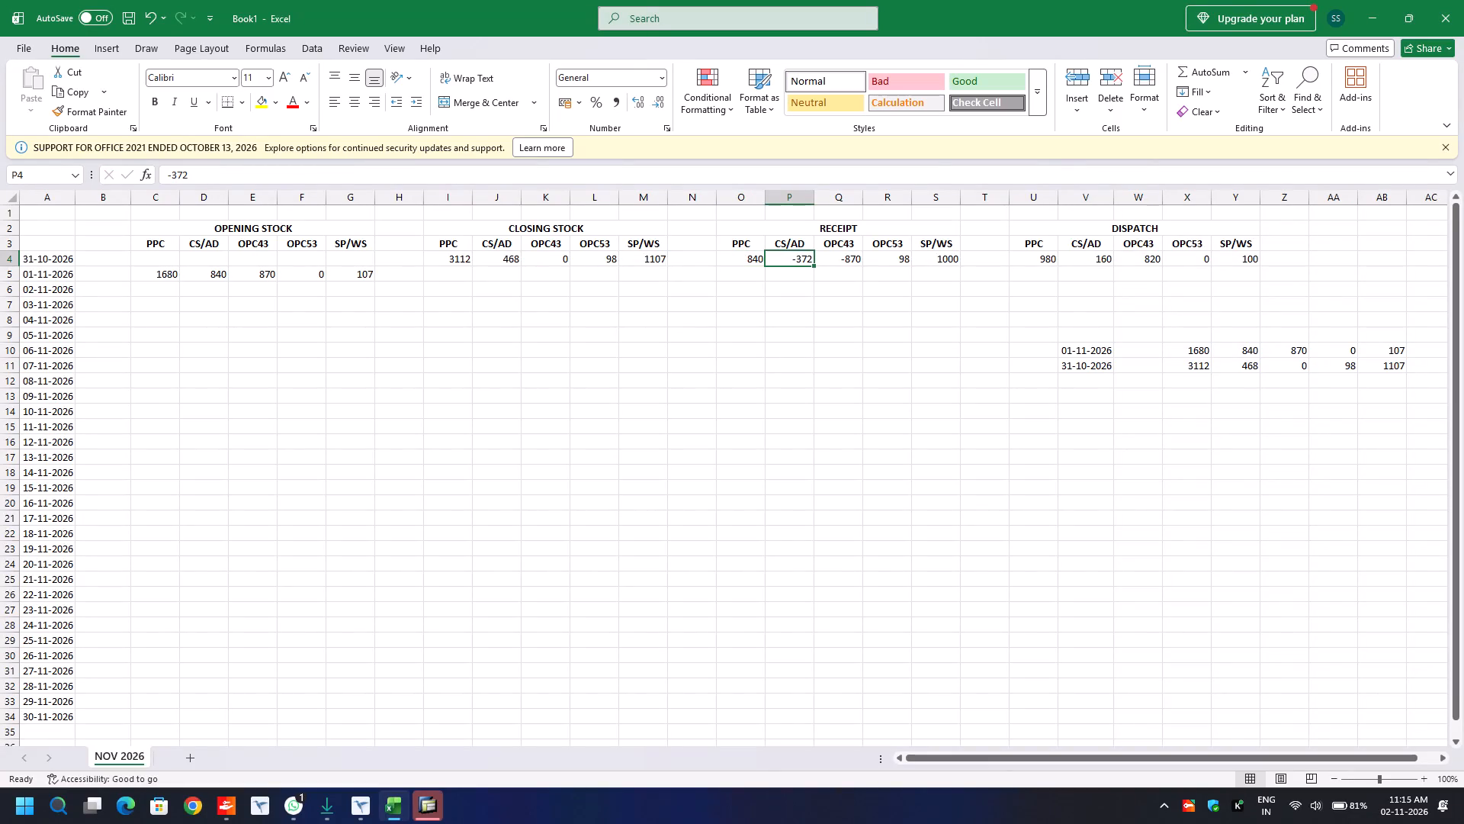
{"action": "key", "text": "0"}
{"action": "key", "text": "Right"}
{"action": "key", "text": "0"}
{"action": "key", "text": "Right"}
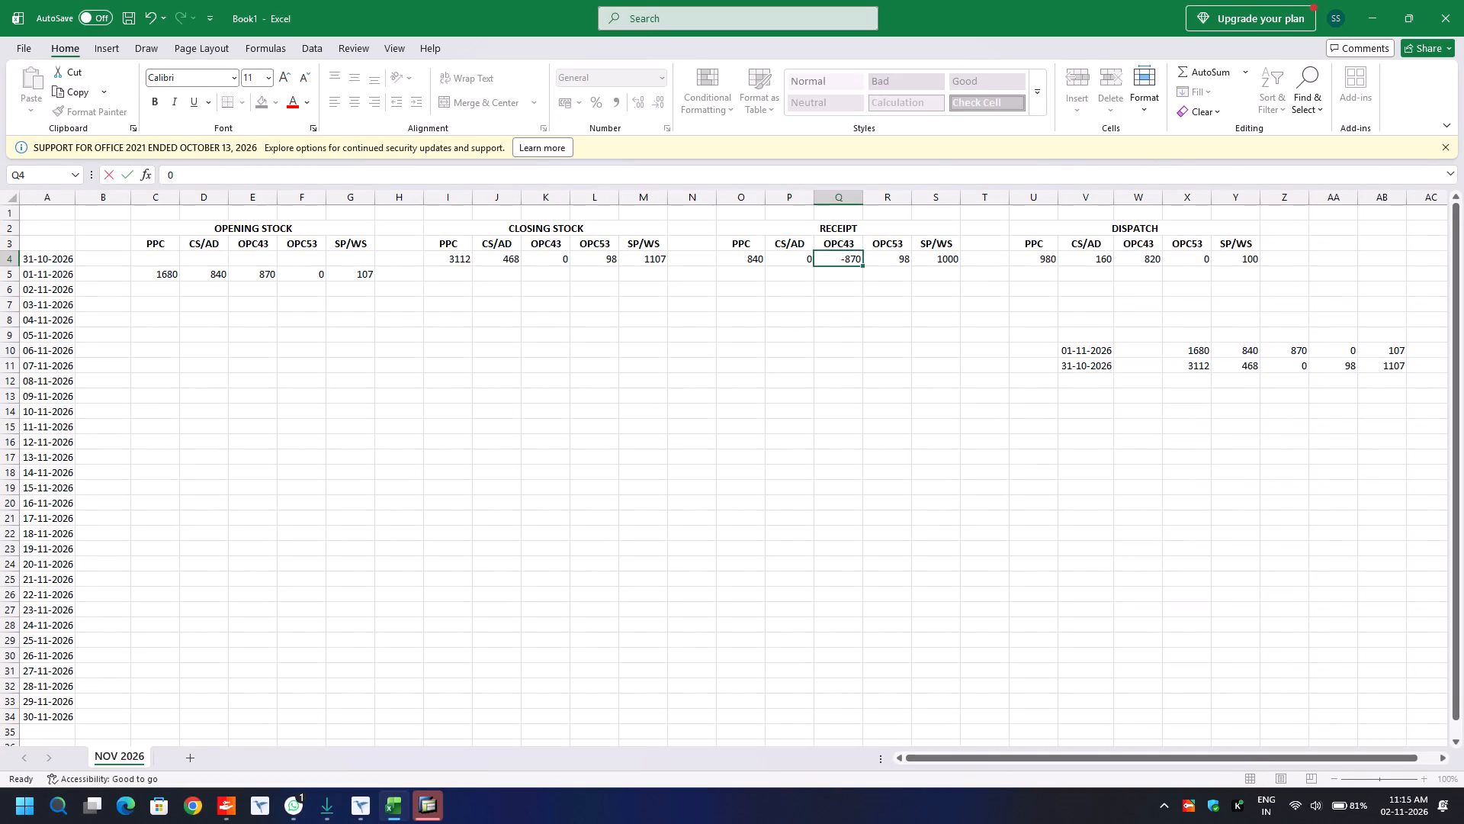
{"action": "key", "text": "0"}
{"action": "key", "text": "Right"}
{"action": "key", "text": "0"}
{"action": "key", "text": "Right"}
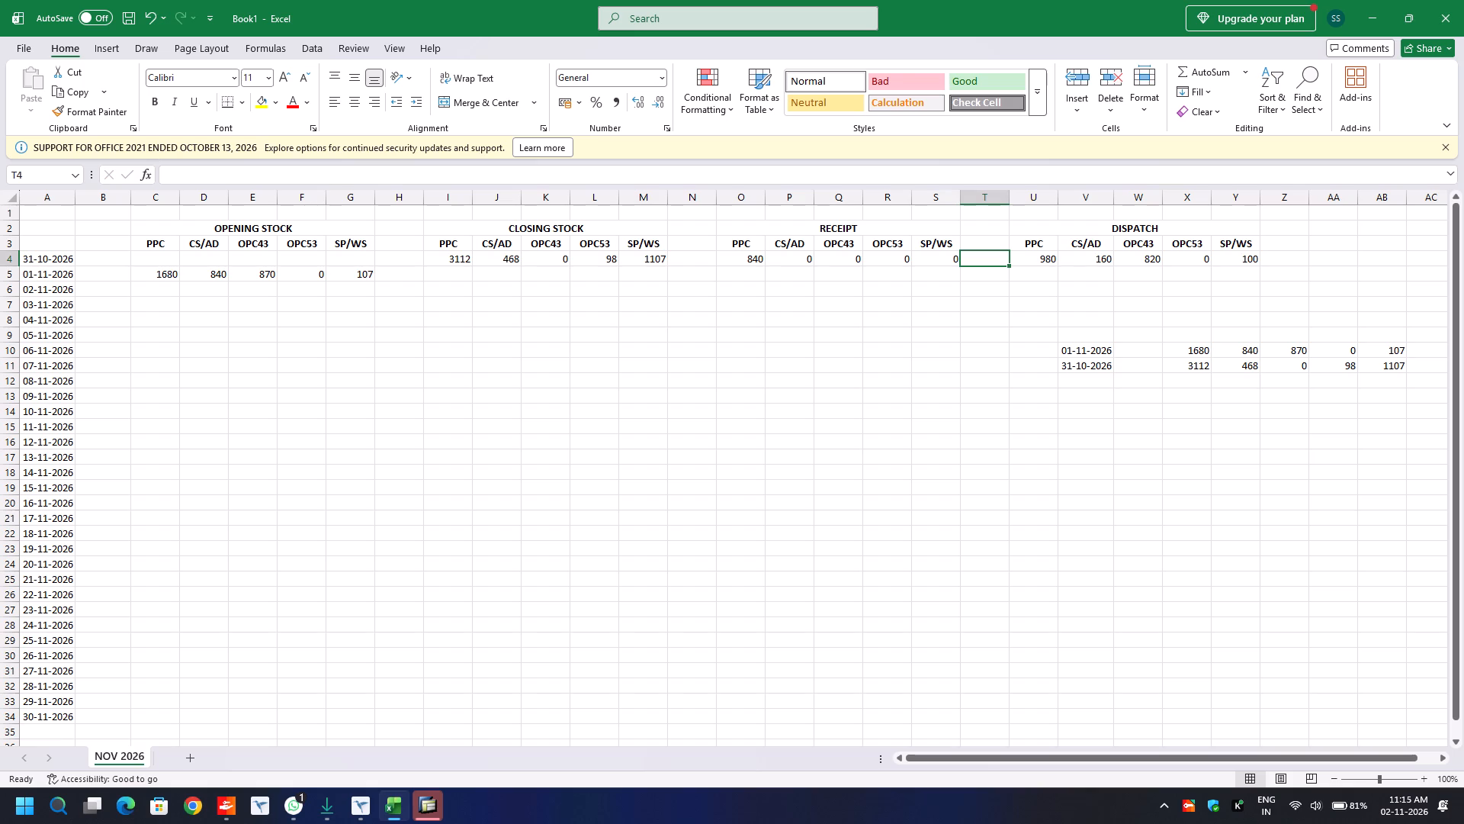
Review the 31-10-2026 closing stock figures in I4:M4 one by one, and the PPC receipt figure in O4.
{"action": "left_click", "coordinate": [644, 261]}
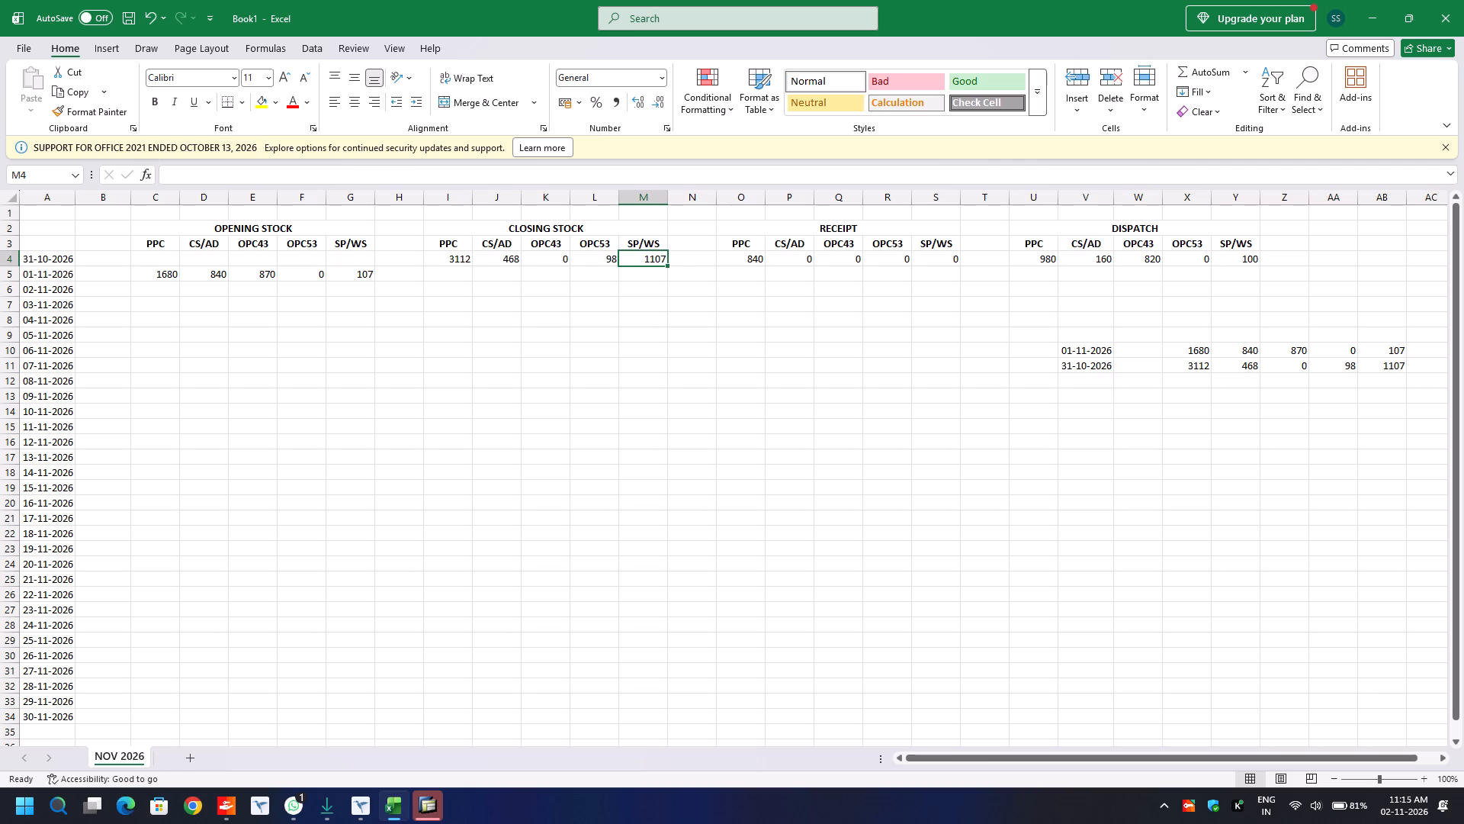
{"action": "left_click", "coordinate": [462, 259]}
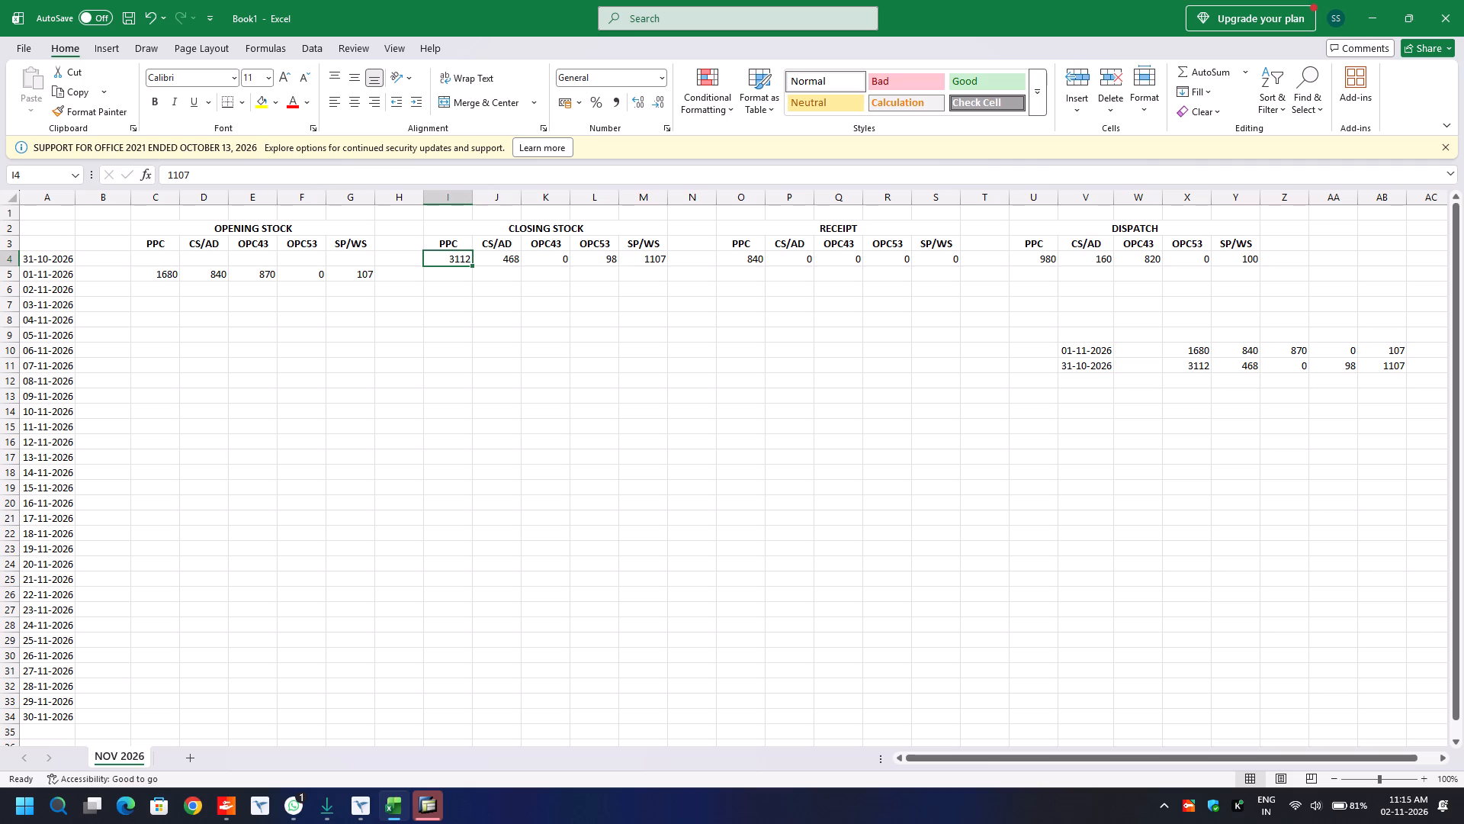
{"action": "left_click", "coordinate": [511, 262]}
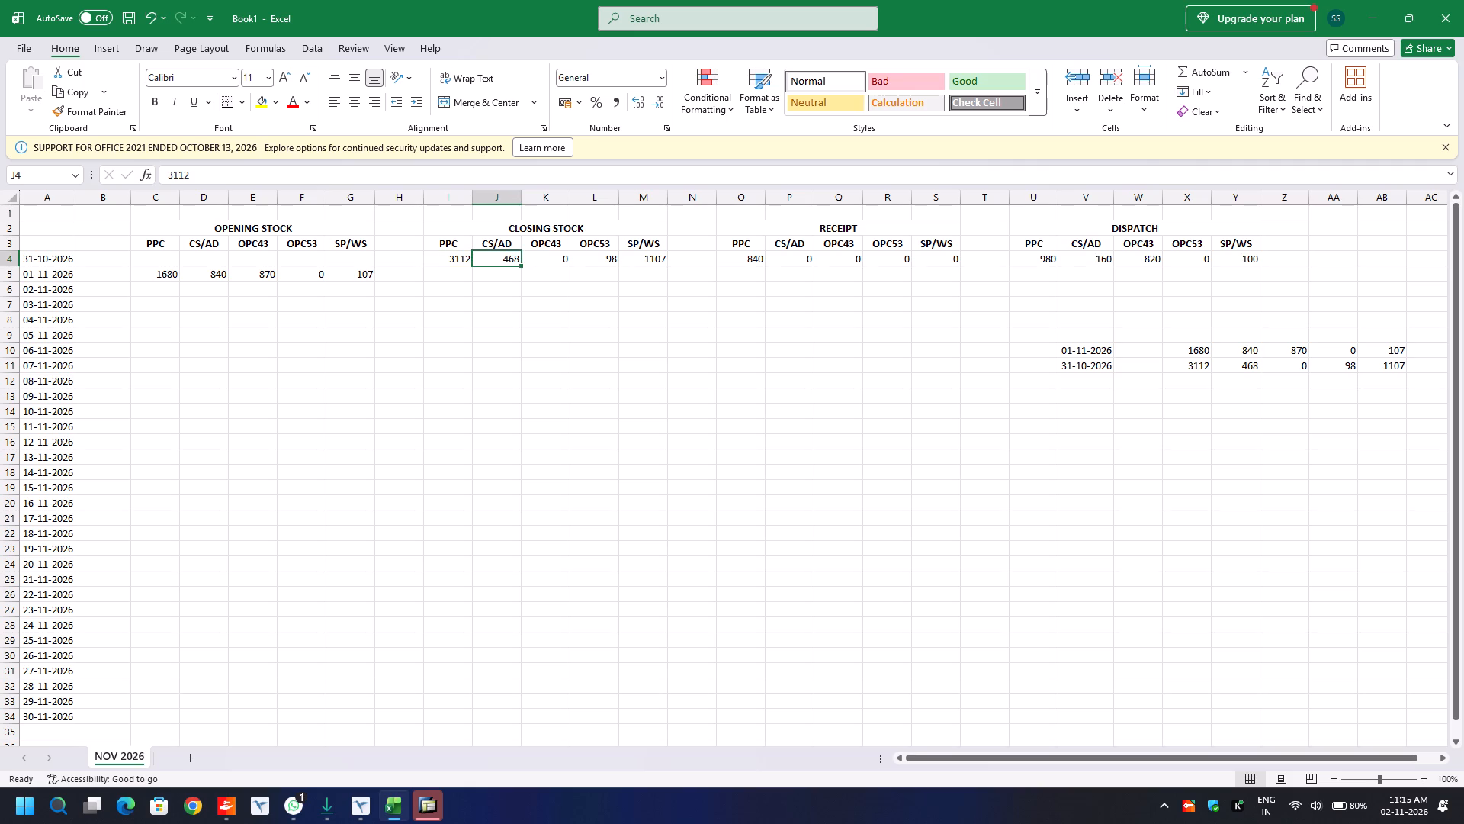
{"action": "left_click", "coordinate": [566, 258]}
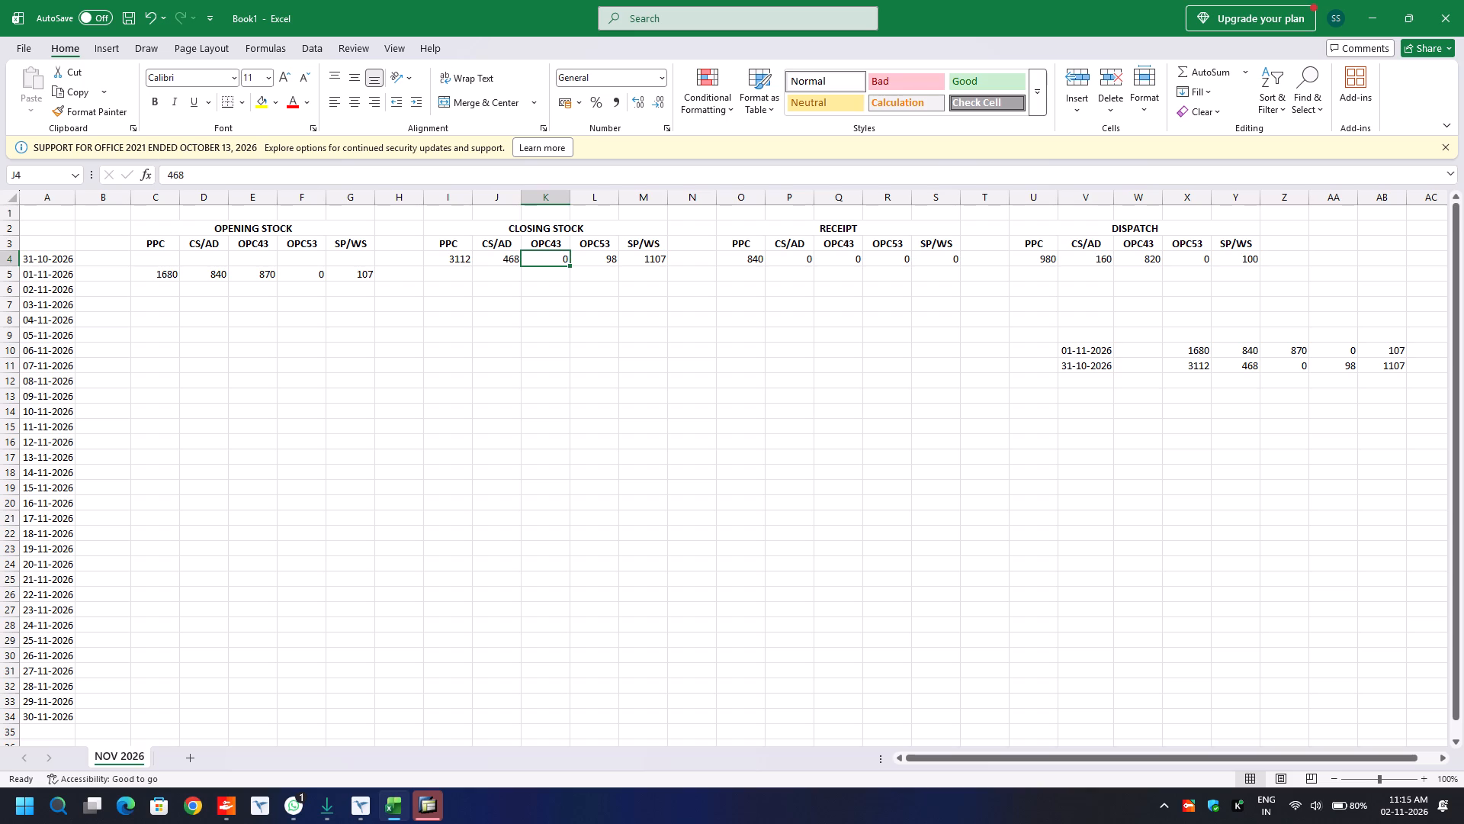
{"action": "left_click", "coordinate": [615, 264]}
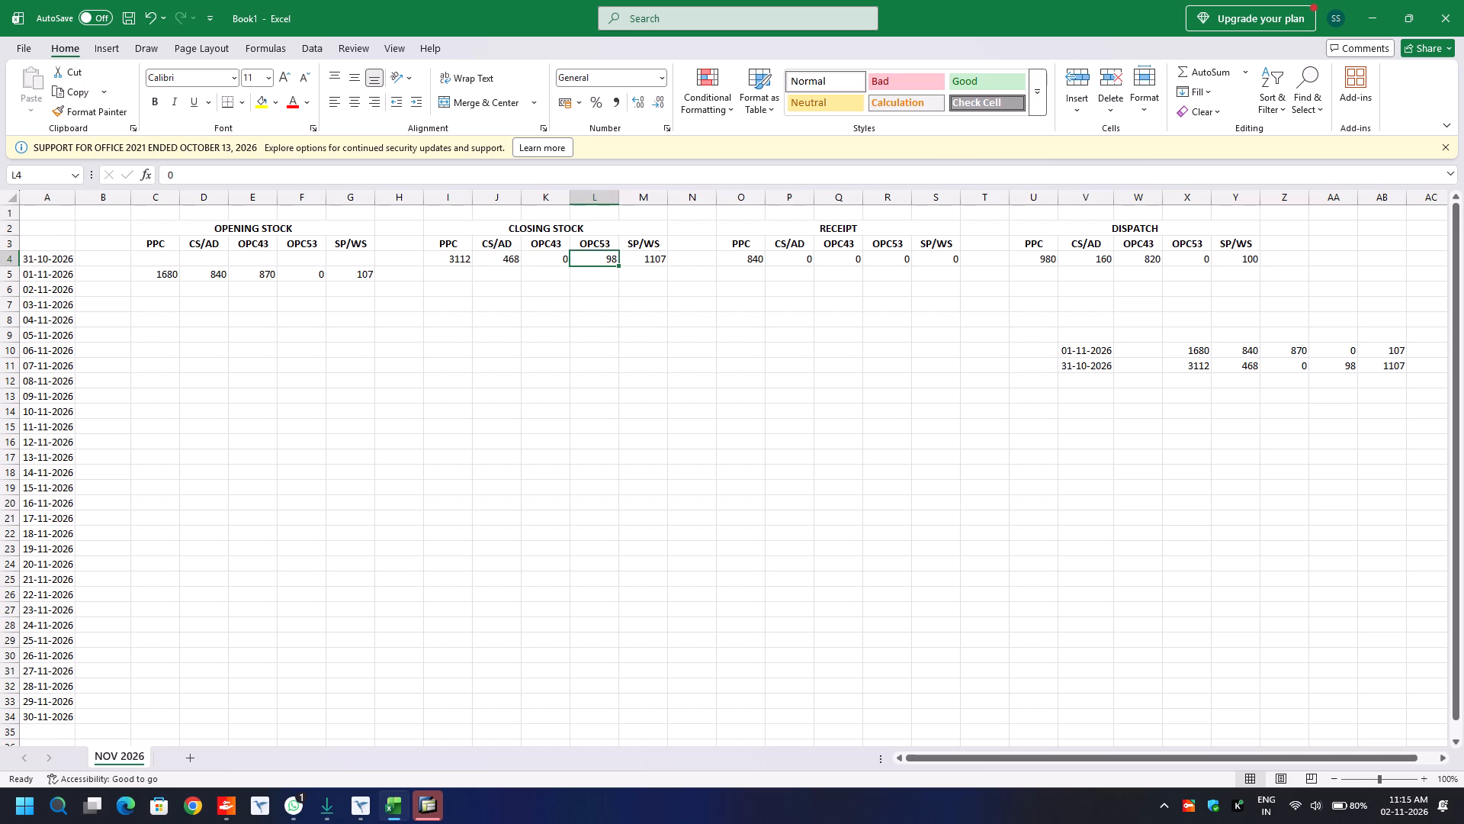
{"action": "left_click", "coordinate": [658, 257]}
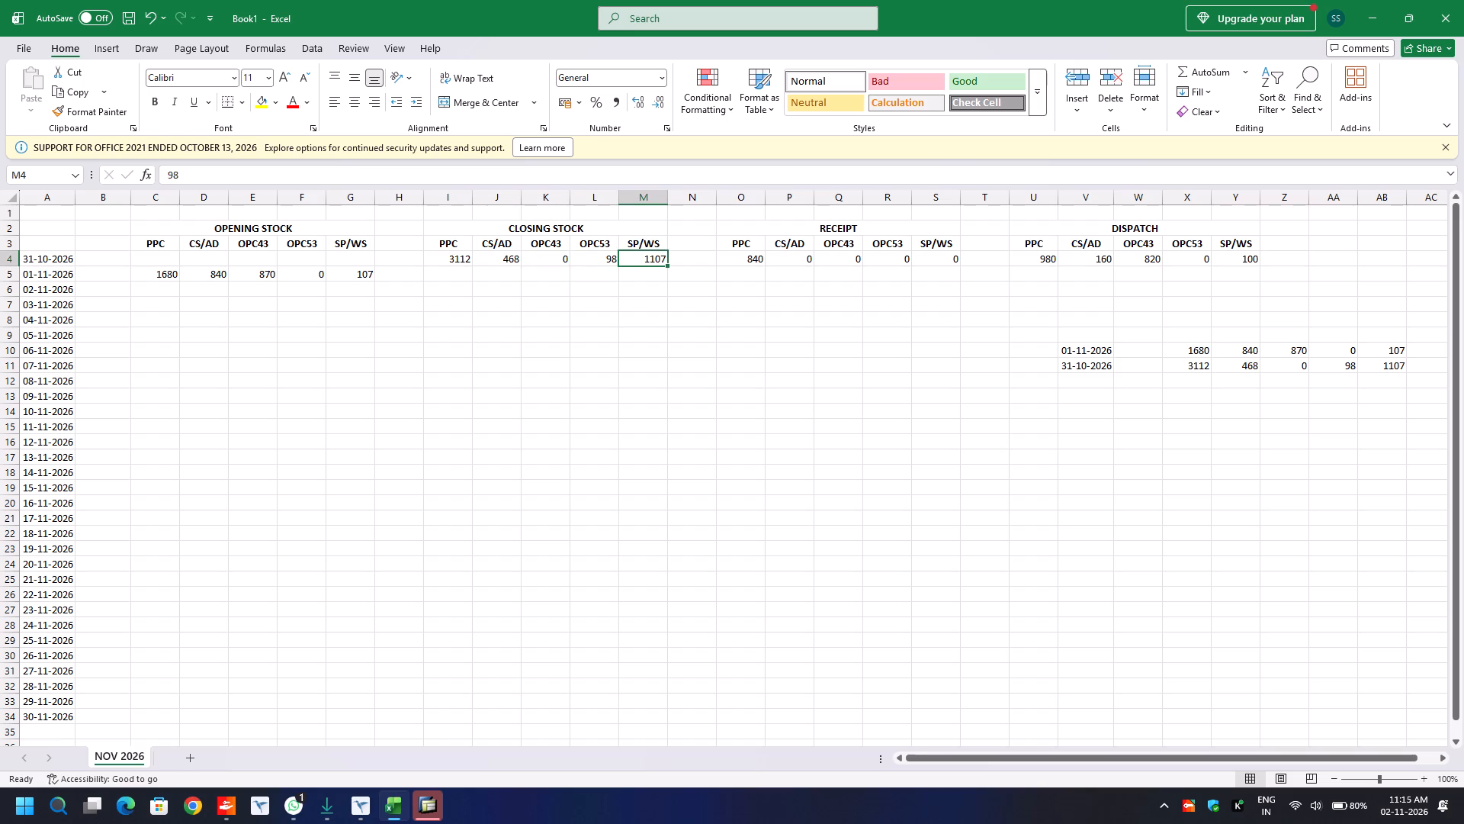
{"action": "left_click", "coordinate": [753, 261]}
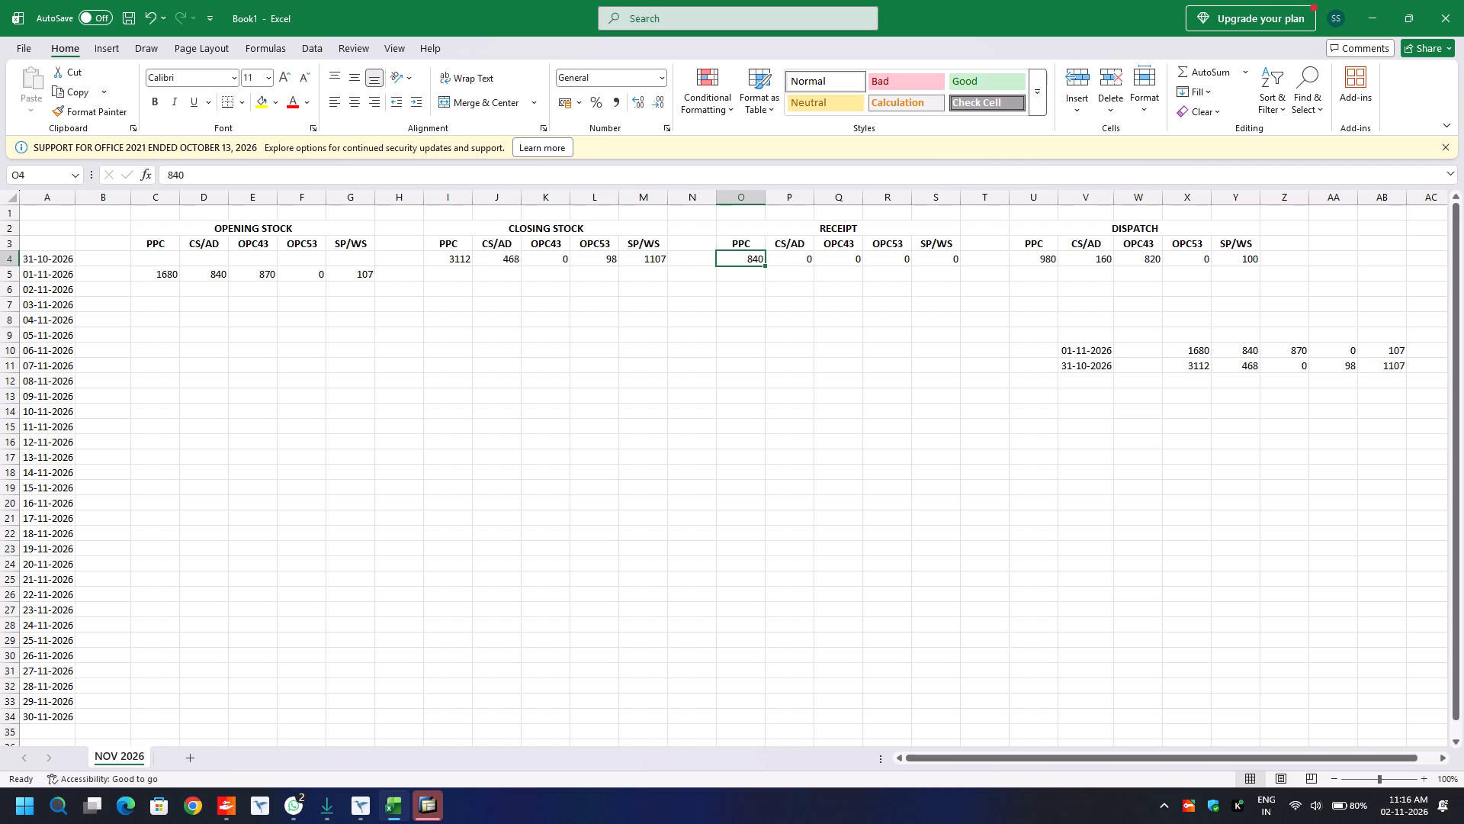
Move the dispatch figures from U4:Y4 in the 31-10-2026 row to U6:Y6 in the 02-11-2026 row.
{"action": "left_click_drag", "start_coordinate": [1047, 260], "coordinate": [1242, 264]}
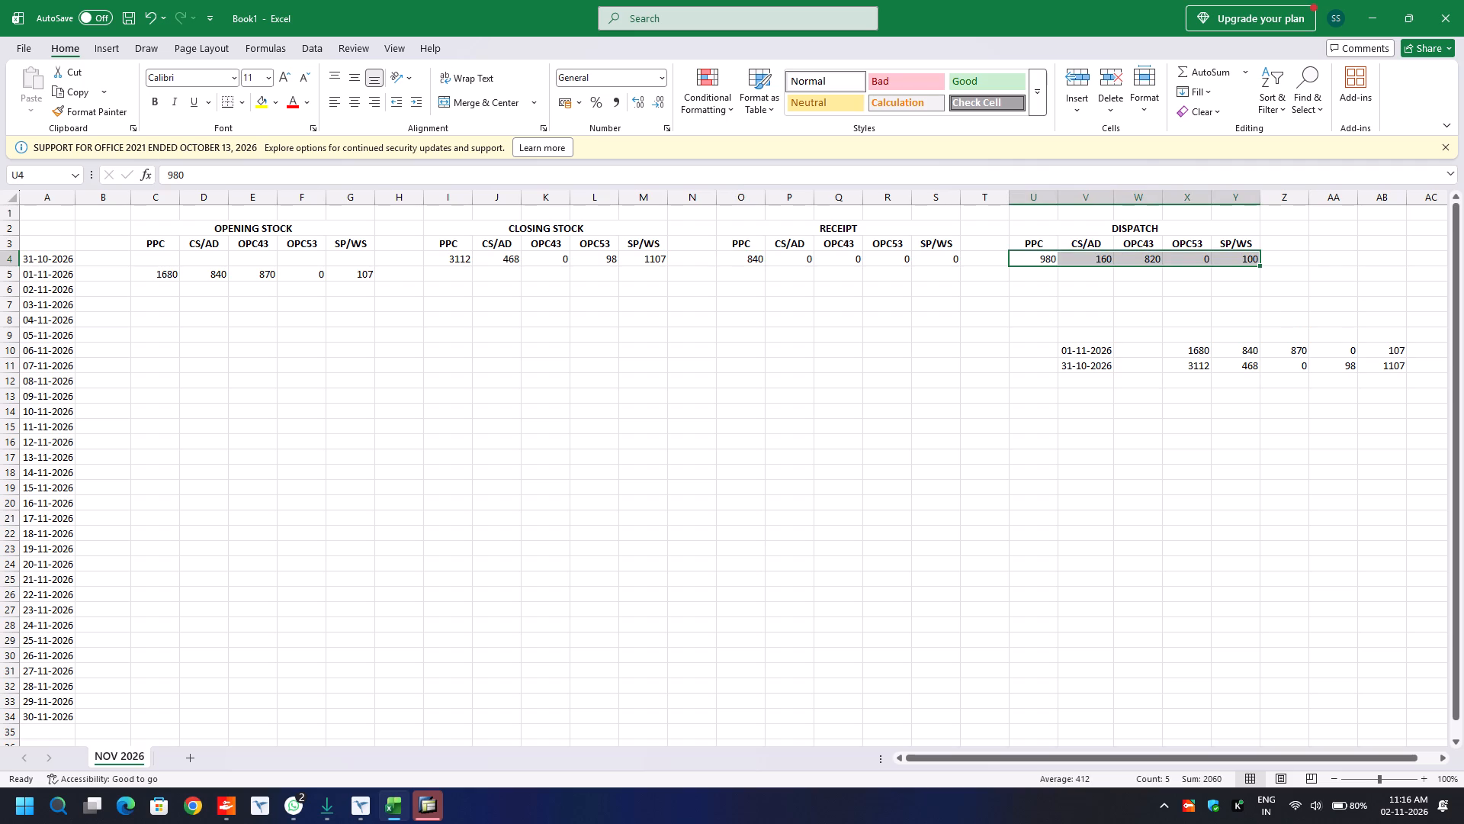
{"action": "key", "text": "ctrl+x"}
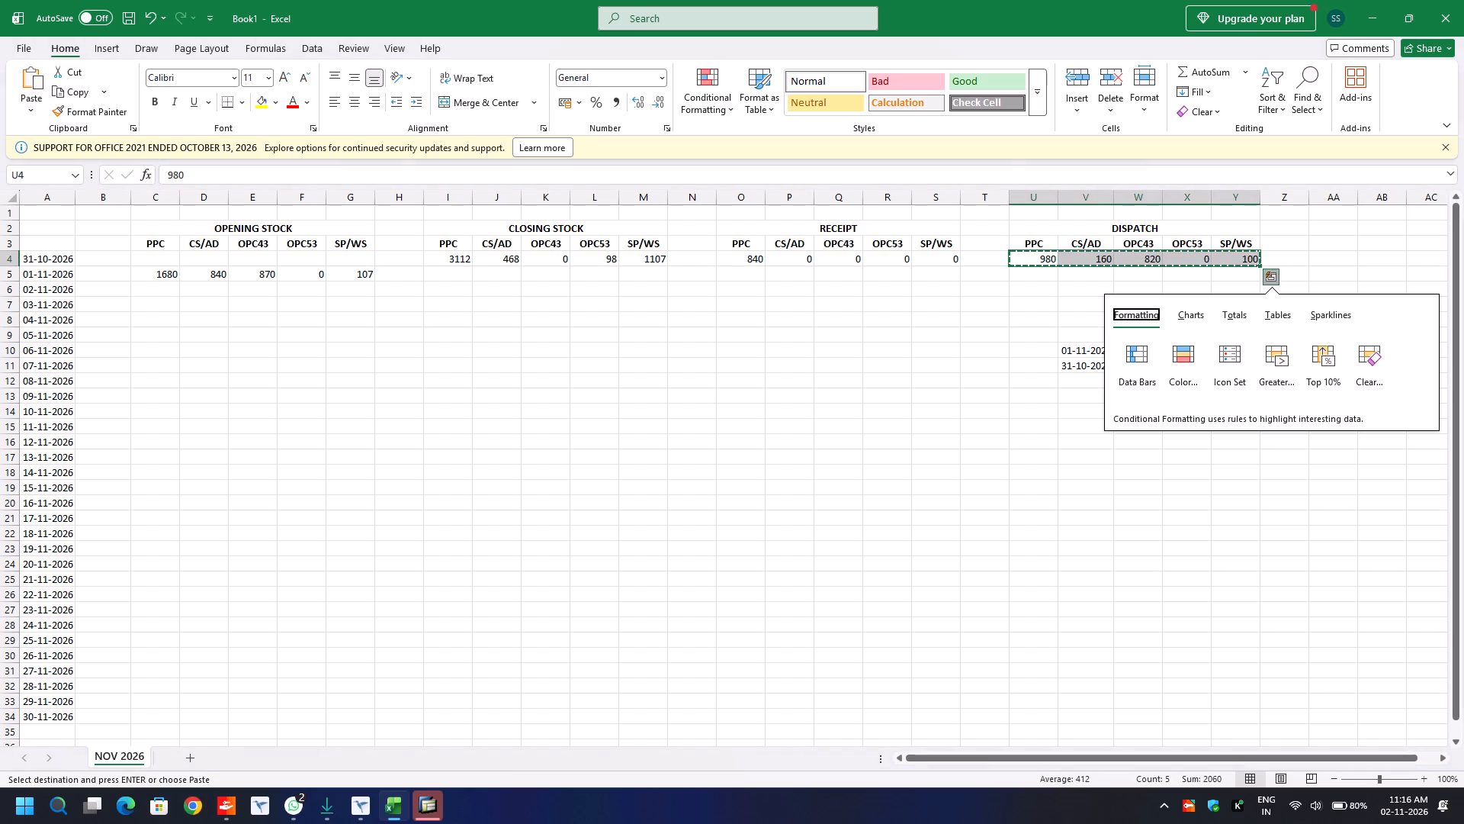
{"action": "left_click", "coordinate": [1031, 286]}
{"action": "key", "text": "ctrl+v"}
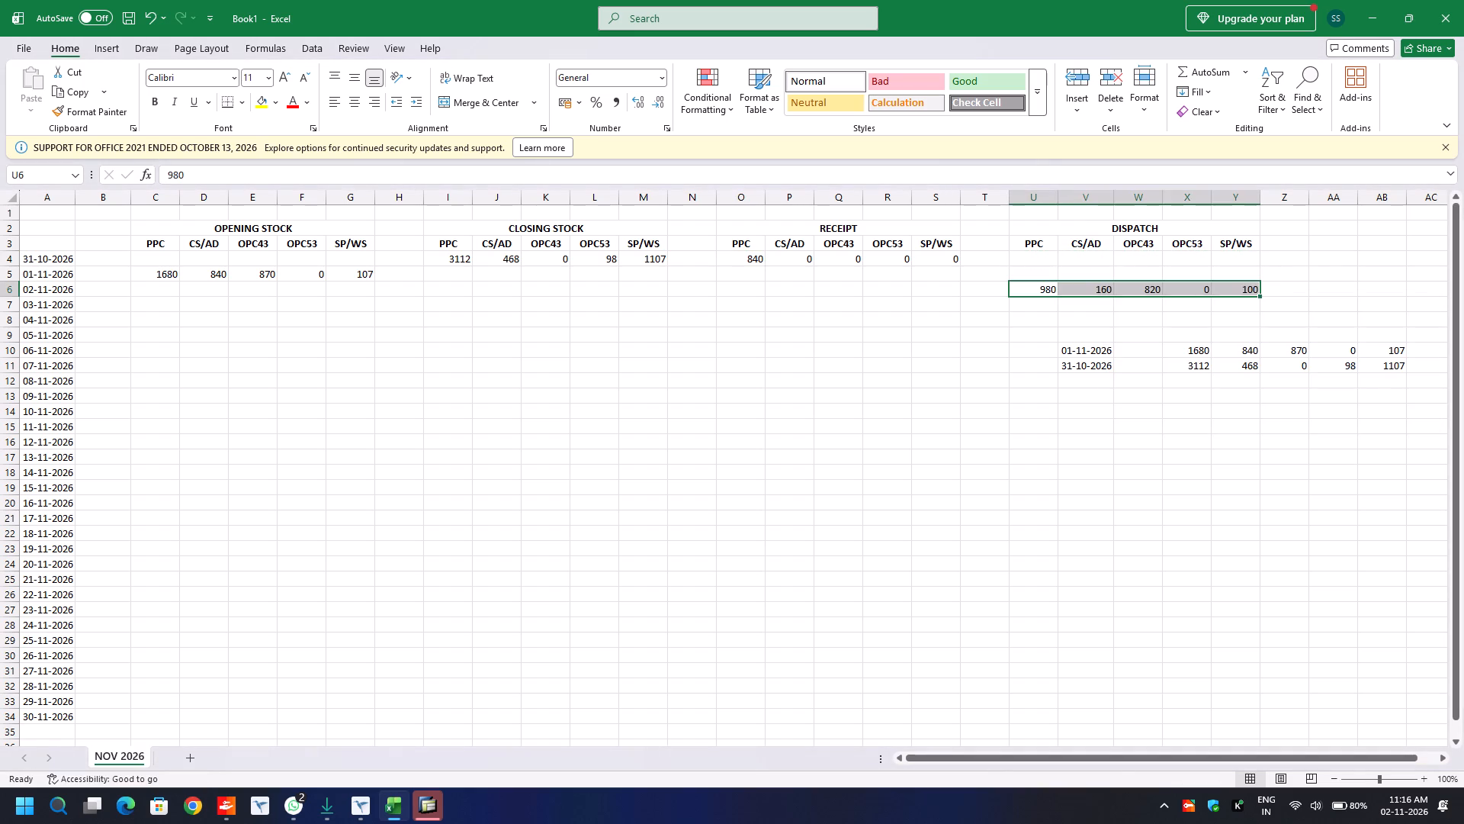
Enter the 31-10-2026 dispatches of OPC43 9 in W4 and CS/AD 100 in V4.
{"action": "key", "text": "Up"}
{"action": "key", "text": "Up"}
{"action": "key", "text": "Right"}
{"action": "key", "text": "Right"}
{"action": "key", "text": "Right"}
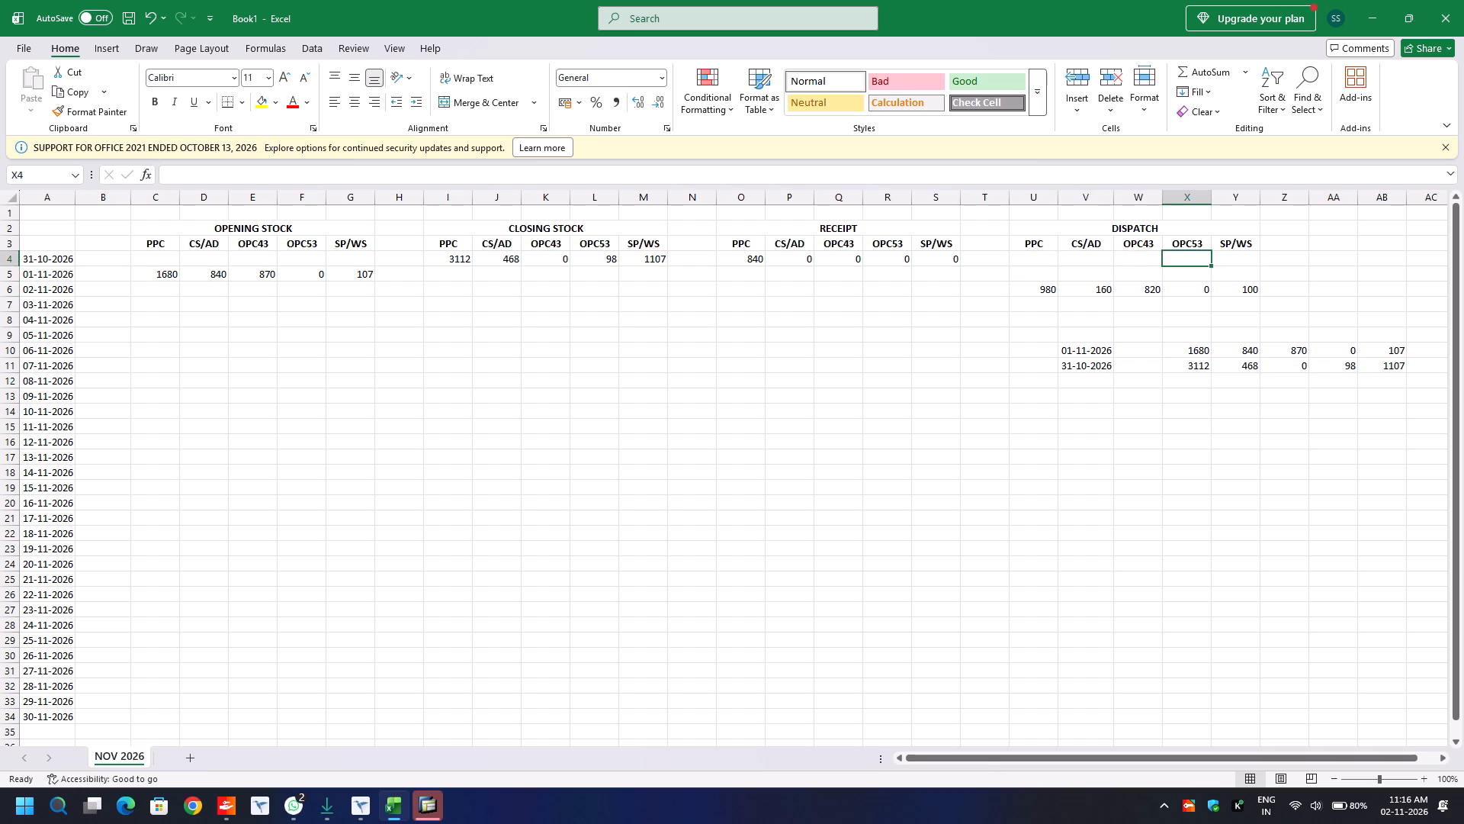
{"action": "key", "text": "Left"}
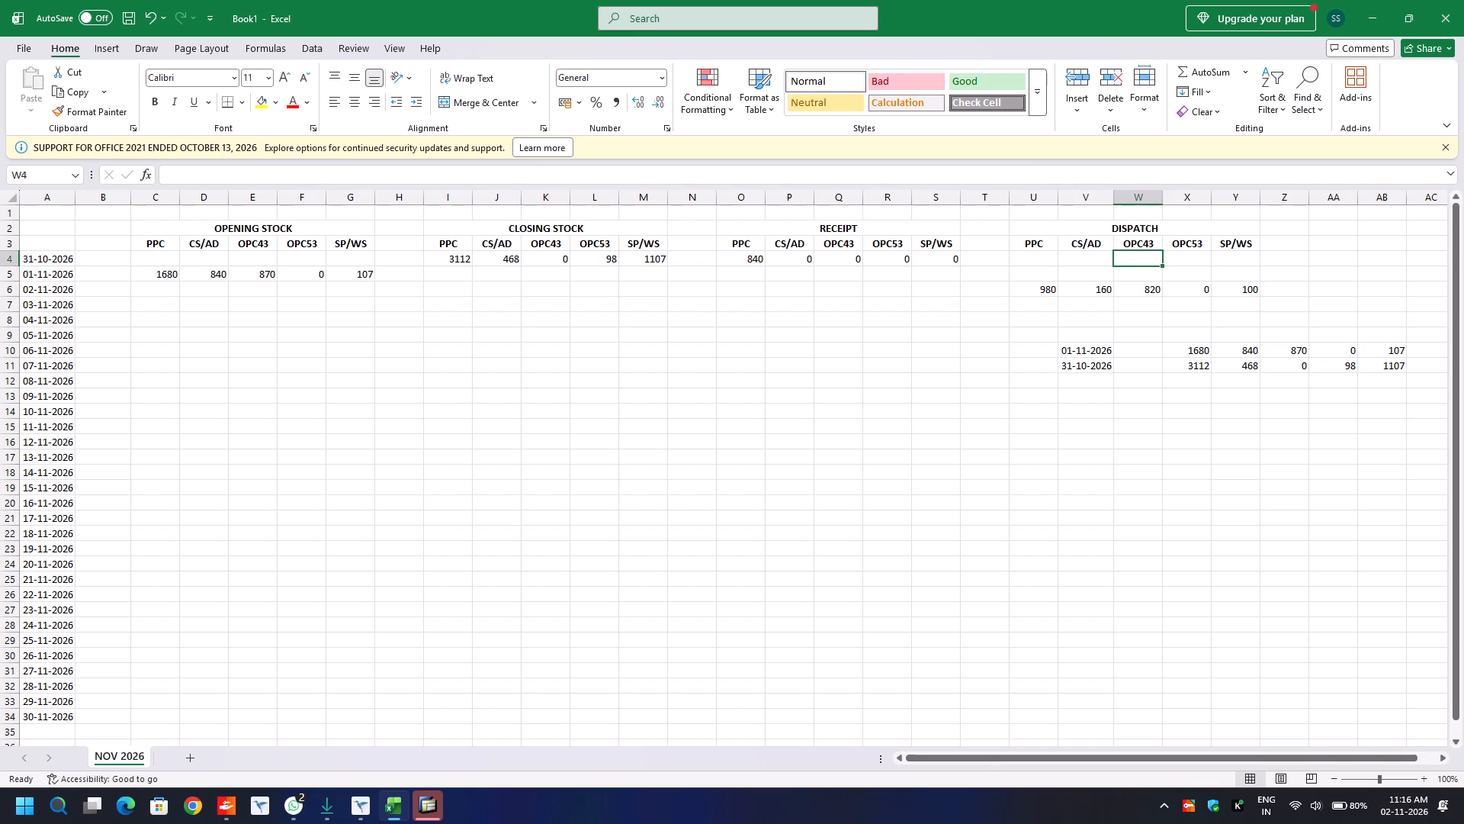
{"action": "key", "text": "9"}
{"action": "key", "text": "Left"}
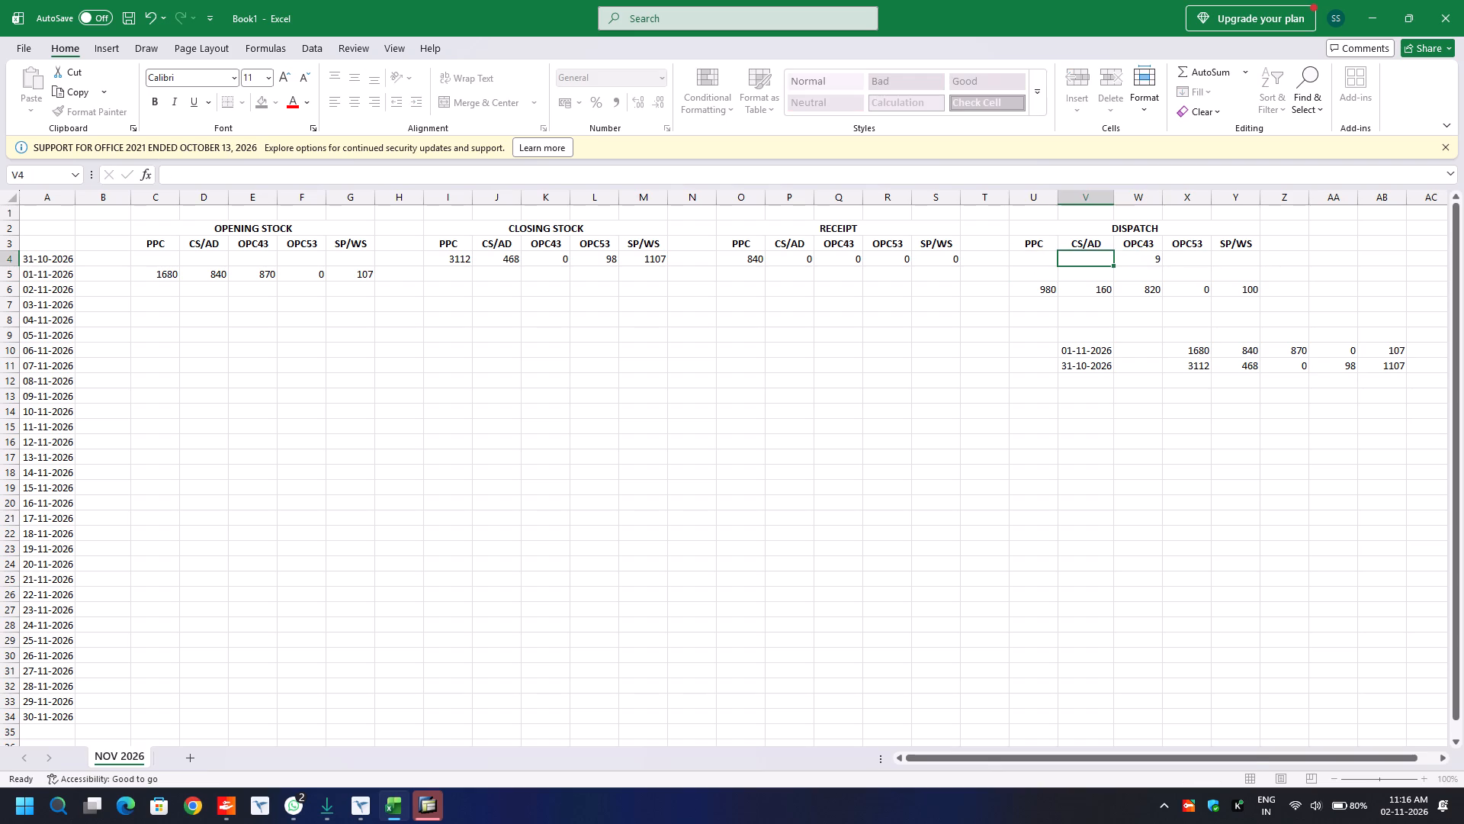
{"action": "type", "text": "100"}
{"action": "key", "text": "Left"}
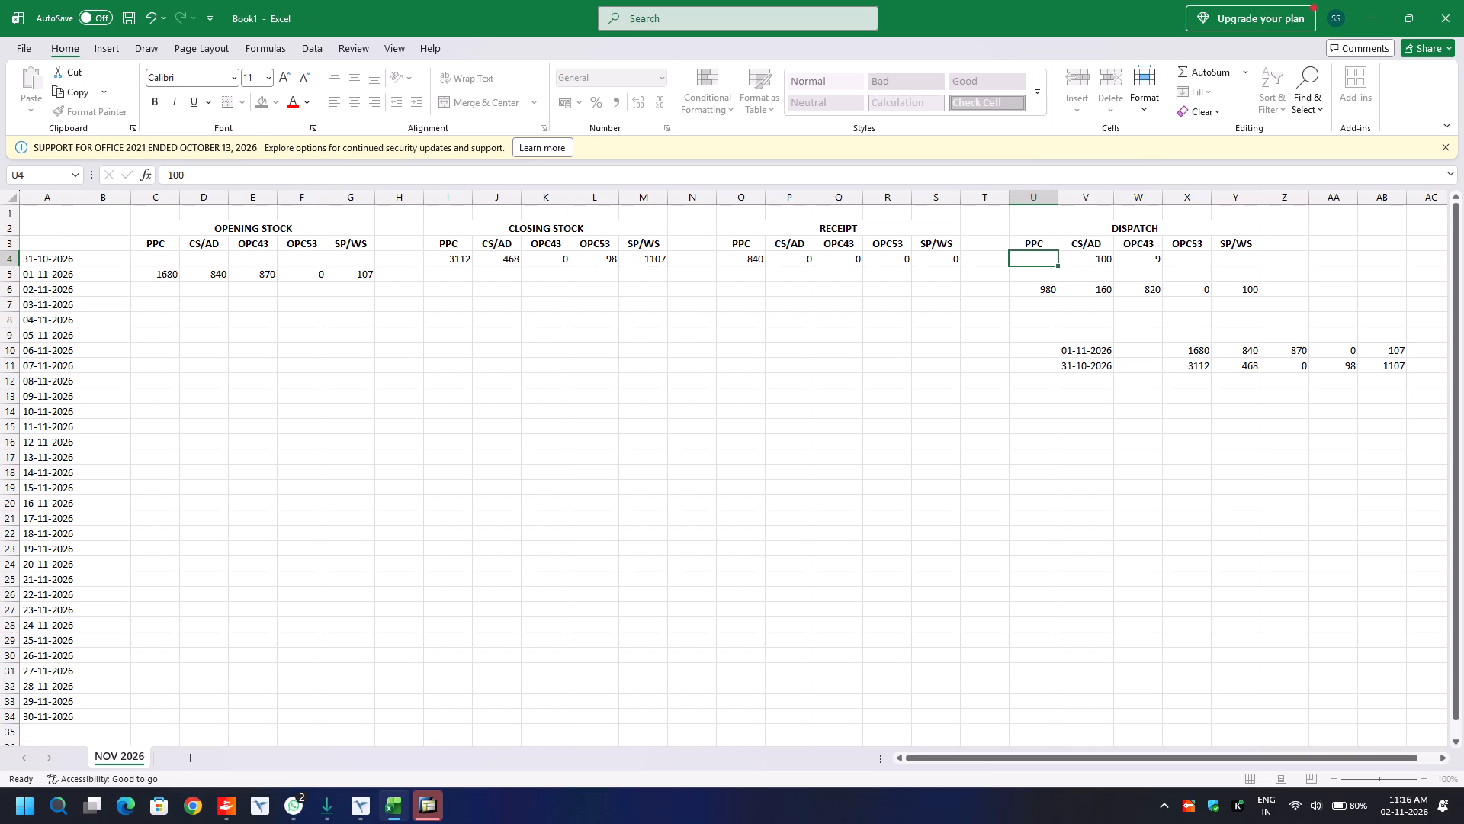
Enter the remaining 31-10-2026 dispatches: SP/WS 135 in Y4, OPC53 0 in X4 and PPC 0 in U4.
{"action": "key", "text": "Right"}
{"action": "key", "text": "Right"}
{"action": "key", "text": "Right"}
{"action": "key", "text": "Right"}
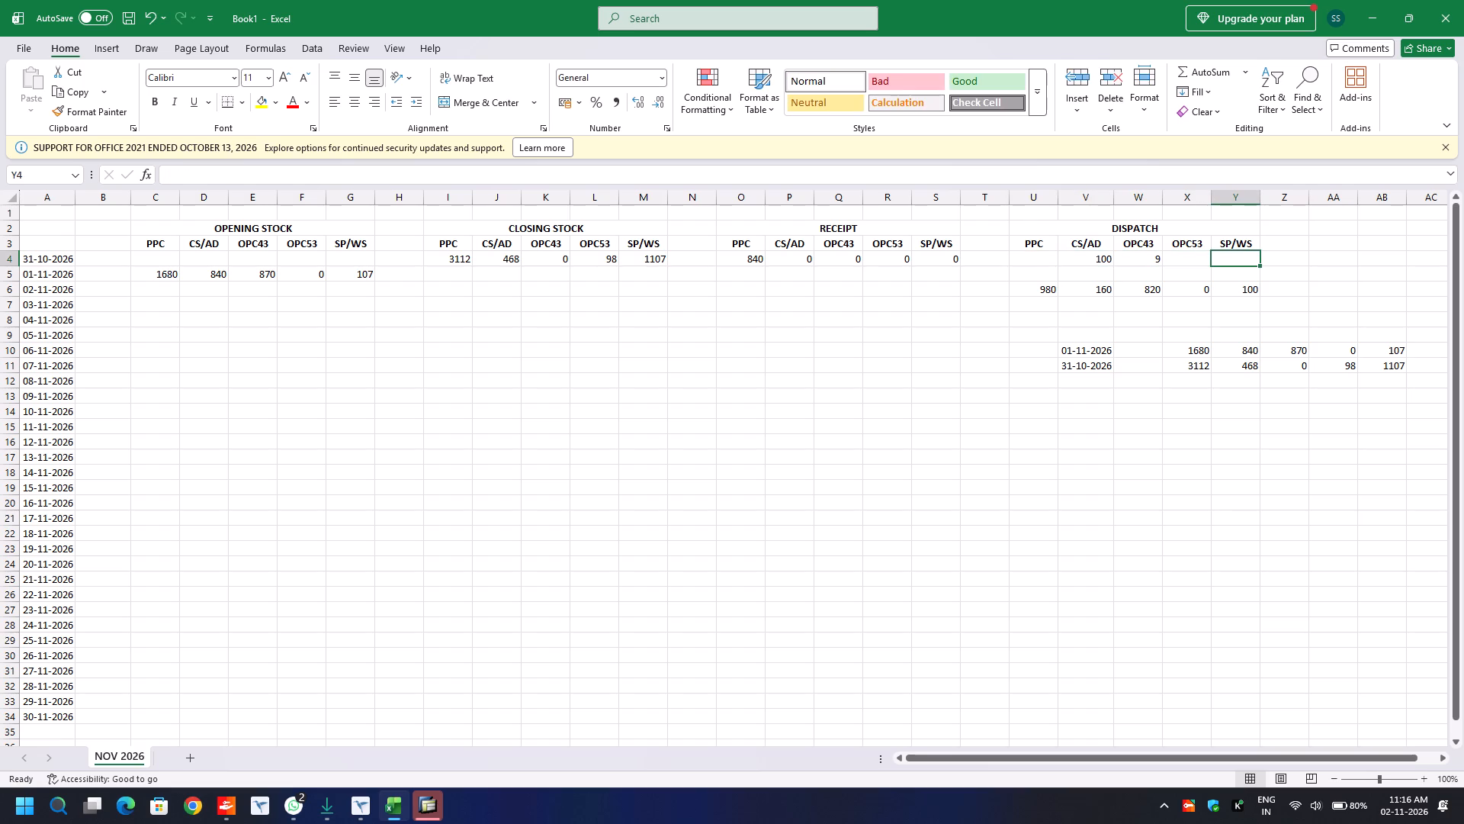
{"action": "type", "text": "135"}
{"action": "key", "text": "Left"}
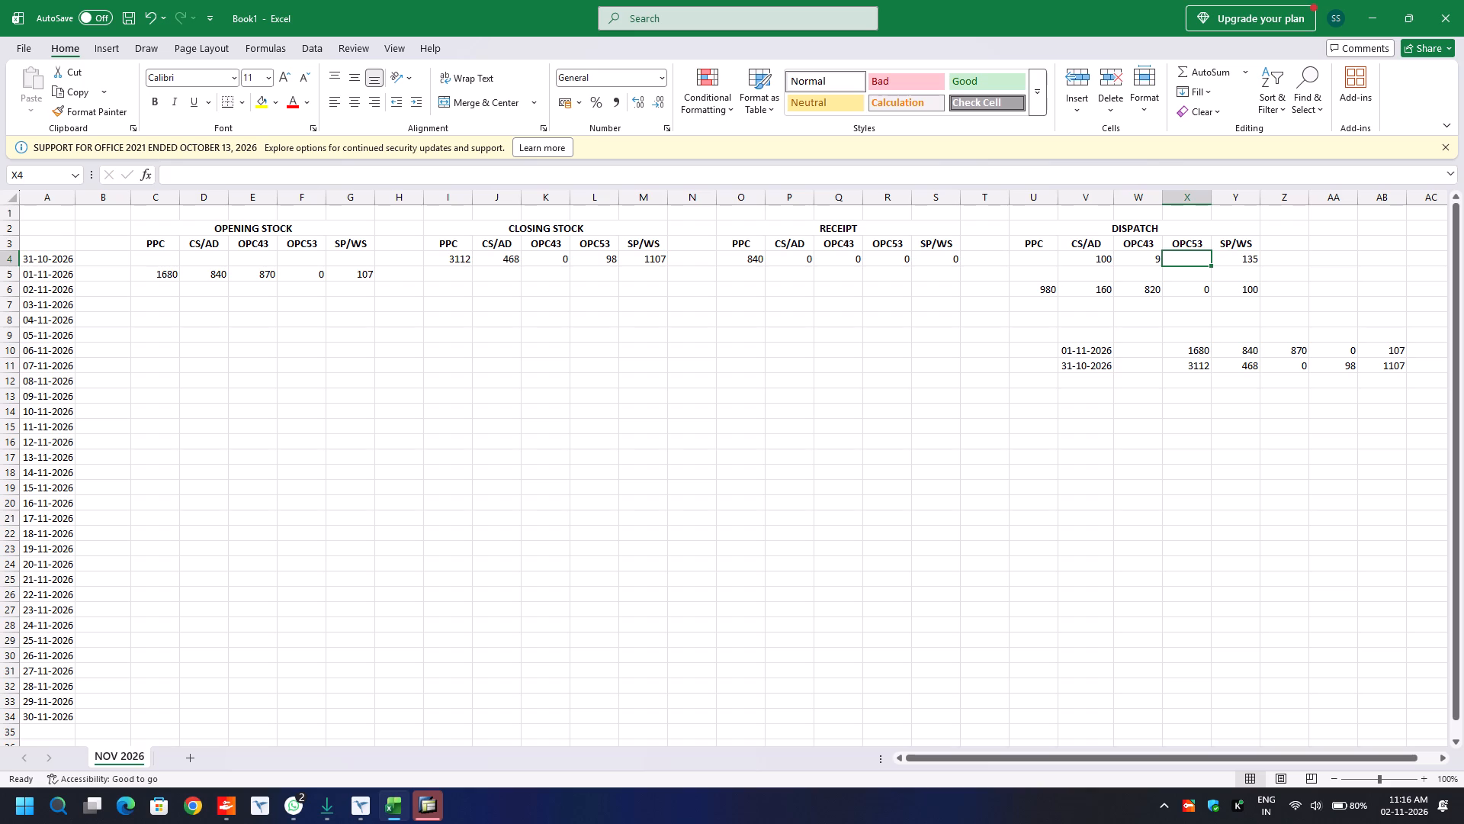
{"action": "key", "text": "0"}
{"action": "key", "text": "Left"}
{"action": "key", "text": "Left"}
{"action": "key", "text": "Left"}
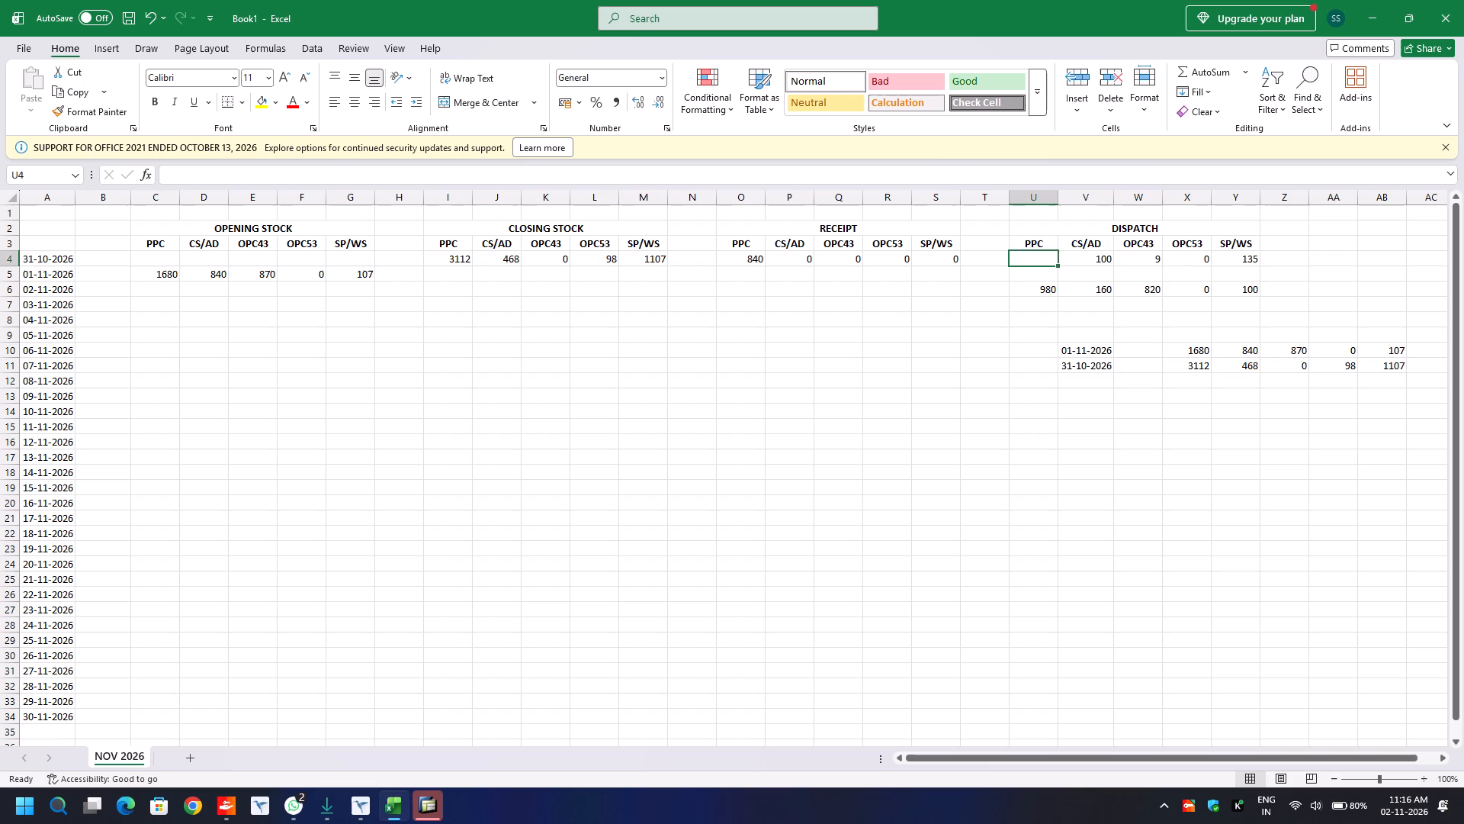
{"action": "key", "text": "0"}
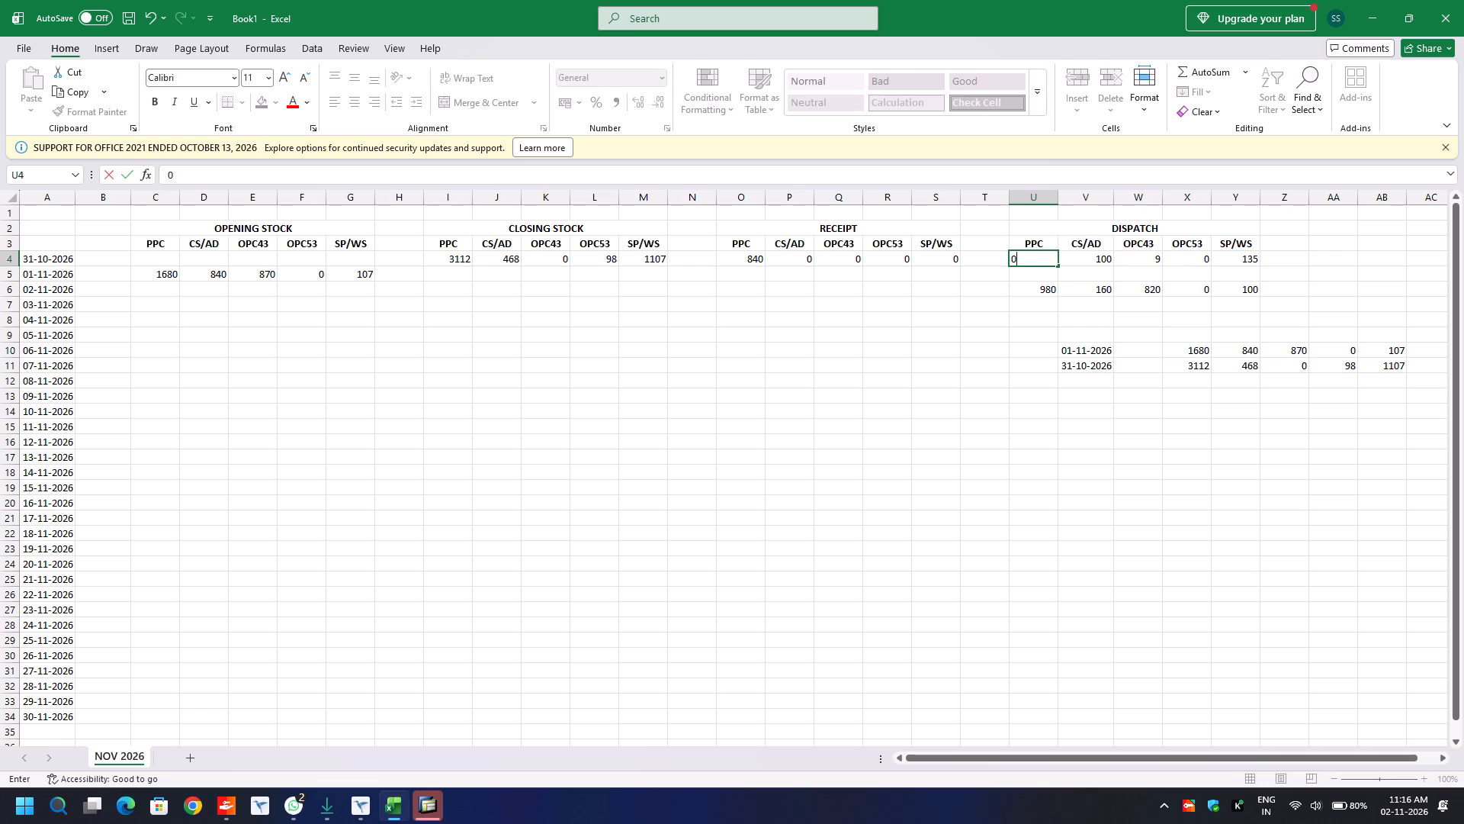
{"action": "left_click", "coordinate": [1053, 306]}
Inspect the 31-10-2026 PPC dispatch figure in U4 and the PPC closing stock figure in I4.
{"action": "left_click", "coordinate": [1041, 262]}
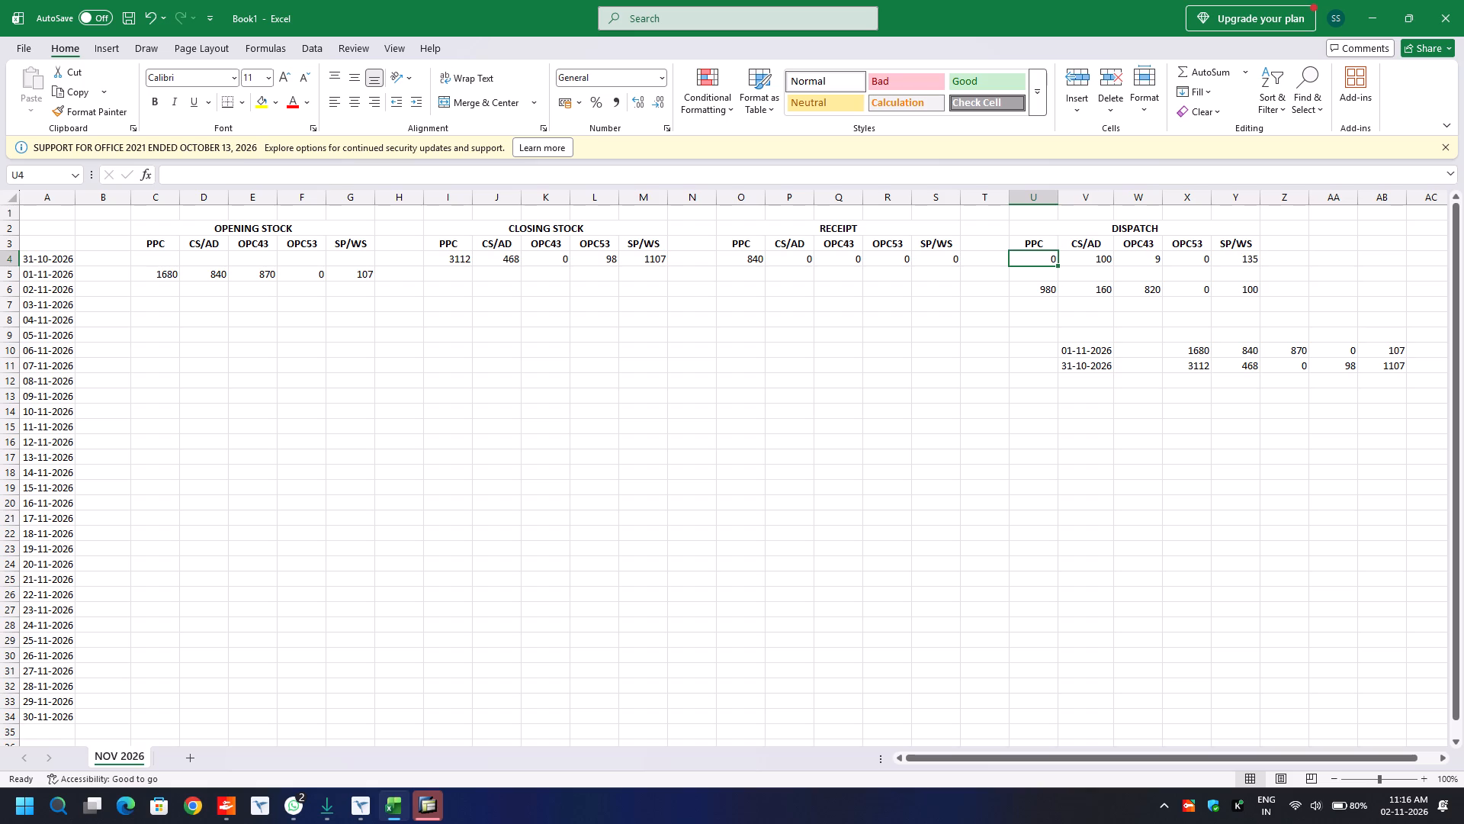
{"action": "left_click", "coordinate": [448, 266]}
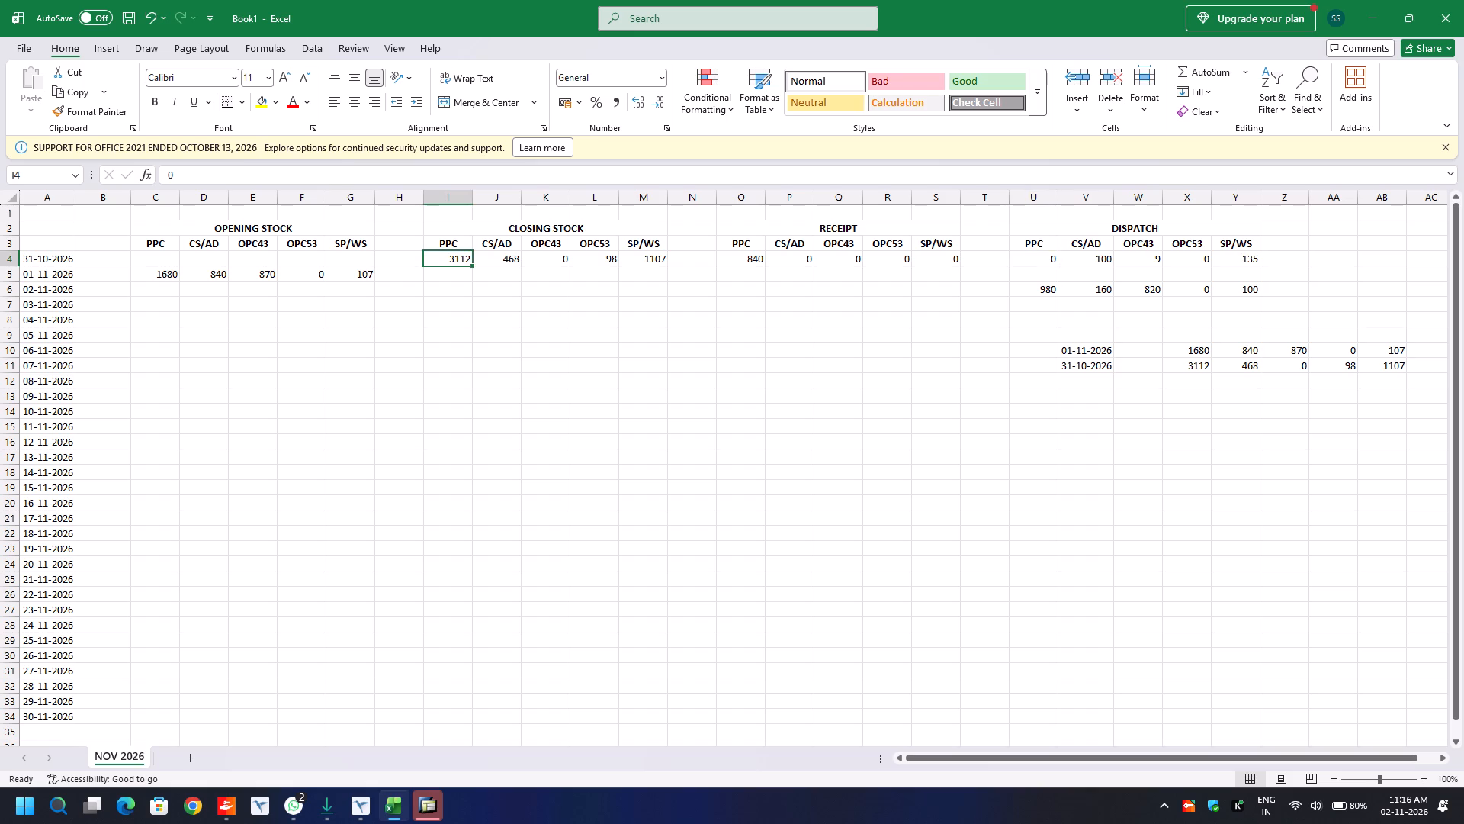
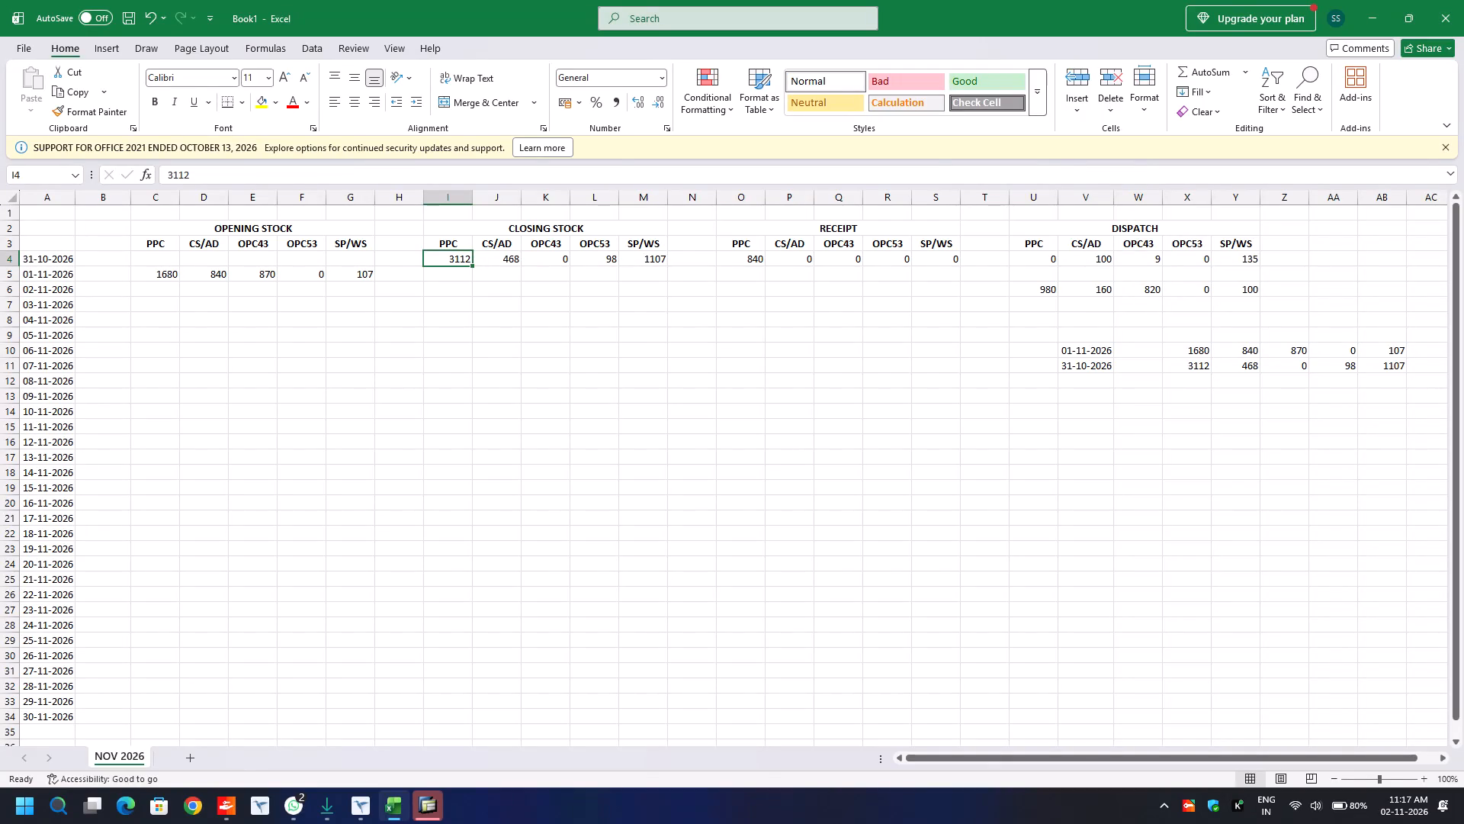
Switch to the SAP GUI window and close it.
{"action": "left_click", "coordinate": [432, 806]}
{"action": "left_click", "coordinate": [859, 463]}
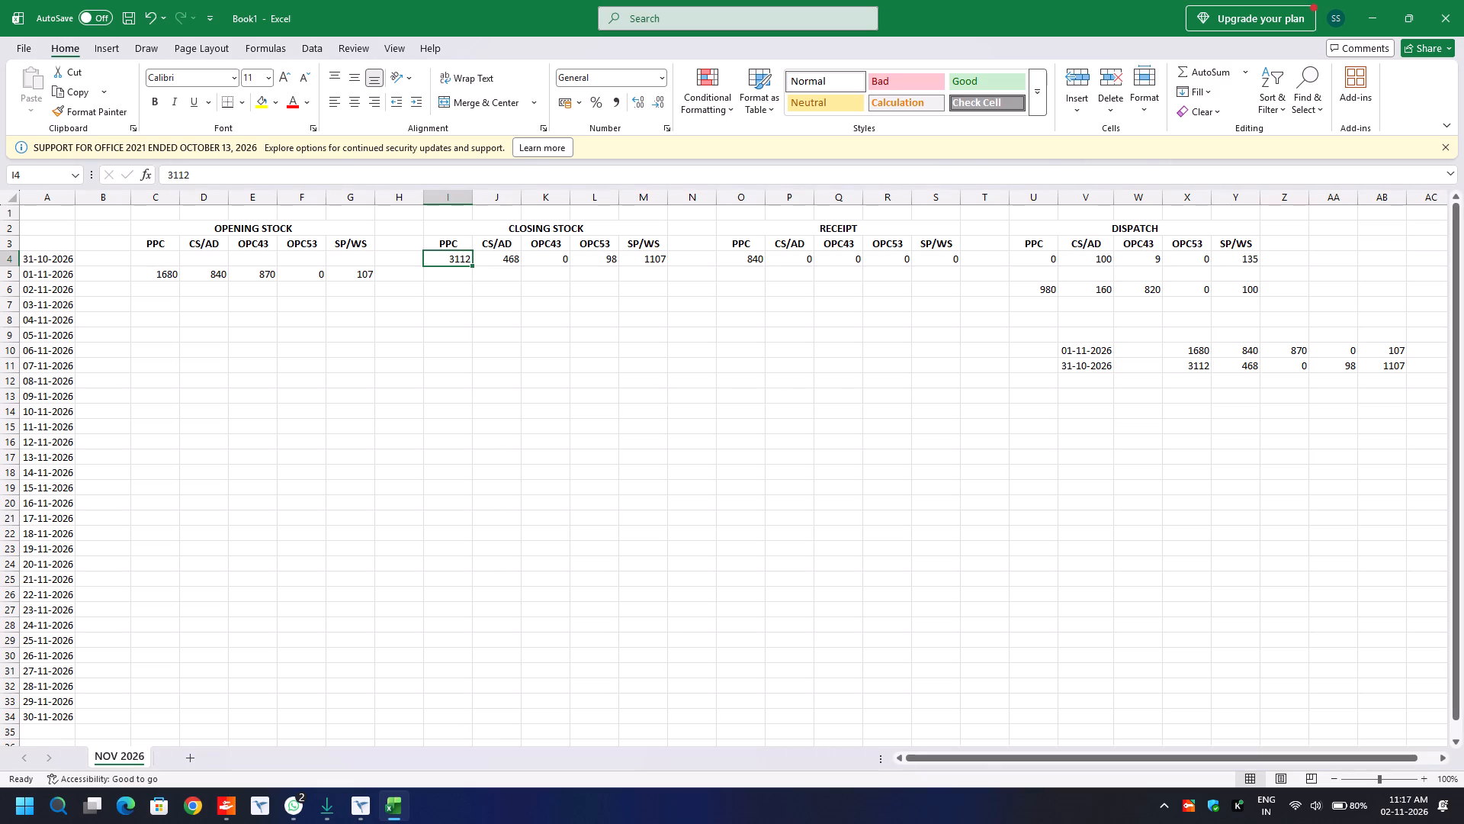
Move the RECEIPT block, with its headings and figures, from O2:S5 to AA2:AE5.
{"action": "left_click", "coordinate": [169, 259]}
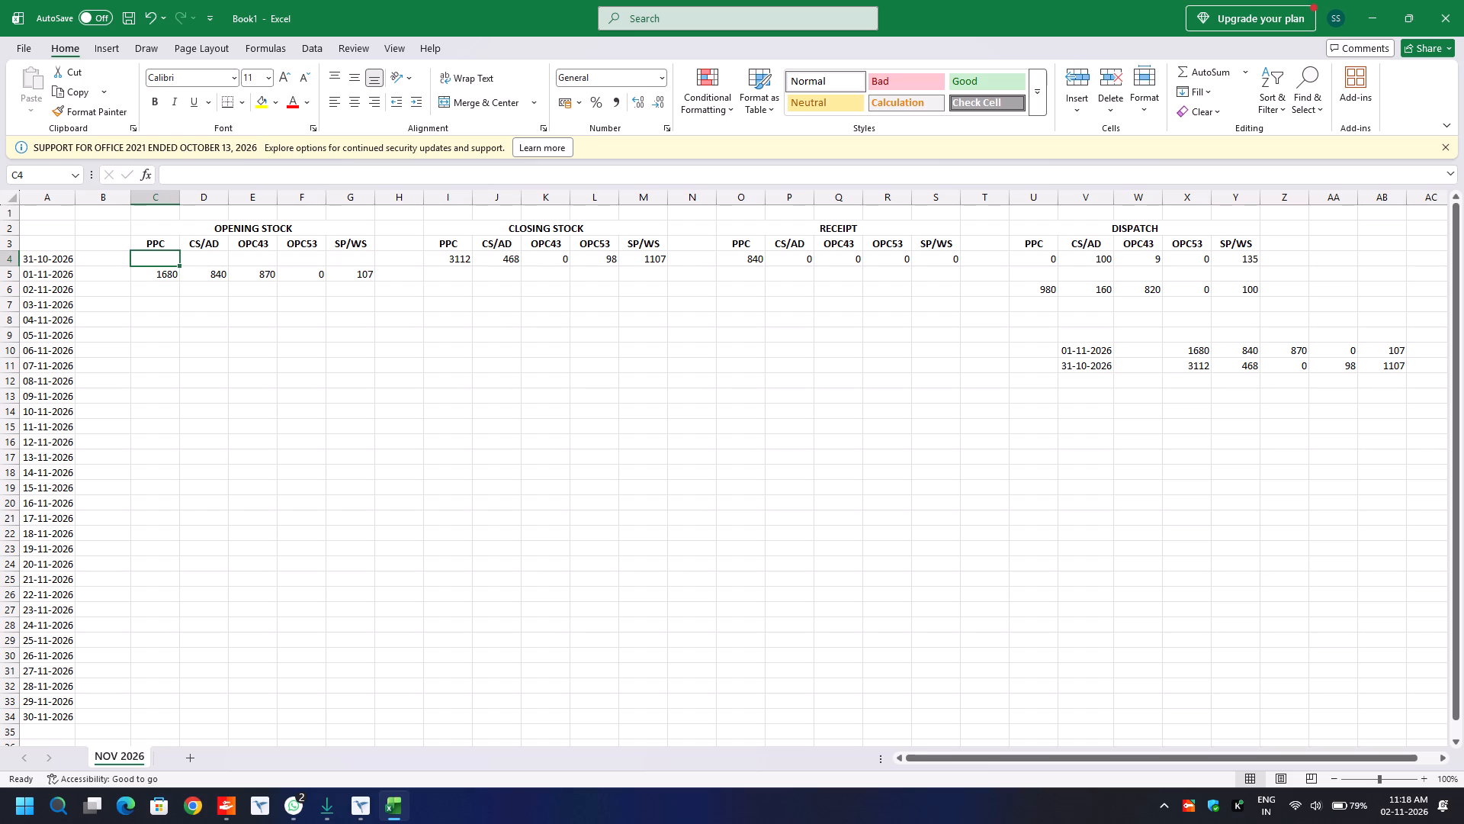
{"action": "scroll", "coordinate": [778, 232], "scroll_direction": "left", "scroll_amount": 4}
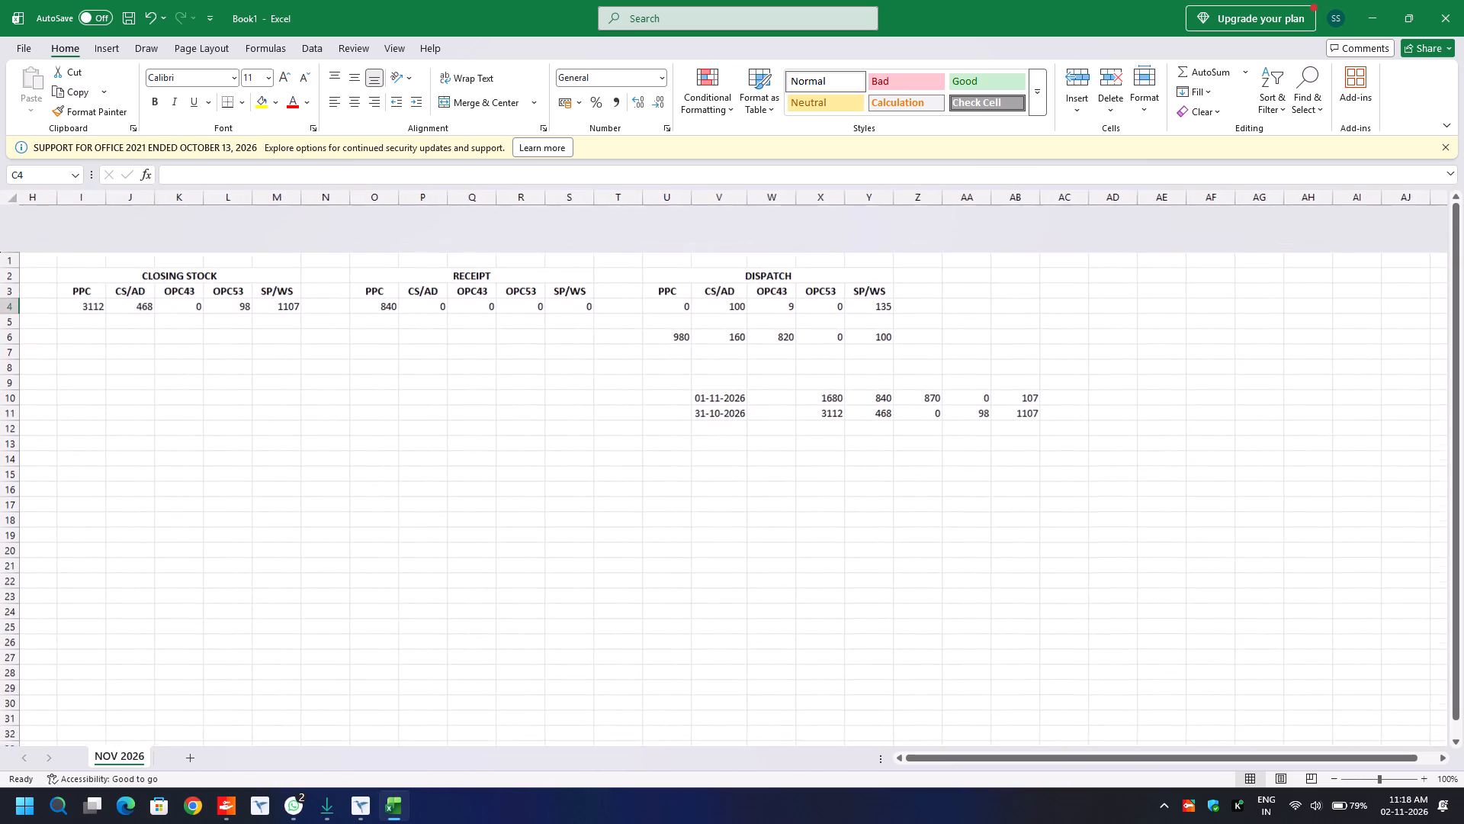
{"action": "scroll", "coordinate": [778, 232], "scroll_direction": "left", "scroll_amount": 1}
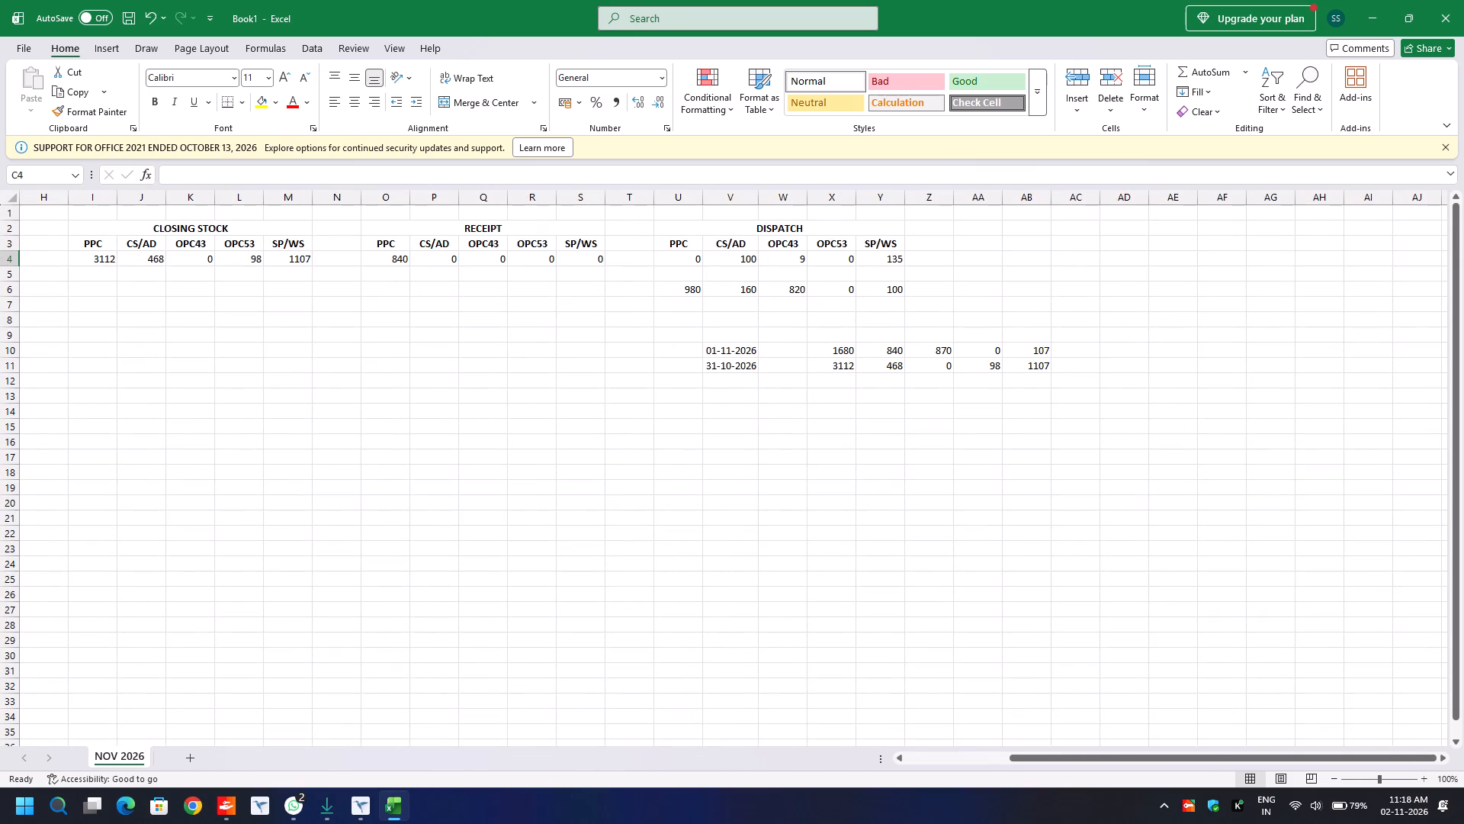
{"action": "left_click_drag", "start_coordinate": [445, 227], "coordinate": [450, 268]}
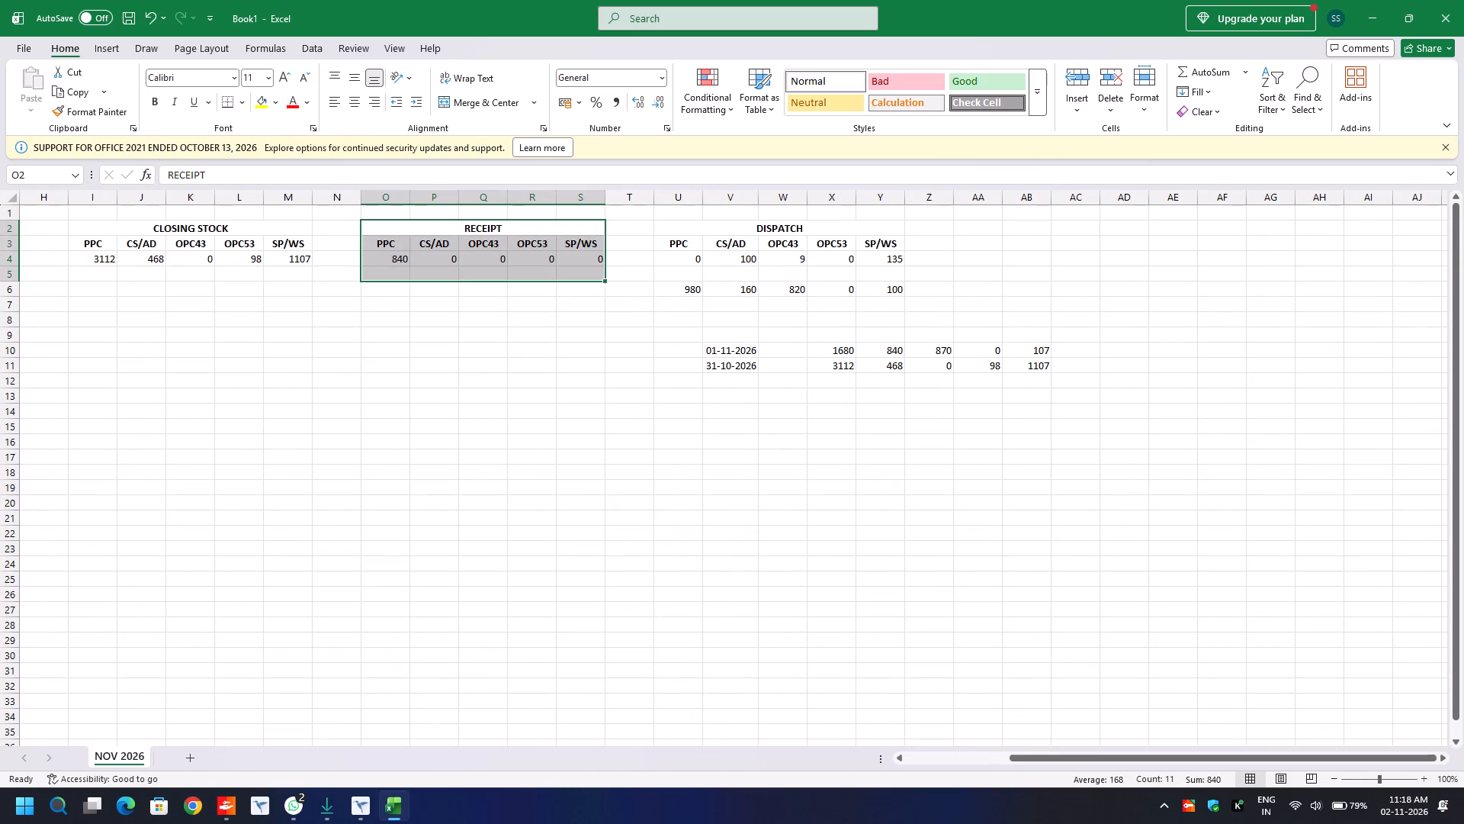
{"action": "key", "text": "ctrl+x"}
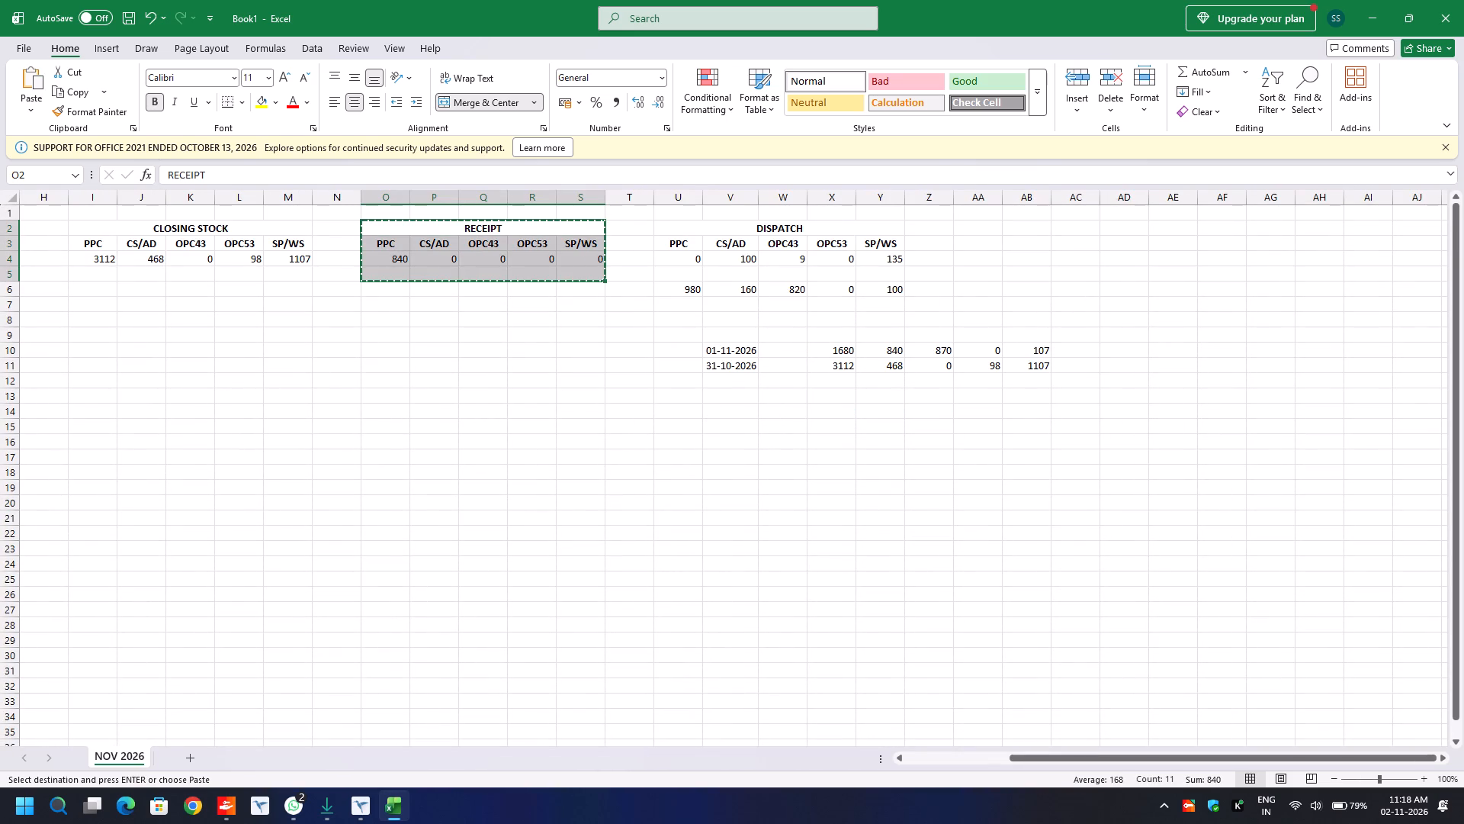
{"action": "left_click", "coordinate": [971, 232]}
{"action": "key", "text": "ctrl+v"}
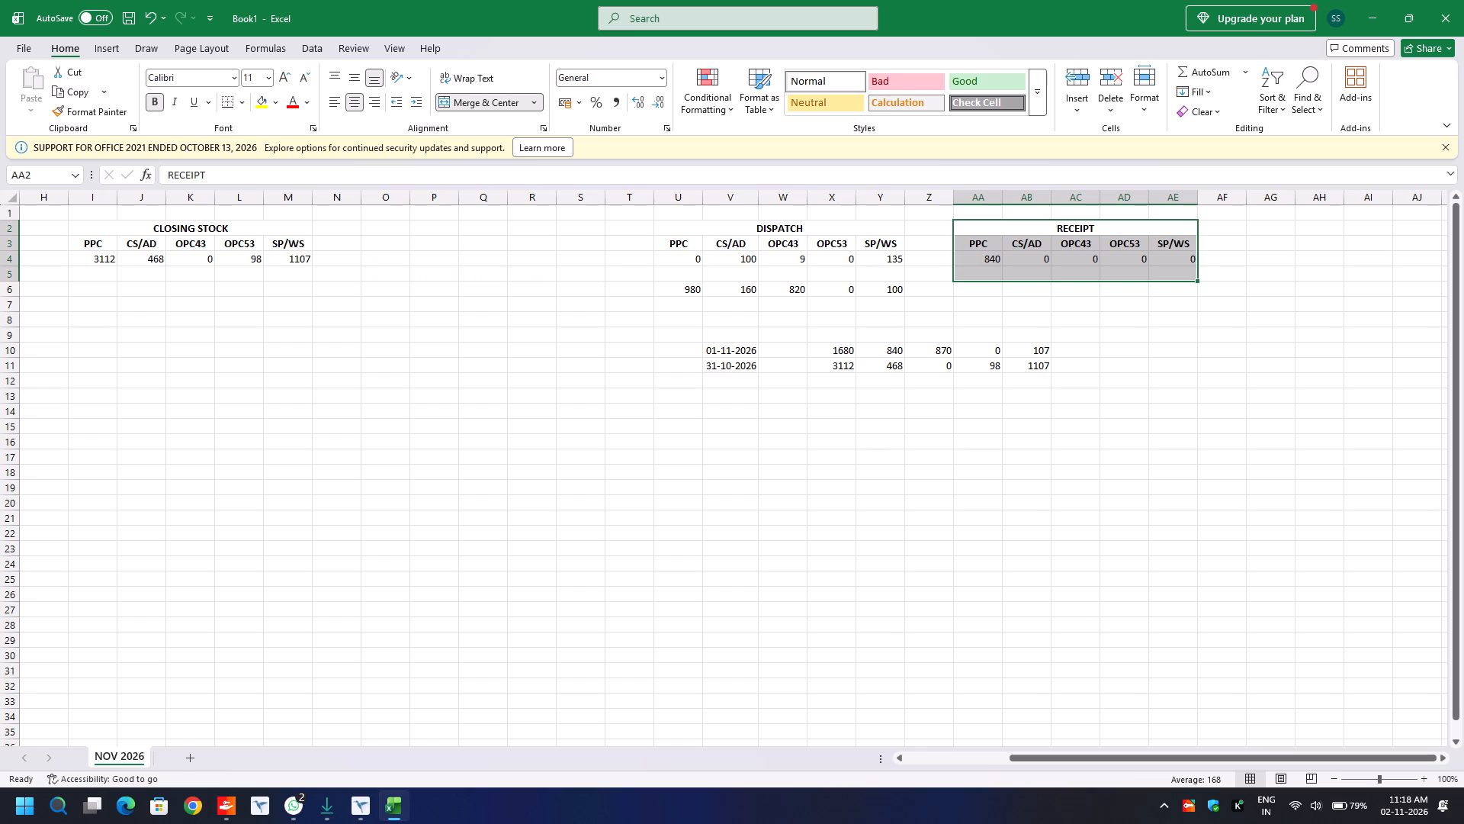
Move the DISPATCH and RECEIPT blocks together from U2:AE6 to O2:Y6, accepting that merged cells get unmerged.
{"action": "left_click_drag", "start_coordinate": [689, 230], "coordinate": [1045, 249]}
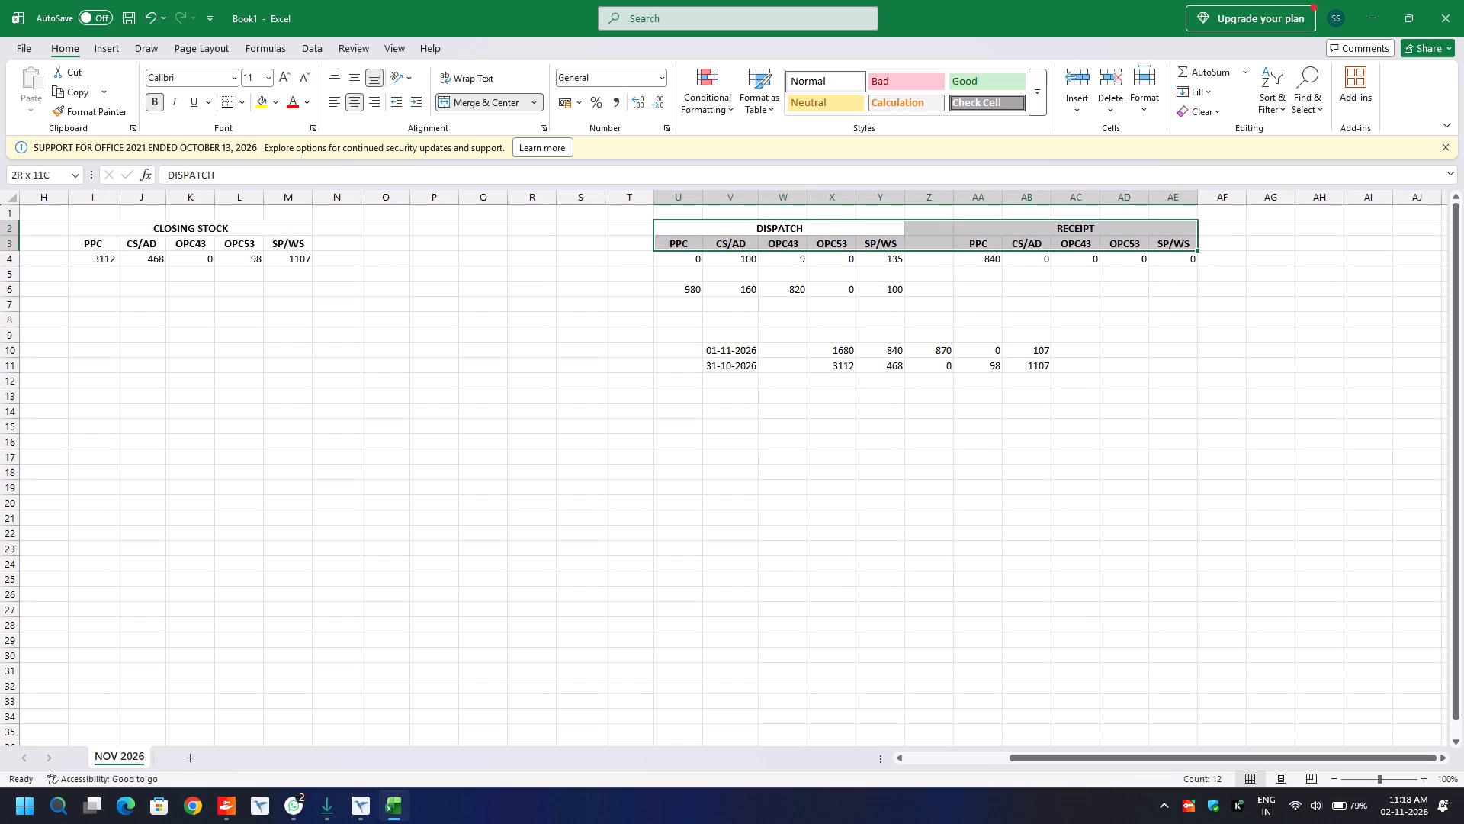
{"action": "left_click_drag", "start_coordinate": [1045, 249], "coordinate": [1043, 289]}
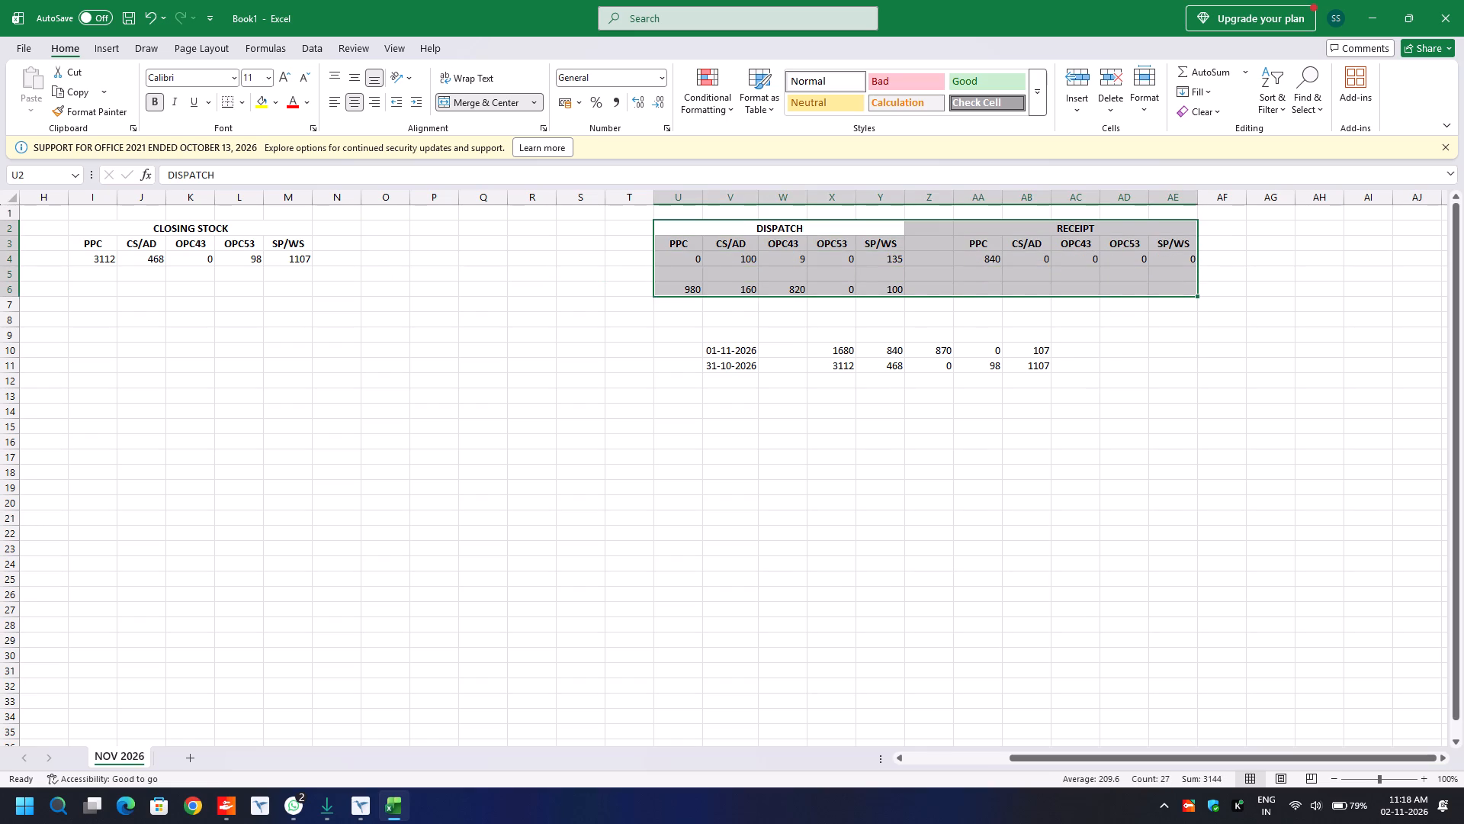
{"action": "key", "text": "ctrl+x"}
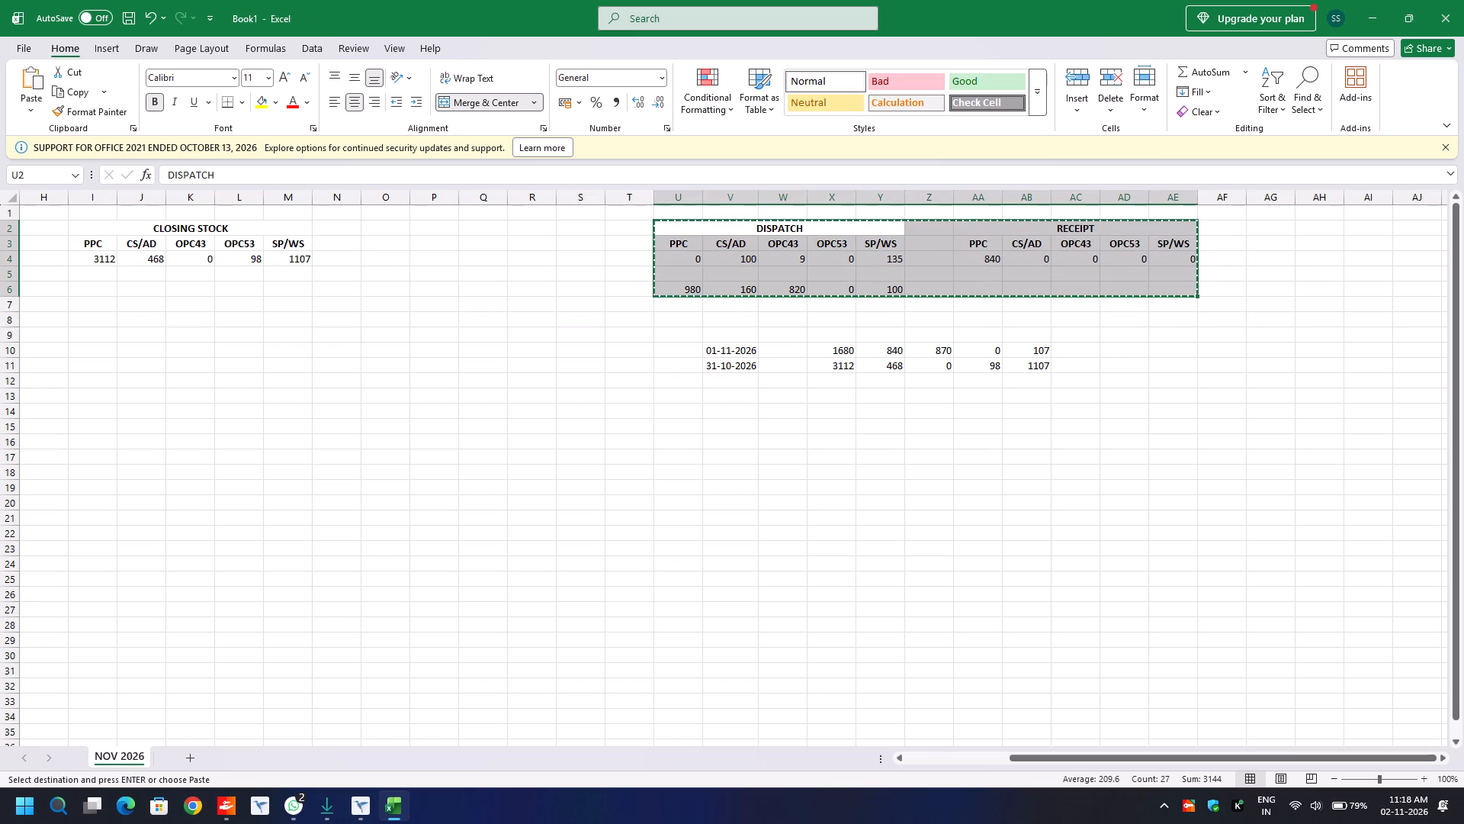
{"action": "left_click", "coordinate": [394, 230]}
{"action": "key", "text": "ctrl+v"}
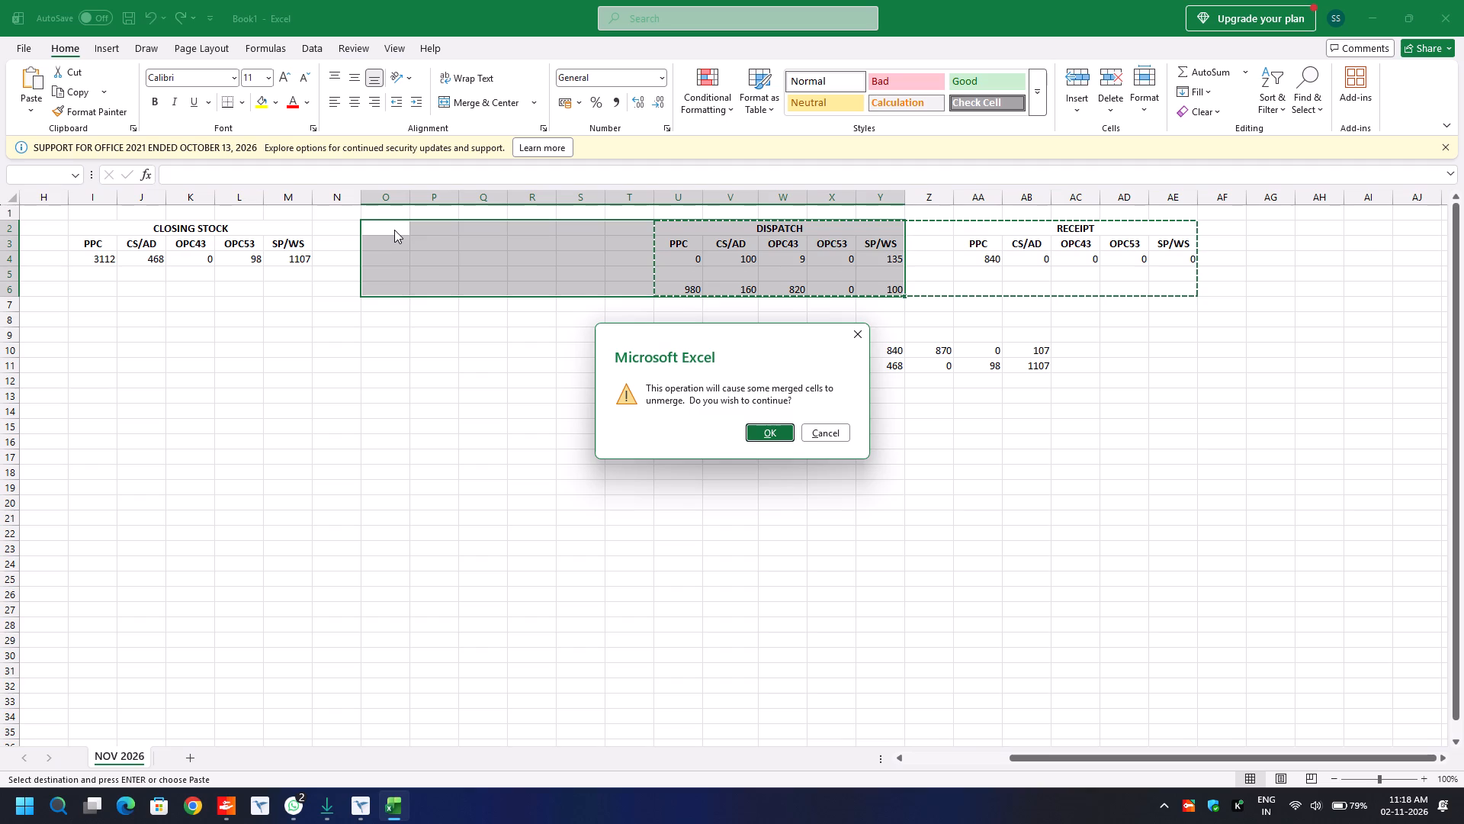
{"action": "key", "text": "Return"}
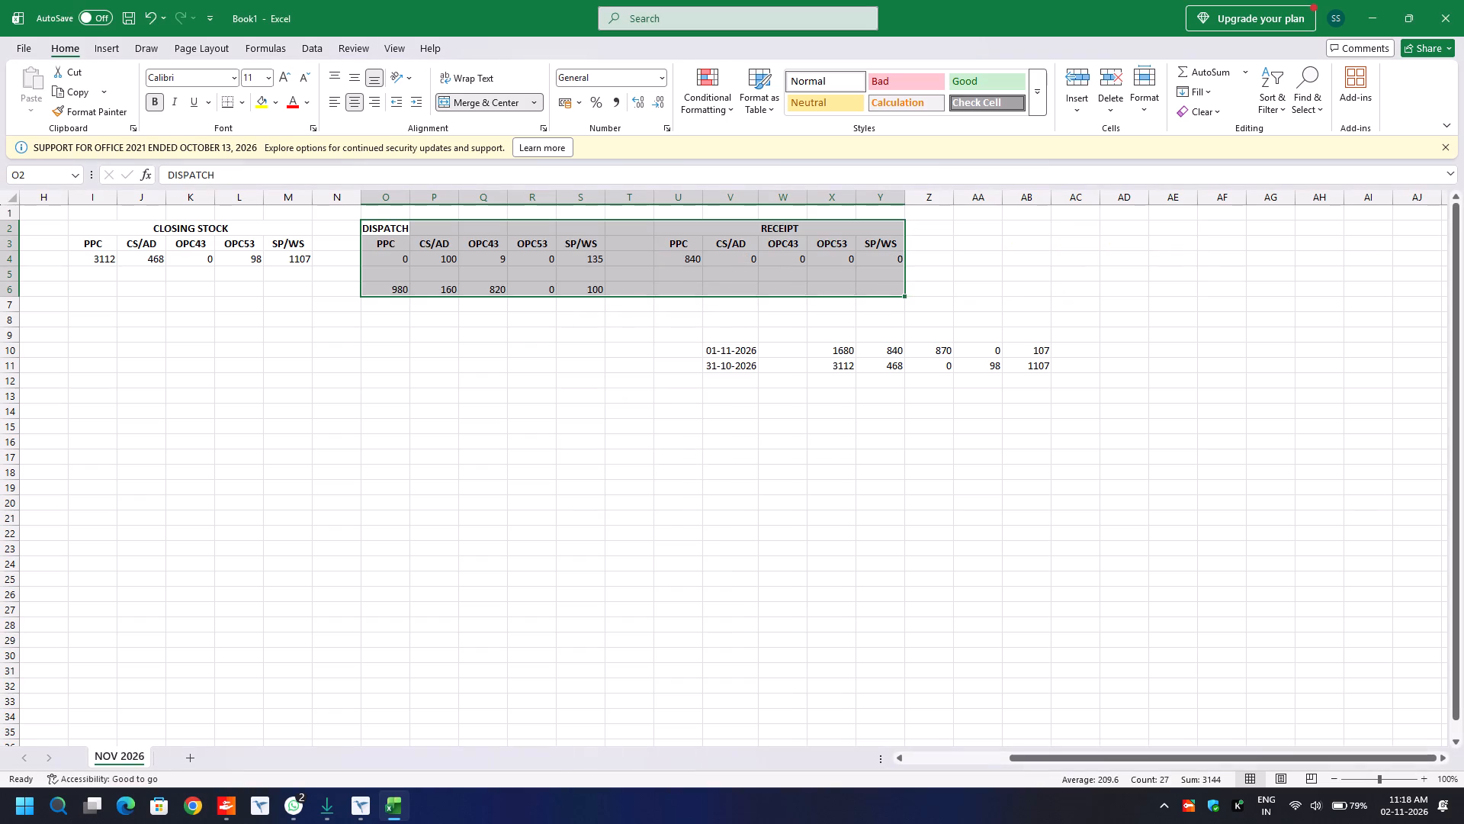
{"action": "left_click", "coordinate": [477, 352]}
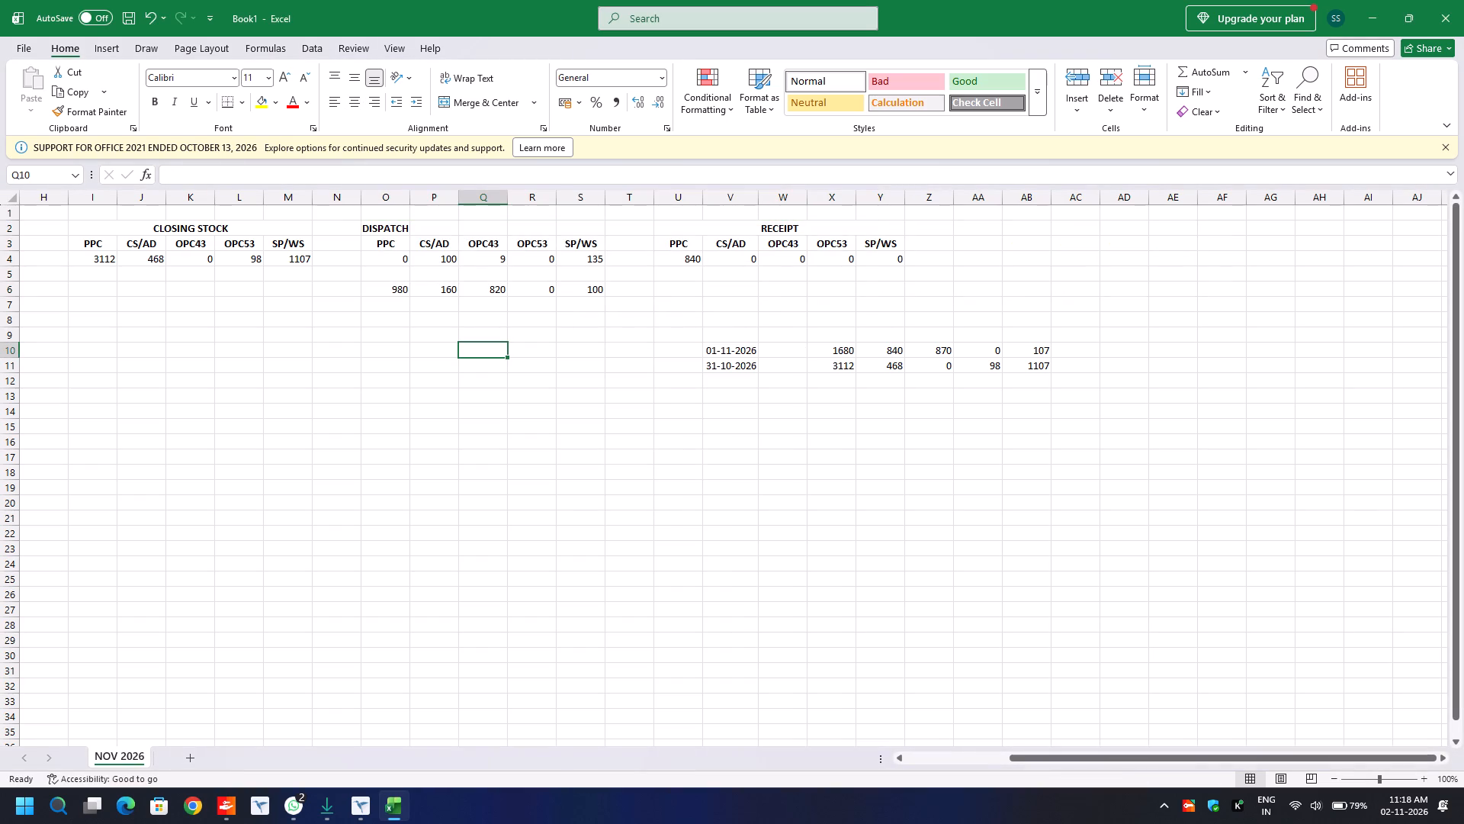
Merge and center the DISPATCH heading across O2:S2.
{"action": "left_click_drag", "start_coordinate": [395, 227], "coordinate": [579, 225]}
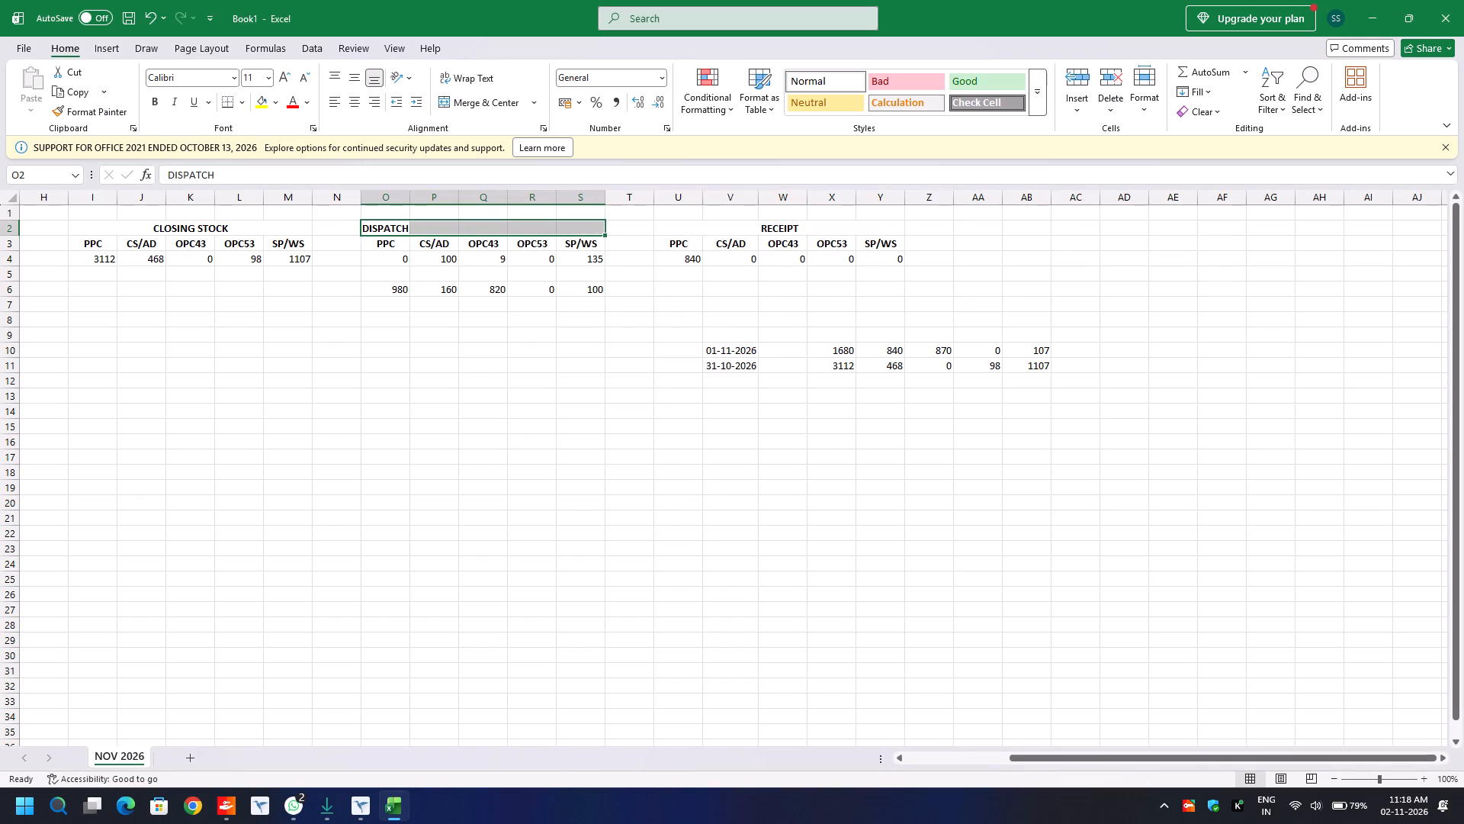
{"action": "left_click", "coordinate": [451, 99]}
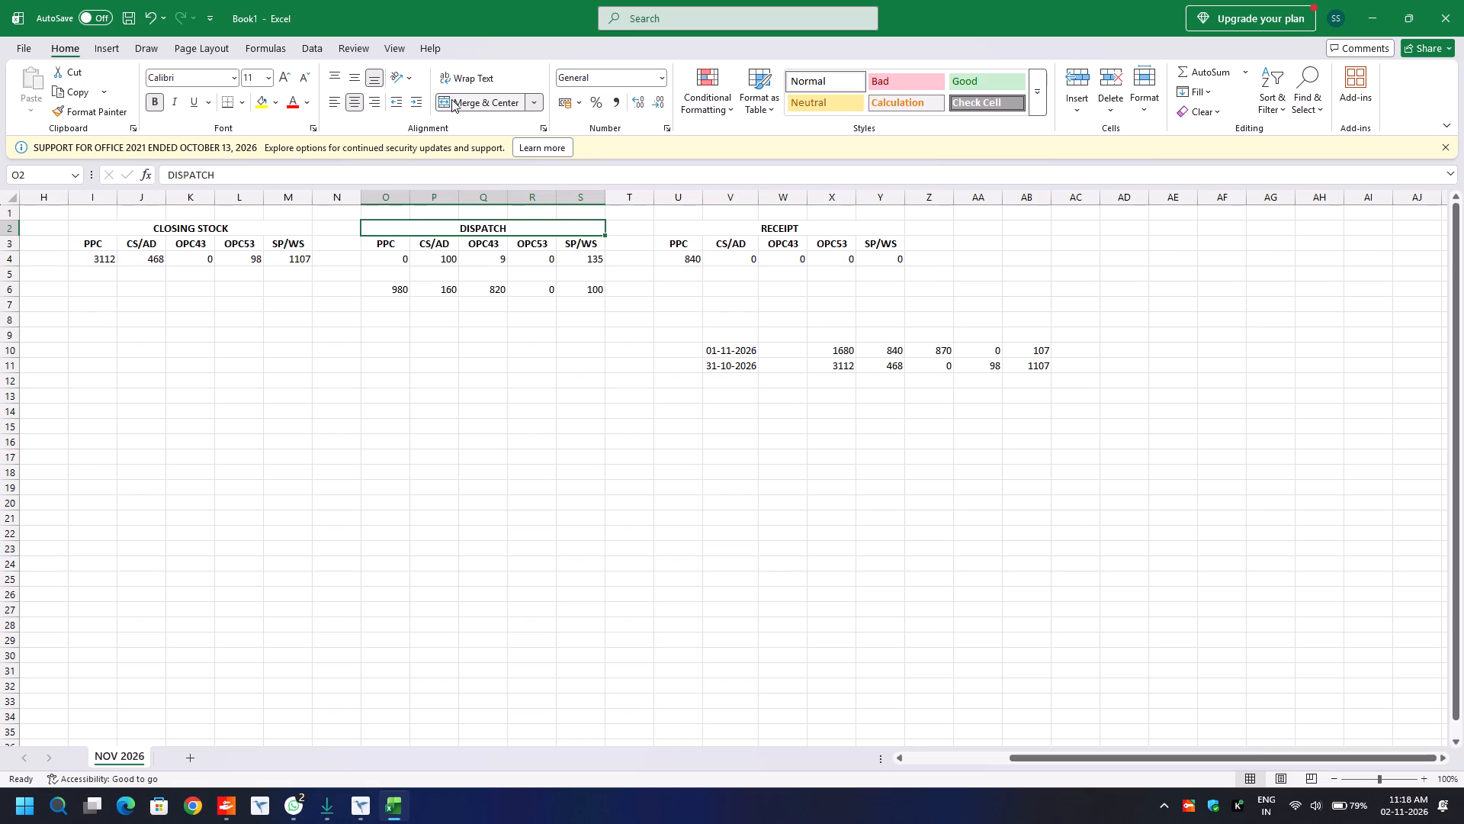
{"action": "left_click", "coordinate": [530, 340]}
Select the 31-10-2026 PPC closing stock figure in I4.
{"action": "scroll", "coordinate": [530, 340], "scroll_direction": "right", "scroll_amount": 6}
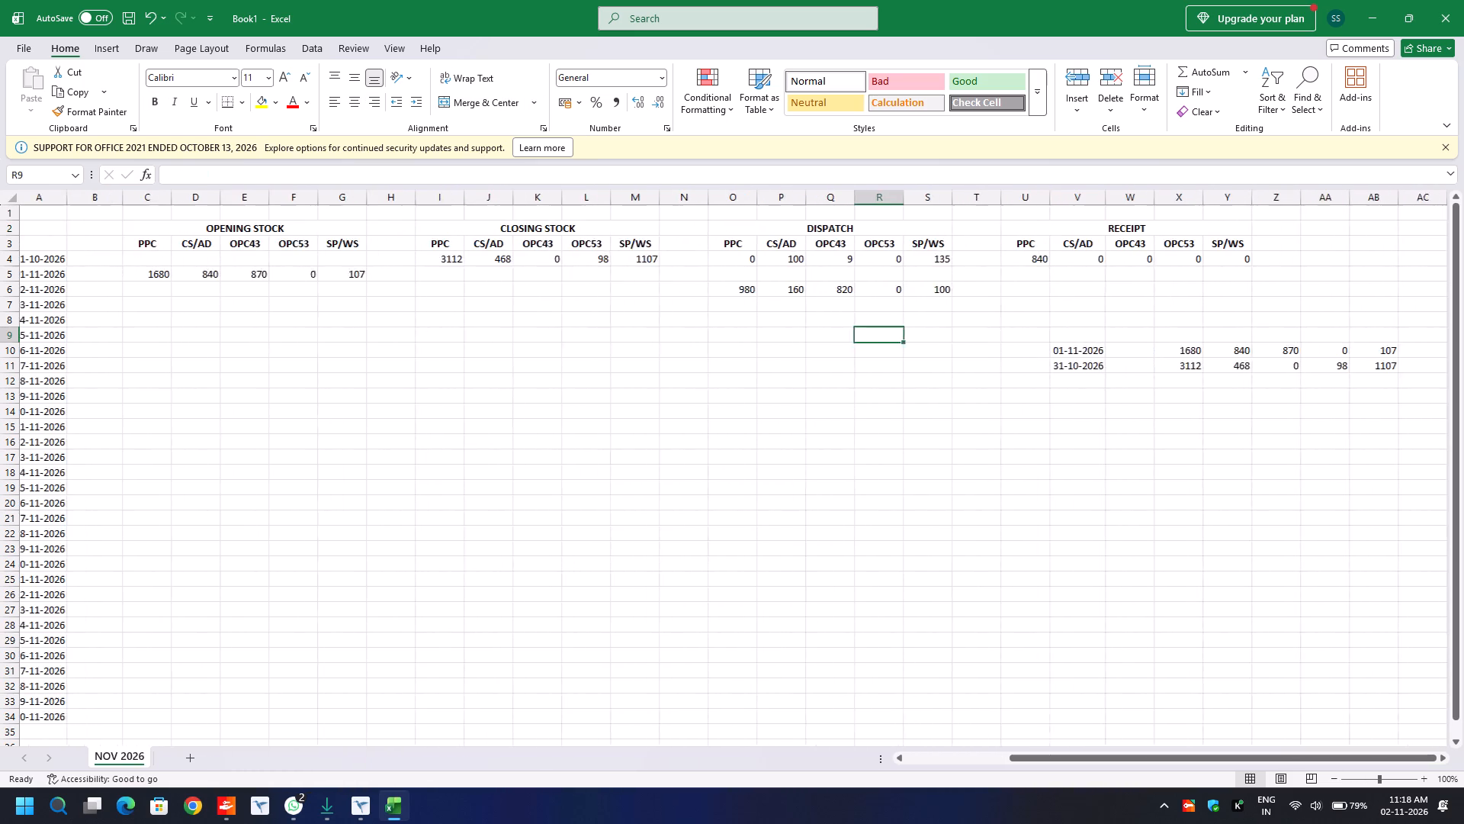
{"action": "scroll", "coordinate": [530, 340], "scroll_direction": "right", "scroll_amount": 1}
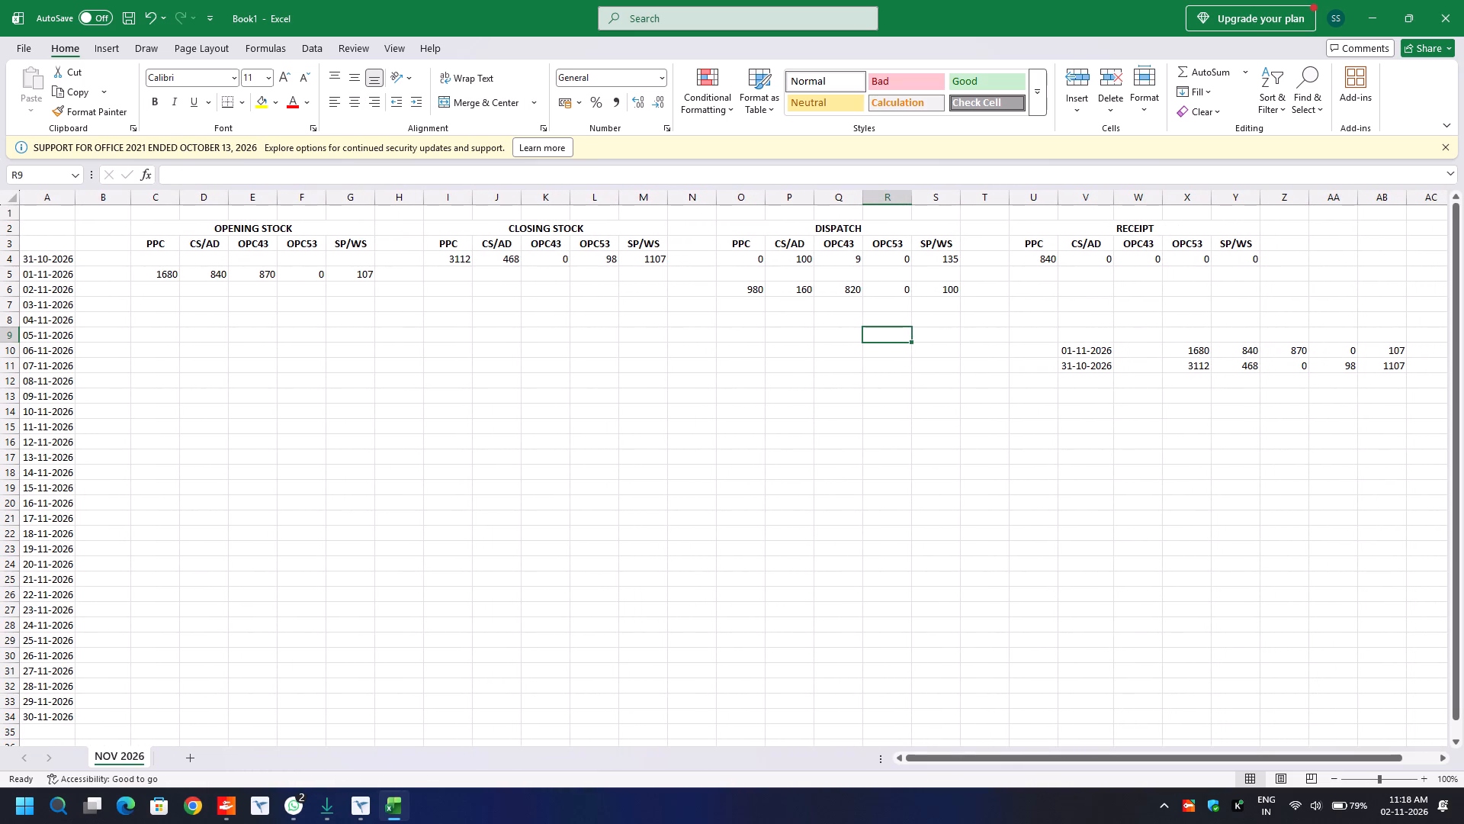
{"action": "left_click", "coordinate": [455, 259]}
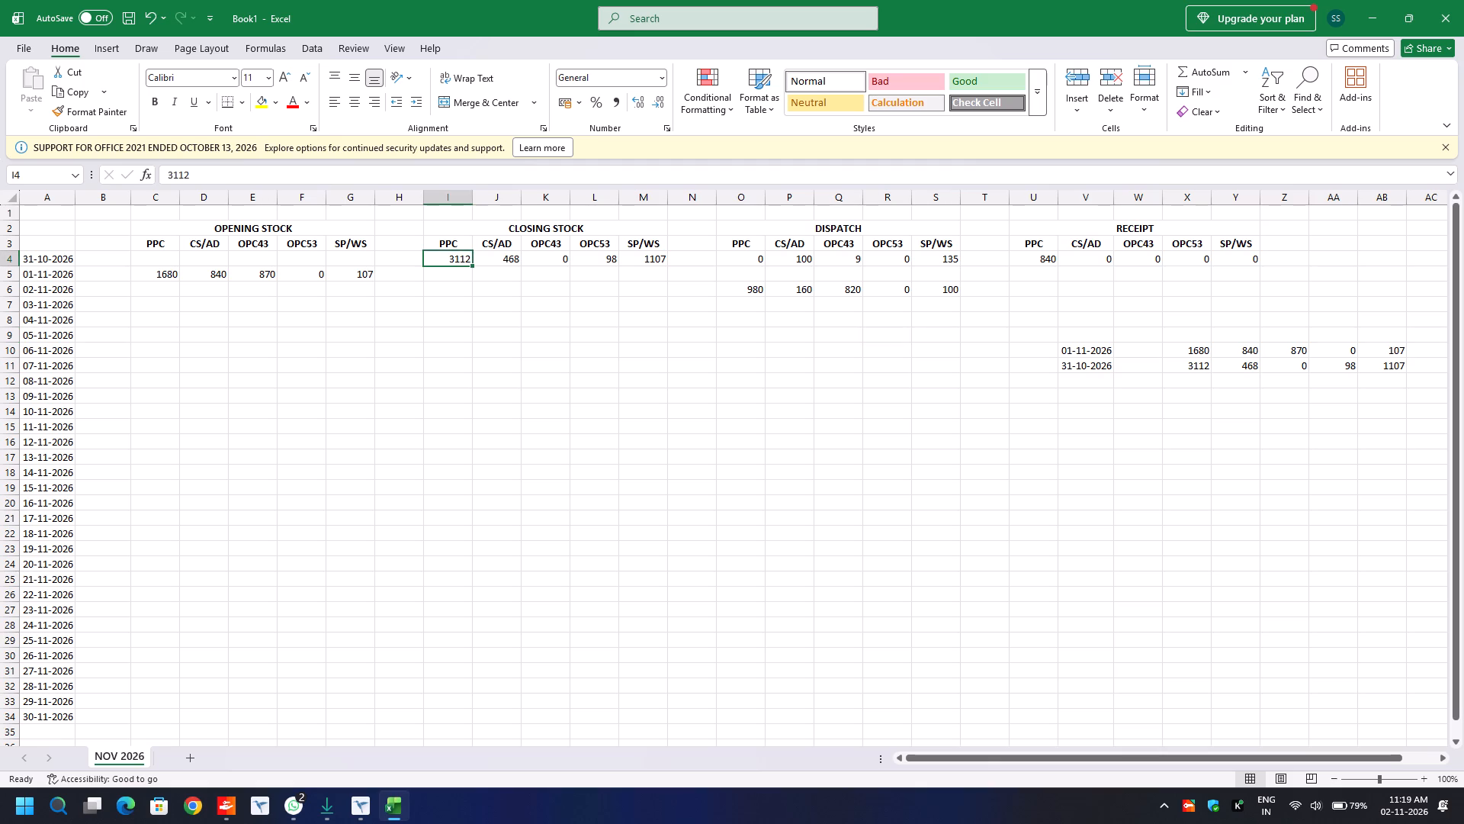
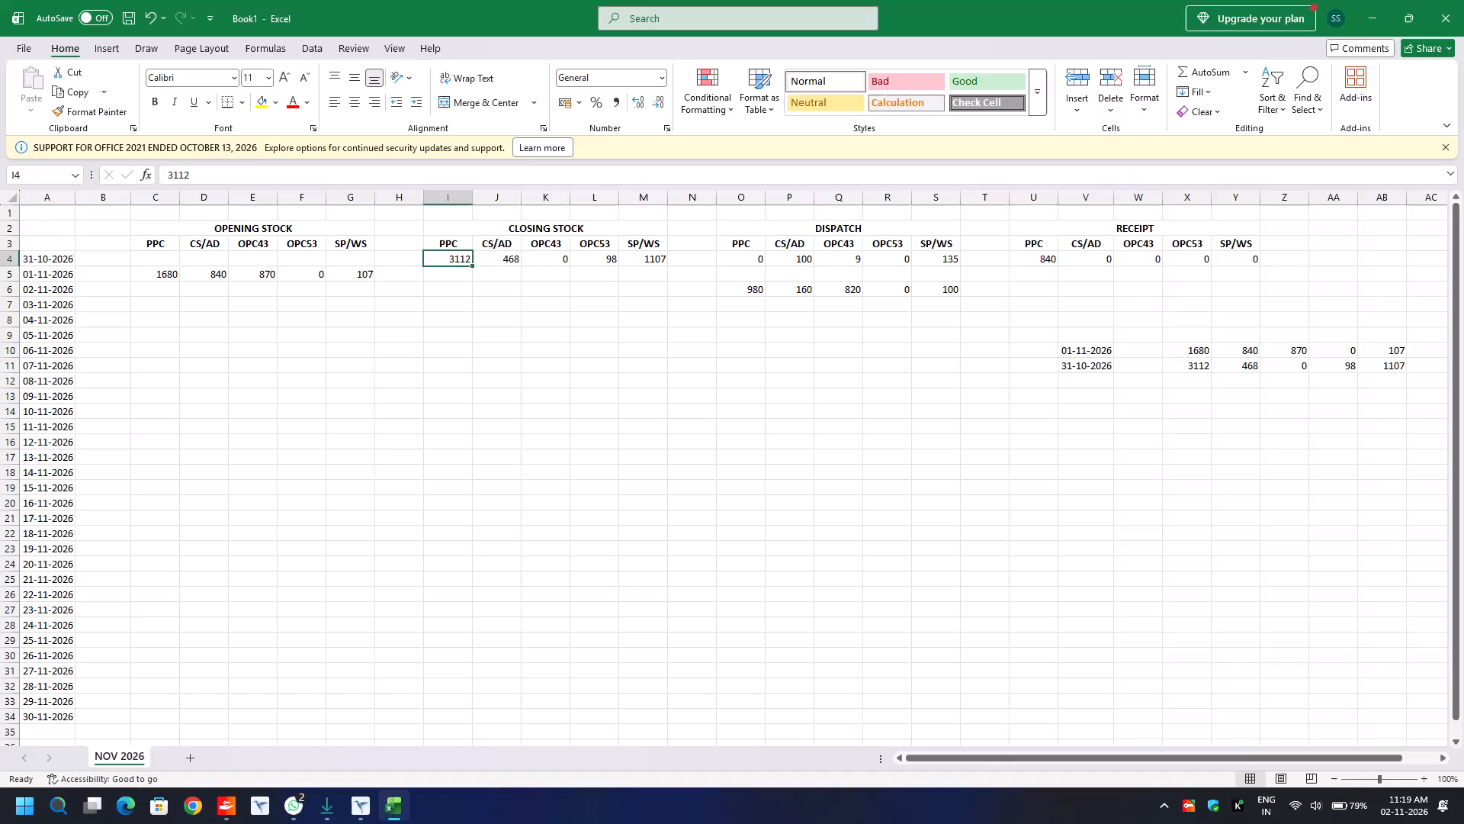
Undo the DISPATCH heading merge, the joint move of the DISPATCH and RECEIPT blocks, and the RECEIPT block's move to AA2:AE5.
{"action": "key", "text": "ctrl+z"}
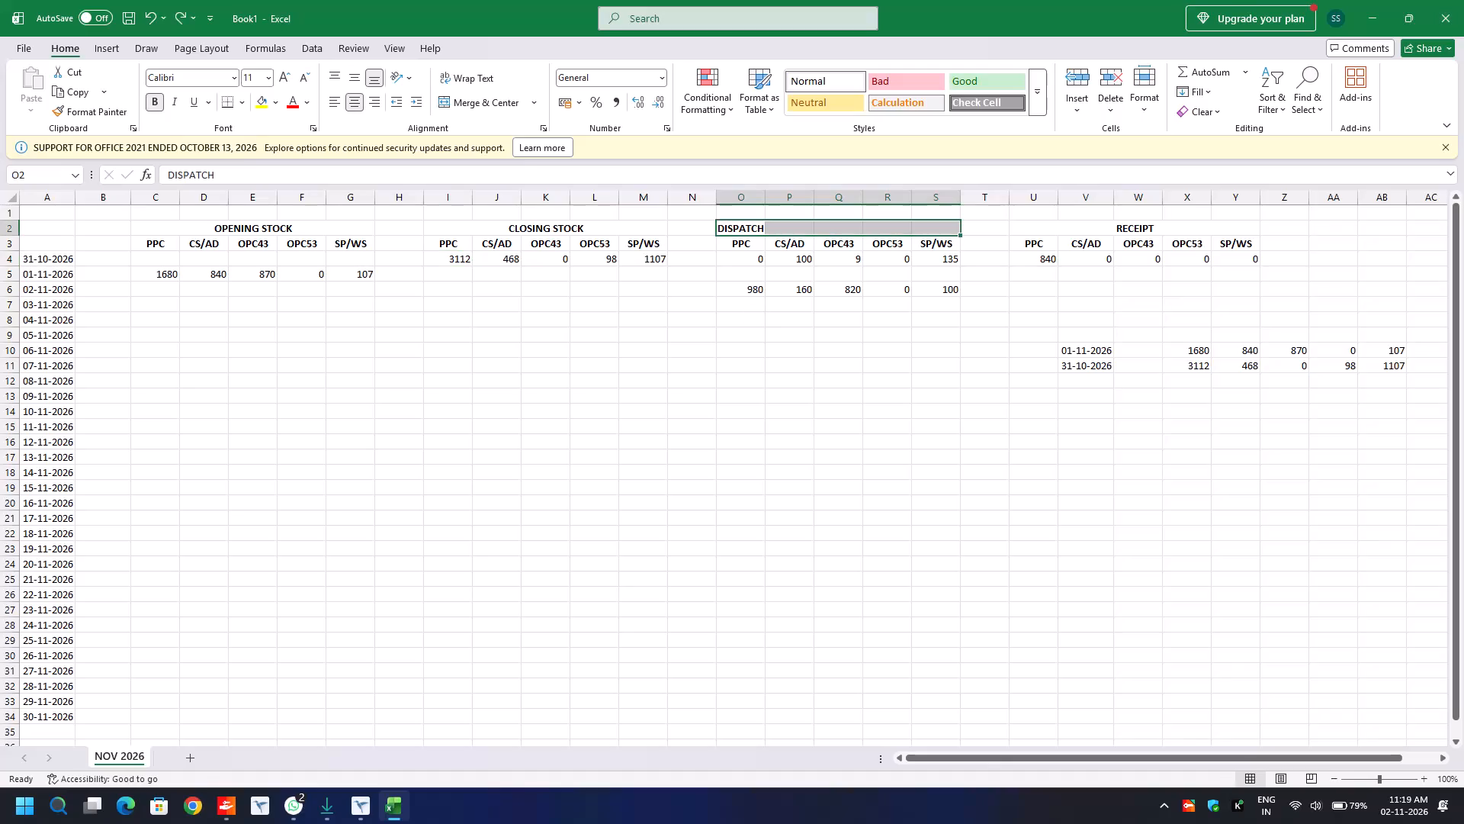
{"action": "key", "text": "ctrl+z"}
{"action": "key", "text": "ctrl+z"}
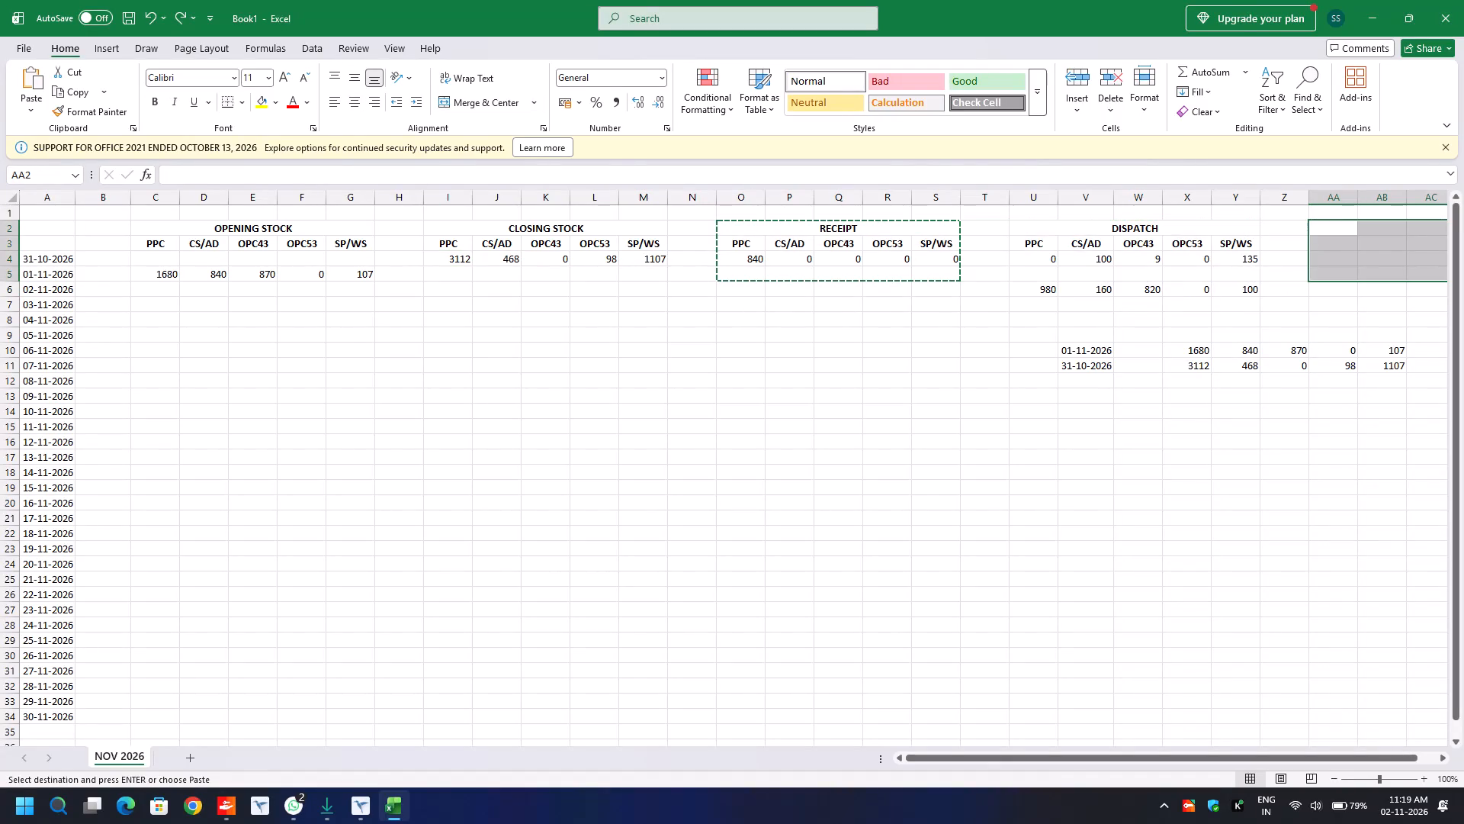
{"action": "left_click", "coordinate": [798, 311]}
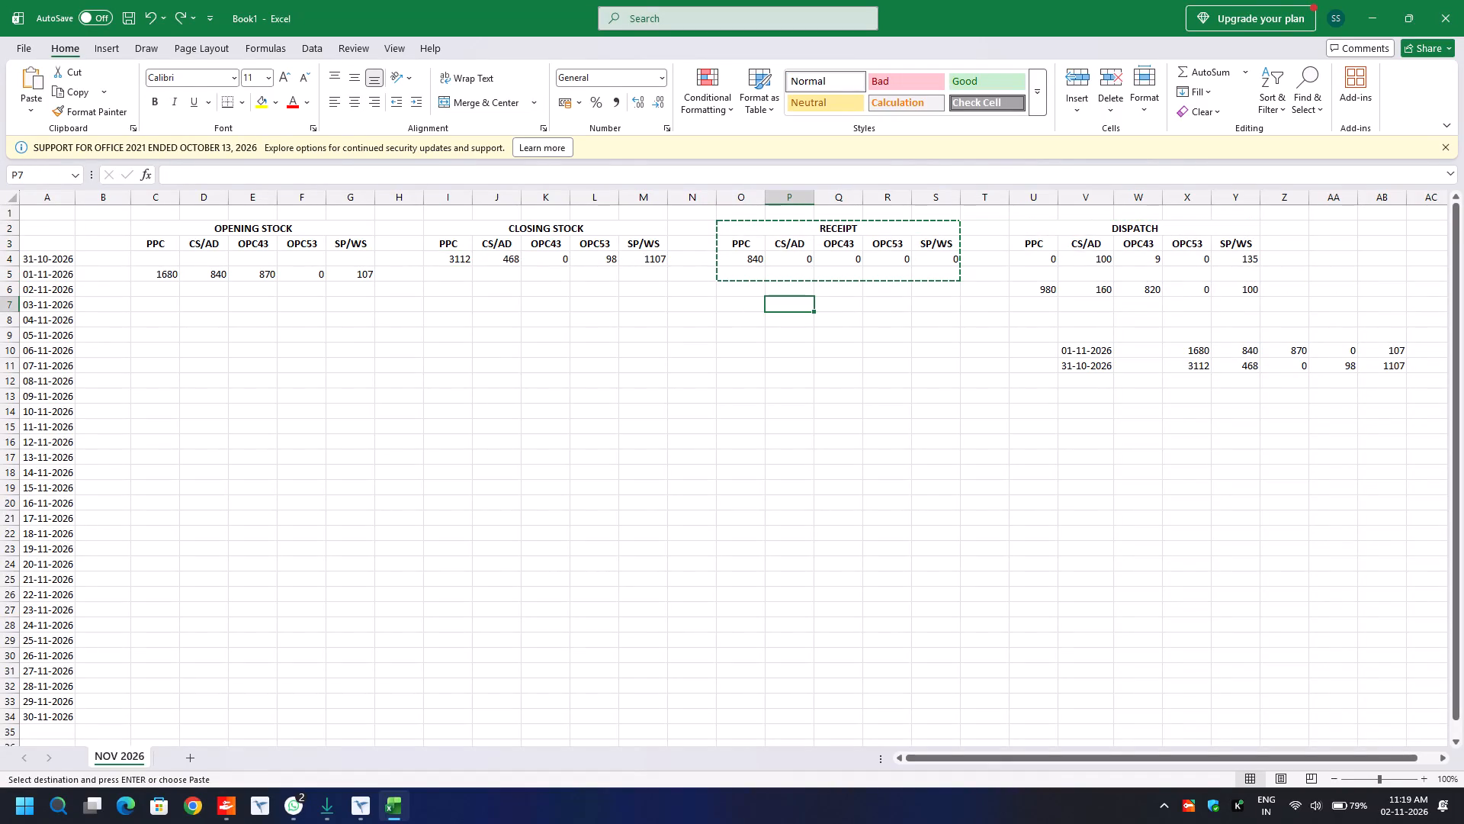
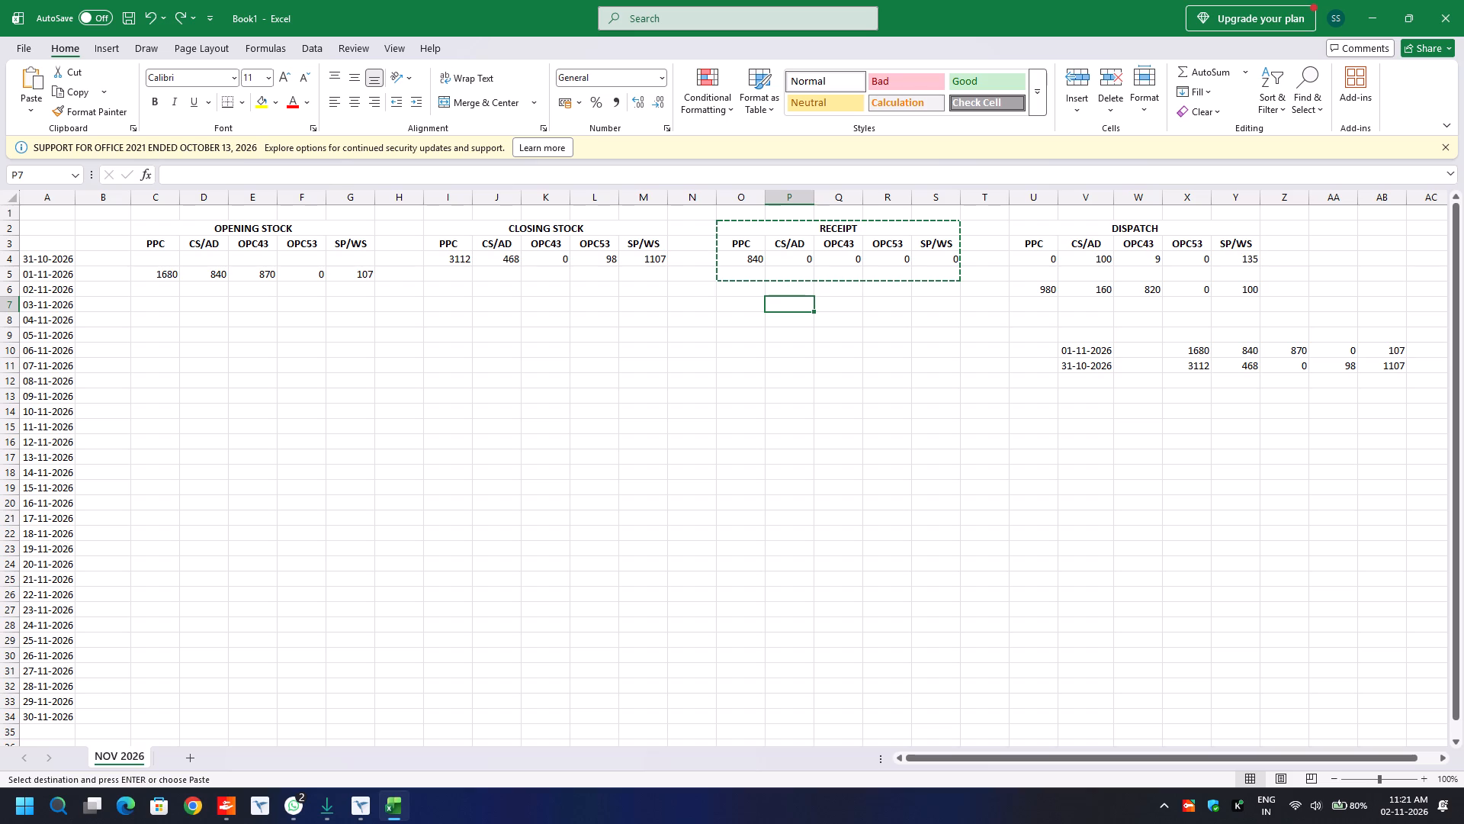
Copy the 31-10-2026 DISPATCH figures in U4:Y4 to U8:Y8 in the 04-11-2026 row.
{"action": "left_click", "coordinate": [1033, 263]}
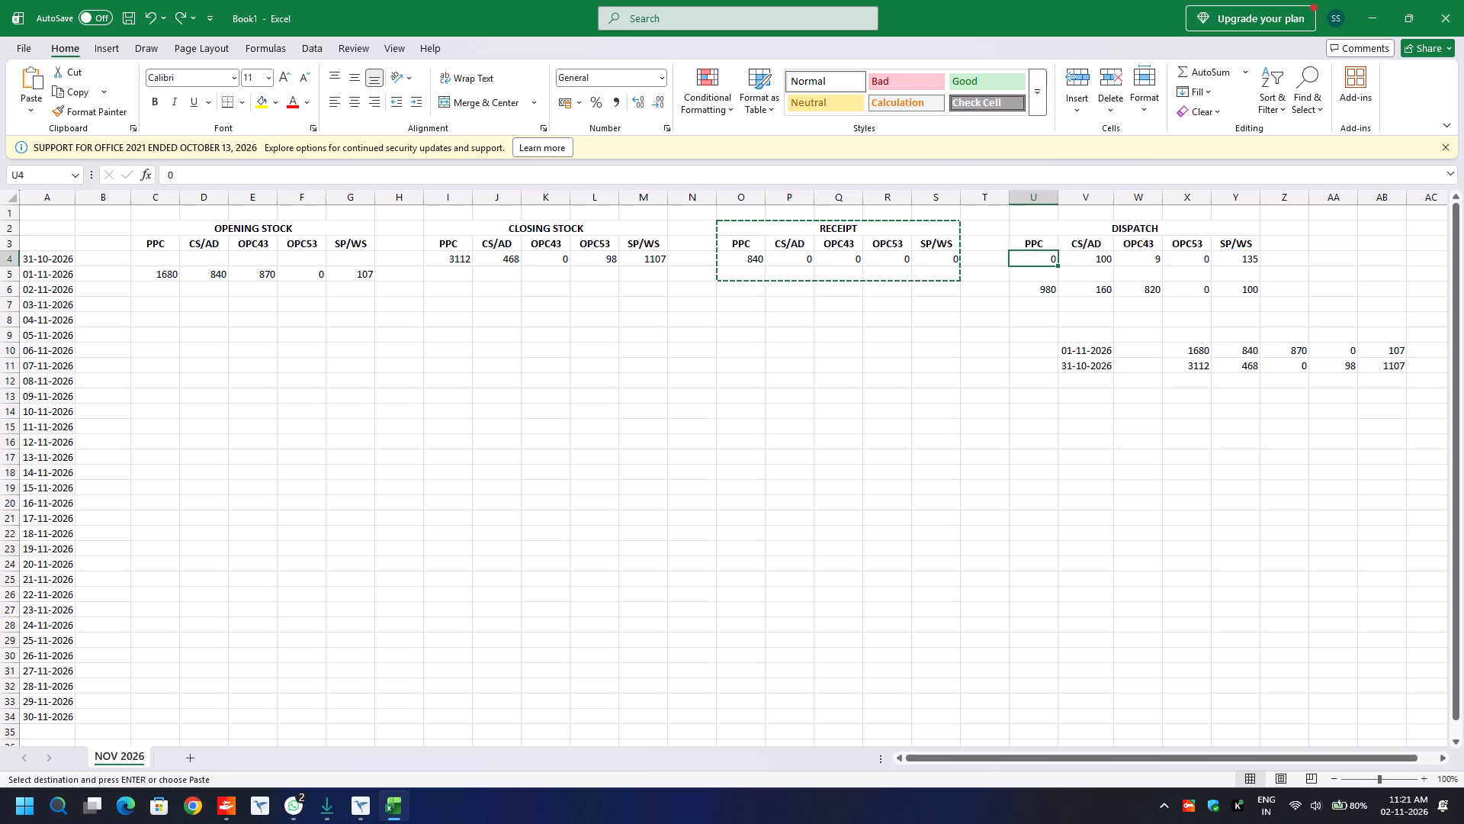
{"action": "key", "text": "Escape"}
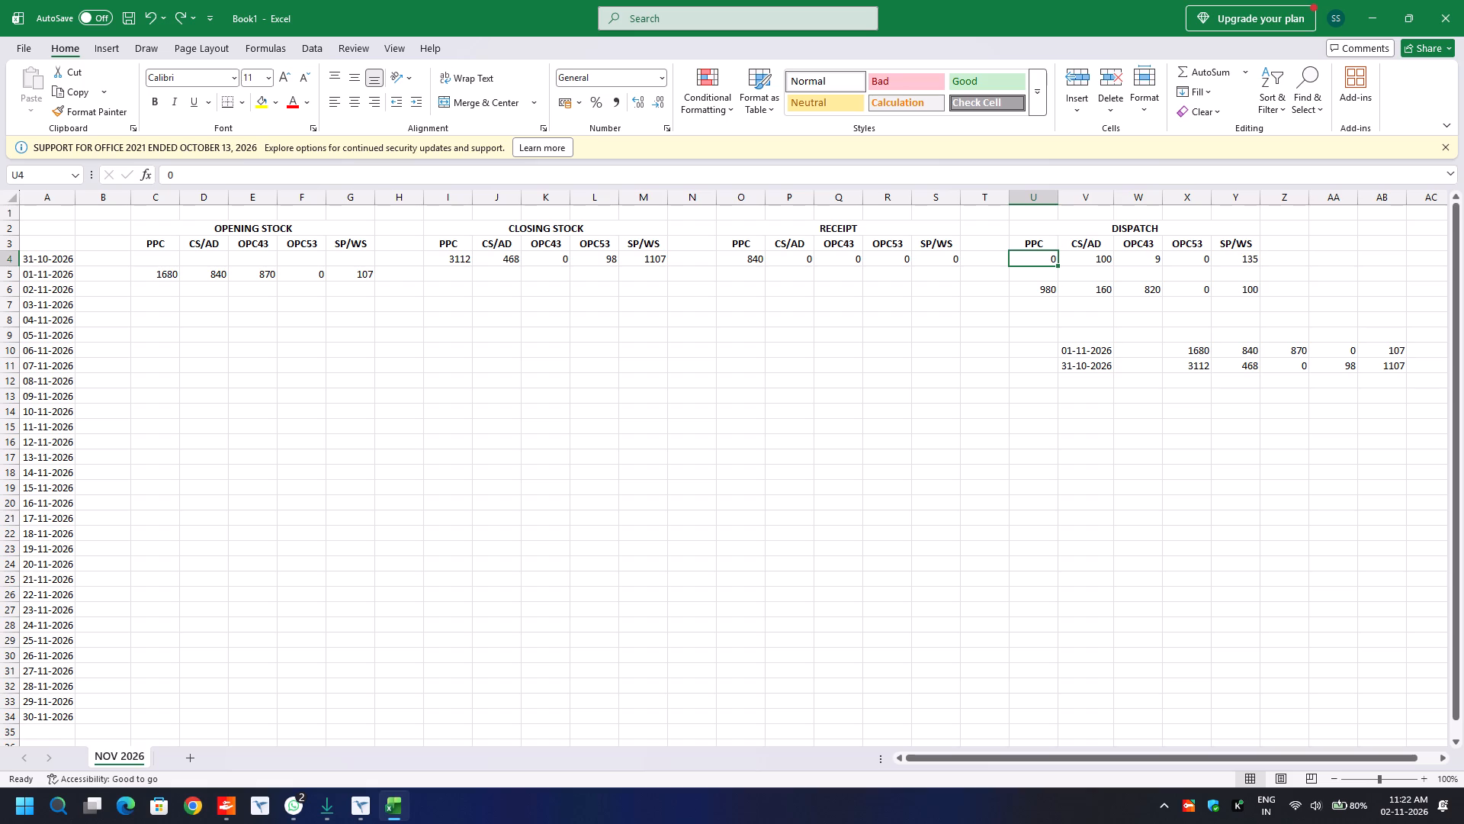
{"action": "left_click_drag", "start_coordinate": [1037, 261], "coordinate": [1233, 273]}
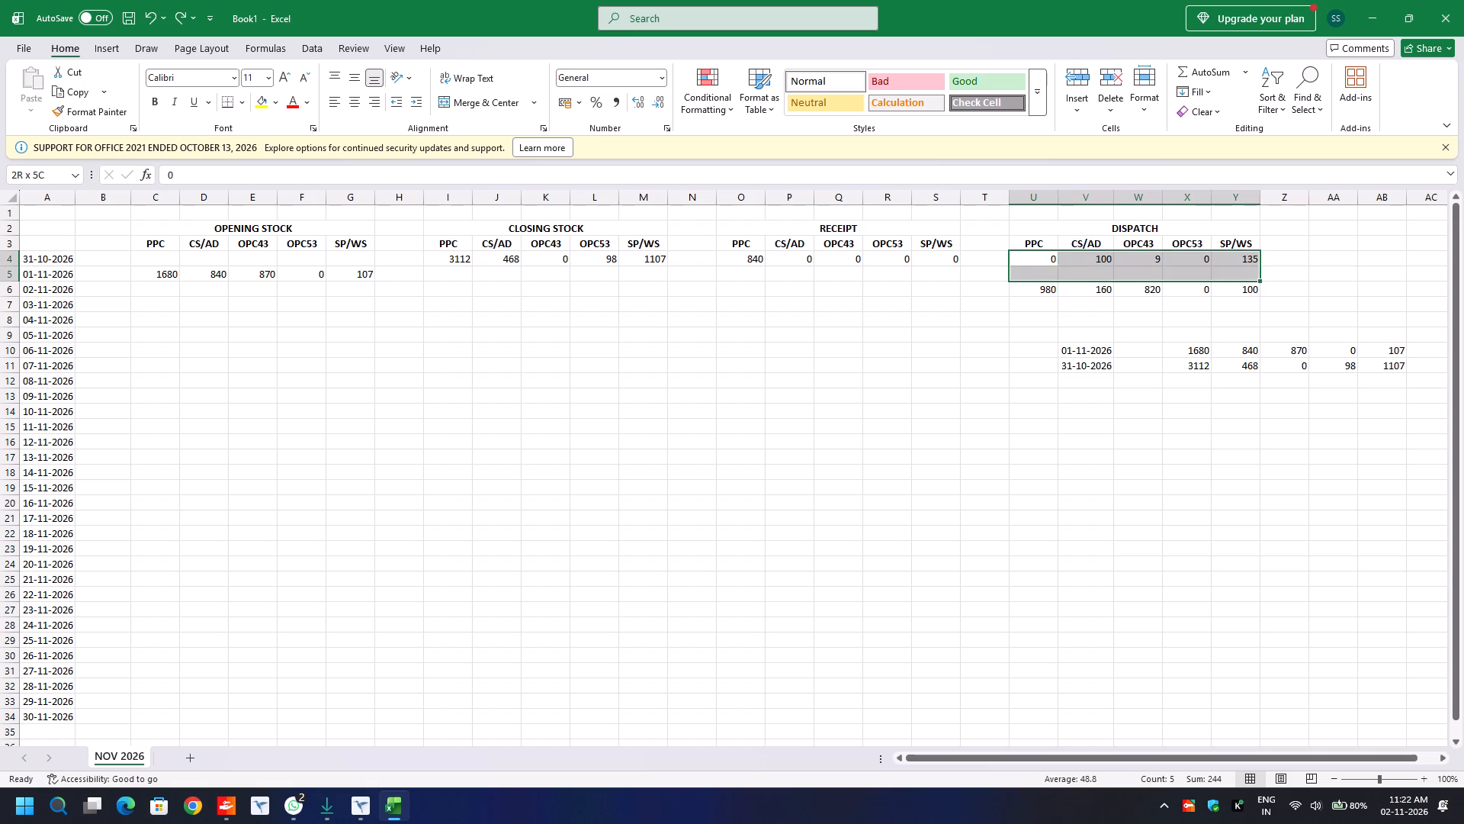
{"action": "left_click_drag", "start_coordinate": [1233, 273], "coordinate": [1234, 259]}
{"action": "key", "text": "ctrl+c"}
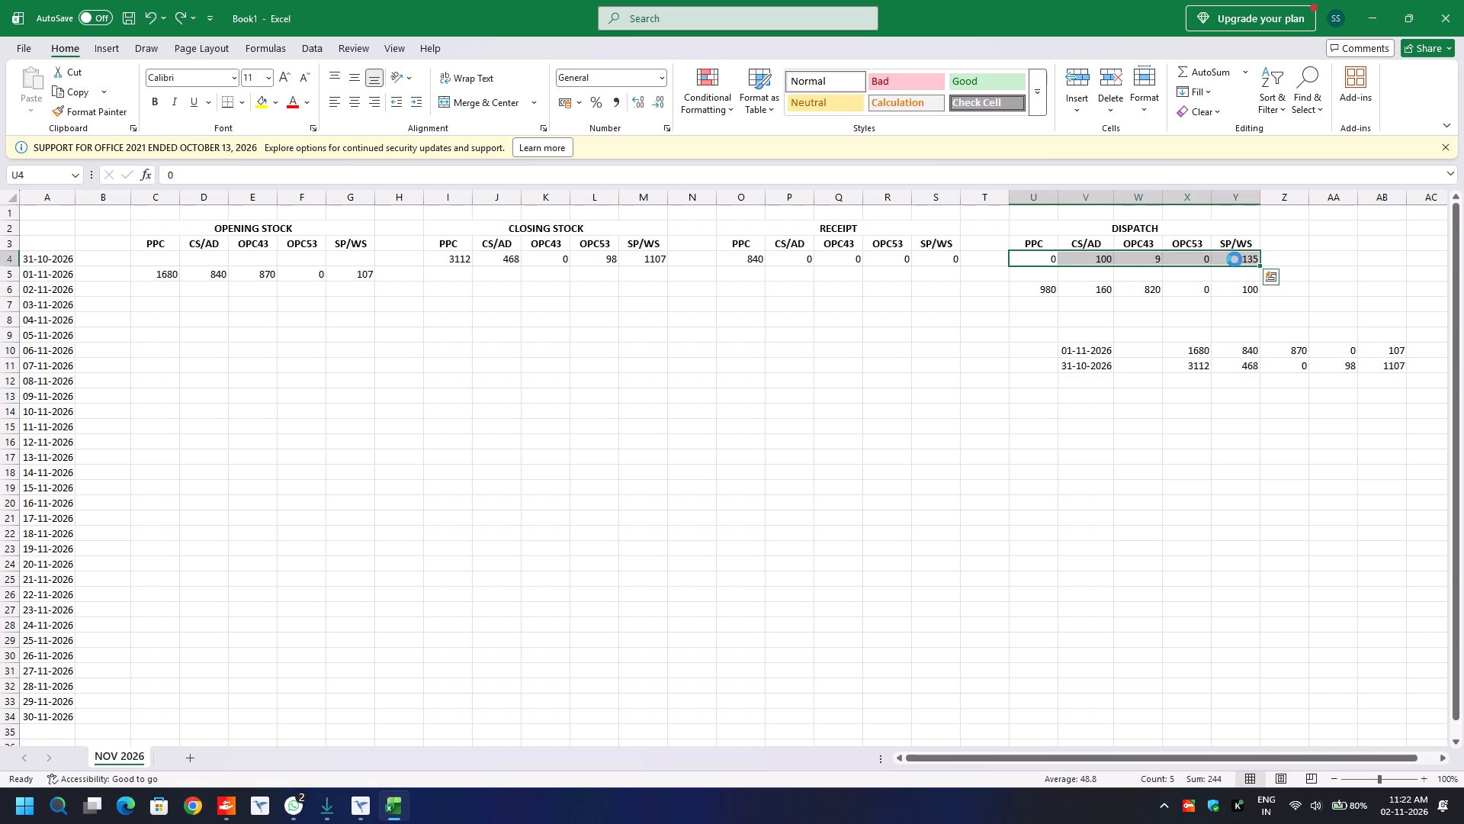
{"action": "left_click", "coordinate": [1035, 319]}
{"action": "key", "text": "ctrl+v"}
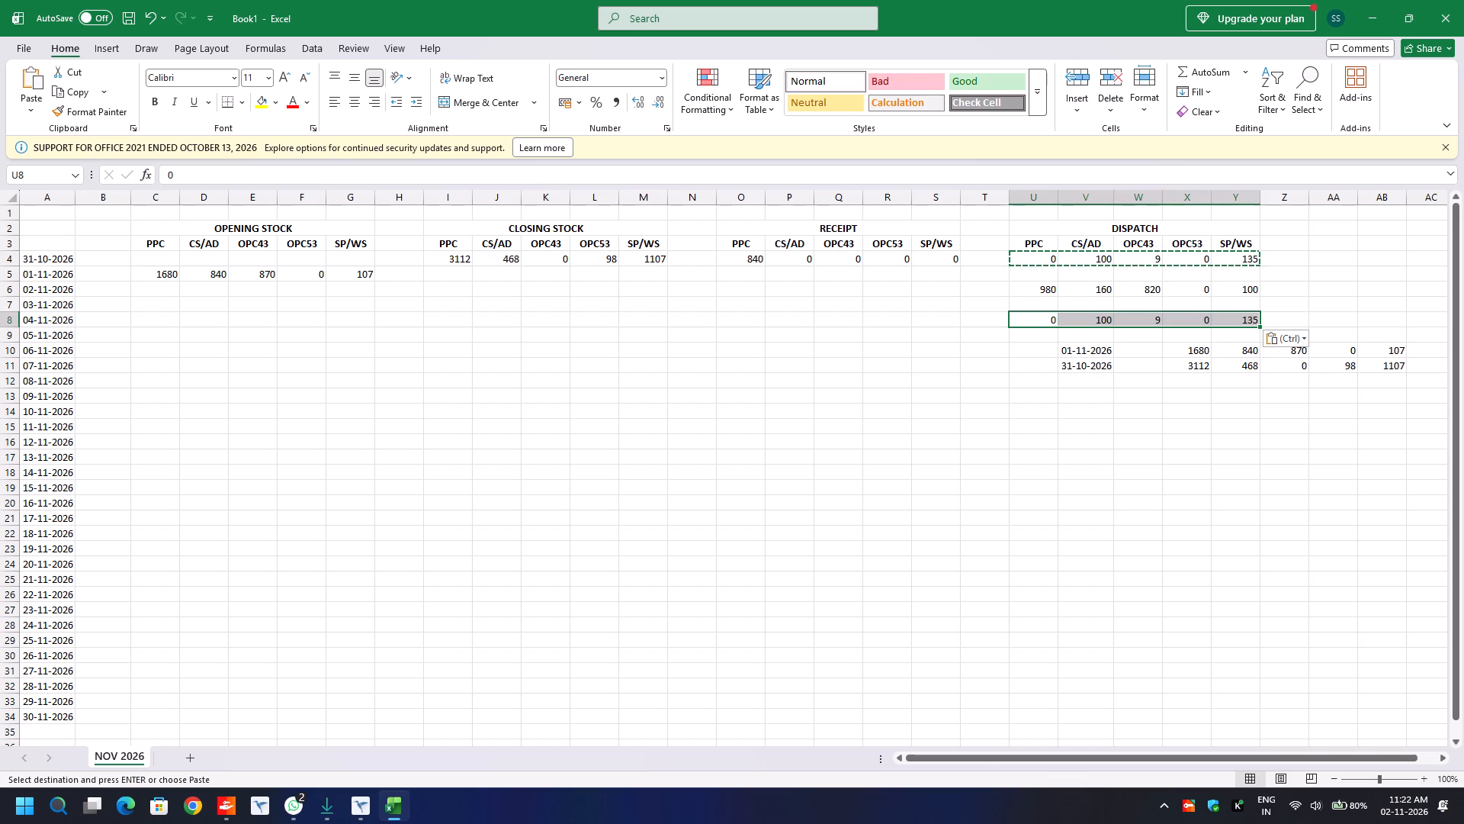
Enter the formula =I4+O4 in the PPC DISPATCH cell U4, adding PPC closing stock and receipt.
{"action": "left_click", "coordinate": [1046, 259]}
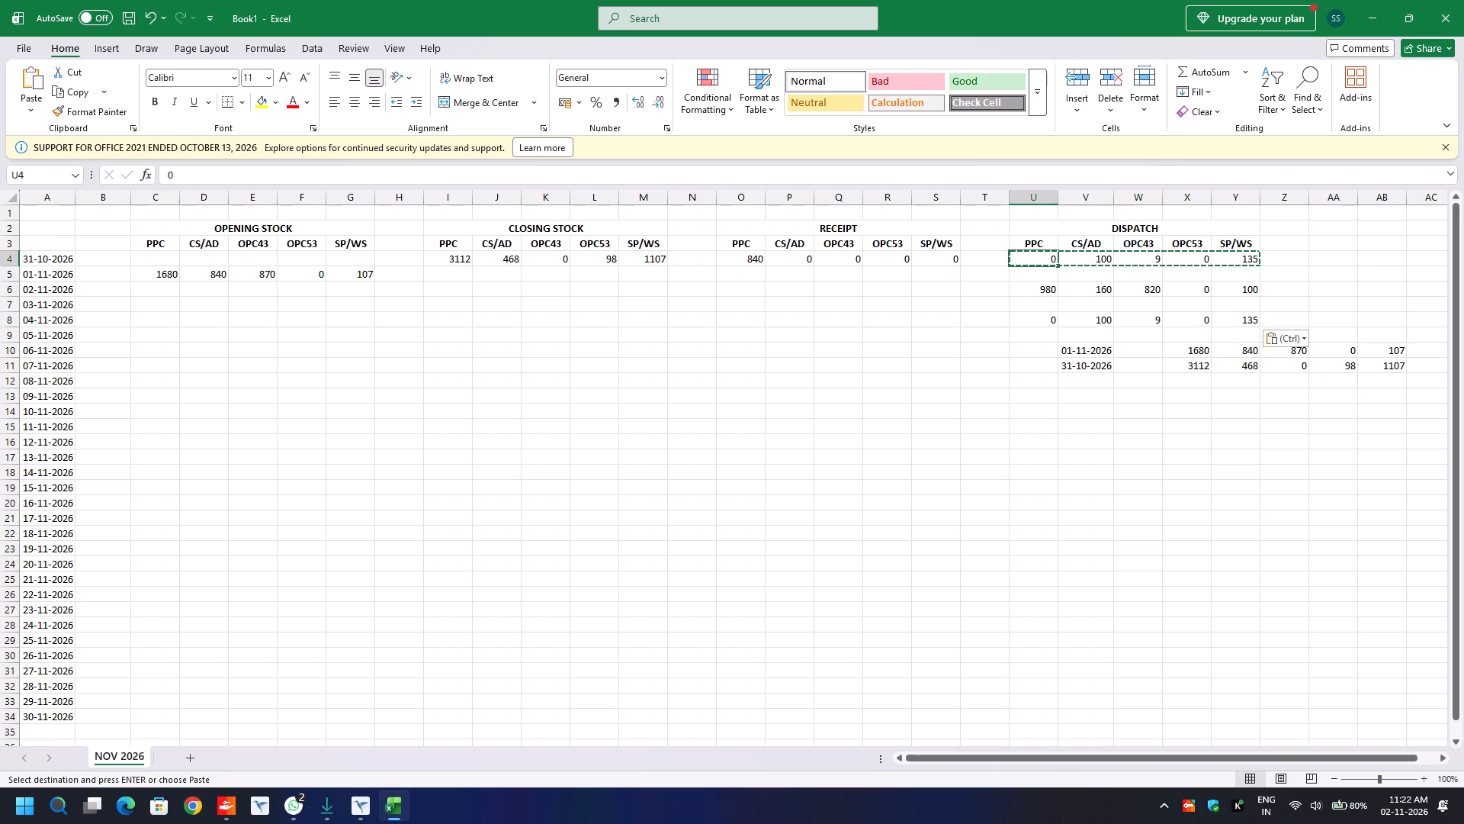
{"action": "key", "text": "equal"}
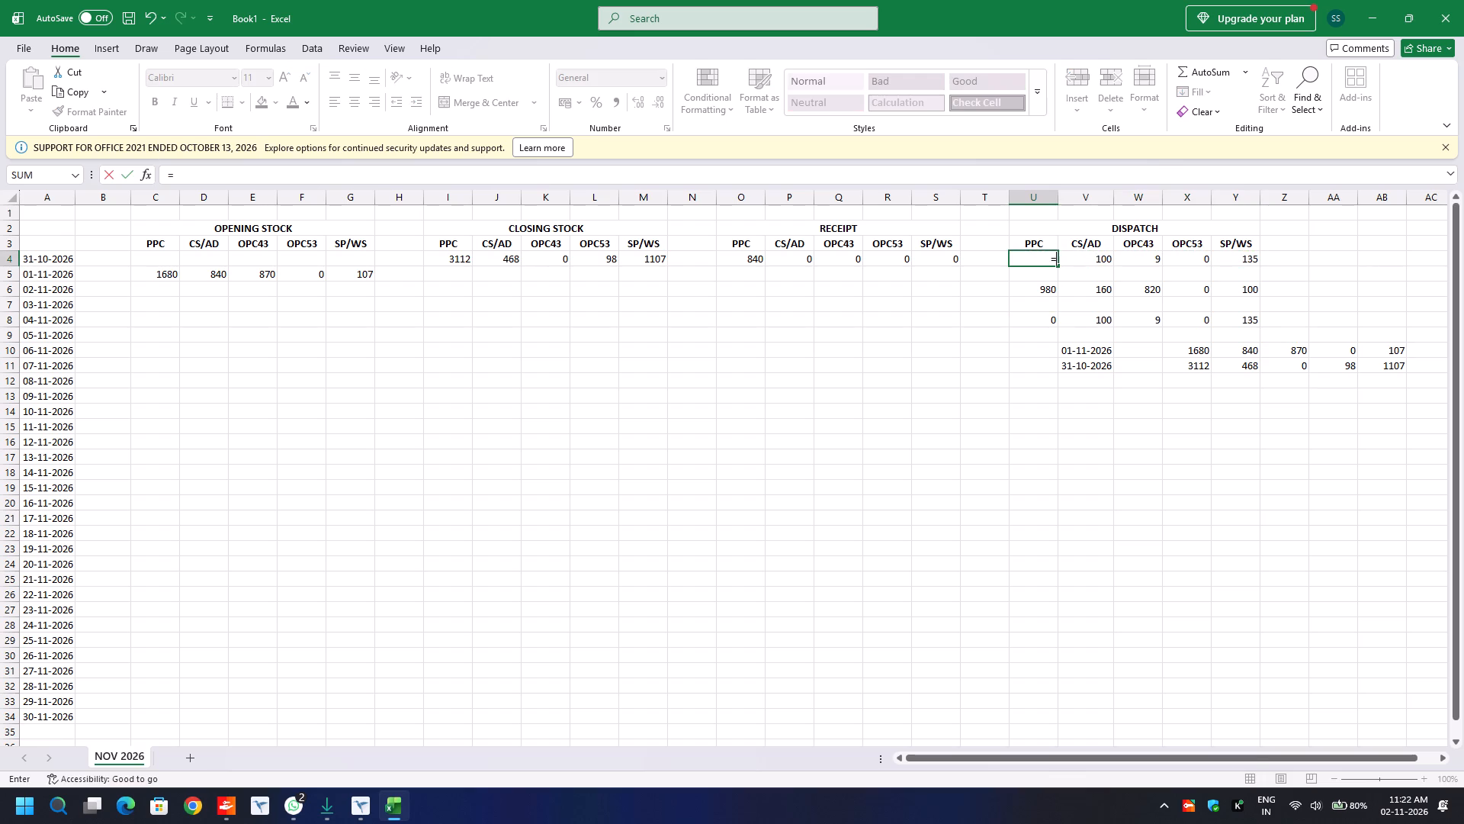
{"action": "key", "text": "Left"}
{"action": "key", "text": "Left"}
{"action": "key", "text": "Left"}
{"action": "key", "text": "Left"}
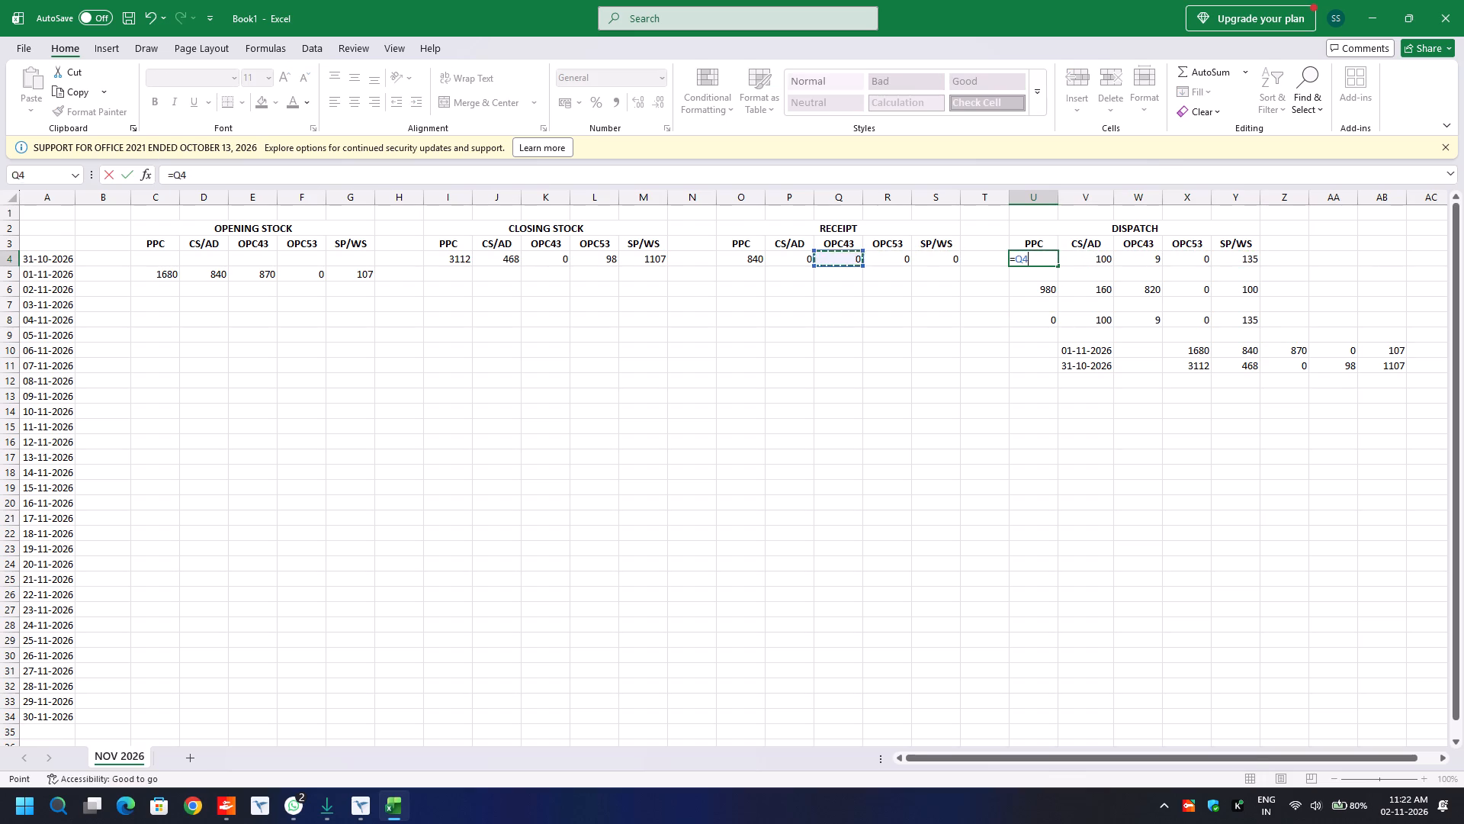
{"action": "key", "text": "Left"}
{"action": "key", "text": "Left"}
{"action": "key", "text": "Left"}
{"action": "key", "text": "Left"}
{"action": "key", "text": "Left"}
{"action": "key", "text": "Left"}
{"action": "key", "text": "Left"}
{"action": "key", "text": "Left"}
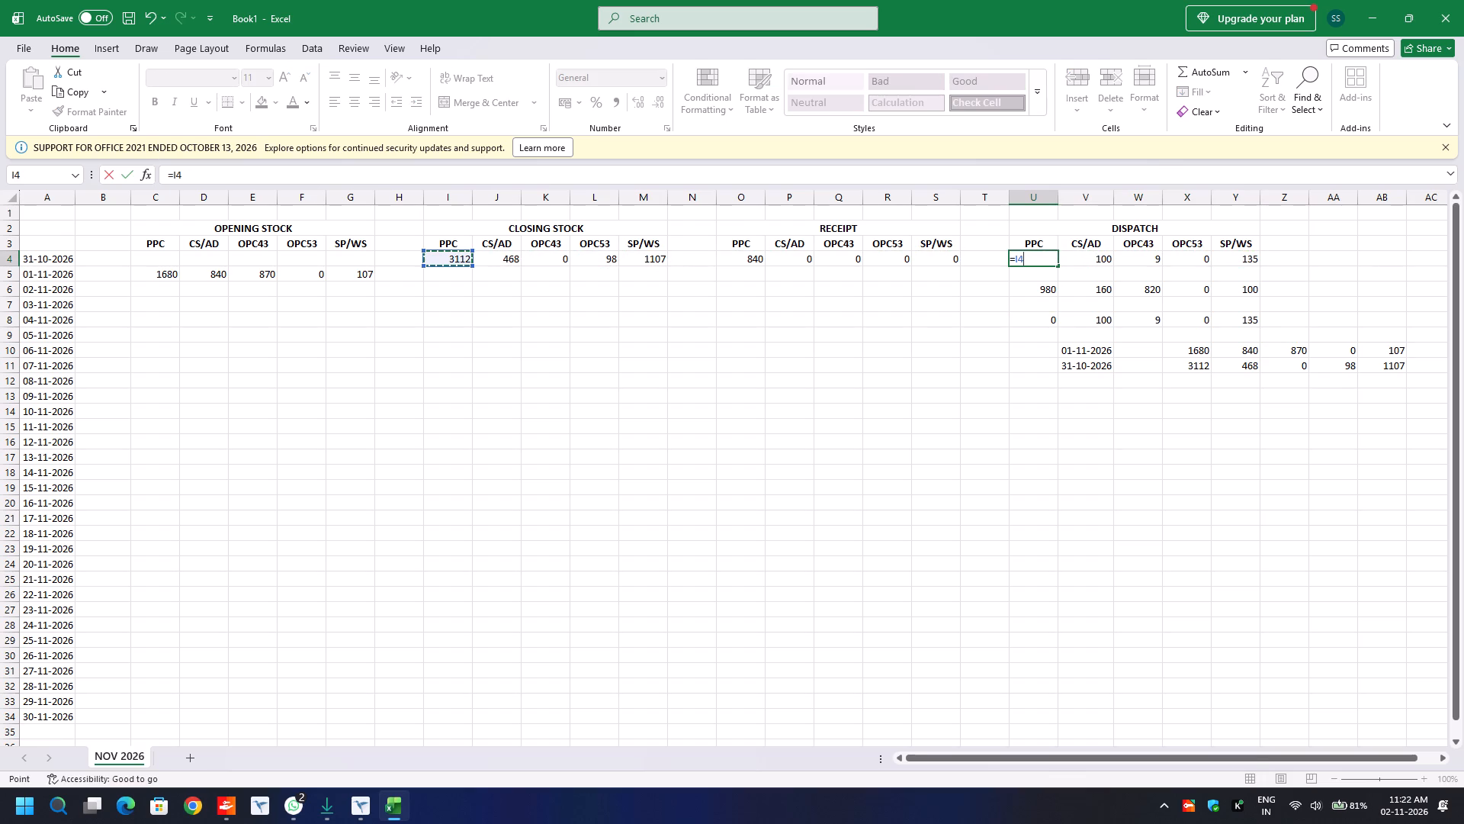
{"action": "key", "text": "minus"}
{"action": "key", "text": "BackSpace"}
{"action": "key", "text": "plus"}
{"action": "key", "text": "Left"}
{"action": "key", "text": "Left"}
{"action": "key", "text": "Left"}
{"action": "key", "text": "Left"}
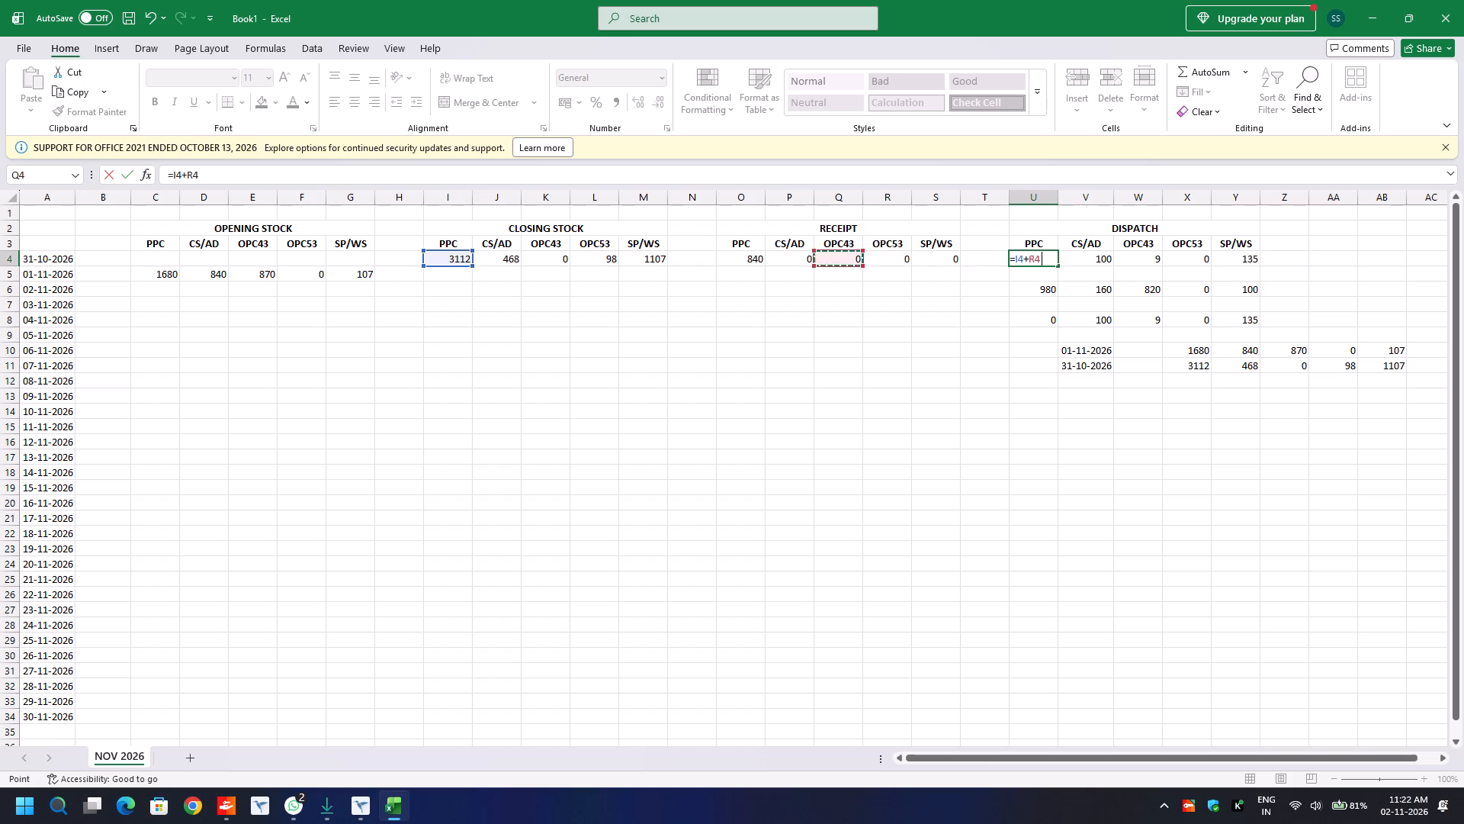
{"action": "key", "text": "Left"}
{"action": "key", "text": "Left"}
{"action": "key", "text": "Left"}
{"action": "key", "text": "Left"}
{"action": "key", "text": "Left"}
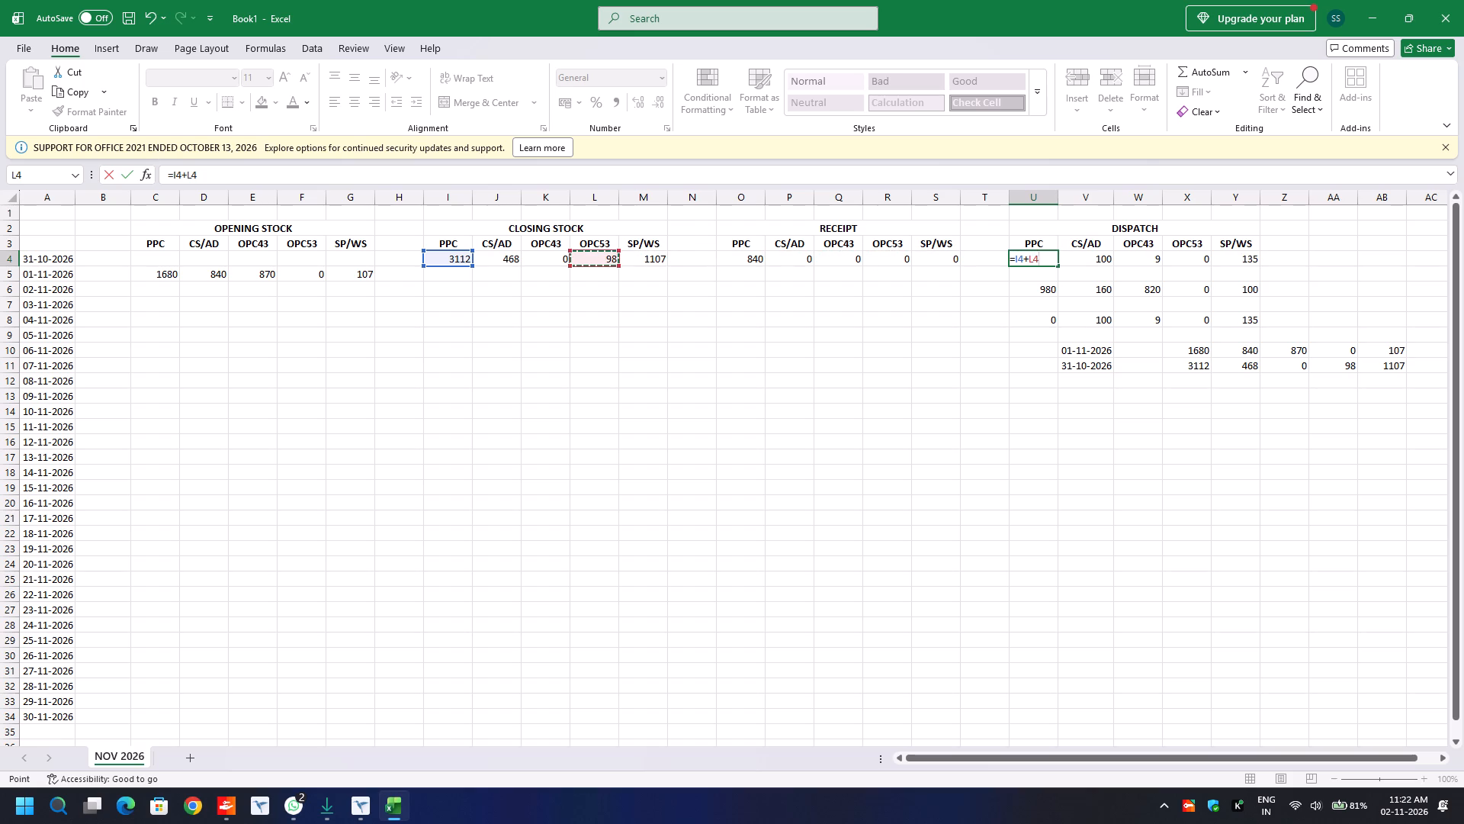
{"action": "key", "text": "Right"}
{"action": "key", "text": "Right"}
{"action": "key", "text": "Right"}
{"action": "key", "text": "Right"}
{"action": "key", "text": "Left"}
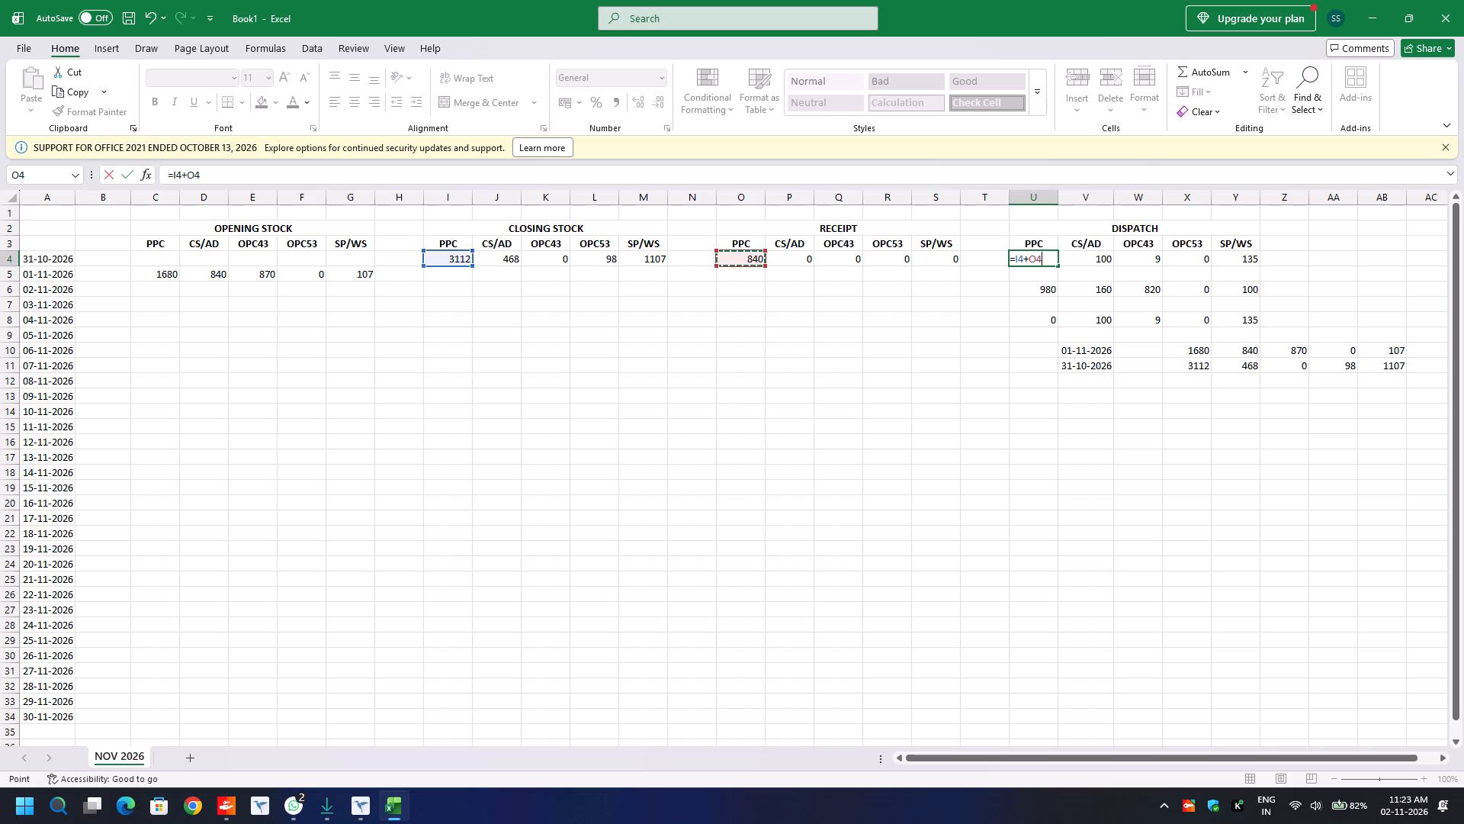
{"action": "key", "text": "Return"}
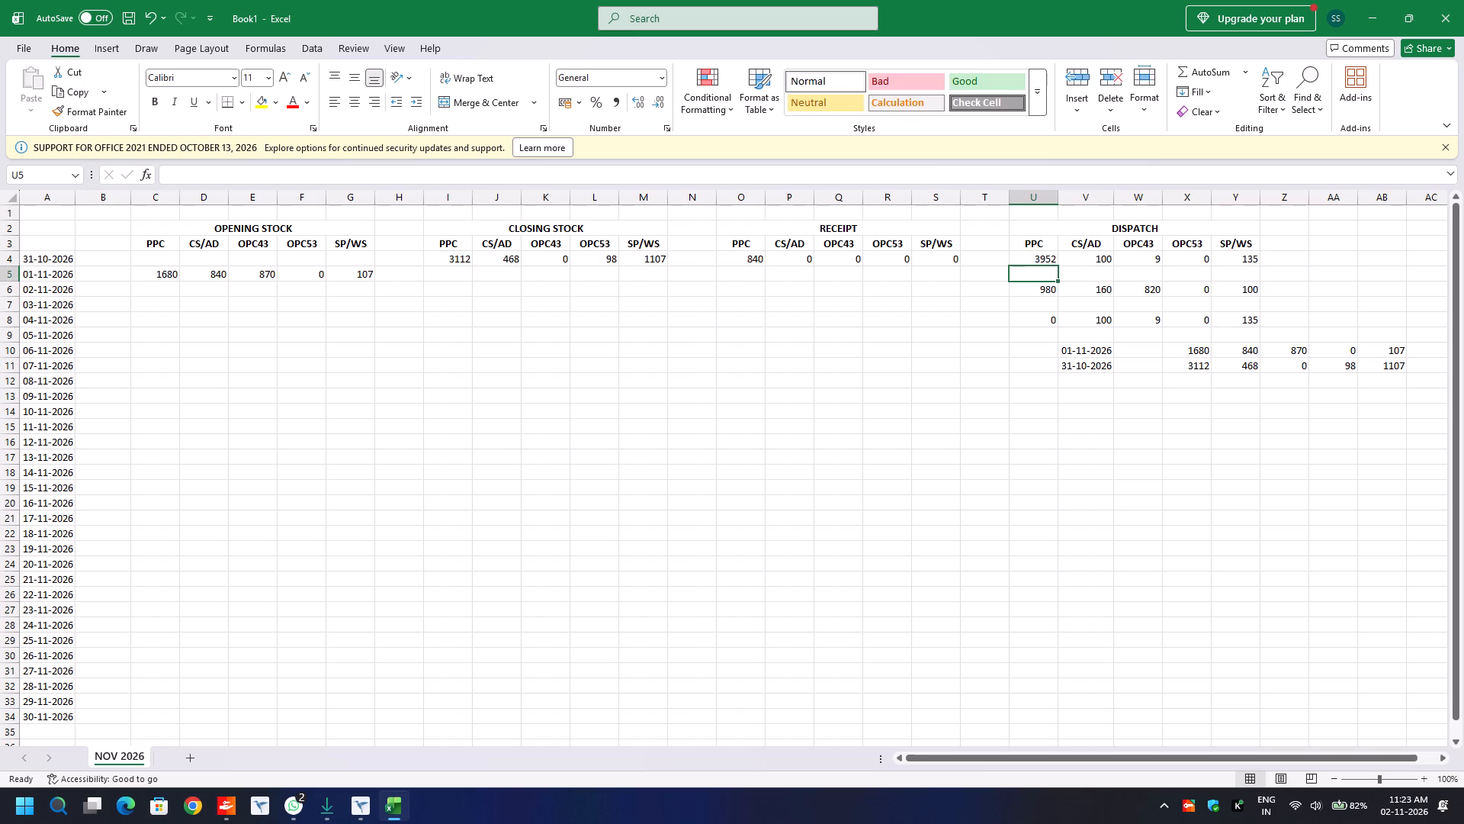
Set the PPC DISPATCH value for 31-10-2026 in U4 to 2272.
{"action": "left_click", "coordinate": [1047, 259]}
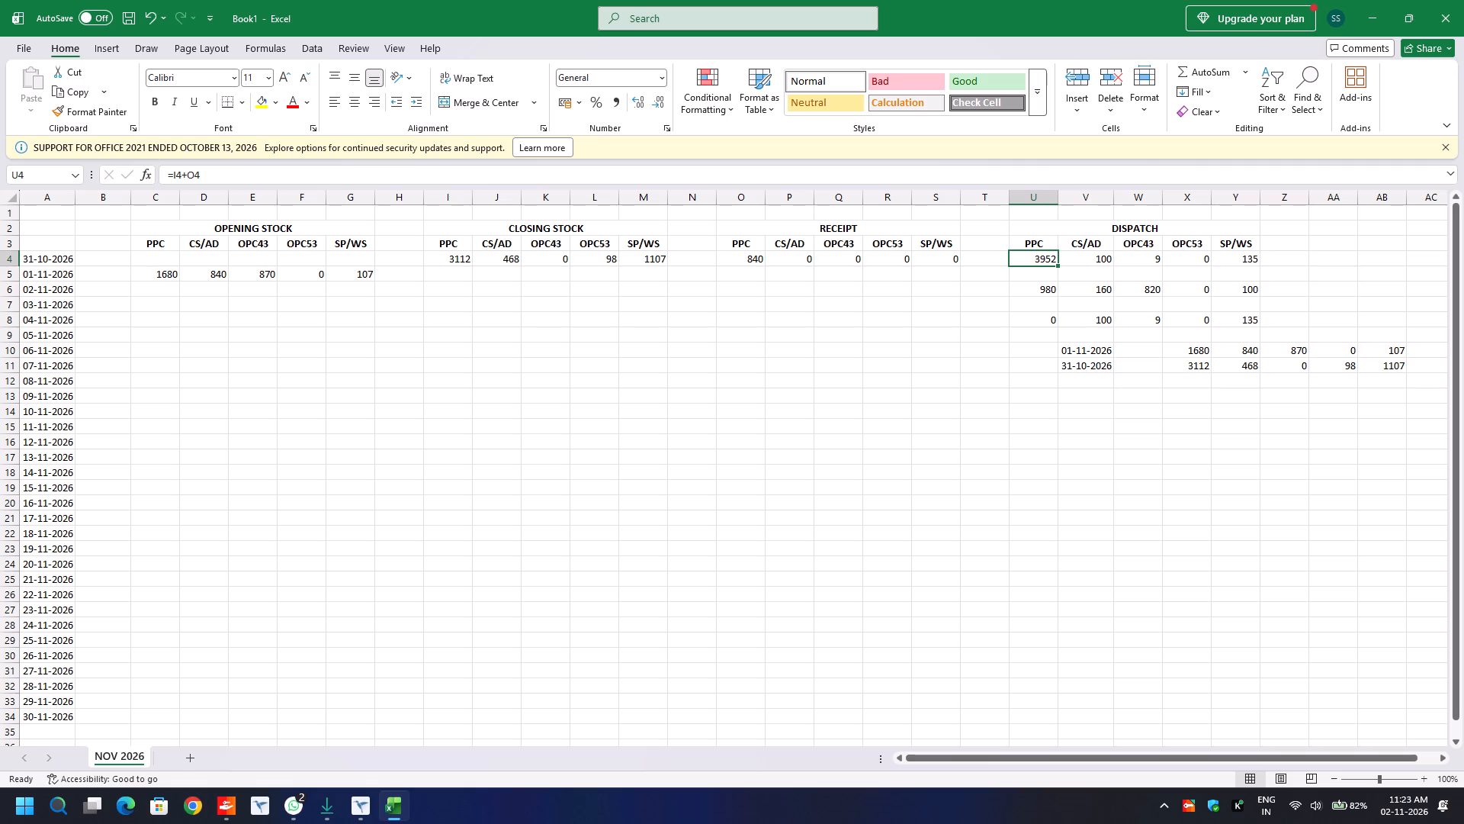
{"action": "left_click", "coordinate": [1035, 262]}
{"action": "key", "text": "2"}
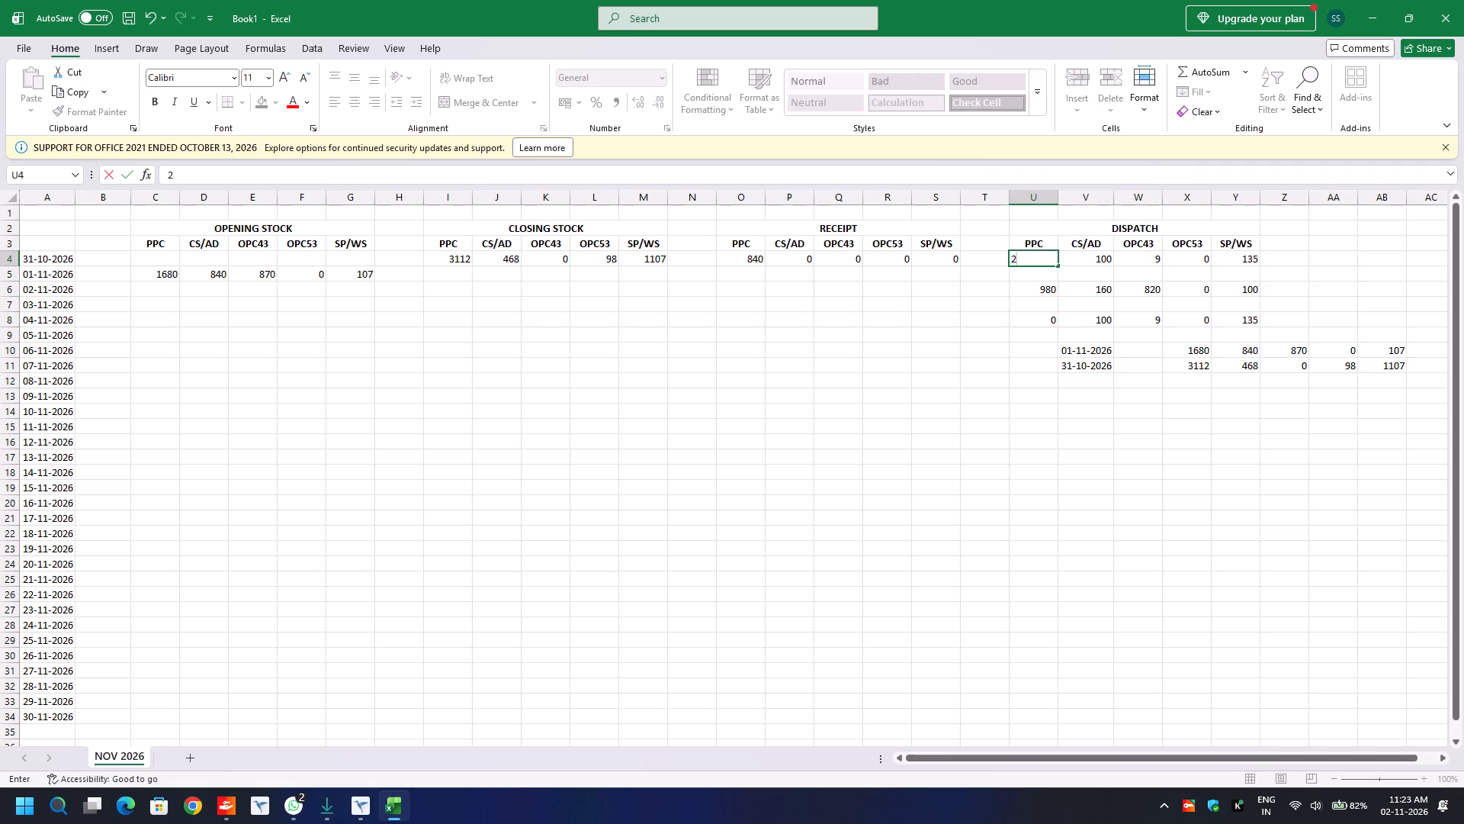
{"action": "type", "text": "27"}
{"action": "key", "text": "2"}
{"action": "key", "text": "Return"}
{"action": "left_click", "coordinate": [1029, 260]}
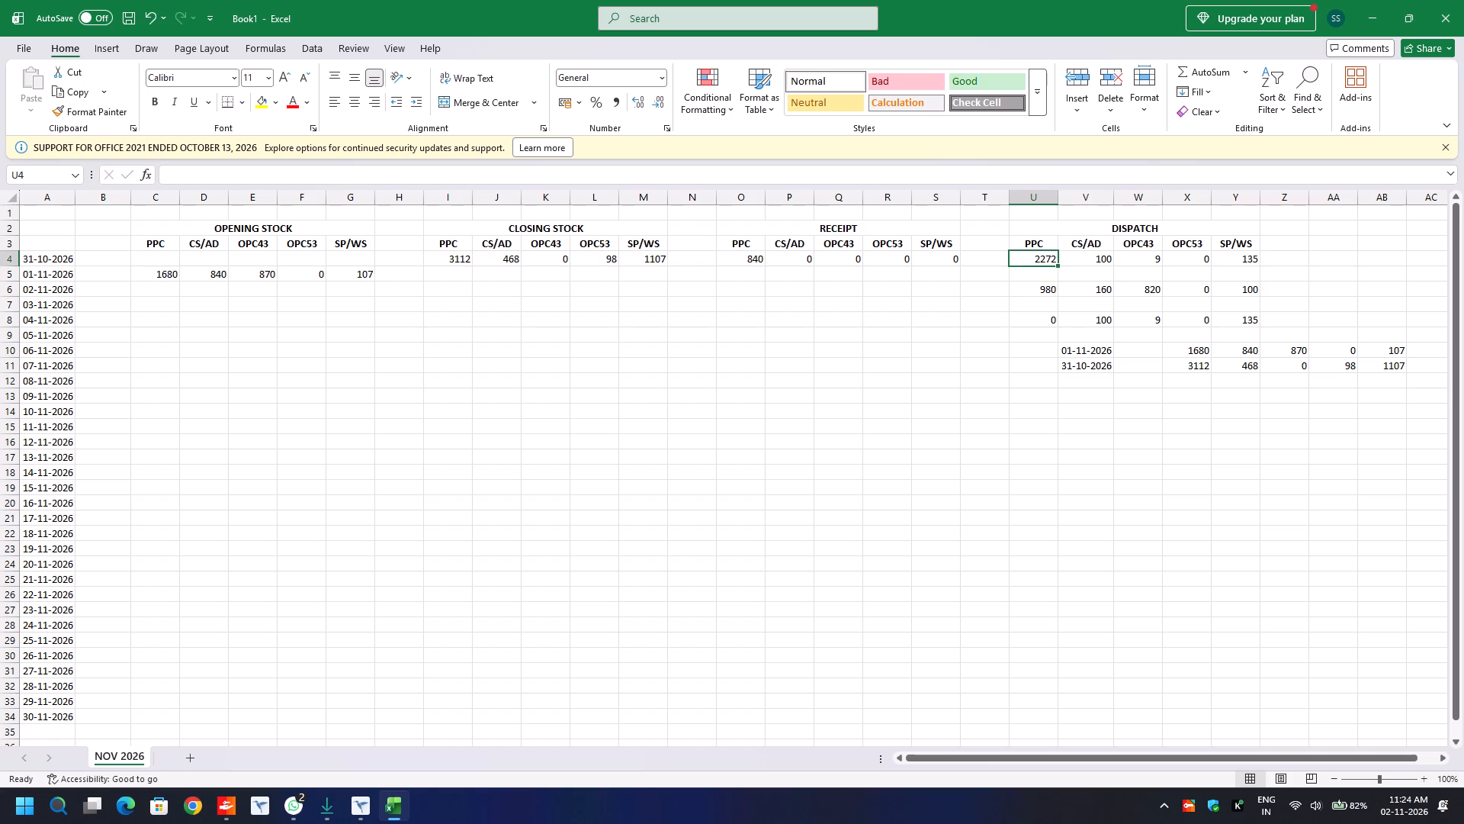
Enter the formula =I4+O4-U4 in C5 for the 01-11-2026 PPC opening stock.
{"action": "left_click", "coordinate": [162, 276]}
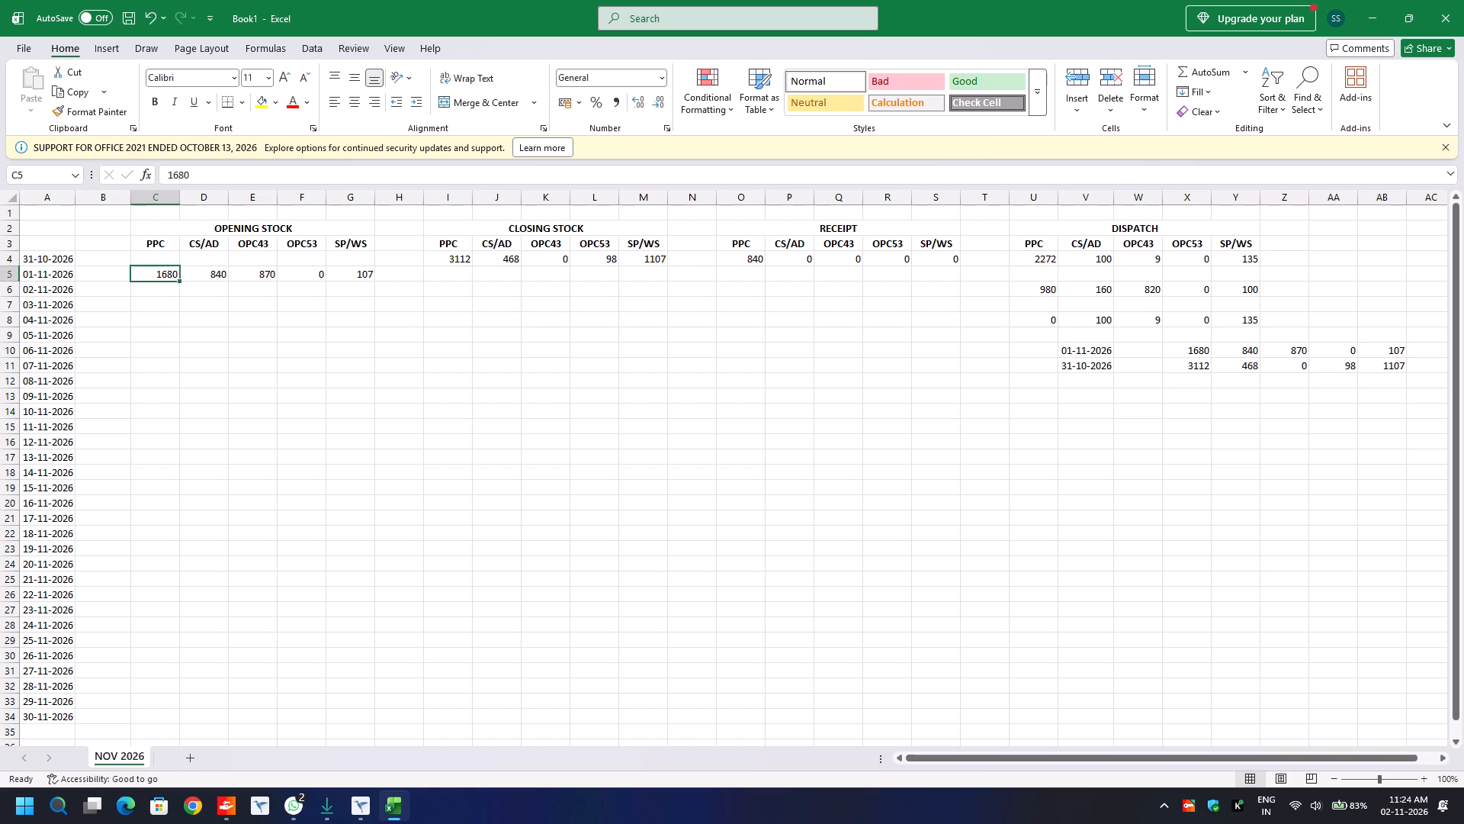
{"action": "key", "text": "equal"}
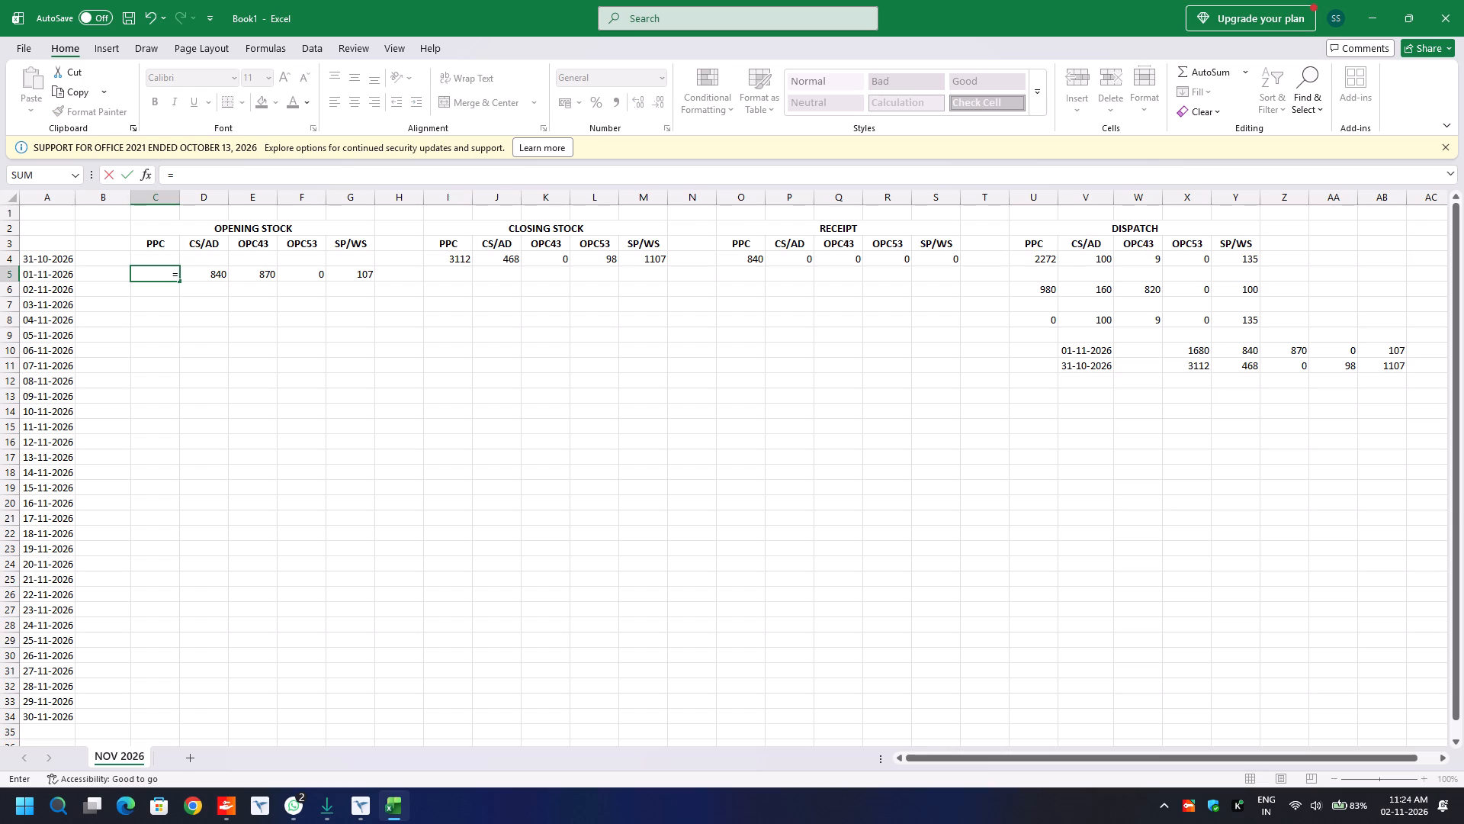
{"action": "left_click", "coordinate": [456, 259]}
{"action": "key", "text": "plus"}
{"action": "left_click", "coordinate": [750, 259]}
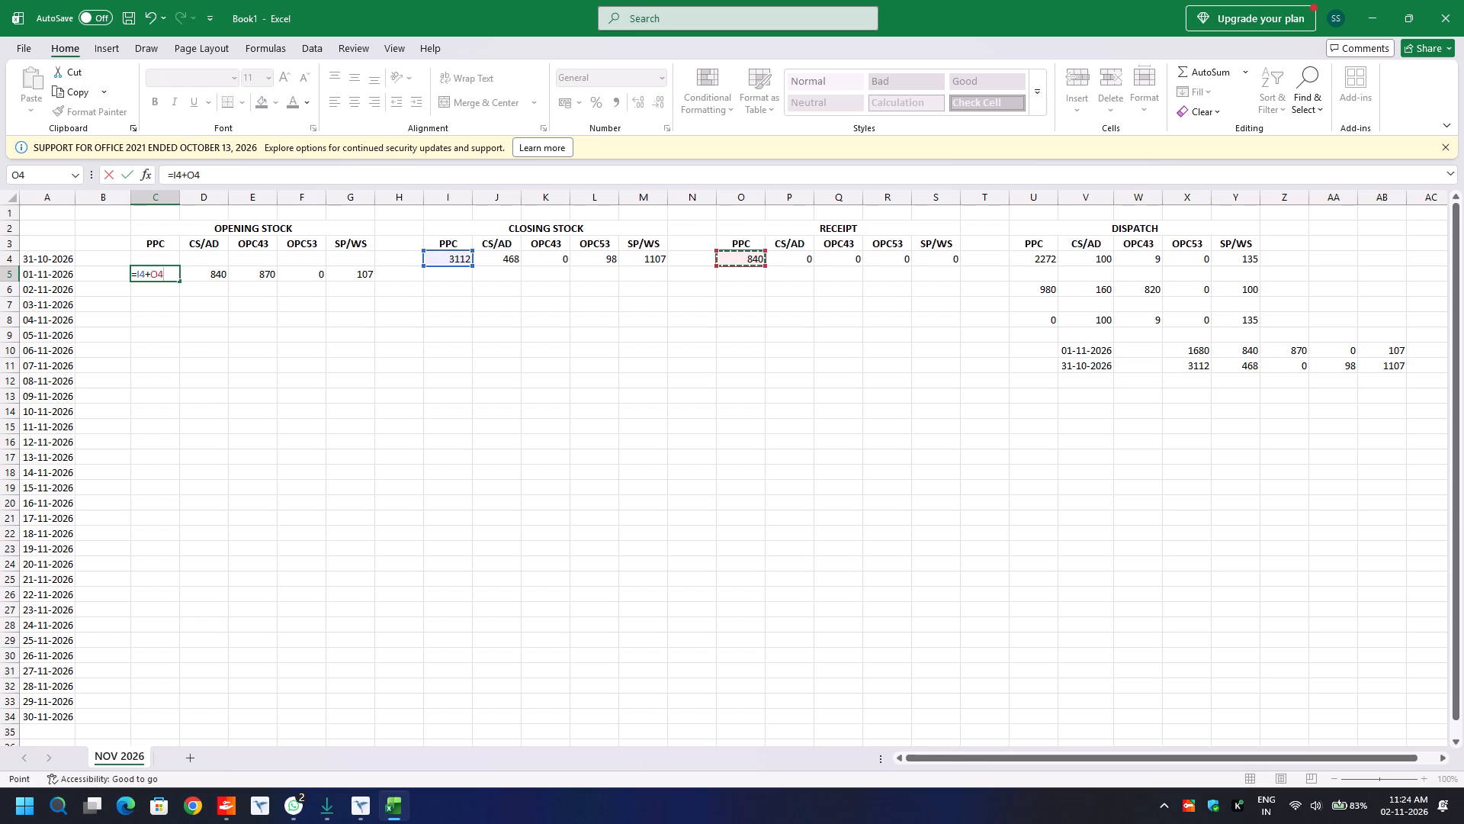
{"action": "key", "text": "minus"}
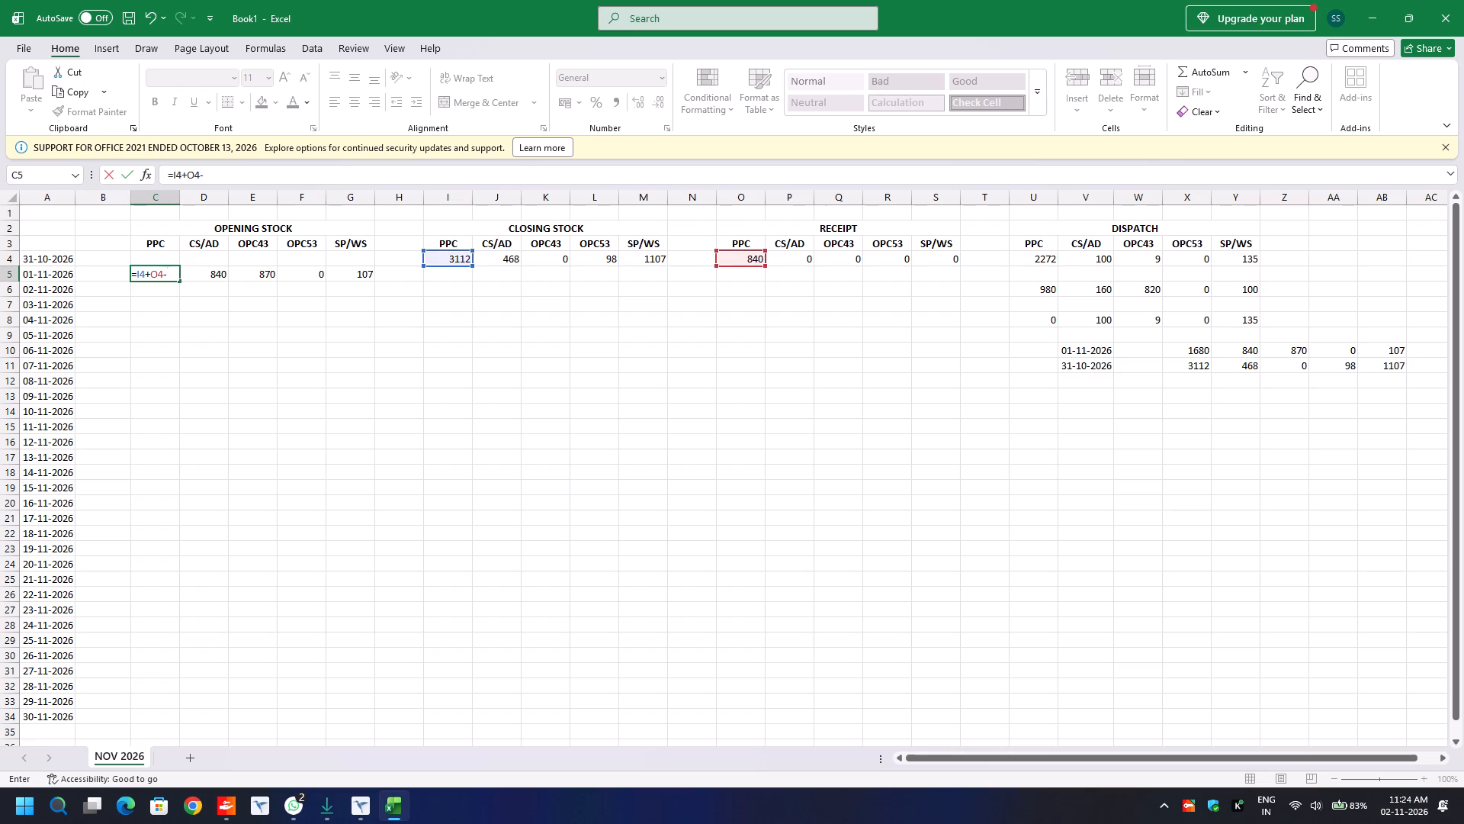
{"action": "left_click", "coordinate": [1046, 259]}
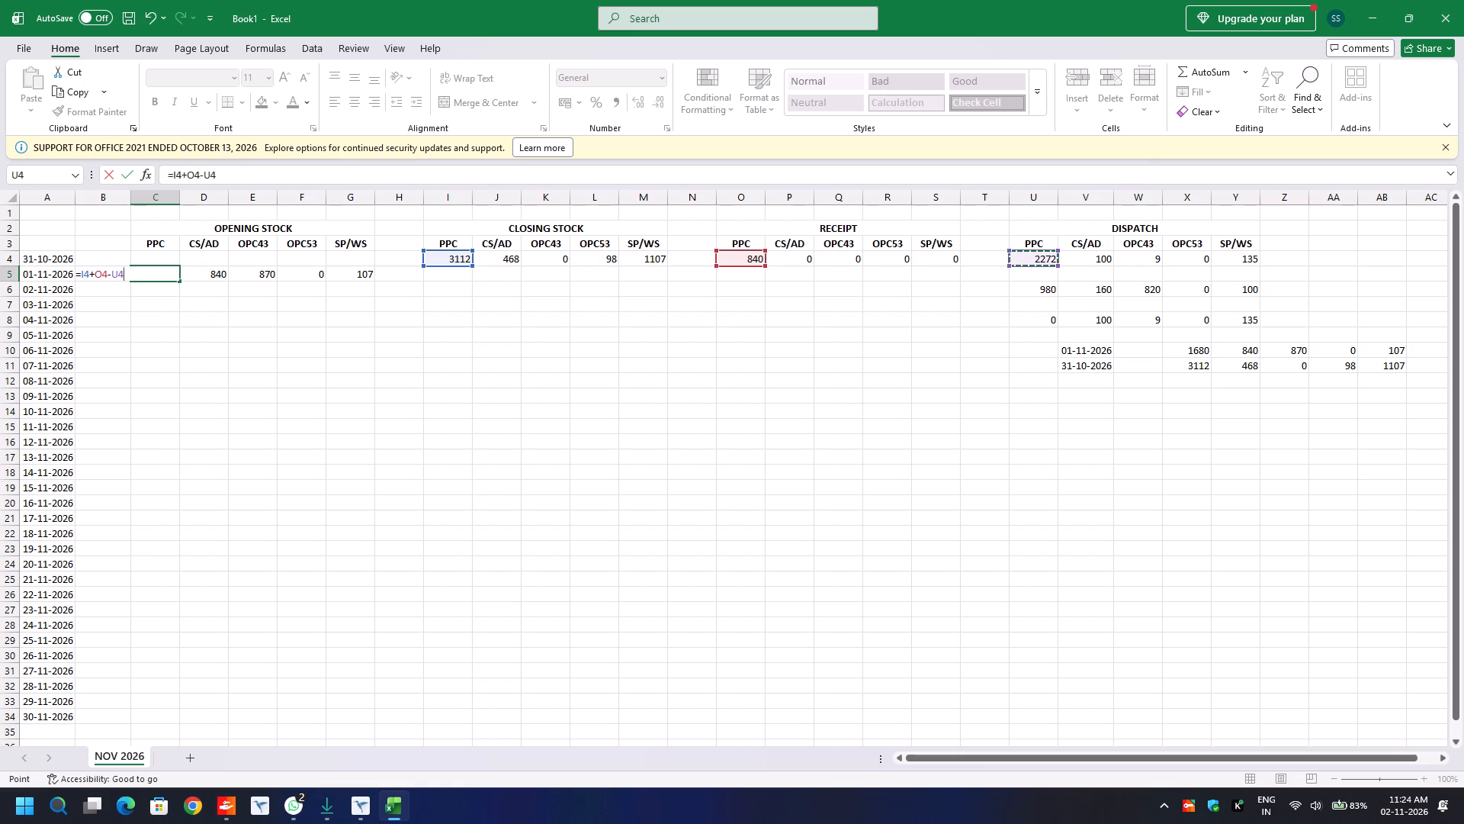
{"action": "key", "text": "Return"}
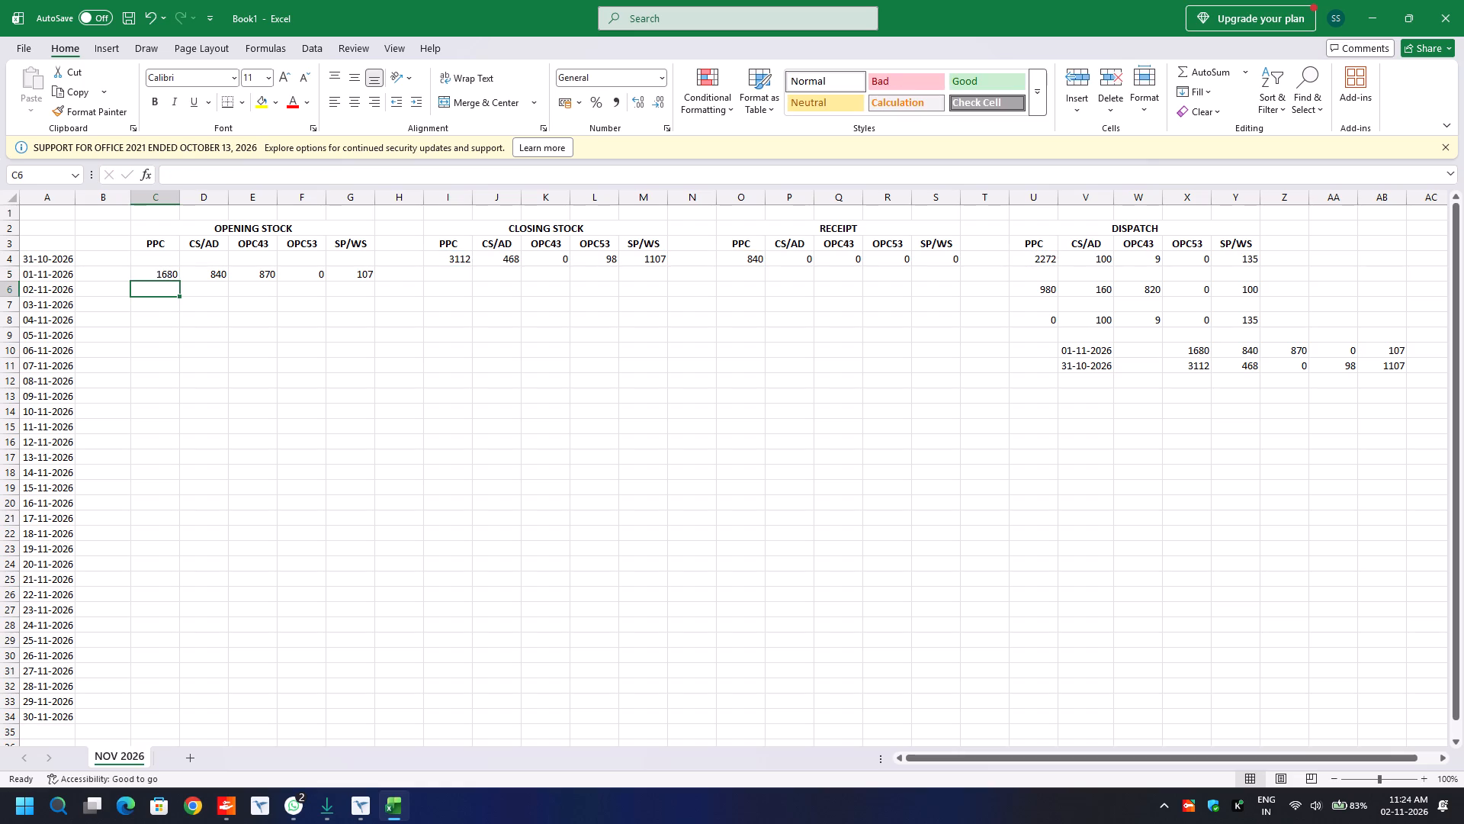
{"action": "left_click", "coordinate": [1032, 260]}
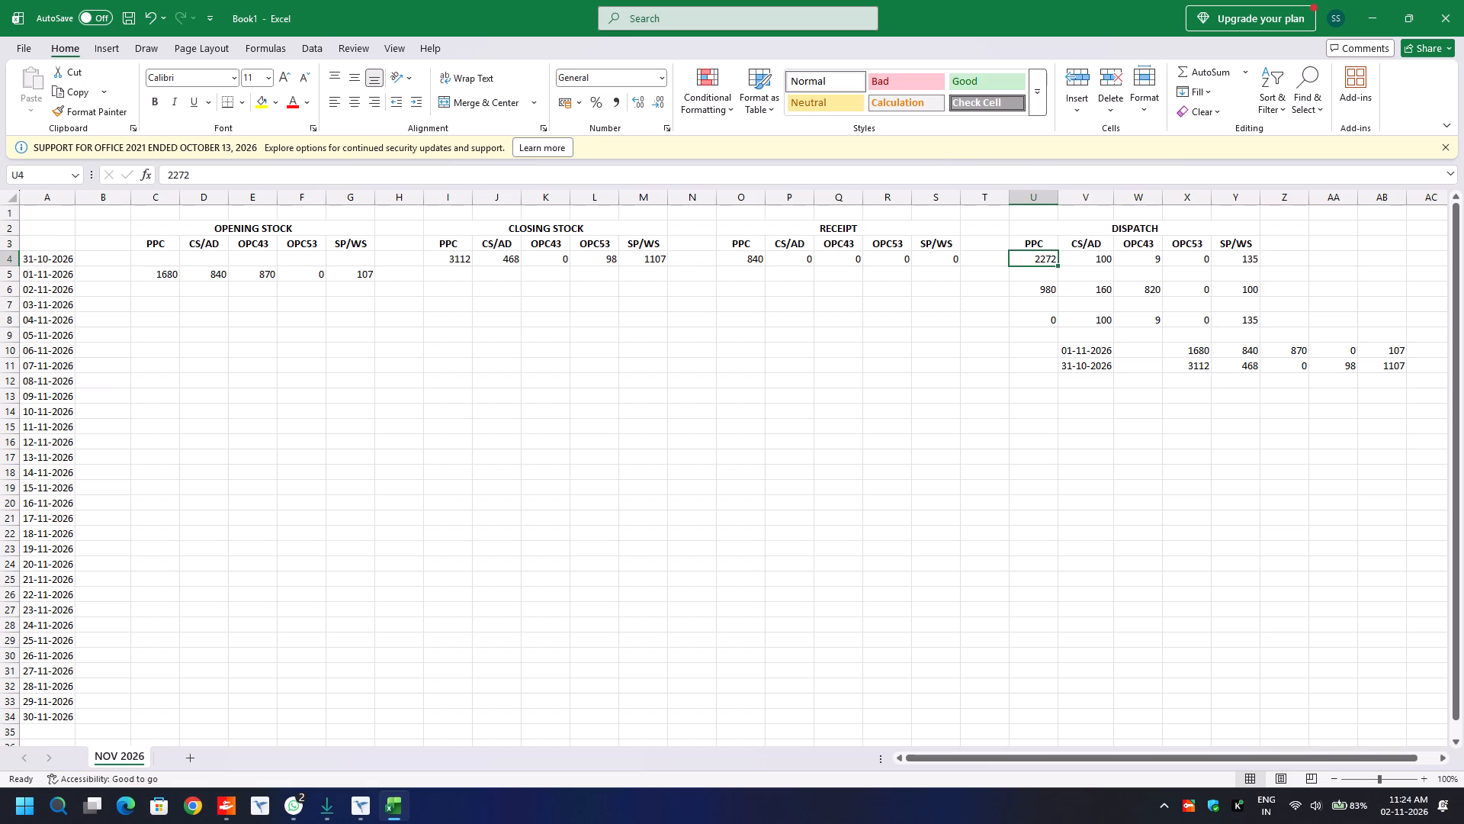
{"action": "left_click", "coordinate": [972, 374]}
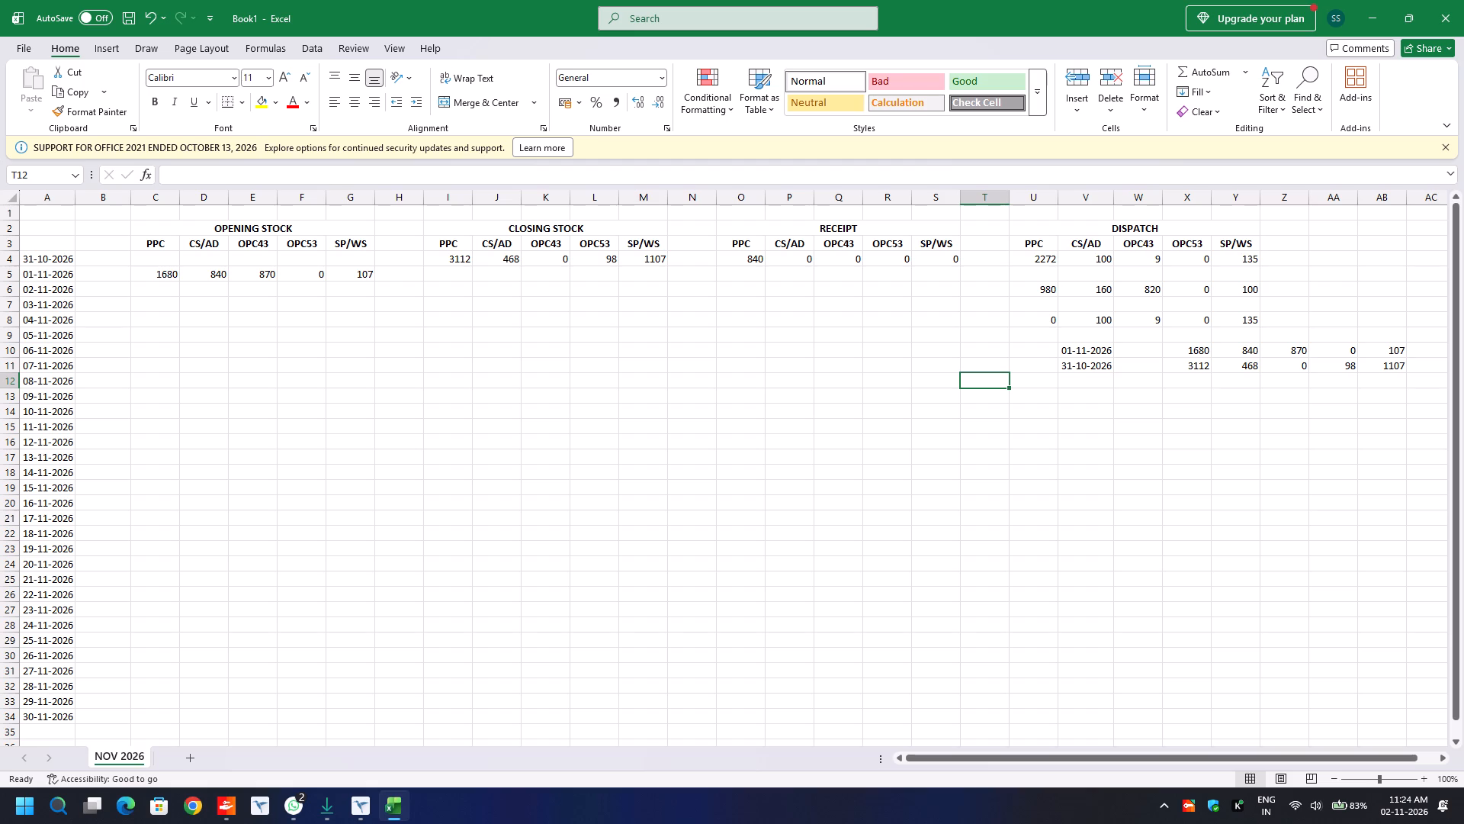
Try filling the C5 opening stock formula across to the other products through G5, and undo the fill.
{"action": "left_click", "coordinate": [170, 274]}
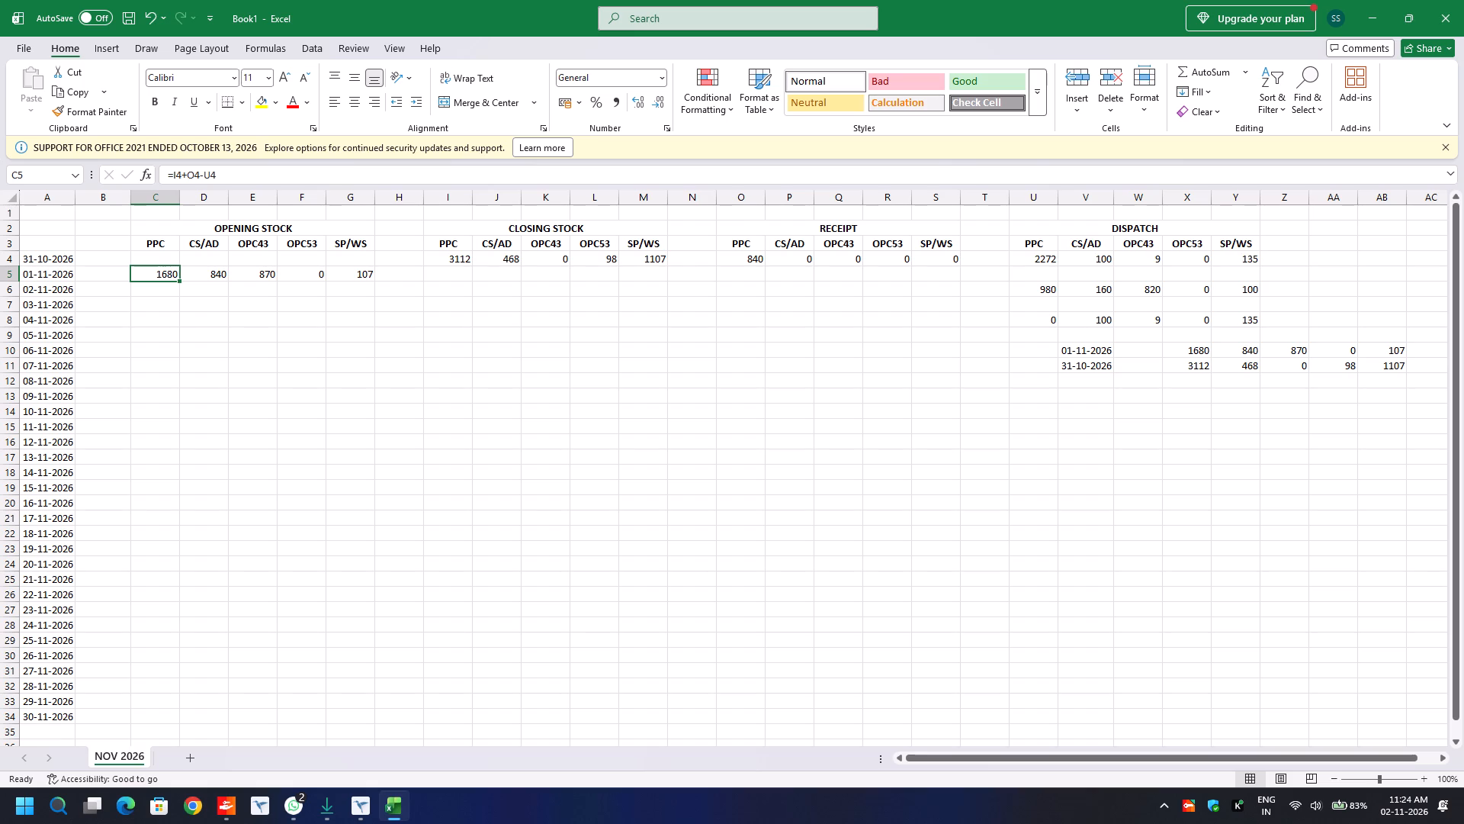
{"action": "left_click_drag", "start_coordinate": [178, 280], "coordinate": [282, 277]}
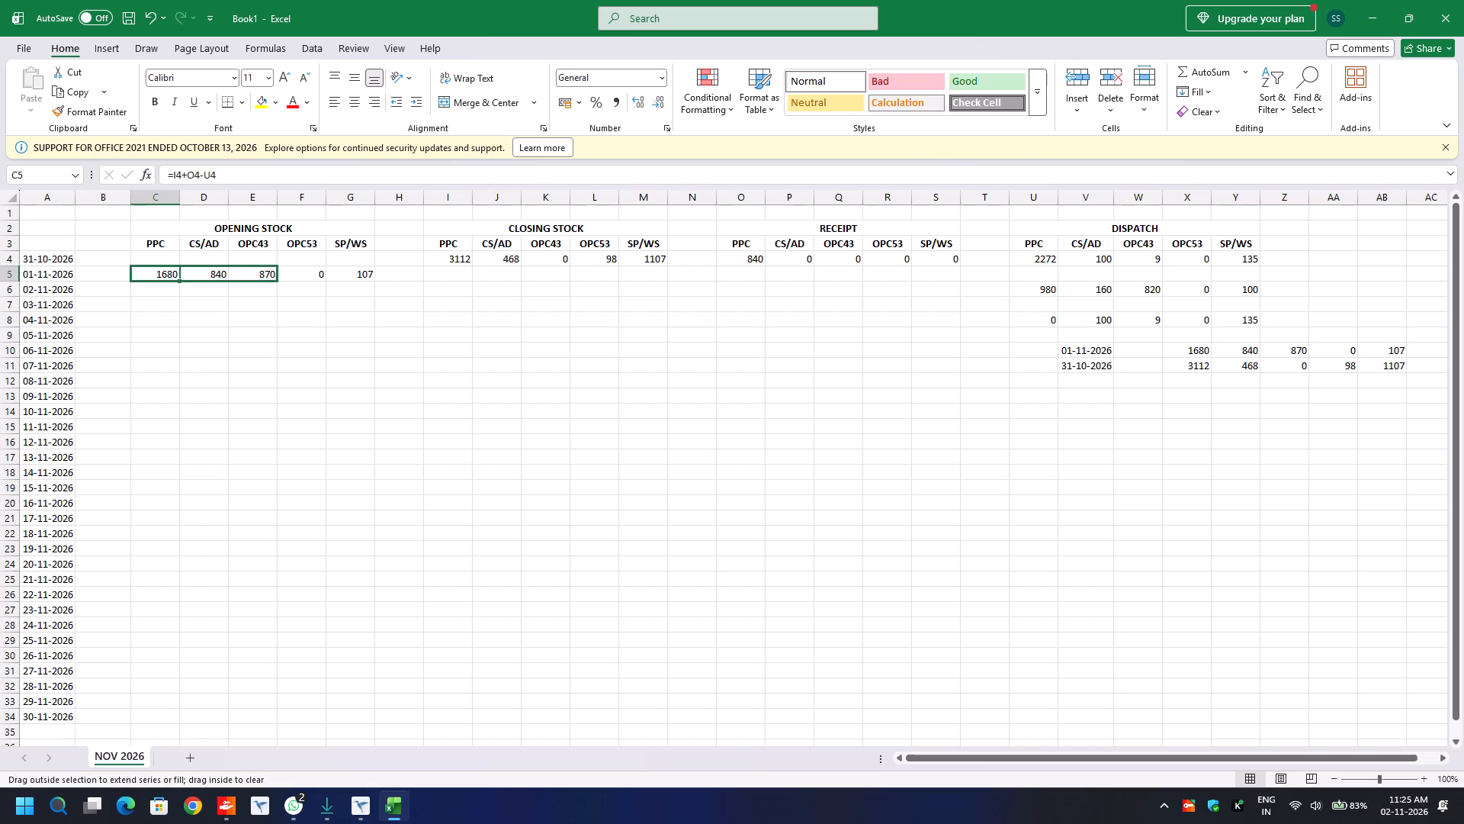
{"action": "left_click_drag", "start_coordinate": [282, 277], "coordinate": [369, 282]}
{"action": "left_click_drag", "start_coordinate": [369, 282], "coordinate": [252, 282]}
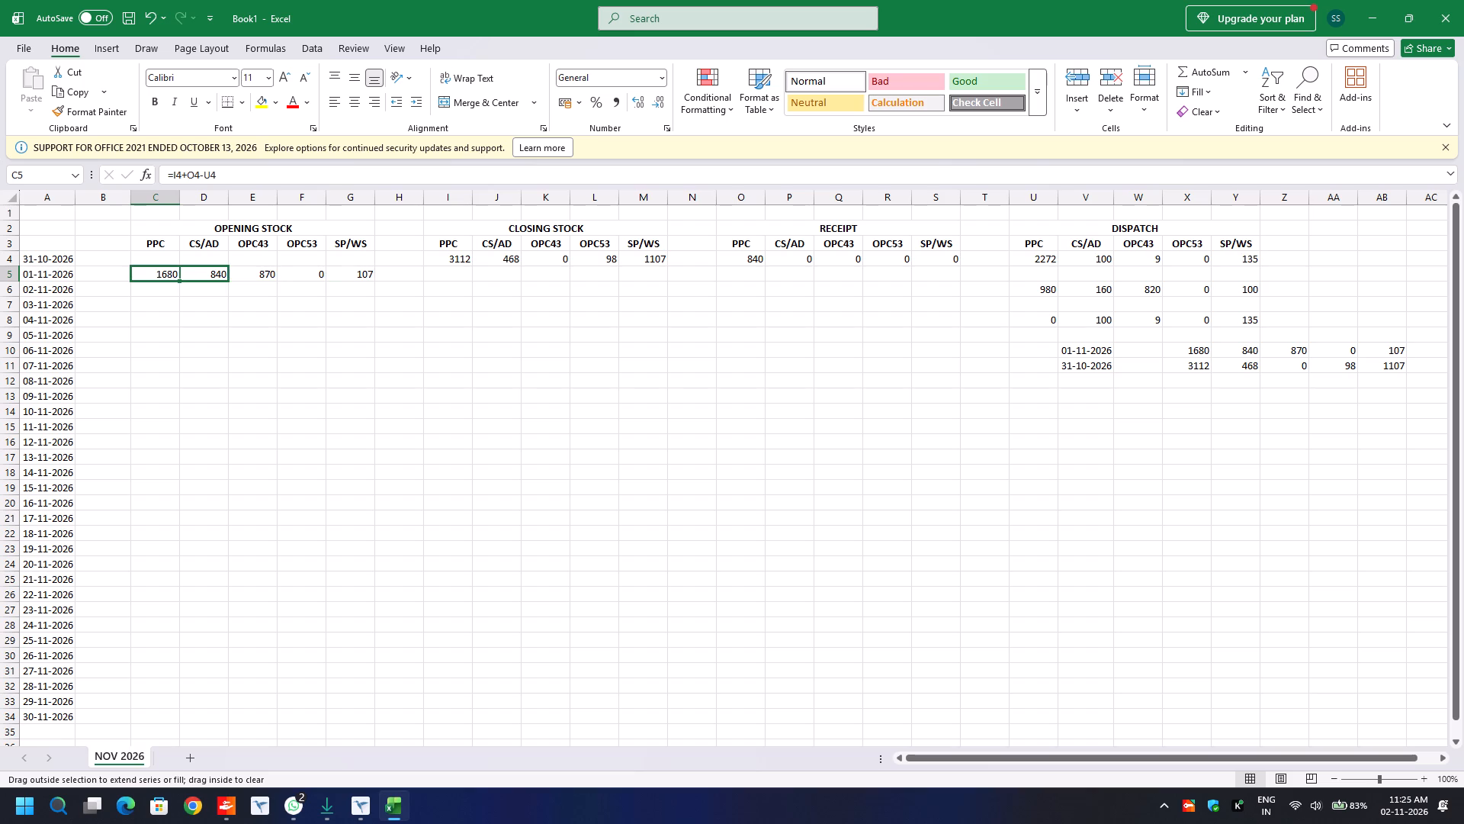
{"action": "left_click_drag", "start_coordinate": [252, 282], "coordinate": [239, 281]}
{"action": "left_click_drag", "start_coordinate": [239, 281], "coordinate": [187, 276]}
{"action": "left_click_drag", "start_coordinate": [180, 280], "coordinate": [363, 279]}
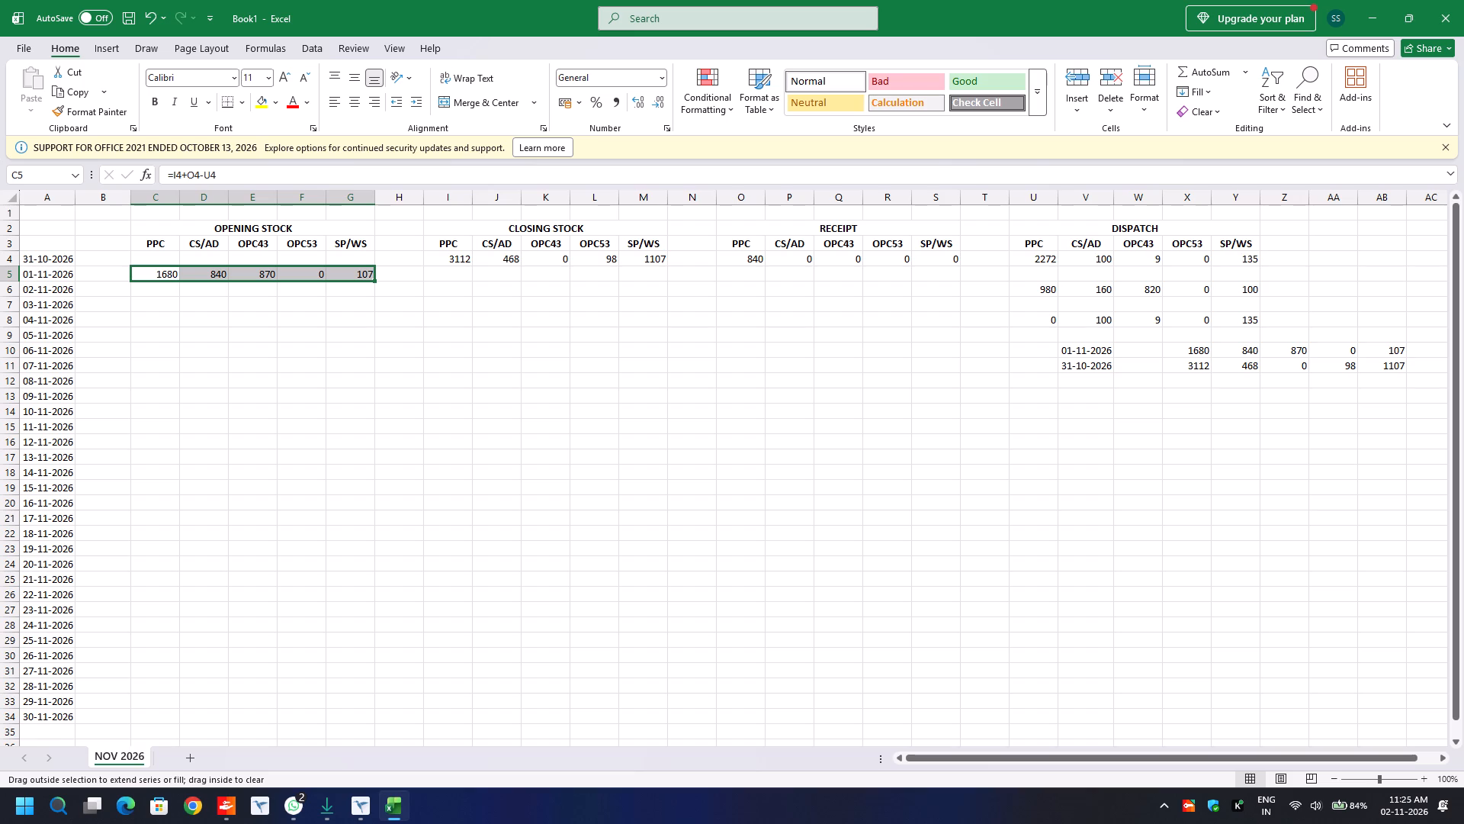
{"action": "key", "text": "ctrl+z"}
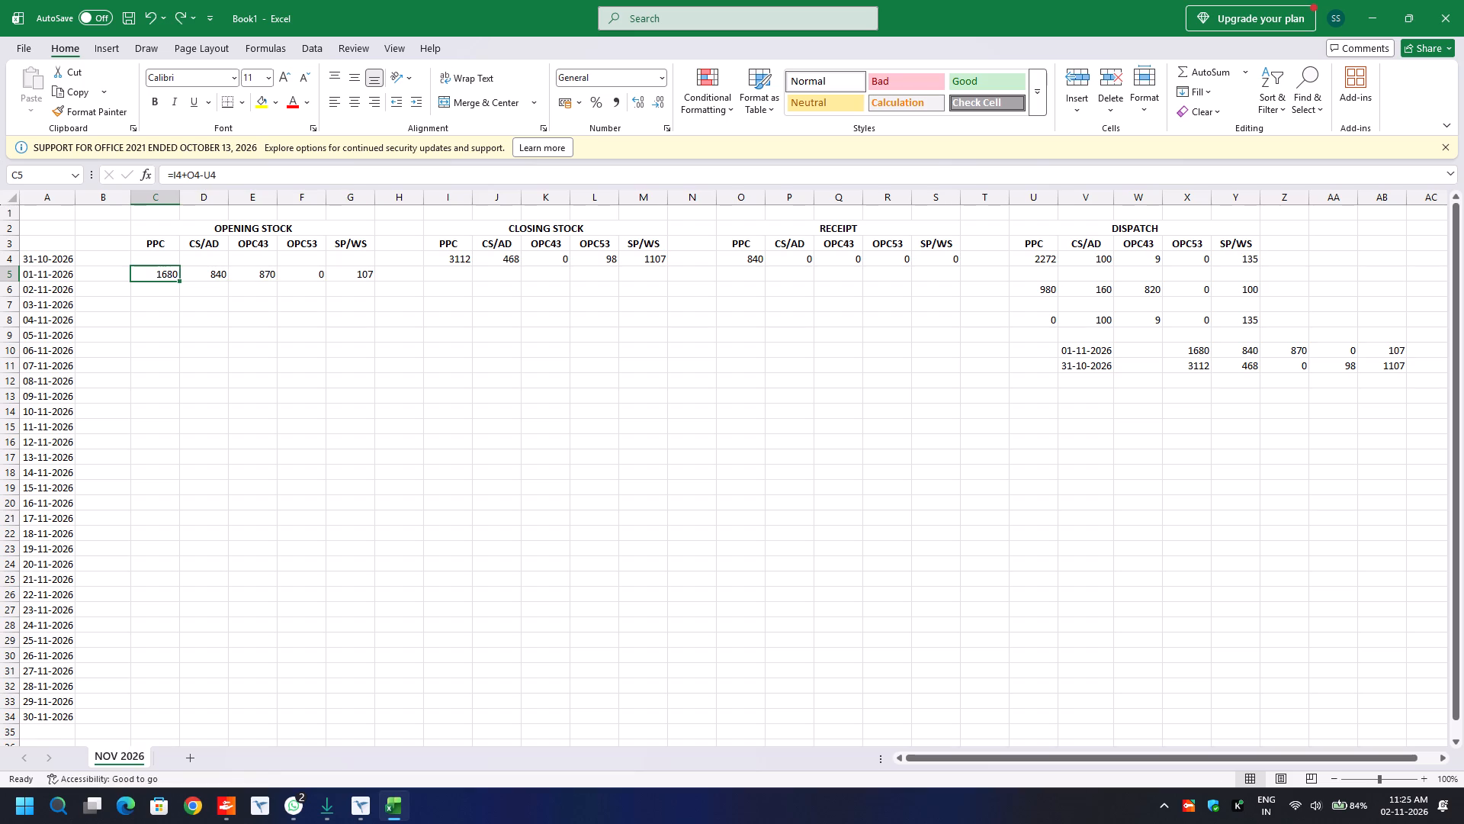
Select the PPC DISPATCH cell U4 for 31-10-2026.
{"action": "left_click", "coordinate": [1042, 263]}
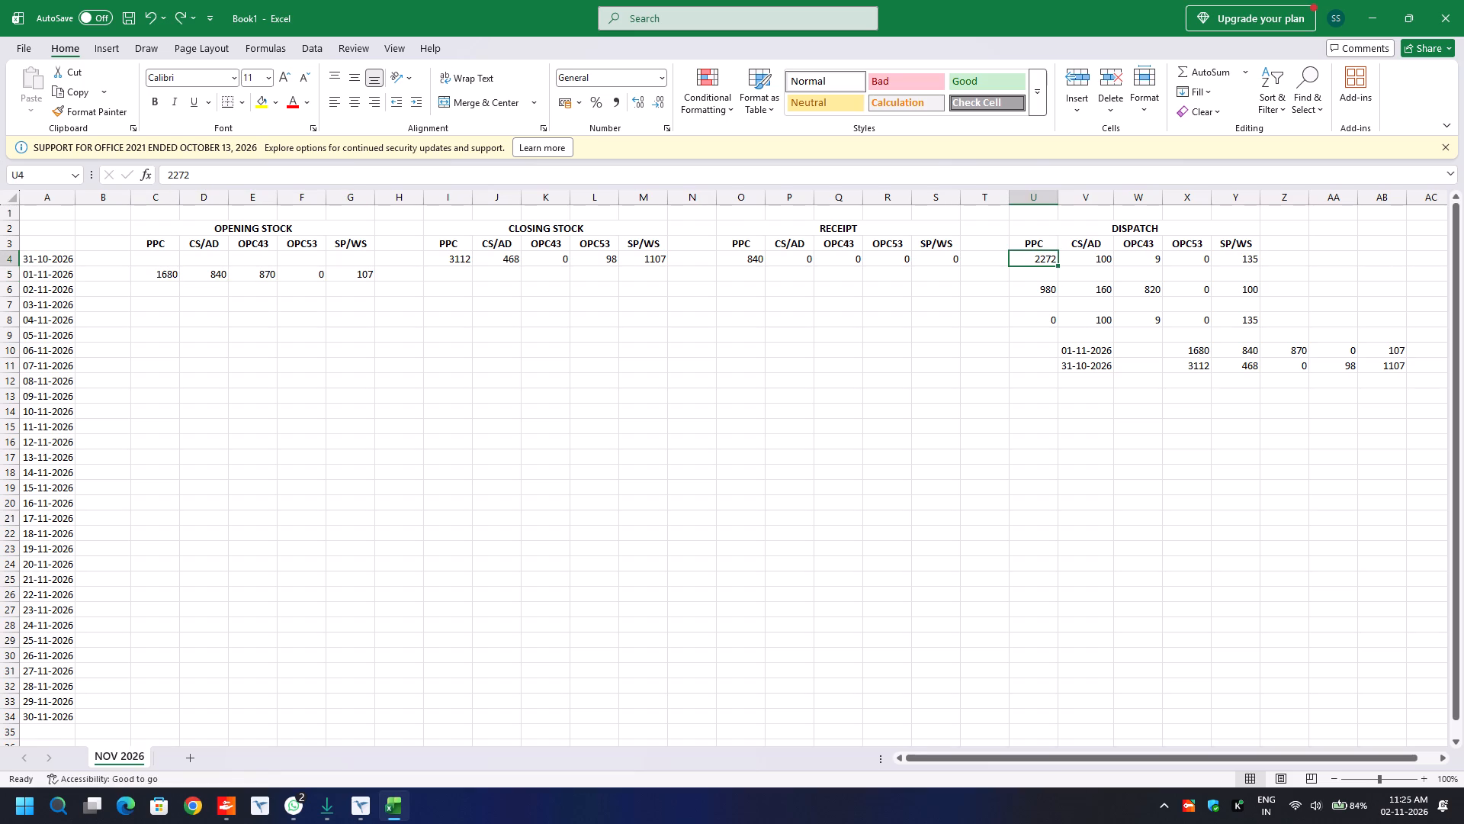
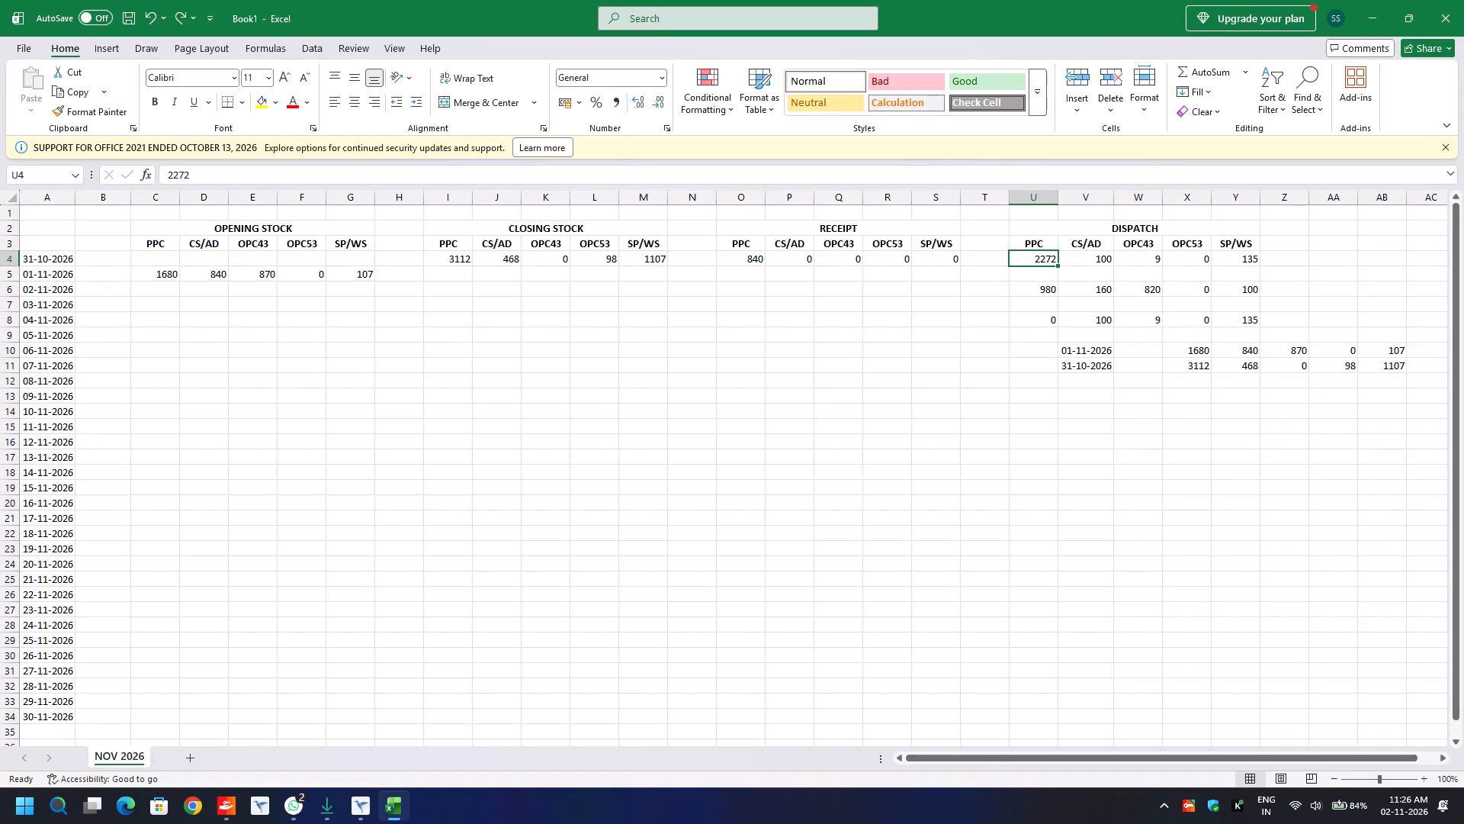
Move the CS/AD to SP/WS DISPATCH values in V4:Y4 down one row to the 01-11-2026 row, starting at V5.
{"action": "left_click_drag", "start_coordinate": [1103, 263], "coordinate": [1250, 262]}
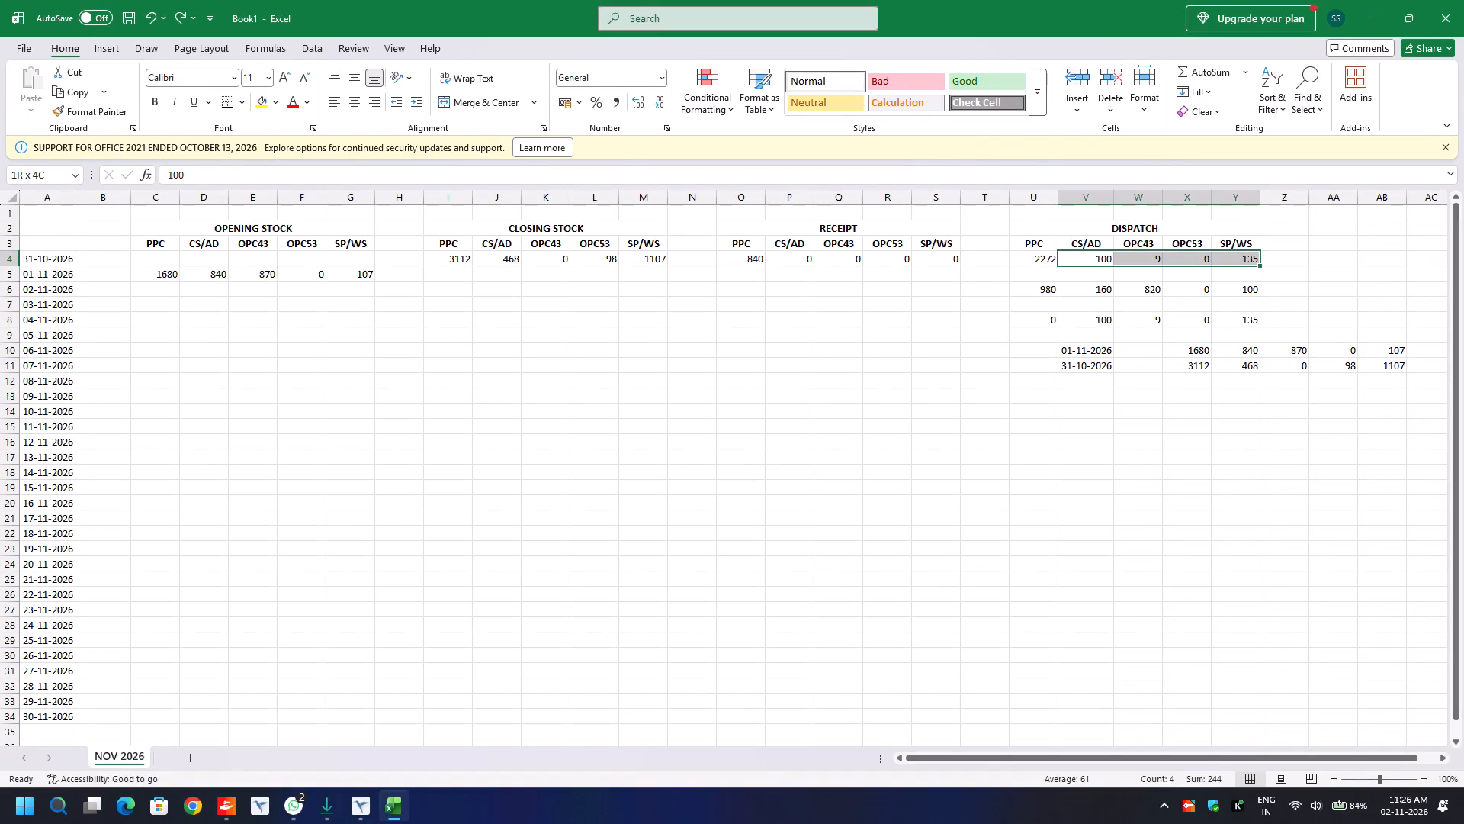
{"action": "left_click_drag", "start_coordinate": [1250, 262], "coordinate": [1253, 262]}
{"action": "key", "text": "ctrl+x"}
{"action": "key", "text": "Down"}
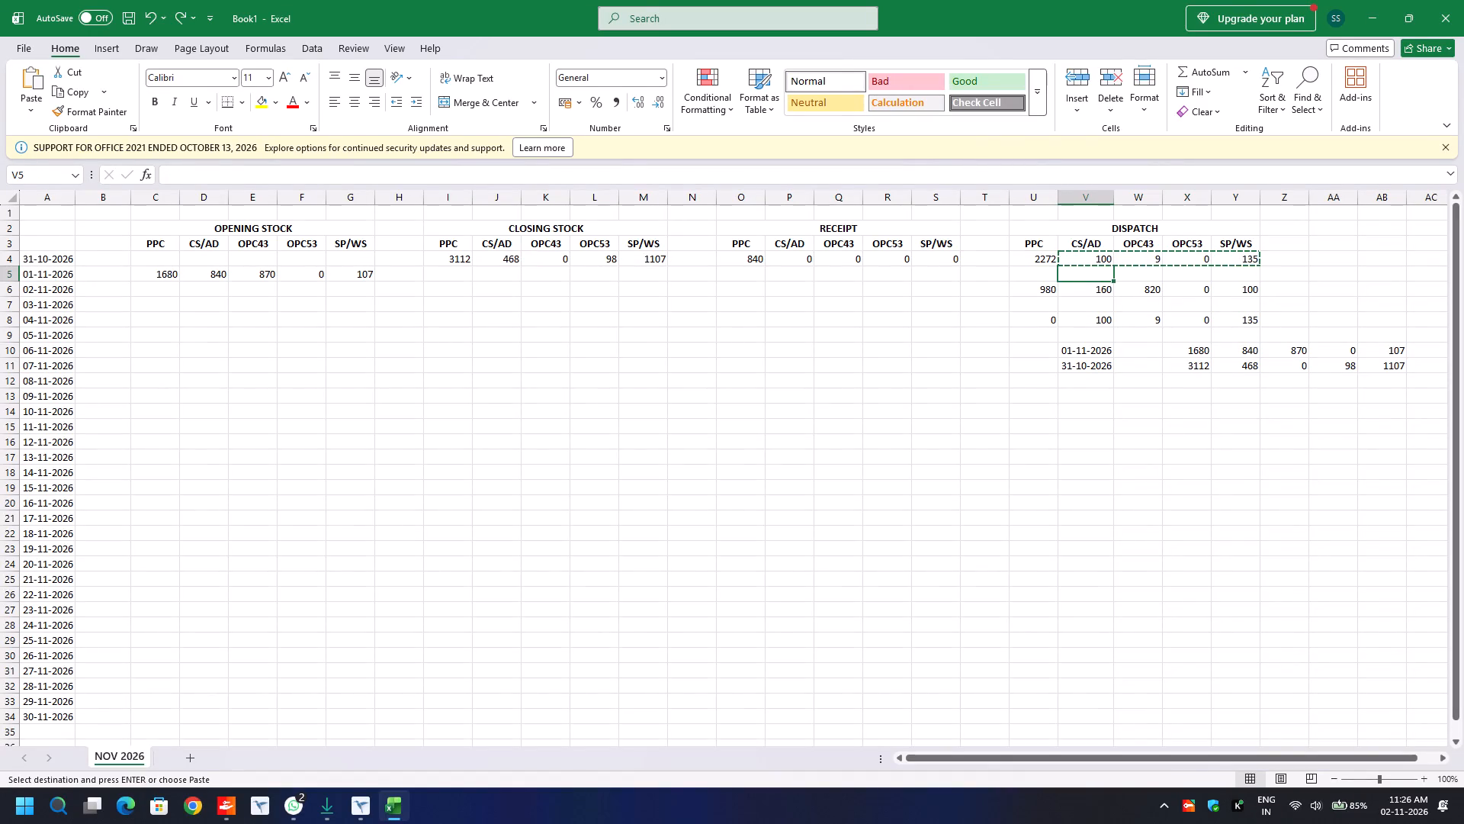
{"action": "key", "text": "ctrl+v"}
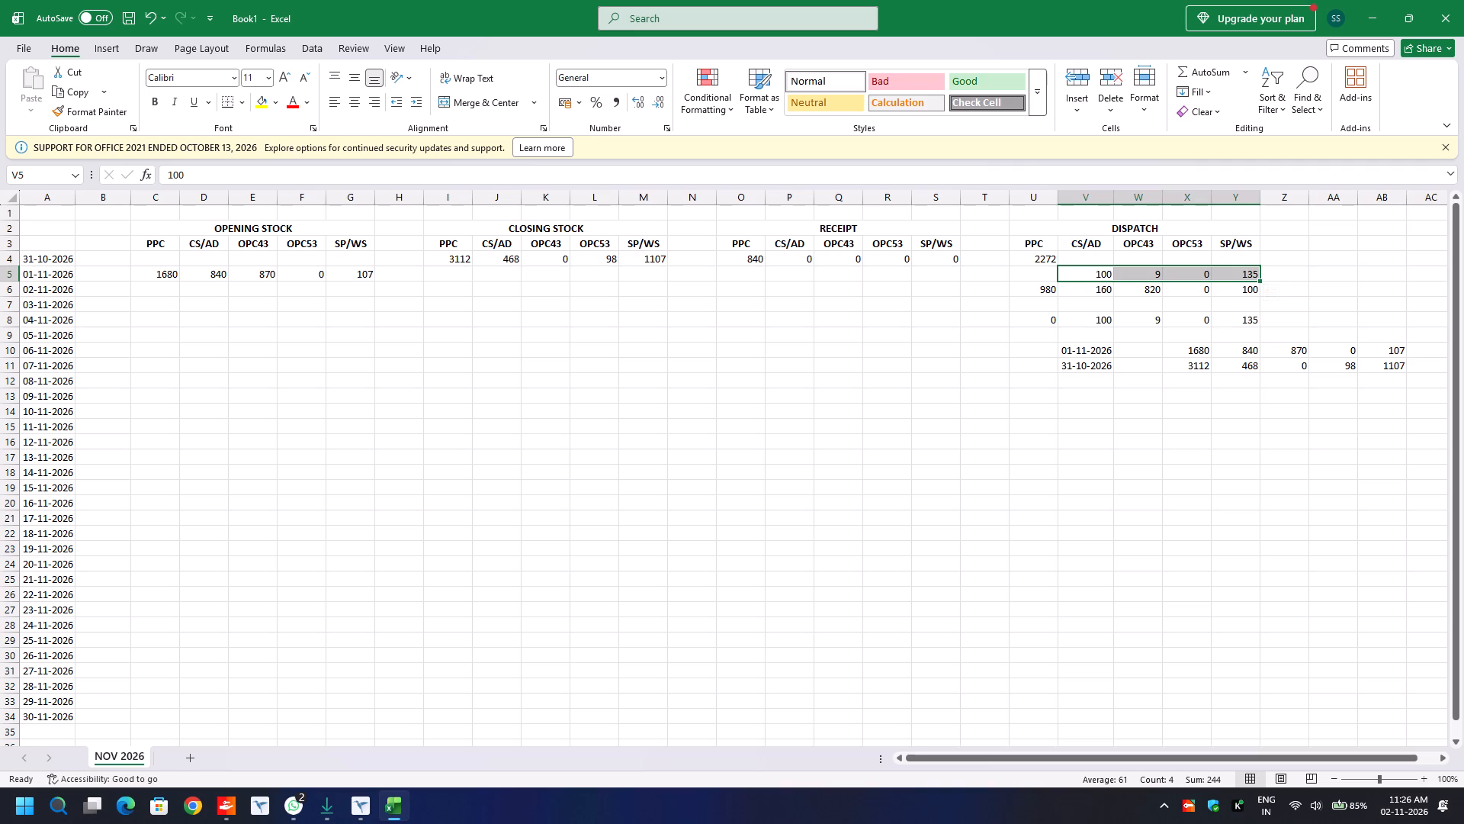
Clear the DISPATCH values in the 04-11-2026 row, range U8:Z8.
{"action": "left_click_drag", "start_coordinate": [1042, 321], "coordinate": [1273, 327]}
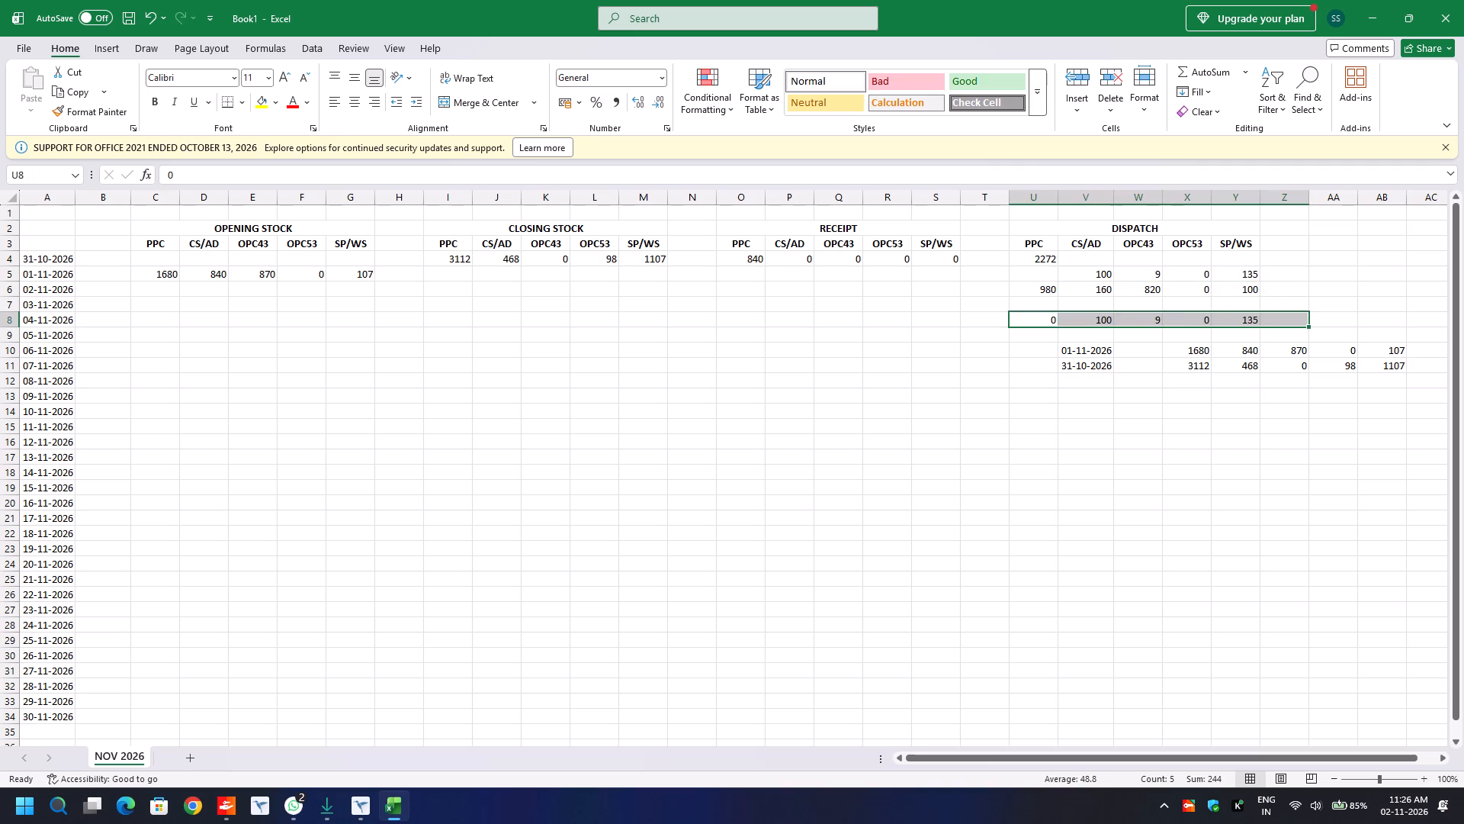
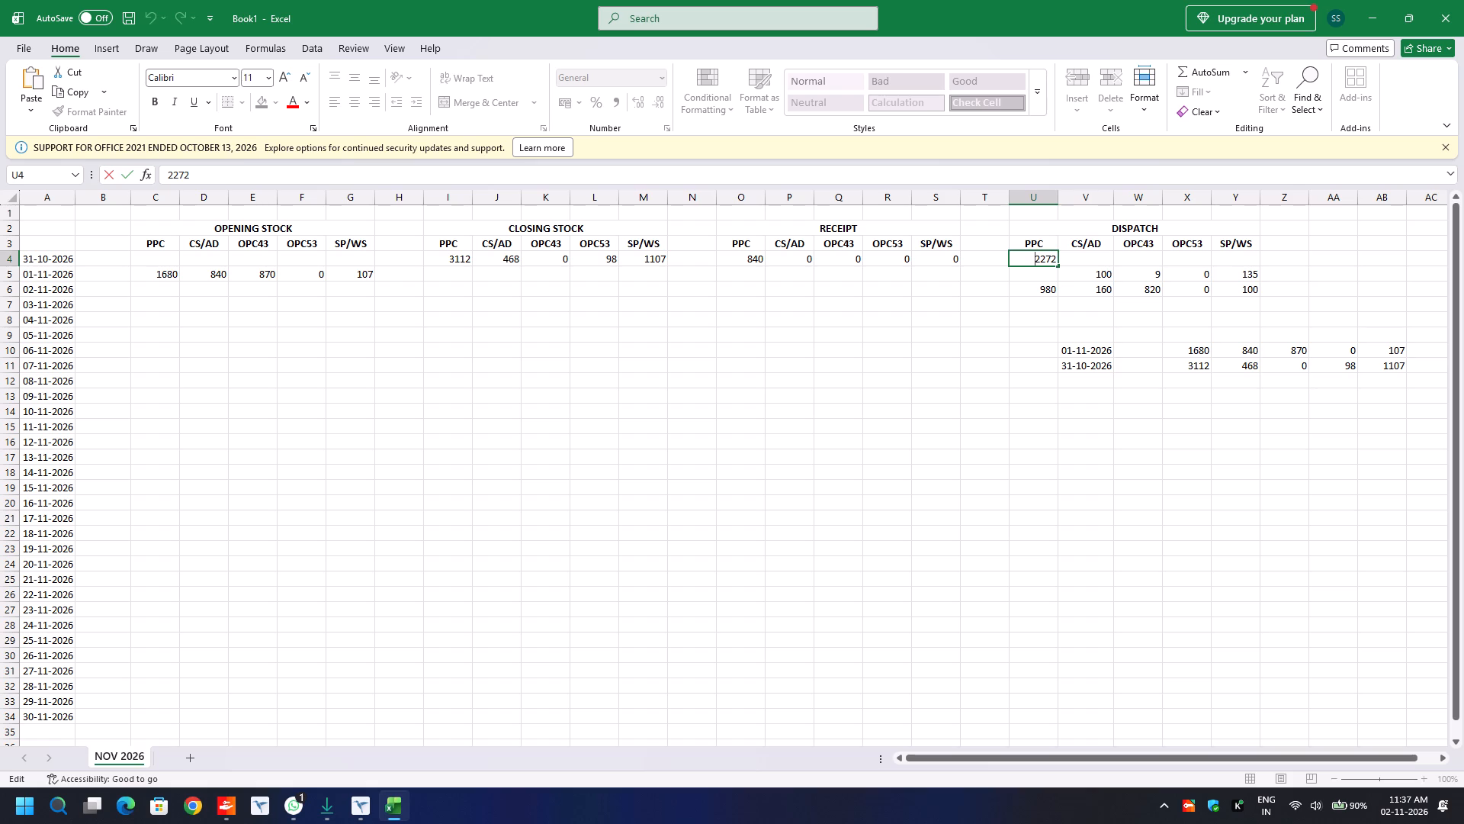
In Excel, clear the closing stock, receipt and dispatch figures in the 31-10-2026 row.
{"action": "left_click_drag", "start_coordinate": [454, 262], "coordinate": [1252, 245]}
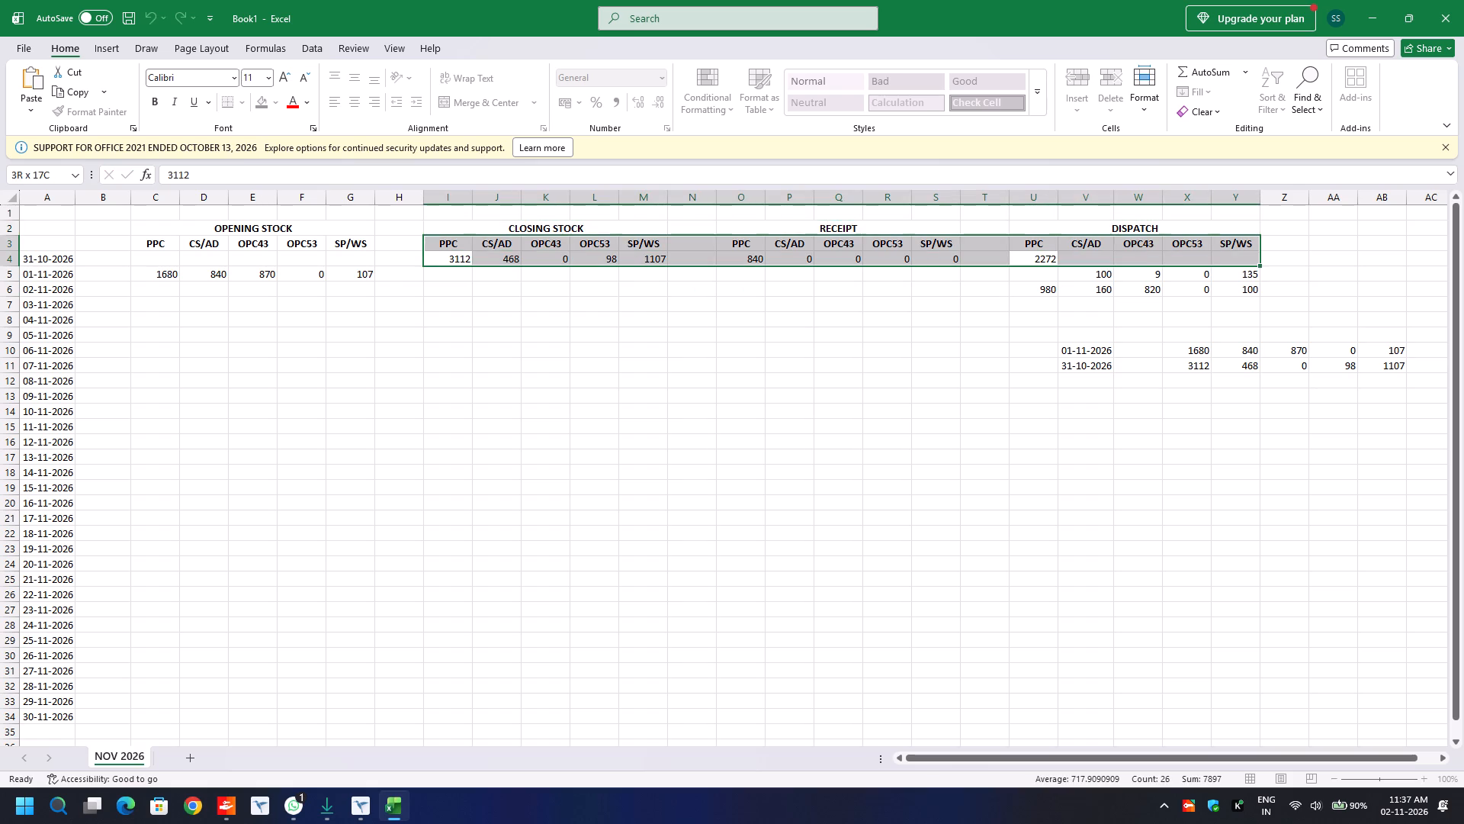
{"action": "left_click_drag", "start_coordinate": [1252, 245], "coordinate": [1269, 260]}
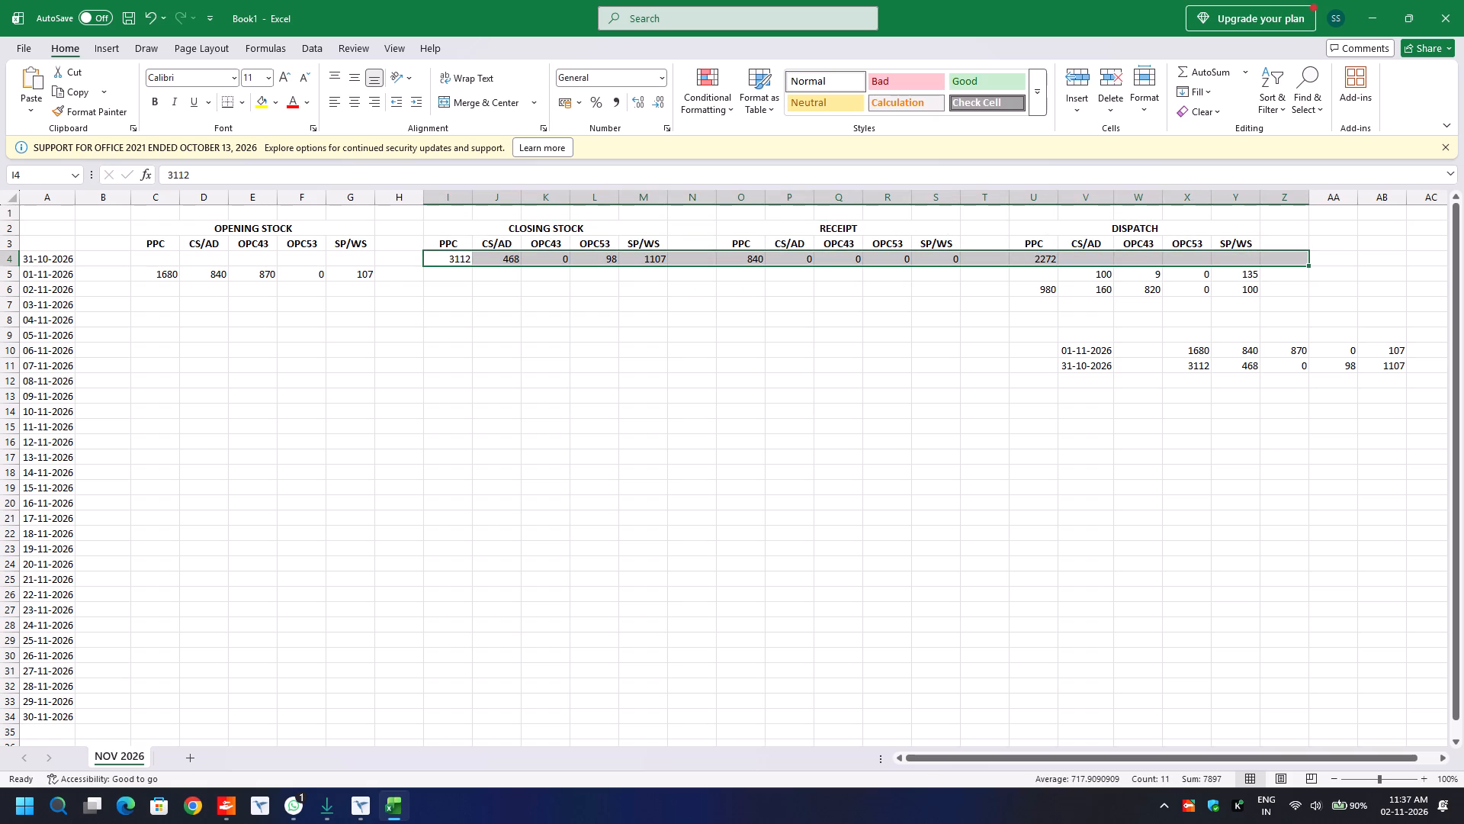
{"action": "key", "text": "Delete"}
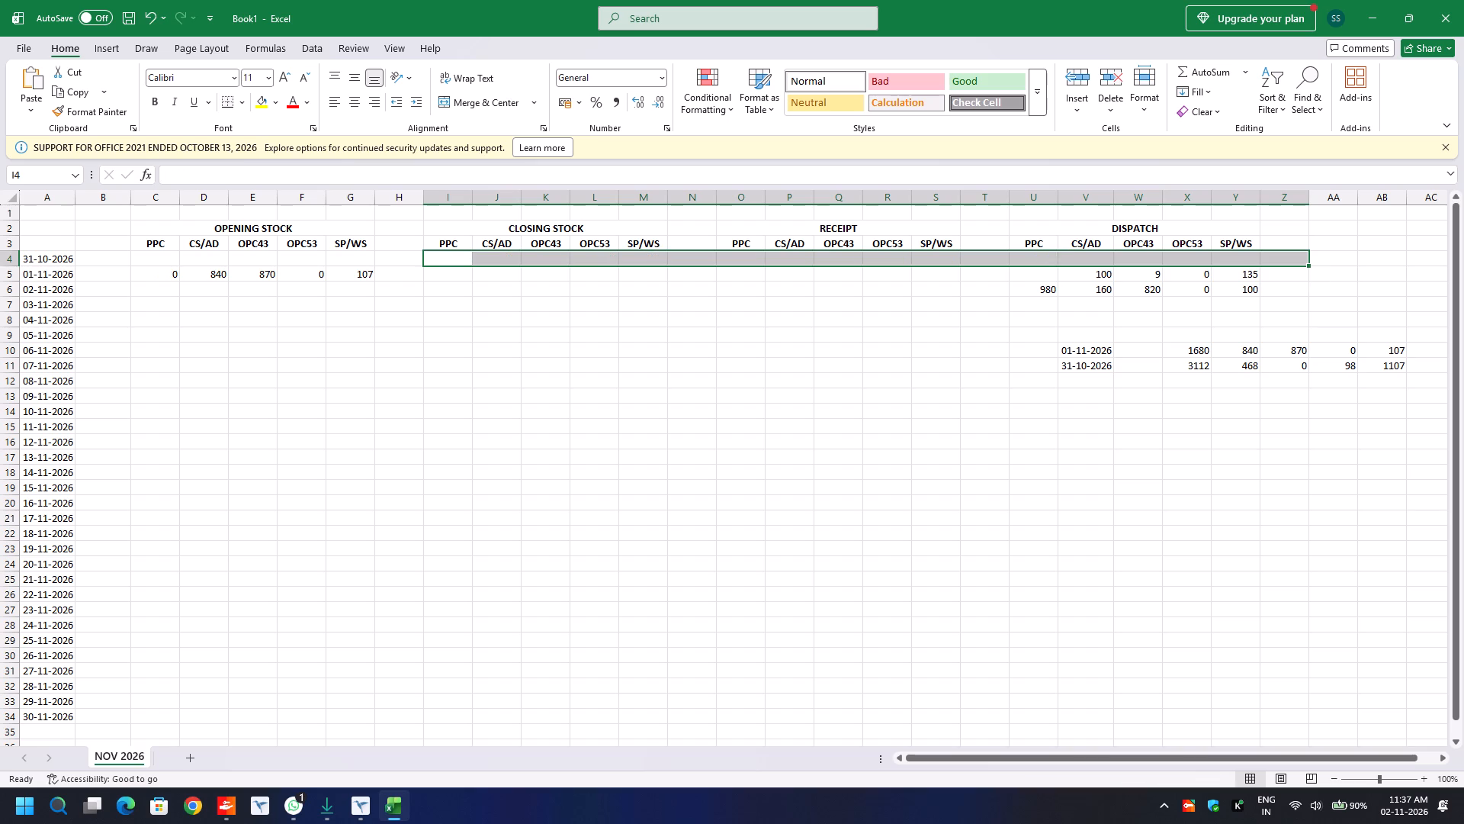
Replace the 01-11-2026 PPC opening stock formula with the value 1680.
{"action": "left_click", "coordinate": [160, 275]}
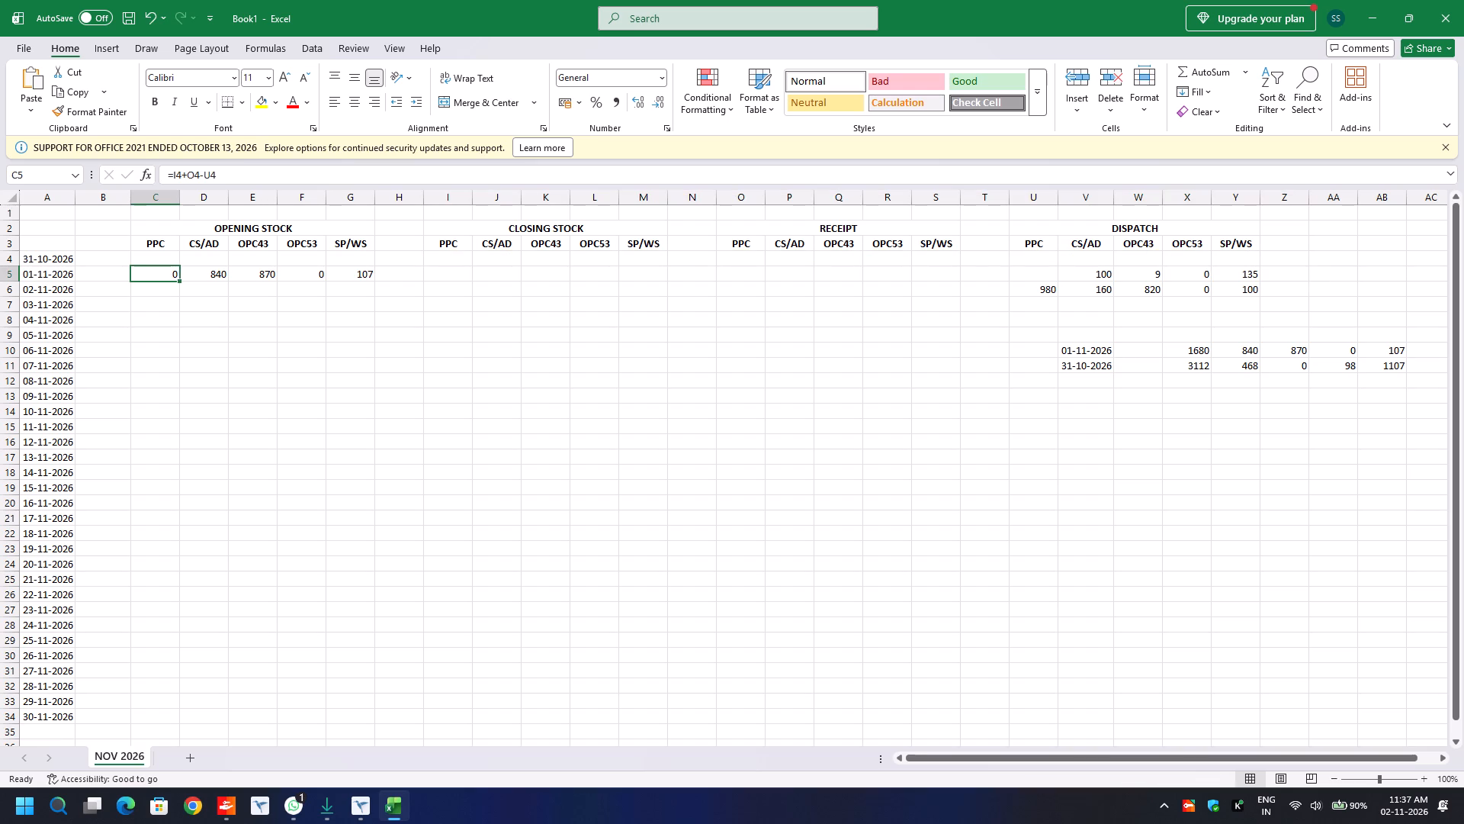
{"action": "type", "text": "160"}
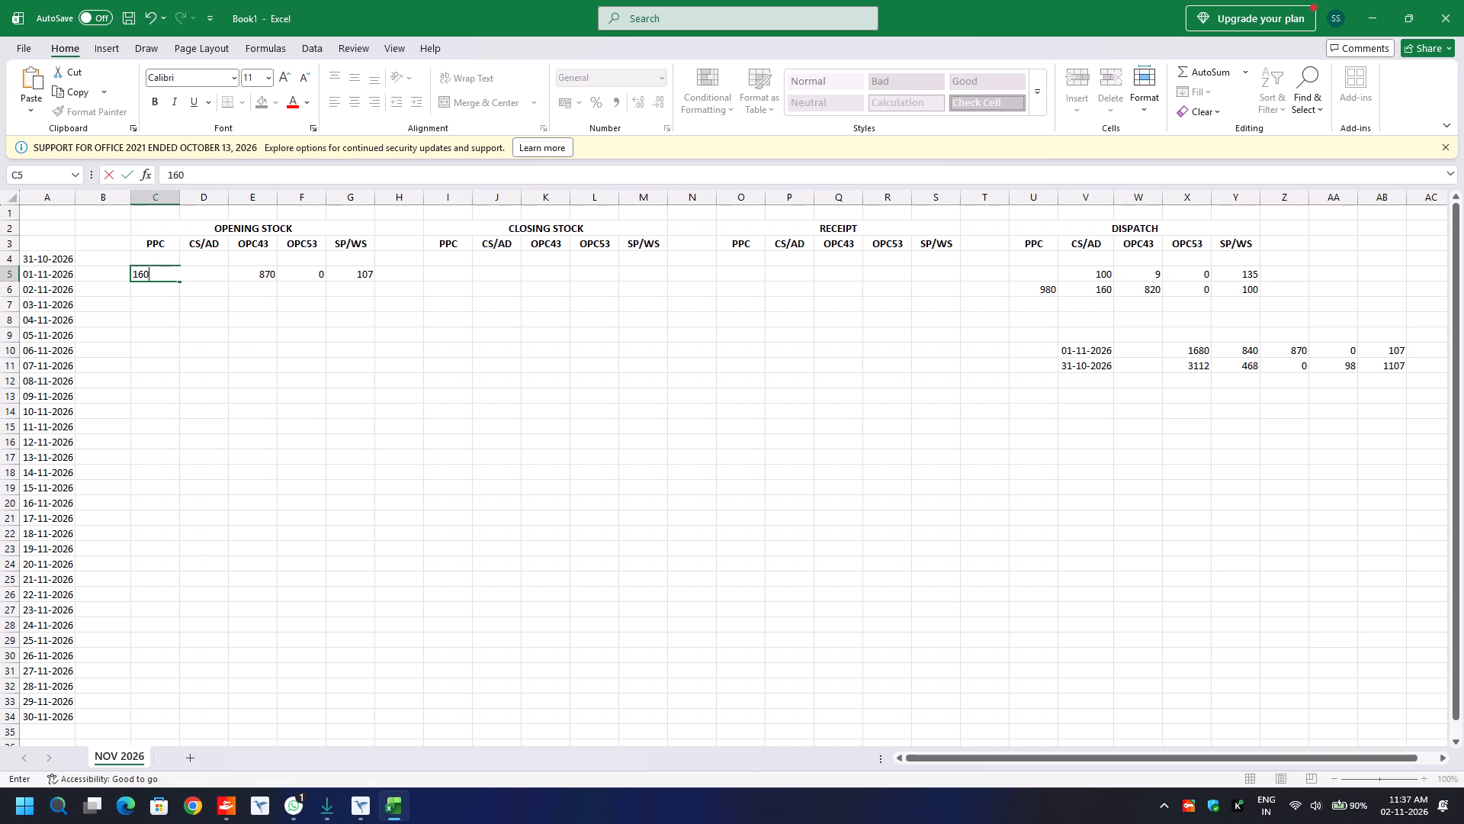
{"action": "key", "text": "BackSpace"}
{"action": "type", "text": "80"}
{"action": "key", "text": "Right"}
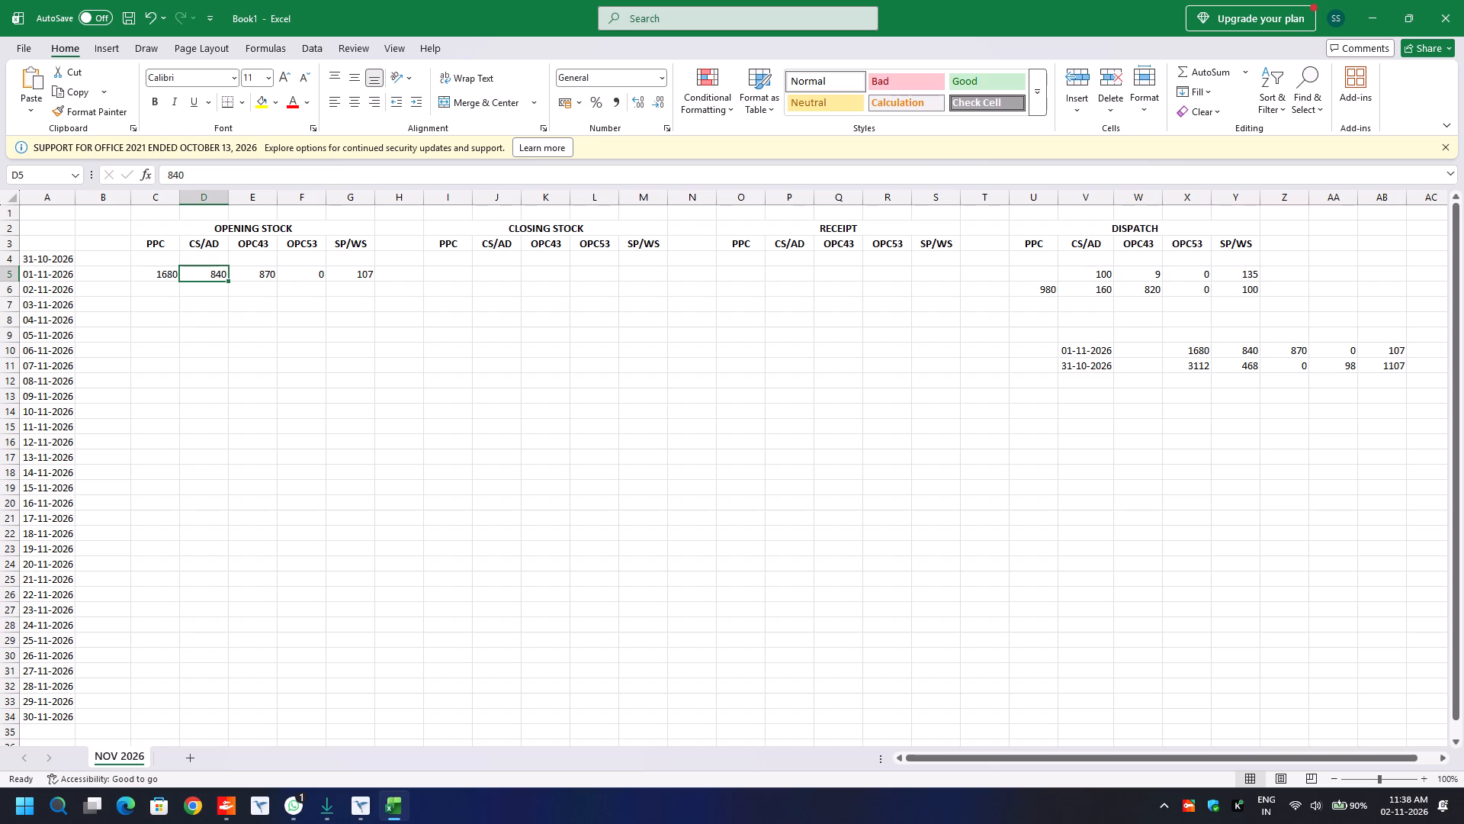
Set the 01-11-2026 opening stock to 1107 for SP/WS and 468 for CS/AD.
{"action": "key", "text": "Left"}
{"action": "key", "text": "Right"}
{"action": "key", "text": "Right"}
{"action": "key", "text": "Right"}
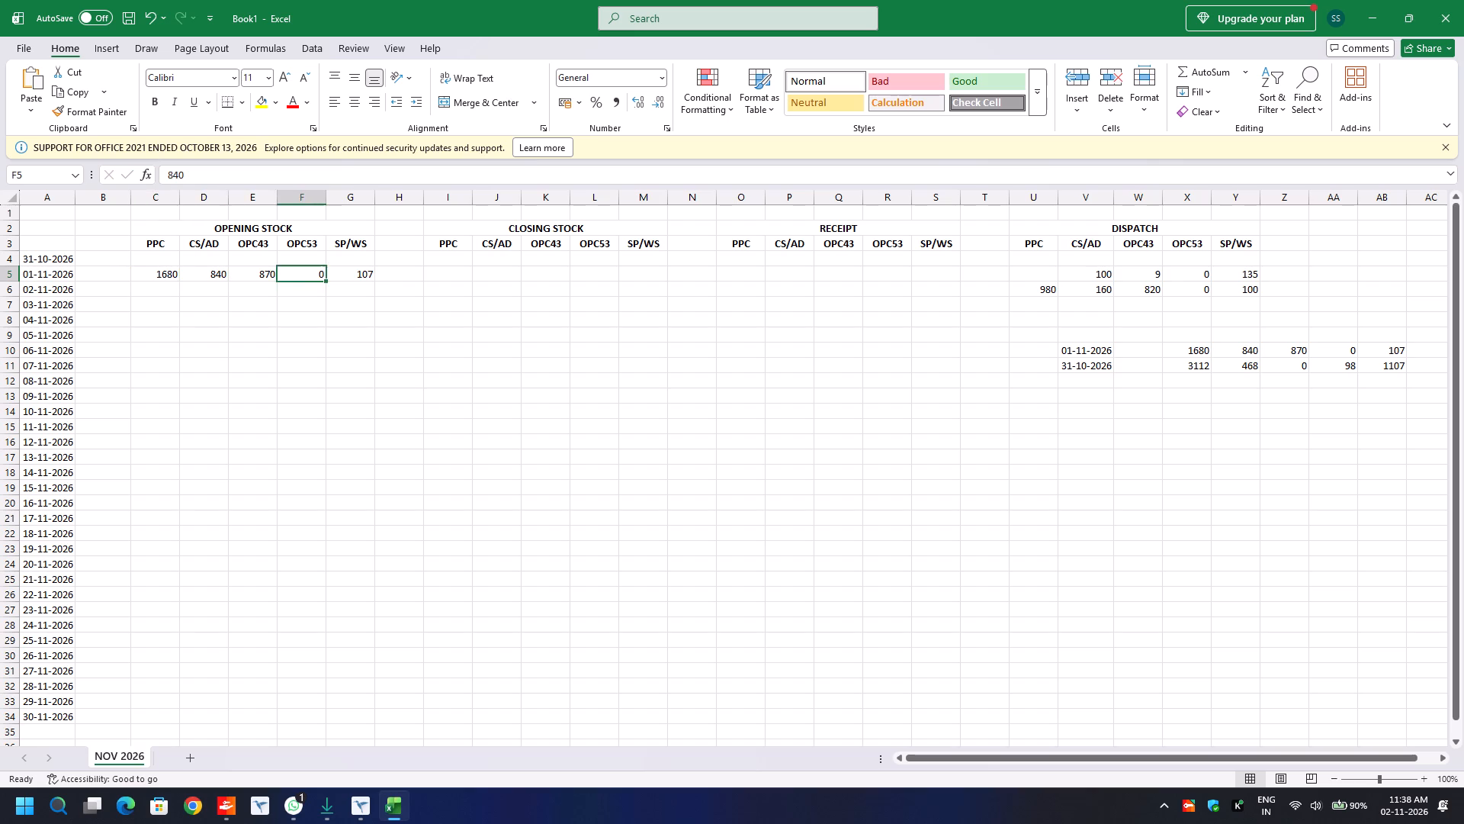
{"action": "key", "text": "Right"}
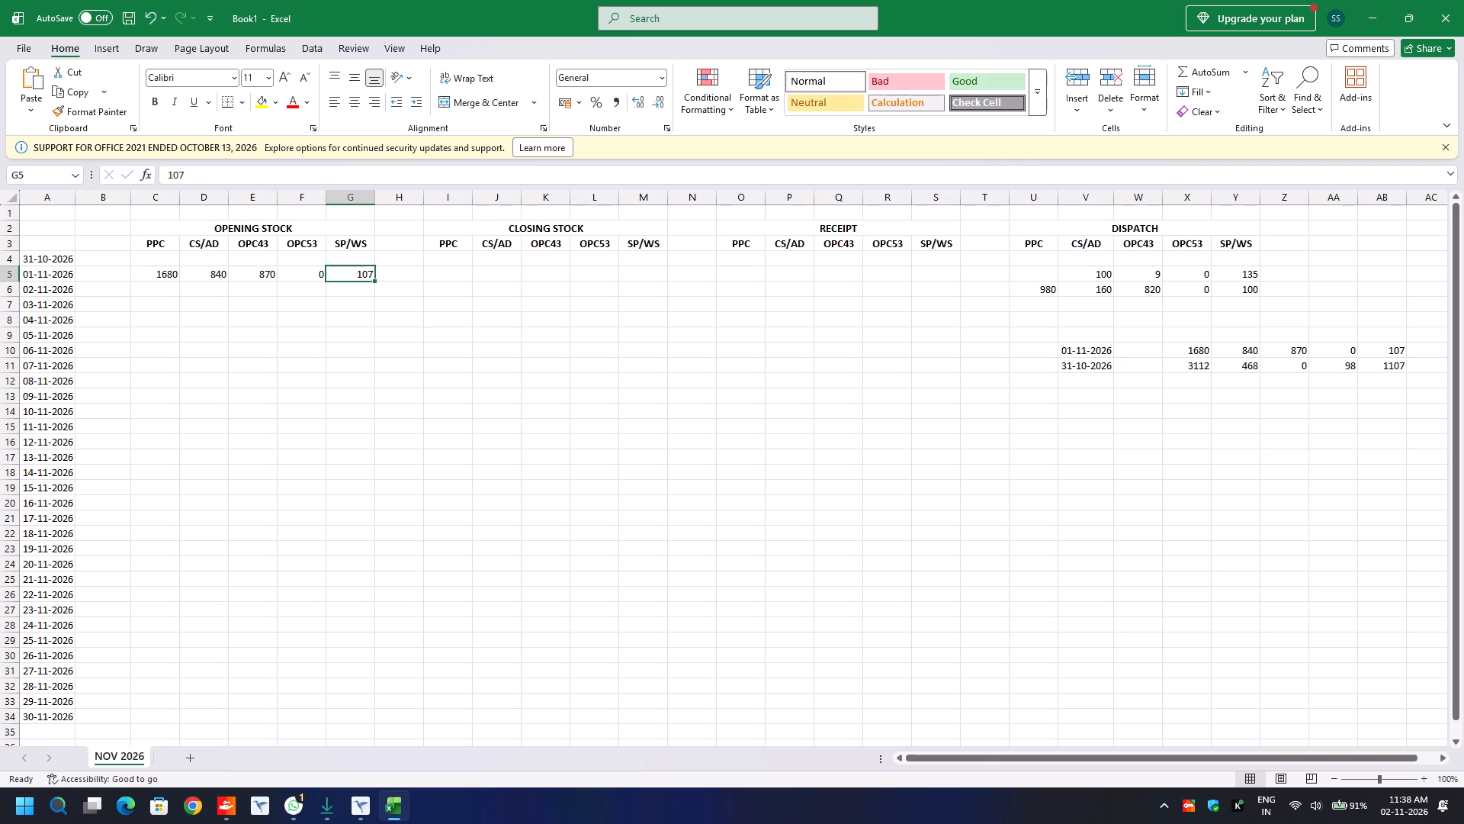
{"action": "type", "text": "10"}
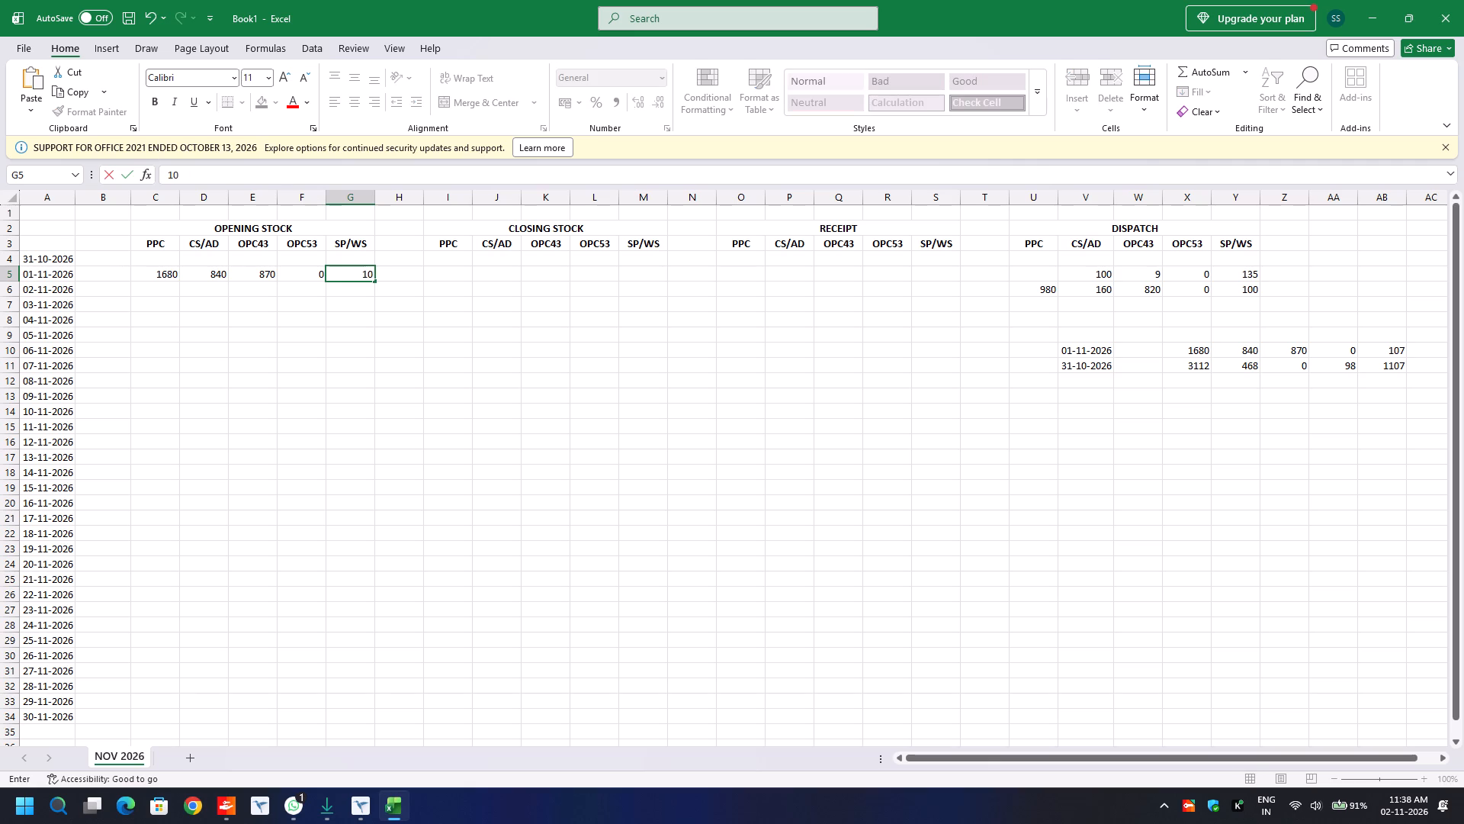
{"action": "key", "text": "BackSpace"}
{"action": "type", "text": "107"}
{"action": "key", "text": "Left"}
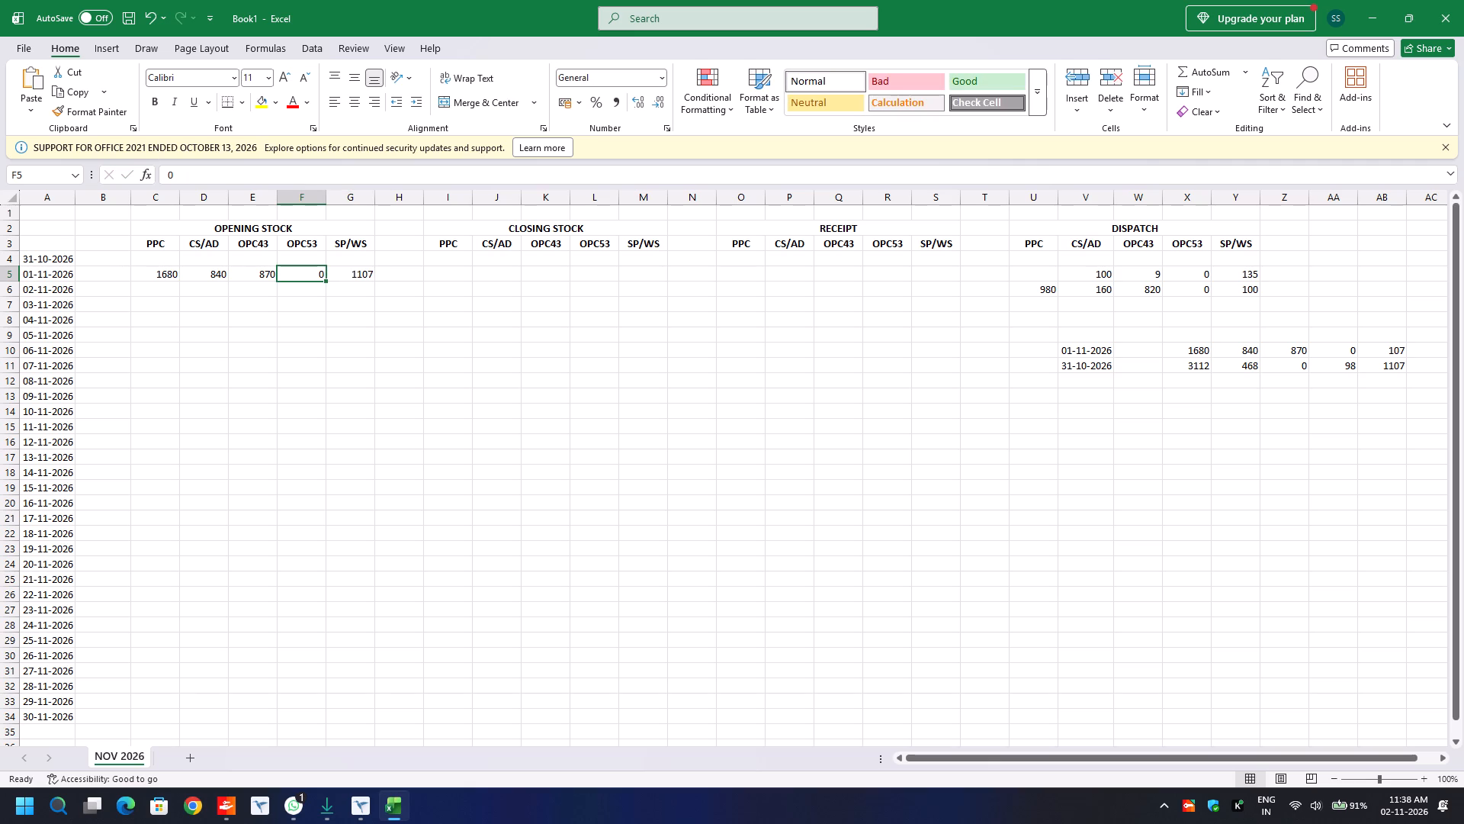
{"action": "key", "text": "Left"}
{"action": "key", "text": "Left"}
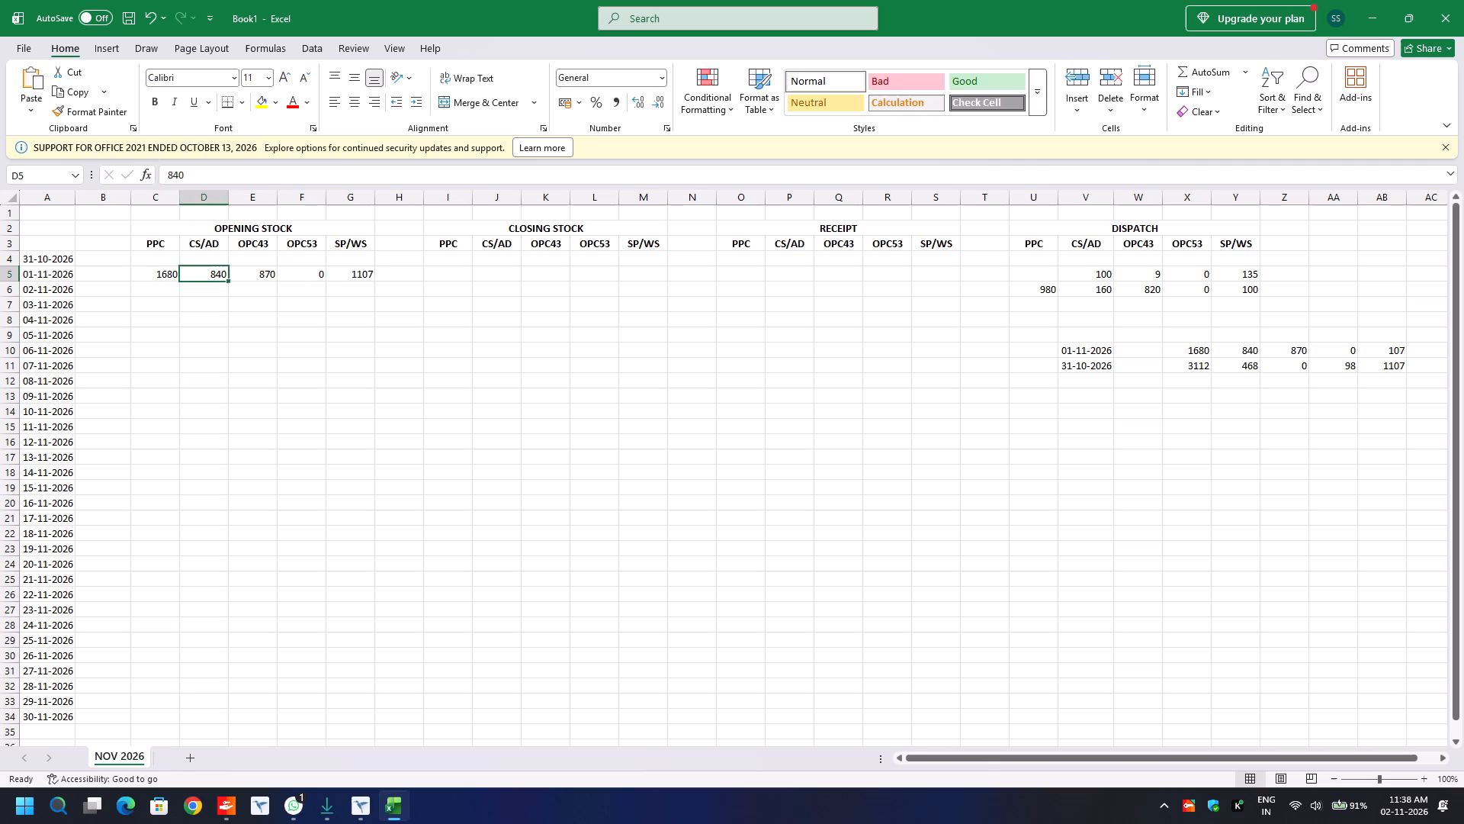
{"action": "type", "text": "468"}
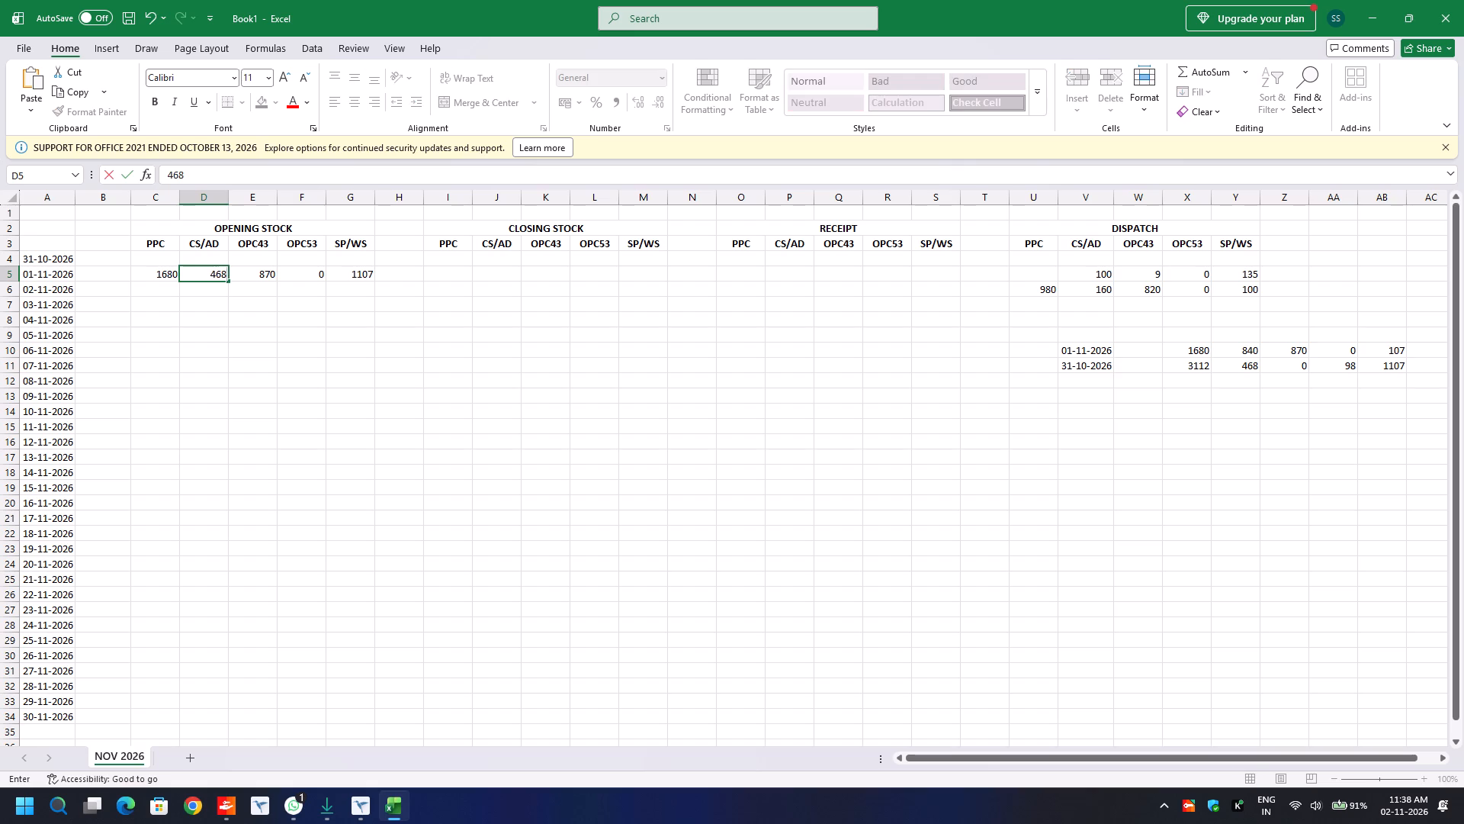
{"action": "key", "text": "Right"}
Set the 01-11-2026 opening stock to 98 for OPC53 and 2647 for PPC.
{"action": "key", "text": "Right"}
{"action": "key", "text": "Right"}
{"action": "key", "text": "Left"}
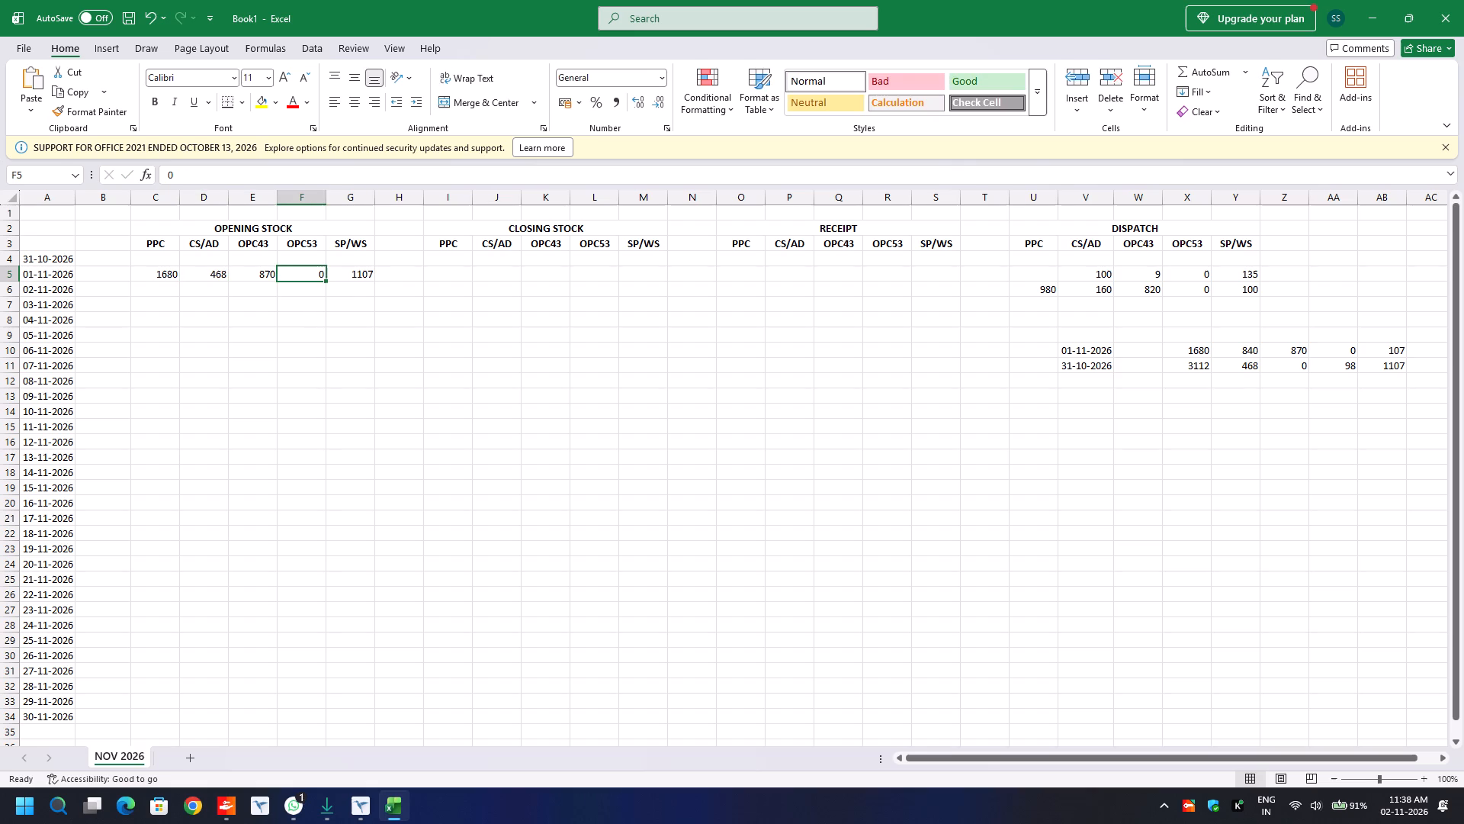
{"action": "type", "text": "98"}
{"action": "key", "text": "Left"}
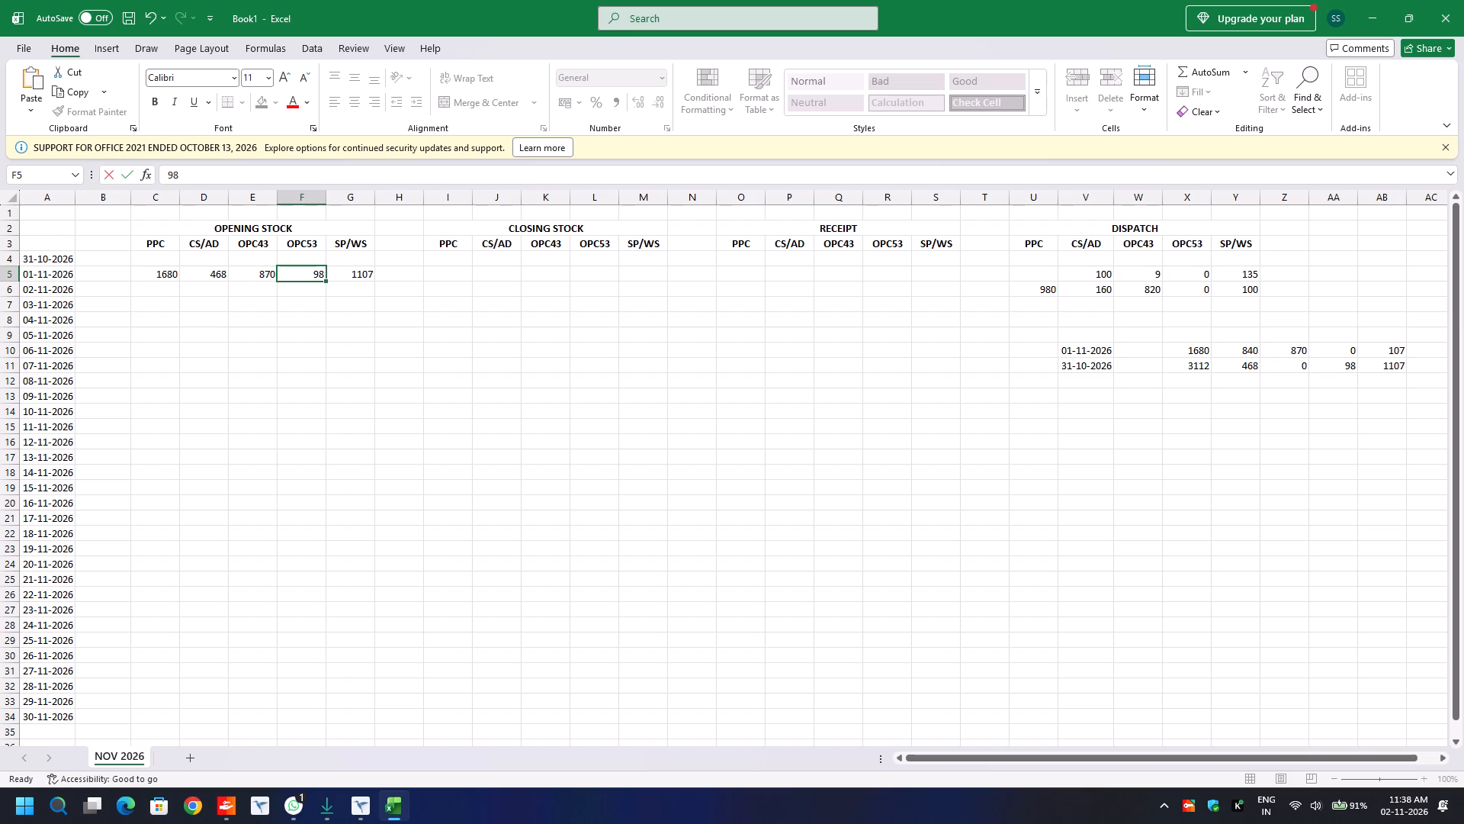
{"action": "key", "text": "Left"}
{"action": "key", "text": "Left"}
{"action": "type", "text": "2647"}
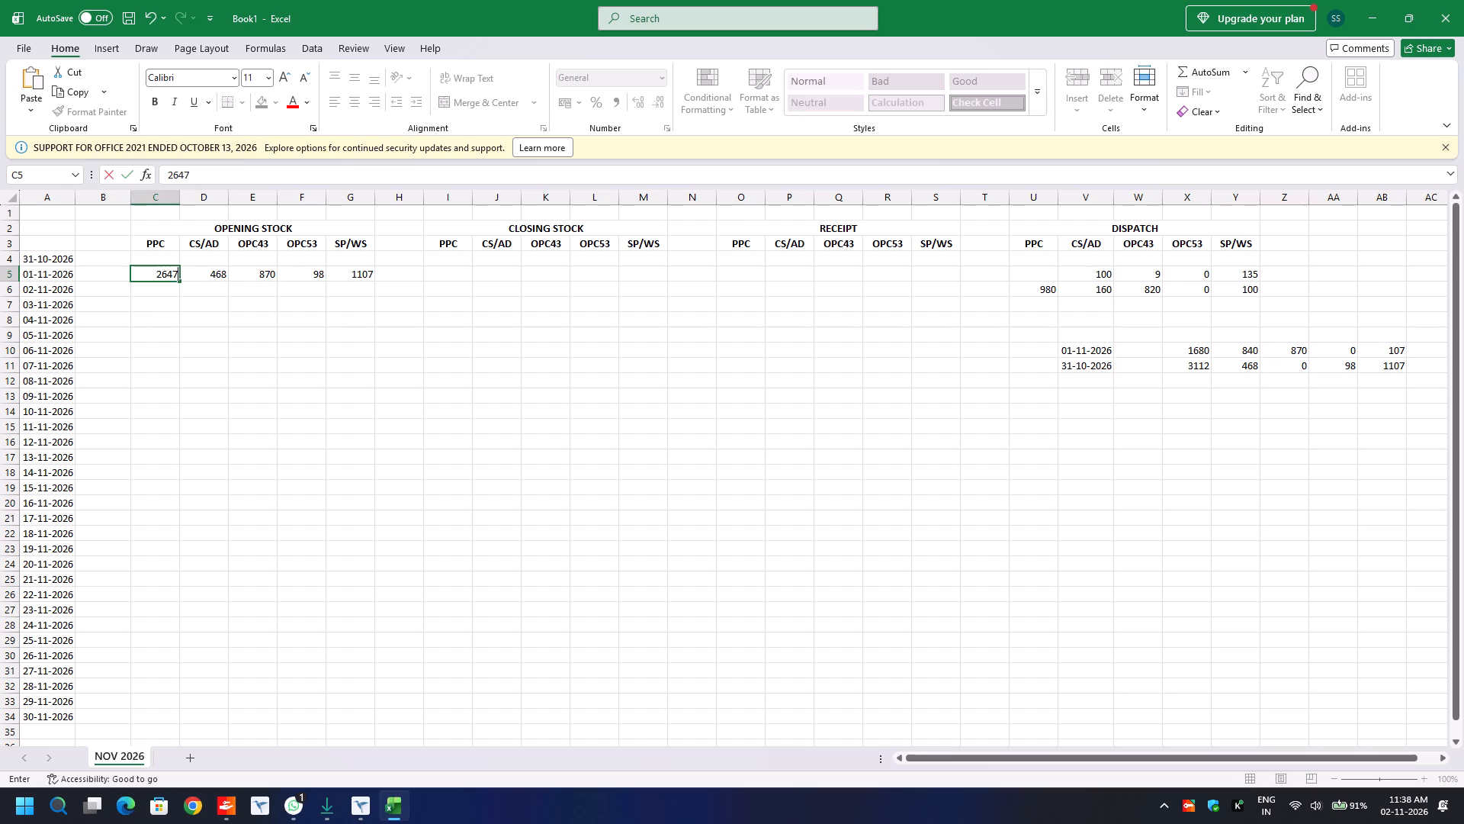
{"action": "key", "text": "Right"}
{"action": "key", "text": "Right"}
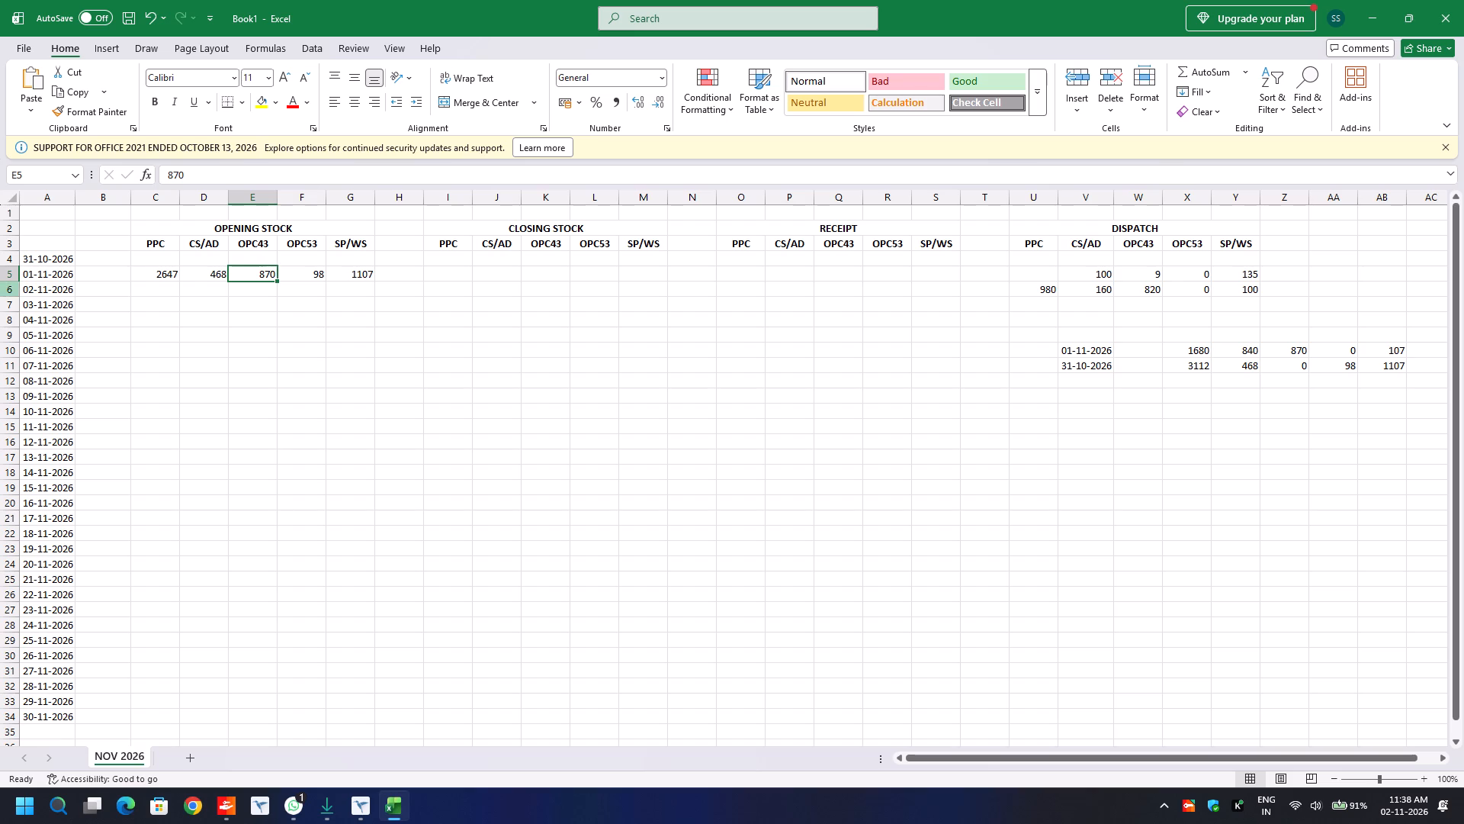
Clear the contents of the entire 31-10-2026 row, including its date.
{"action": "left_click", "coordinate": [3, 260]}
{"action": "key", "text": "Delete"}
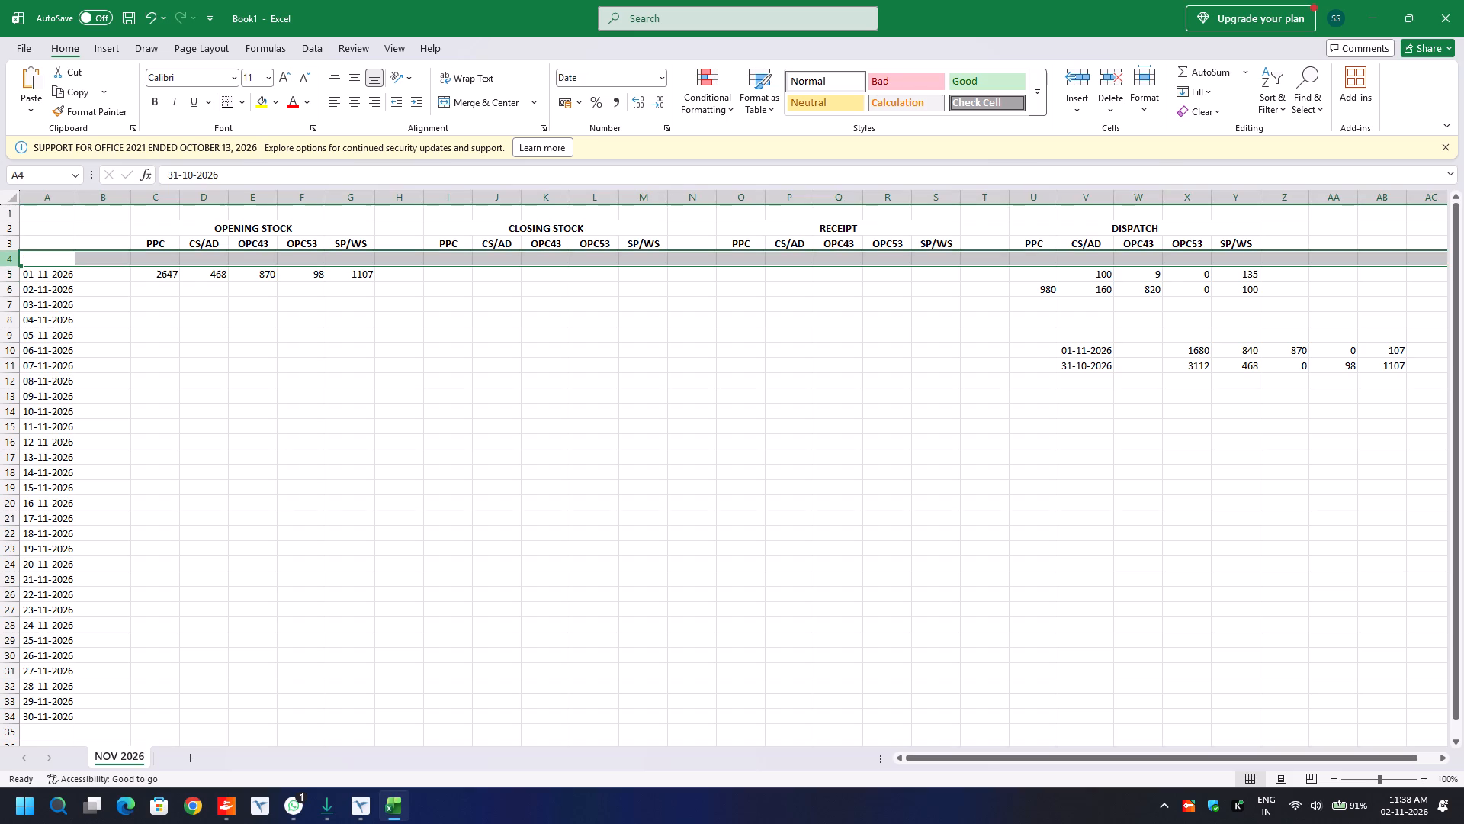
Set the 01-11-2026 OPC43 opening stock to 0 and check the other opening stock values in that row.
{"action": "left_click", "coordinate": [165, 278]}
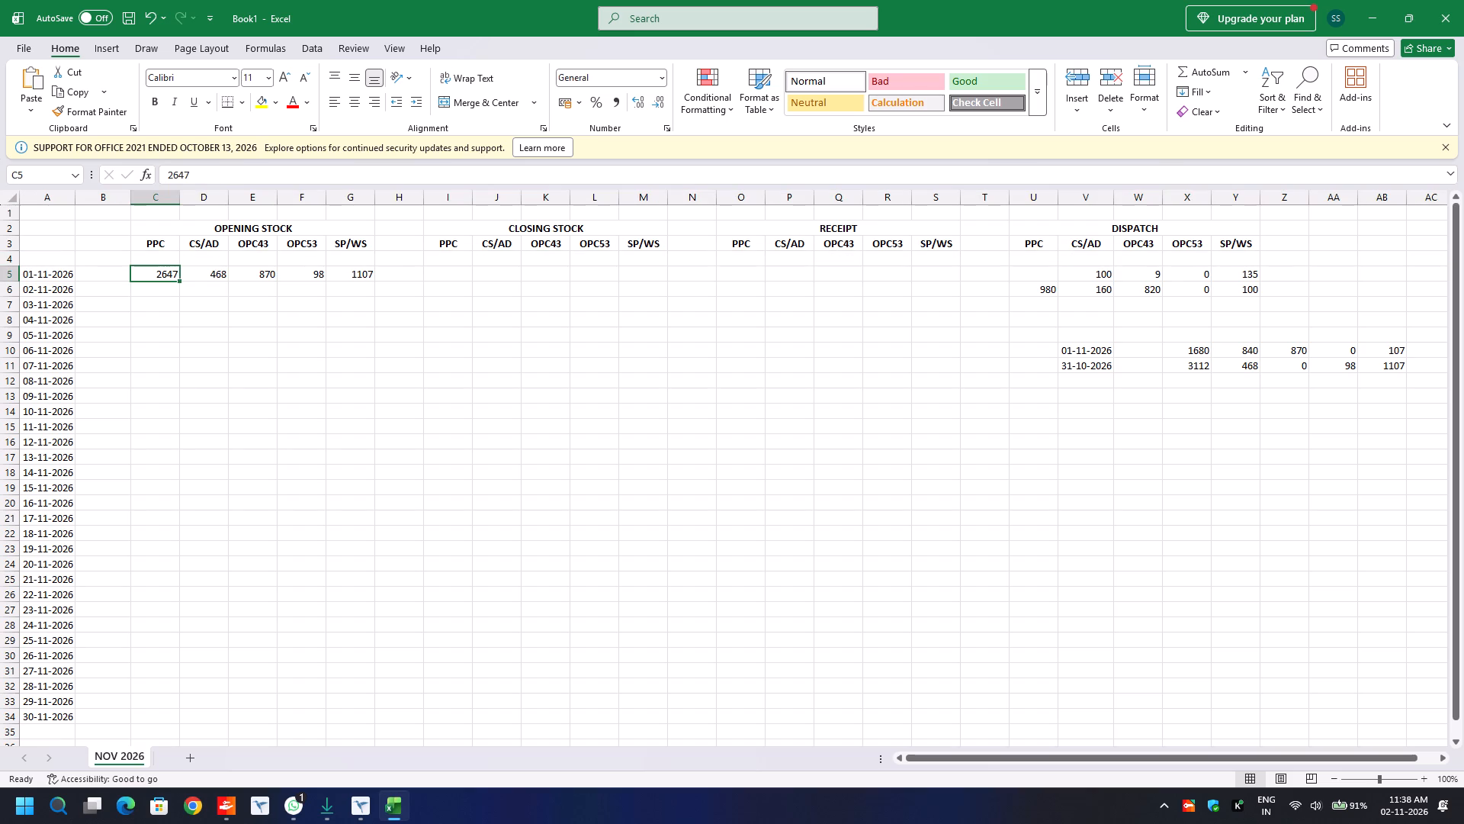
{"action": "left_click", "coordinate": [313, 277]}
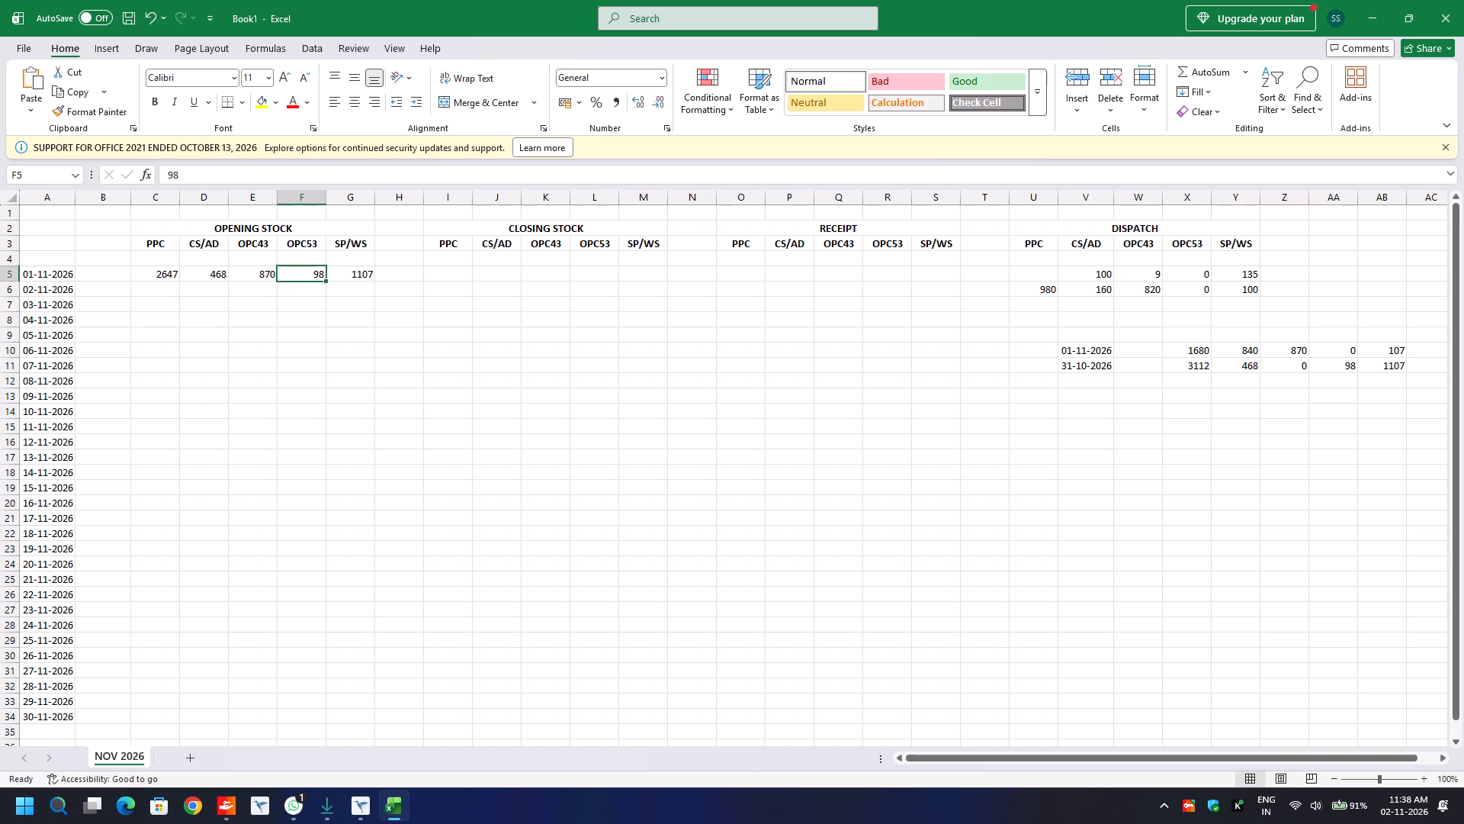
{"action": "left_click", "coordinate": [261, 274]}
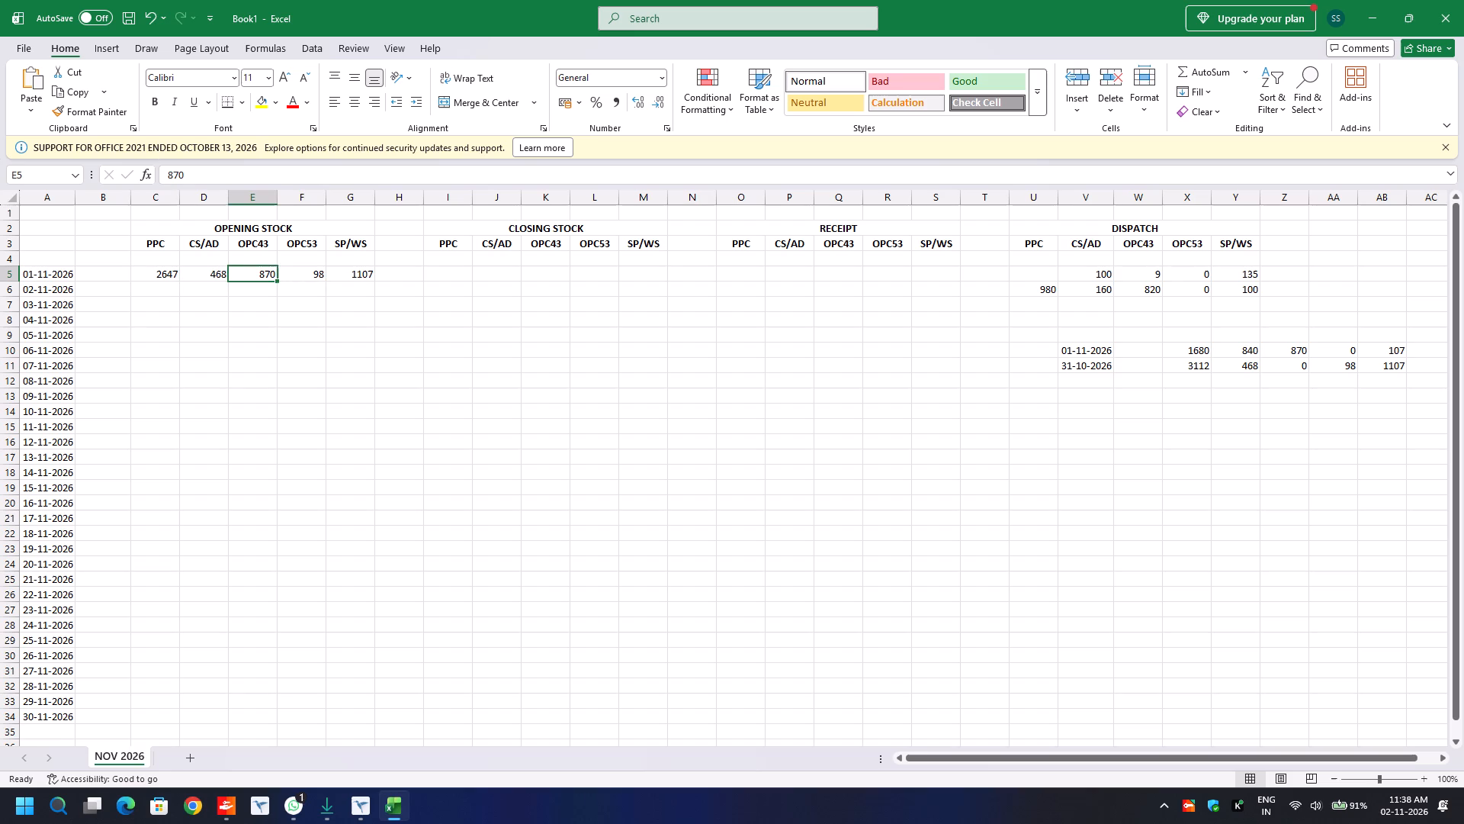
{"action": "key", "text": "0"}
{"action": "key", "text": "Right"}
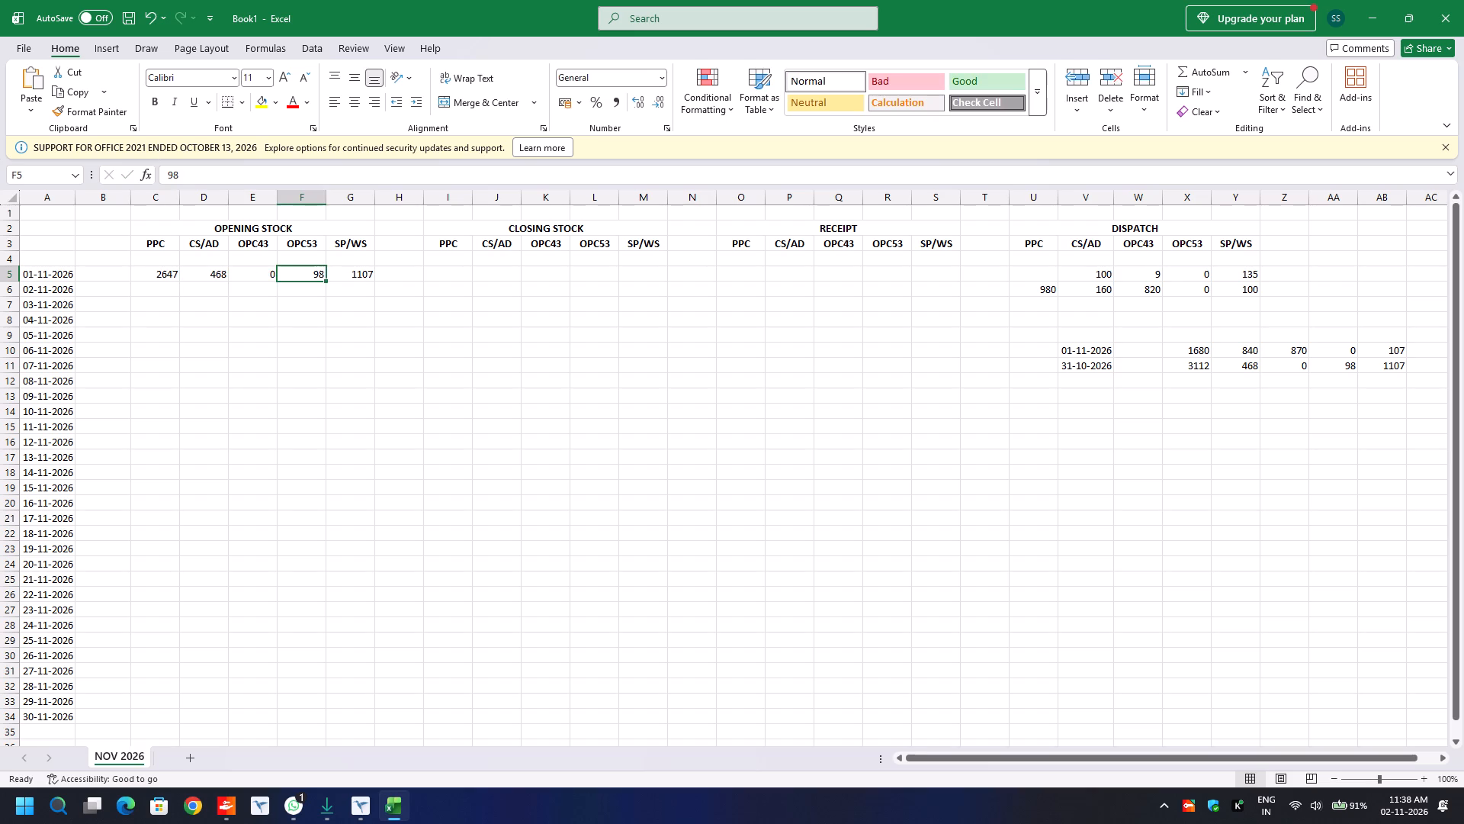
{"action": "left_click", "coordinate": [155, 278]}
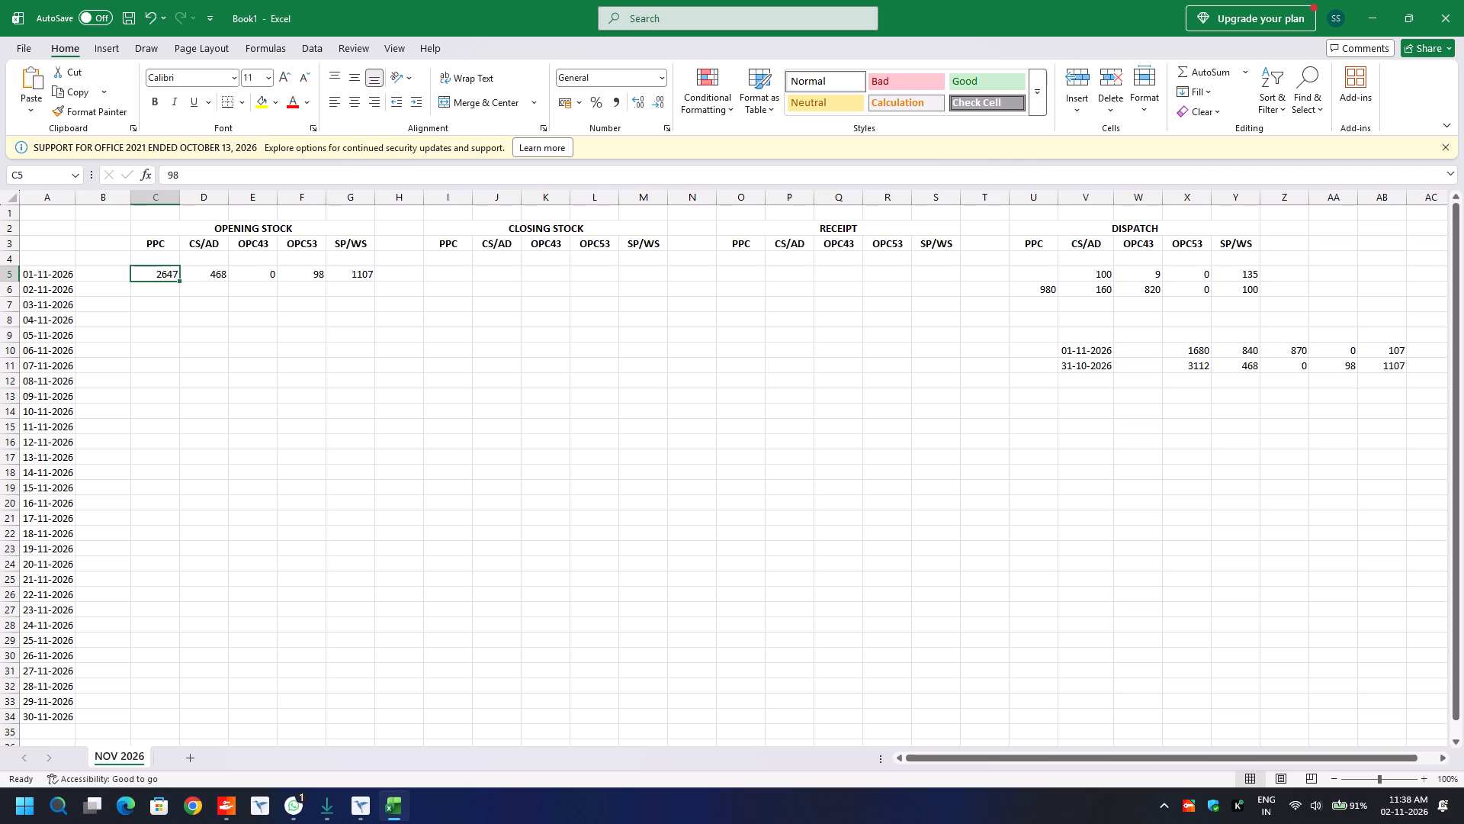
{"action": "left_click", "coordinate": [213, 271]}
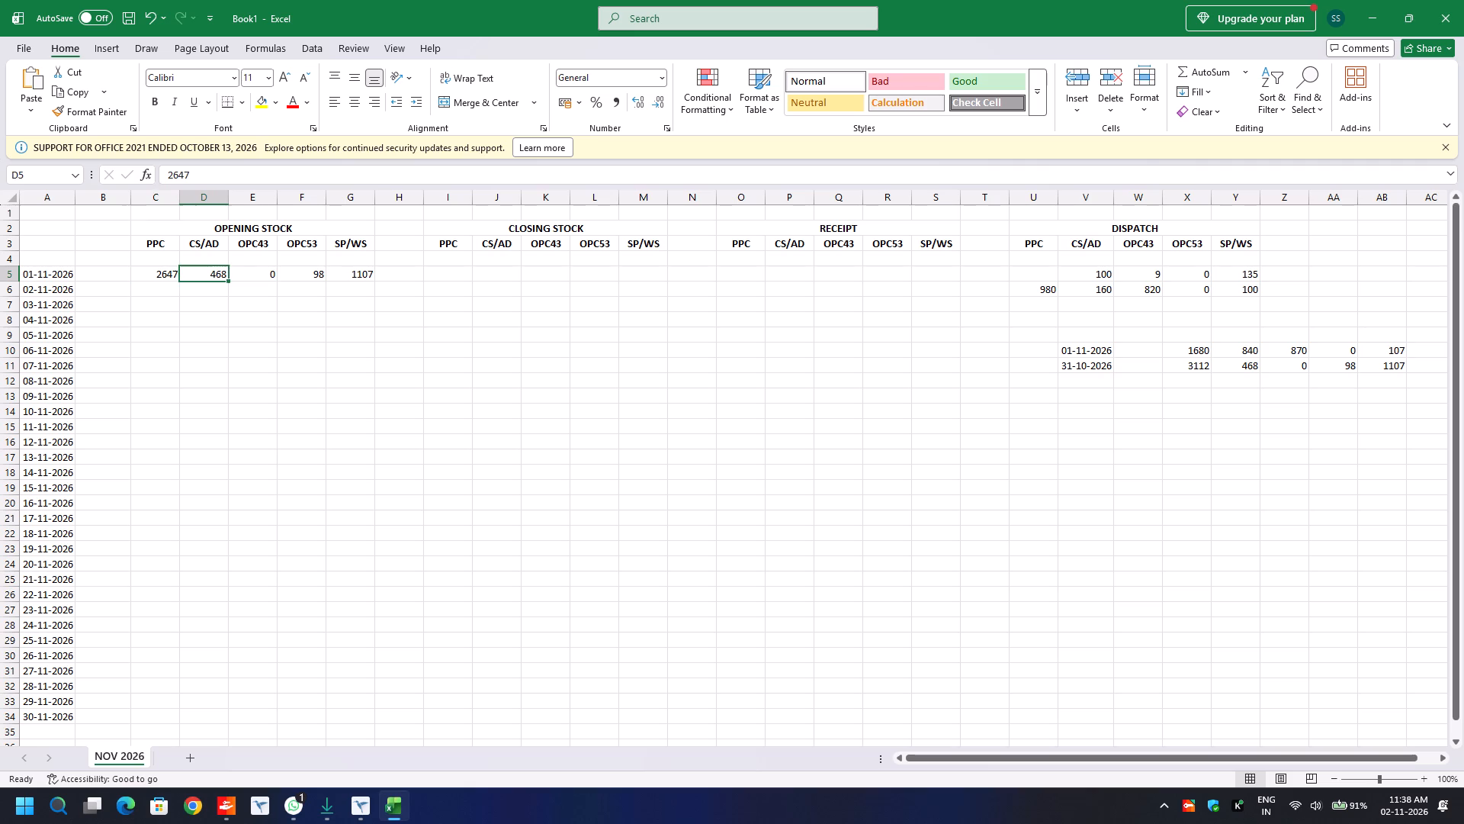
{"action": "left_click", "coordinate": [304, 273]}
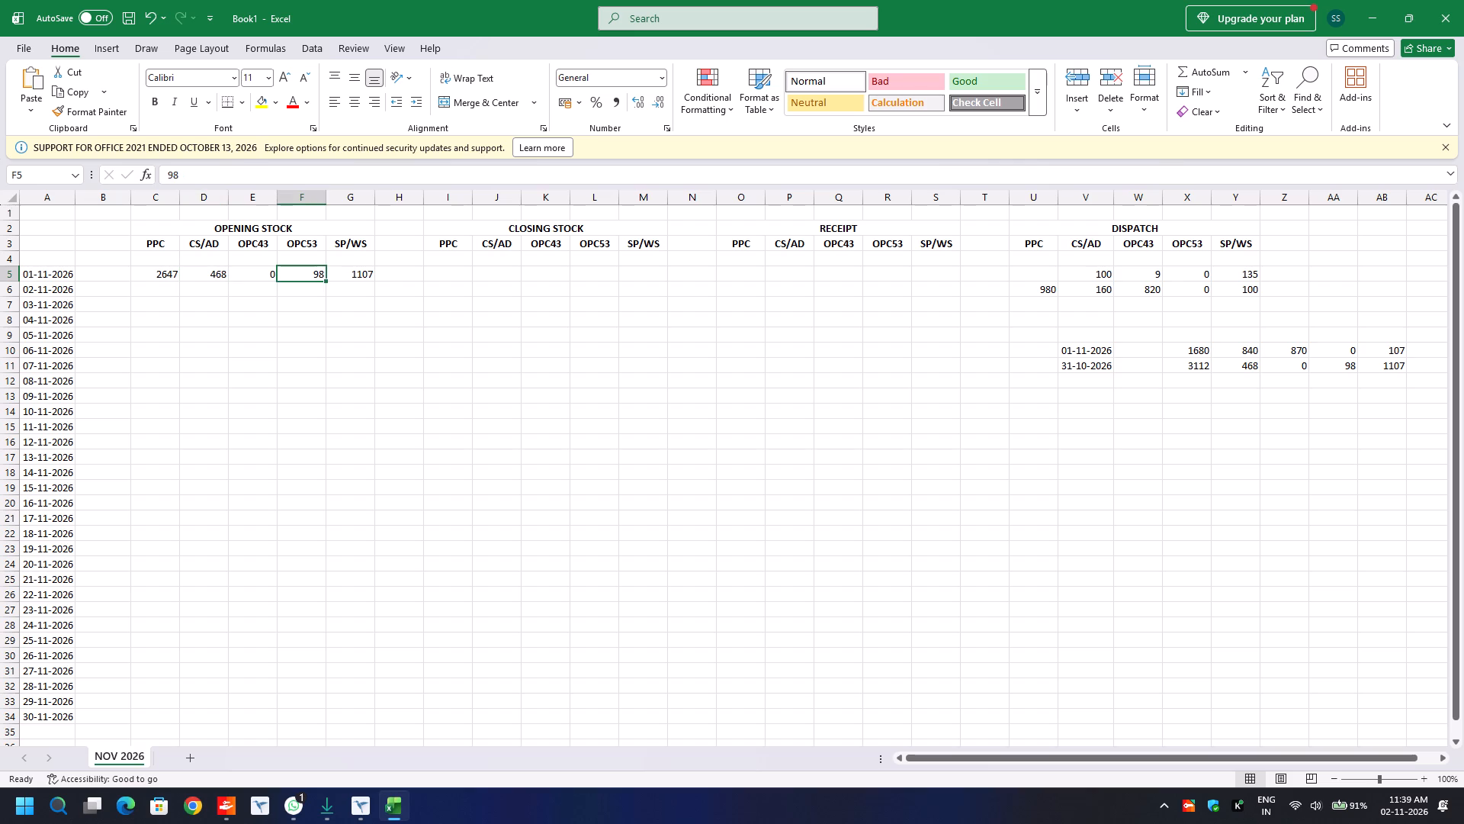
{"action": "left_click", "coordinate": [364, 273]}
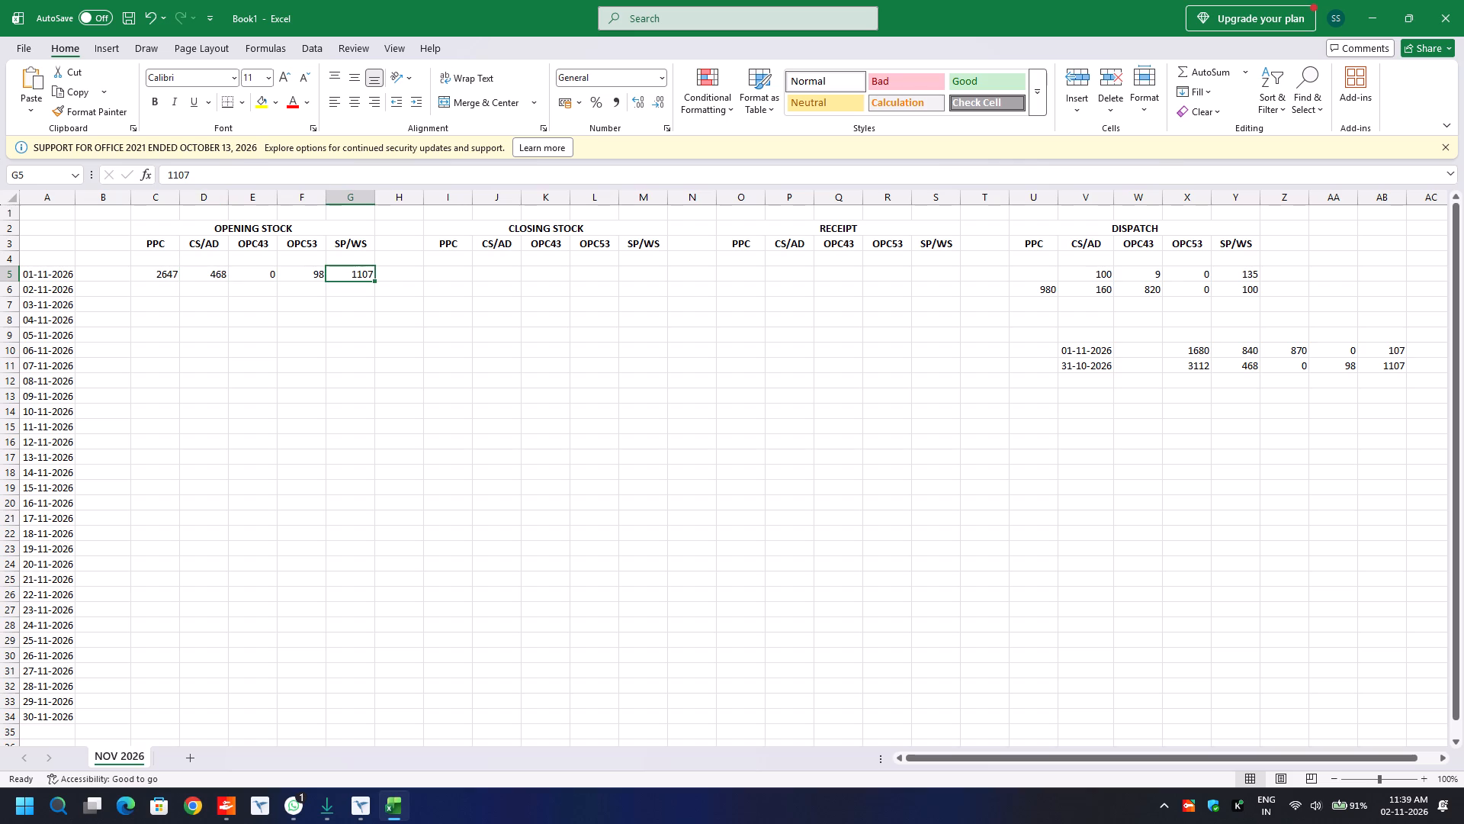
Enter the 01-11-2026 receipts: PPC 1680, CS/AD 840, OPC43 870, OPC53 0 and SP/WS 0.
{"action": "left_click", "coordinate": [745, 277]}
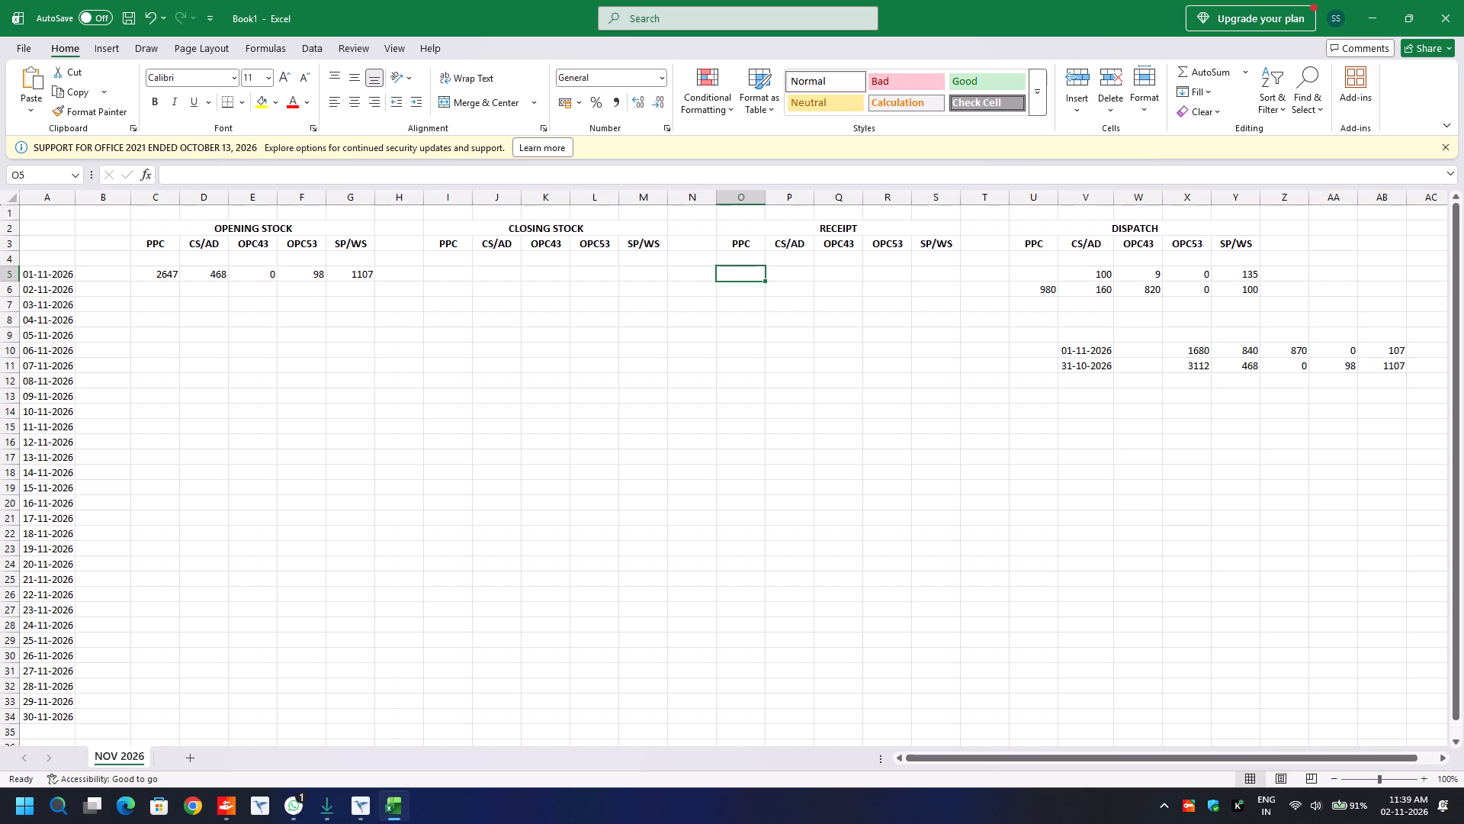
{"action": "type", "text": "1680"}
{"action": "key", "text": "Right"}
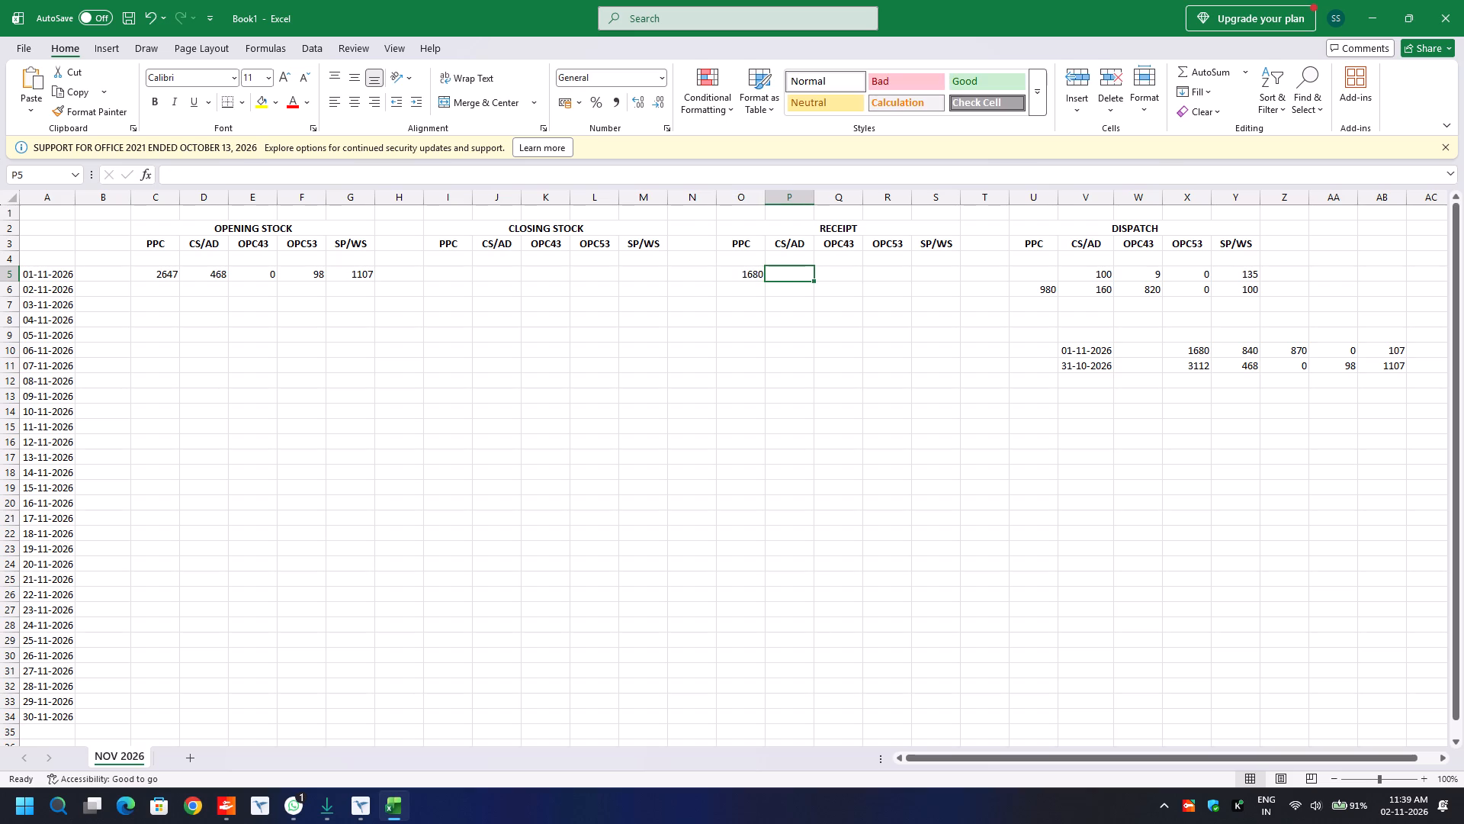
{"action": "type", "text": "840"}
{"action": "key", "text": "Right"}
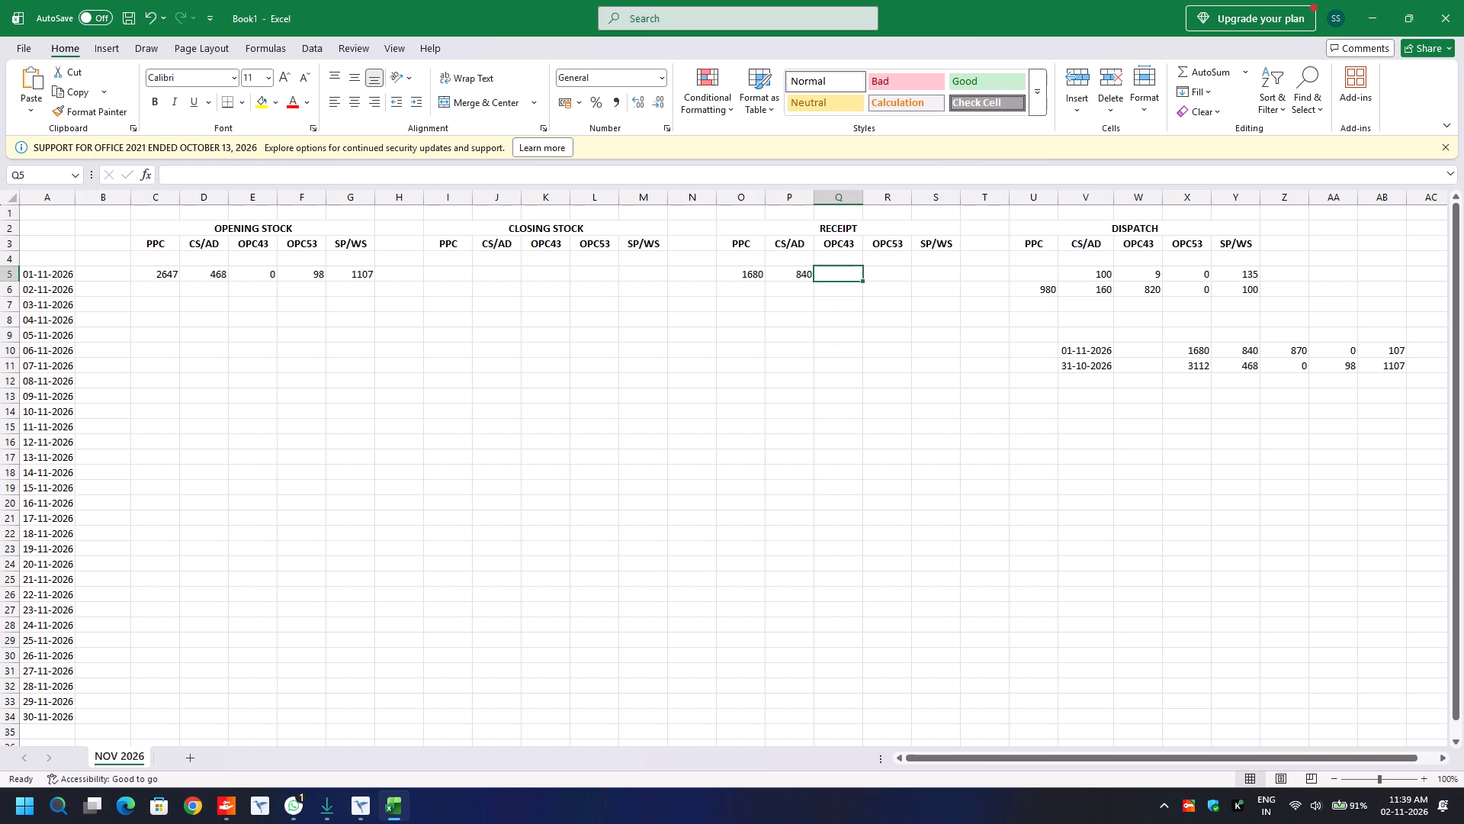
{"action": "type", "text": "870"}
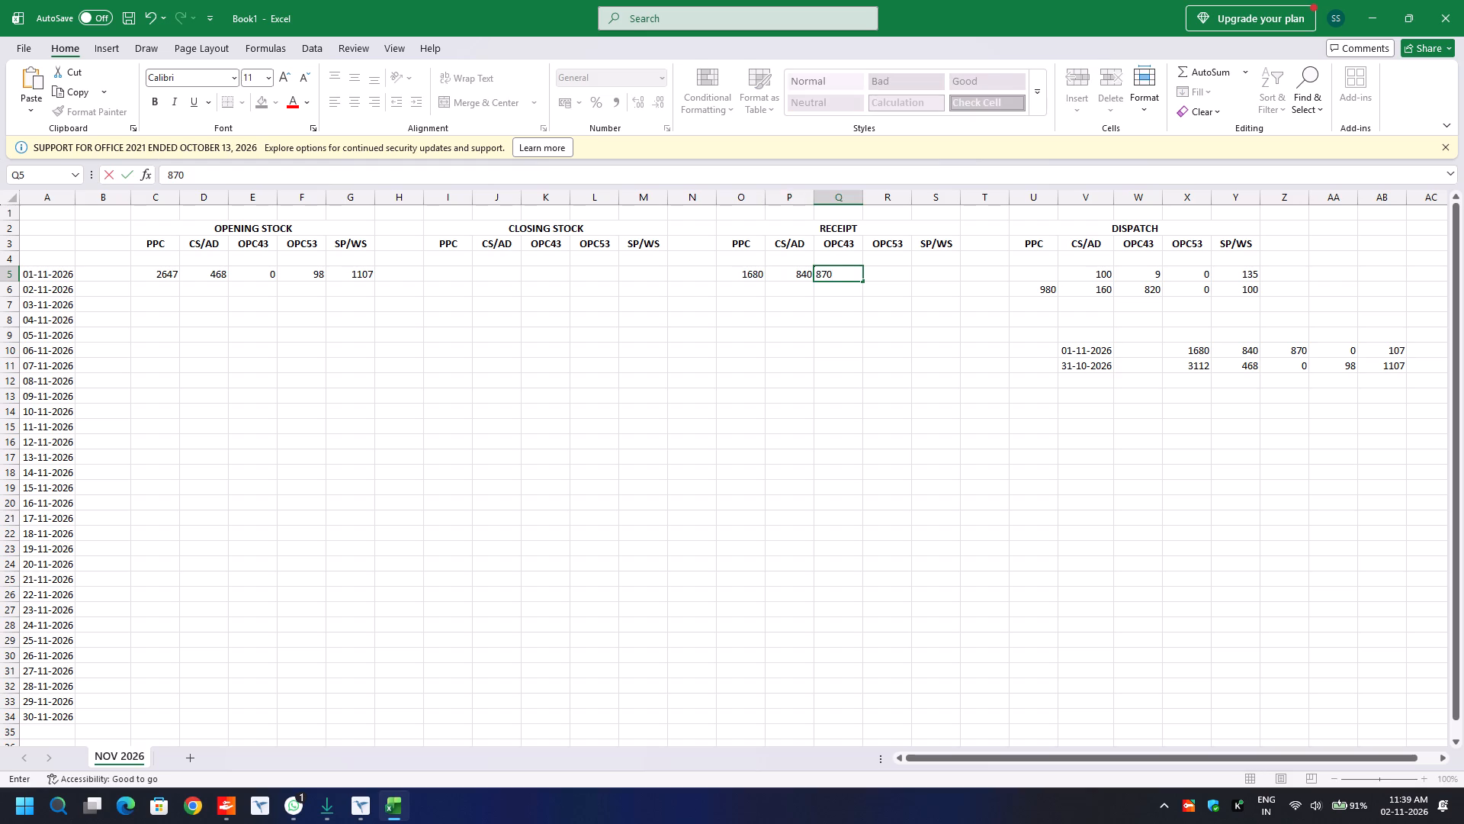
{"action": "key", "text": "Right"}
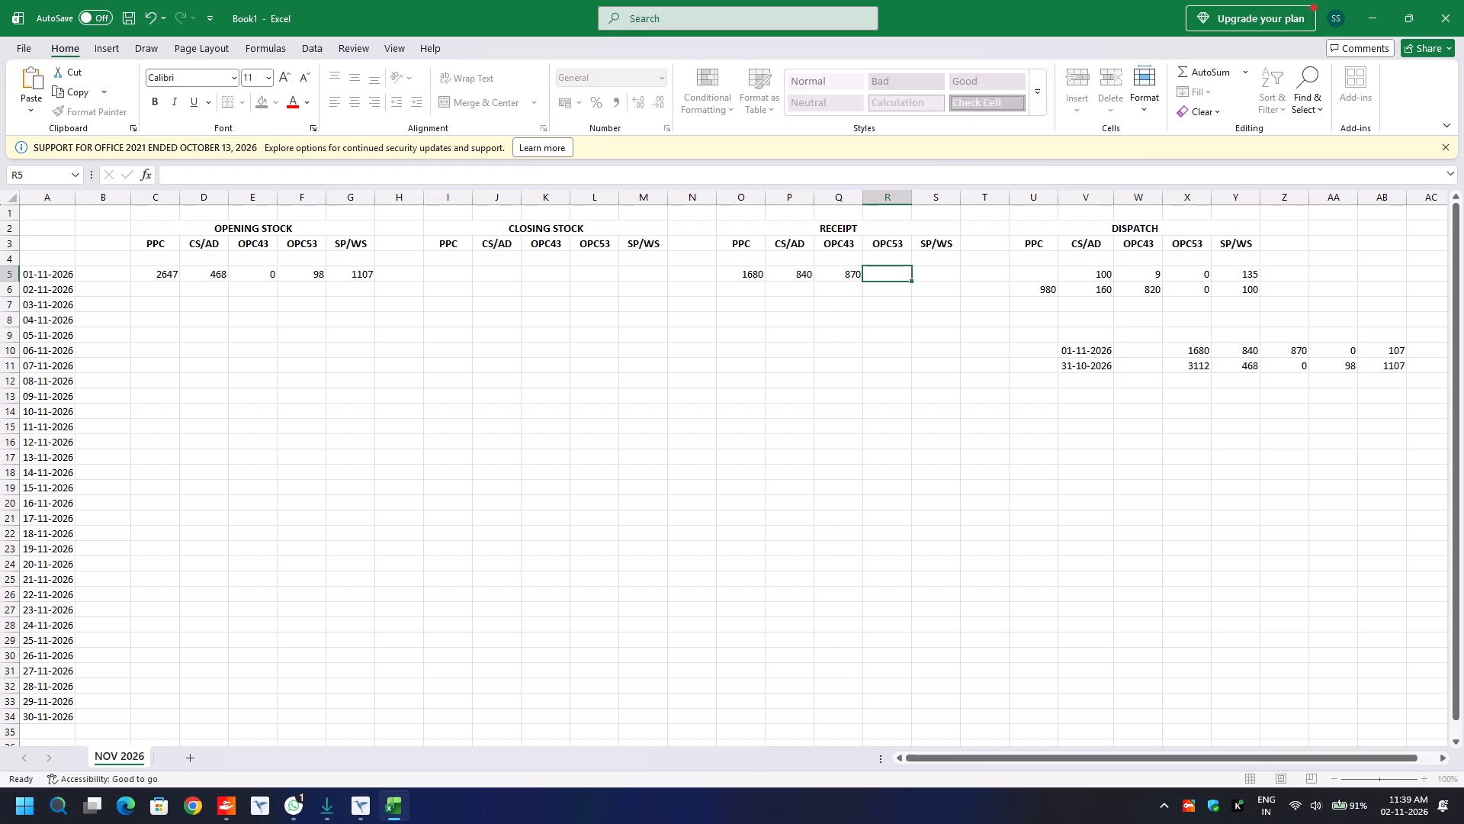
{"action": "key", "text": "0"}
{"action": "key", "text": "Right"}
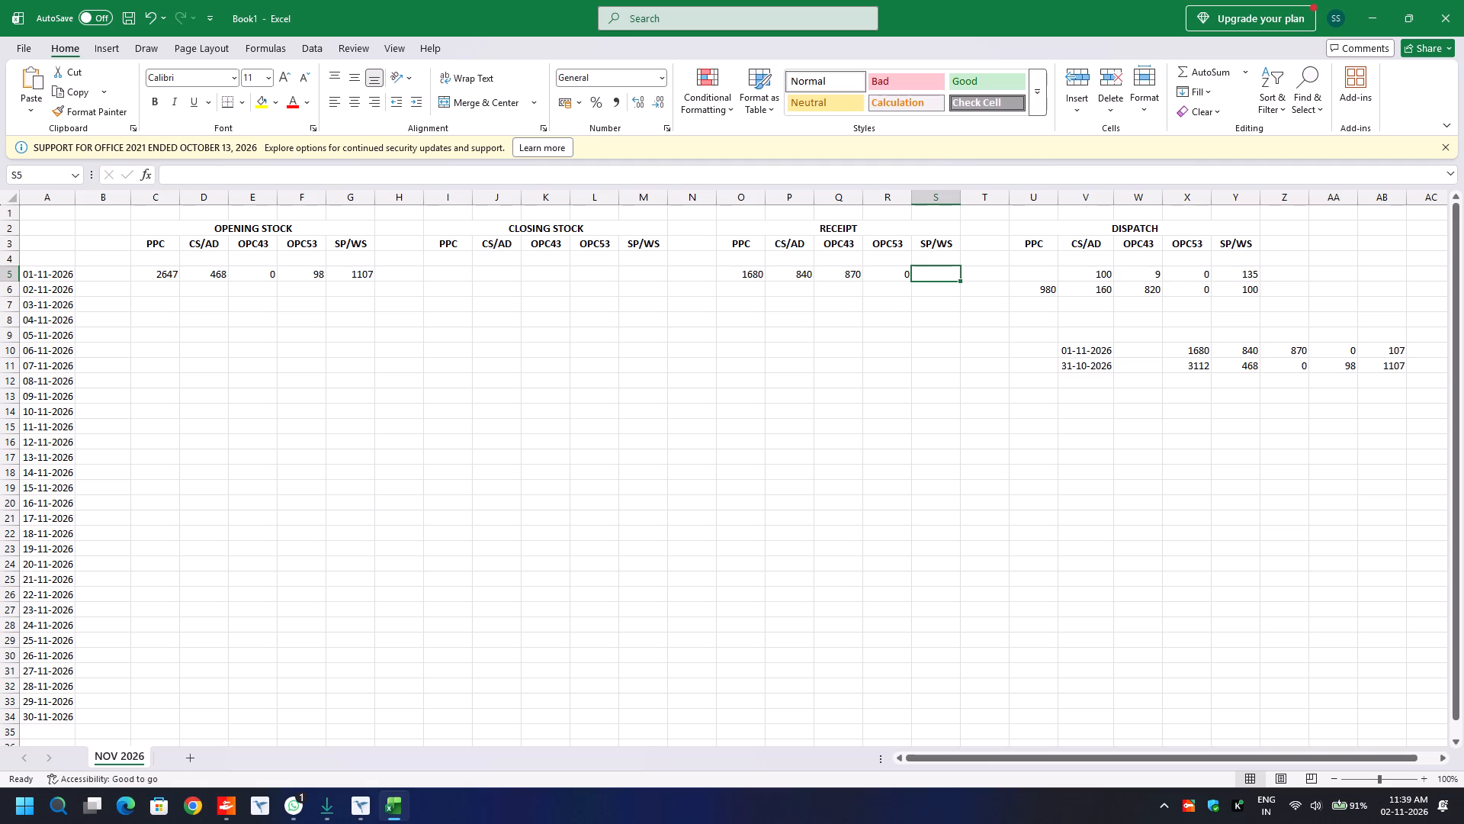
{"action": "key", "text": "0"}
{"action": "key", "text": "Right"}
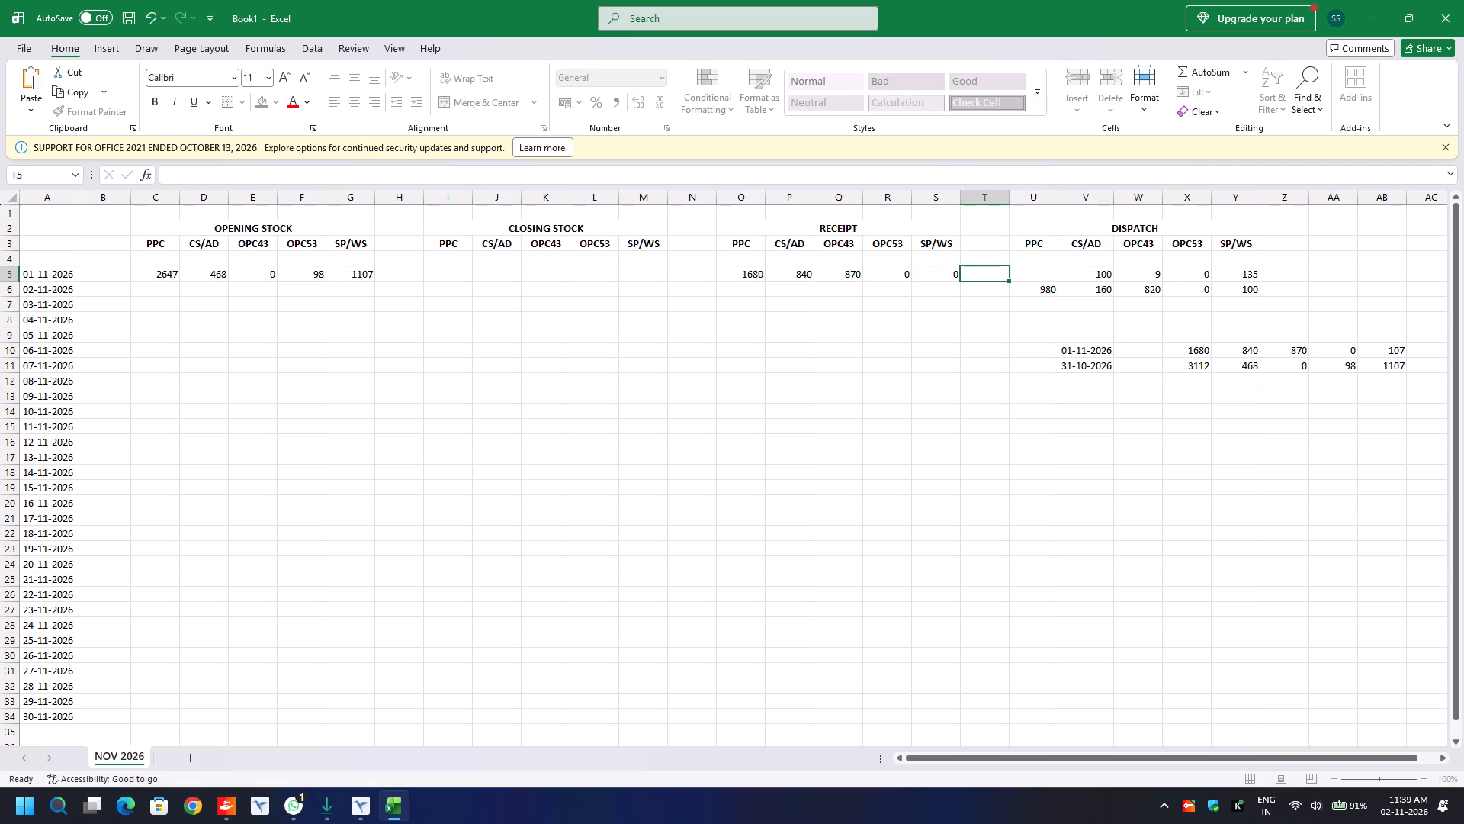
Clear the 01-11-2026 dispatch values for CS/AD, OPC43, OPC53 and SP/WS.
{"action": "key", "text": "Right"}
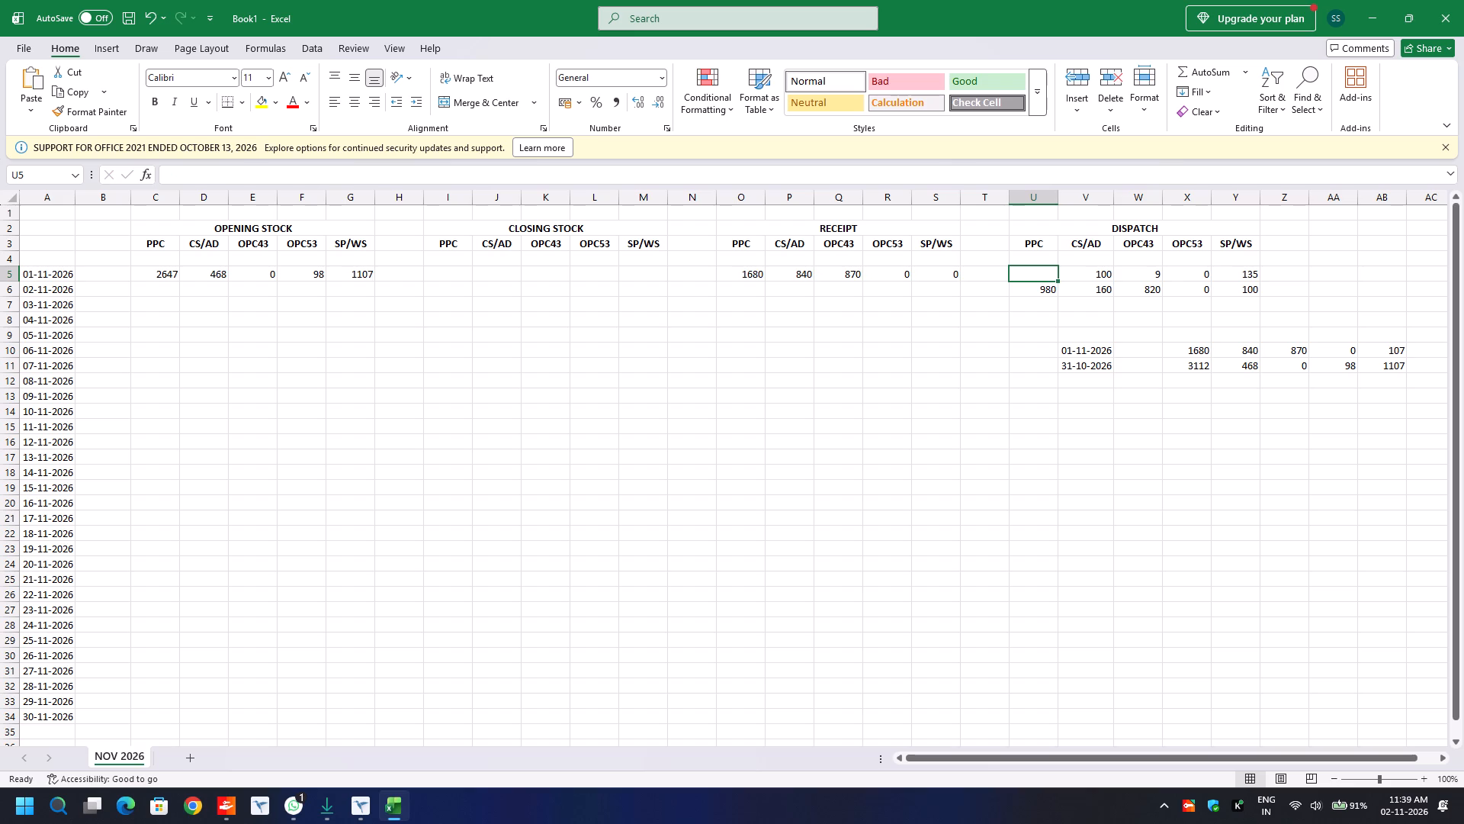
{"action": "key", "text": "Right"}
{"action": "key", "text": "Right"}
{"action": "key", "text": "Right"}
{"action": "key", "text": "Right"}
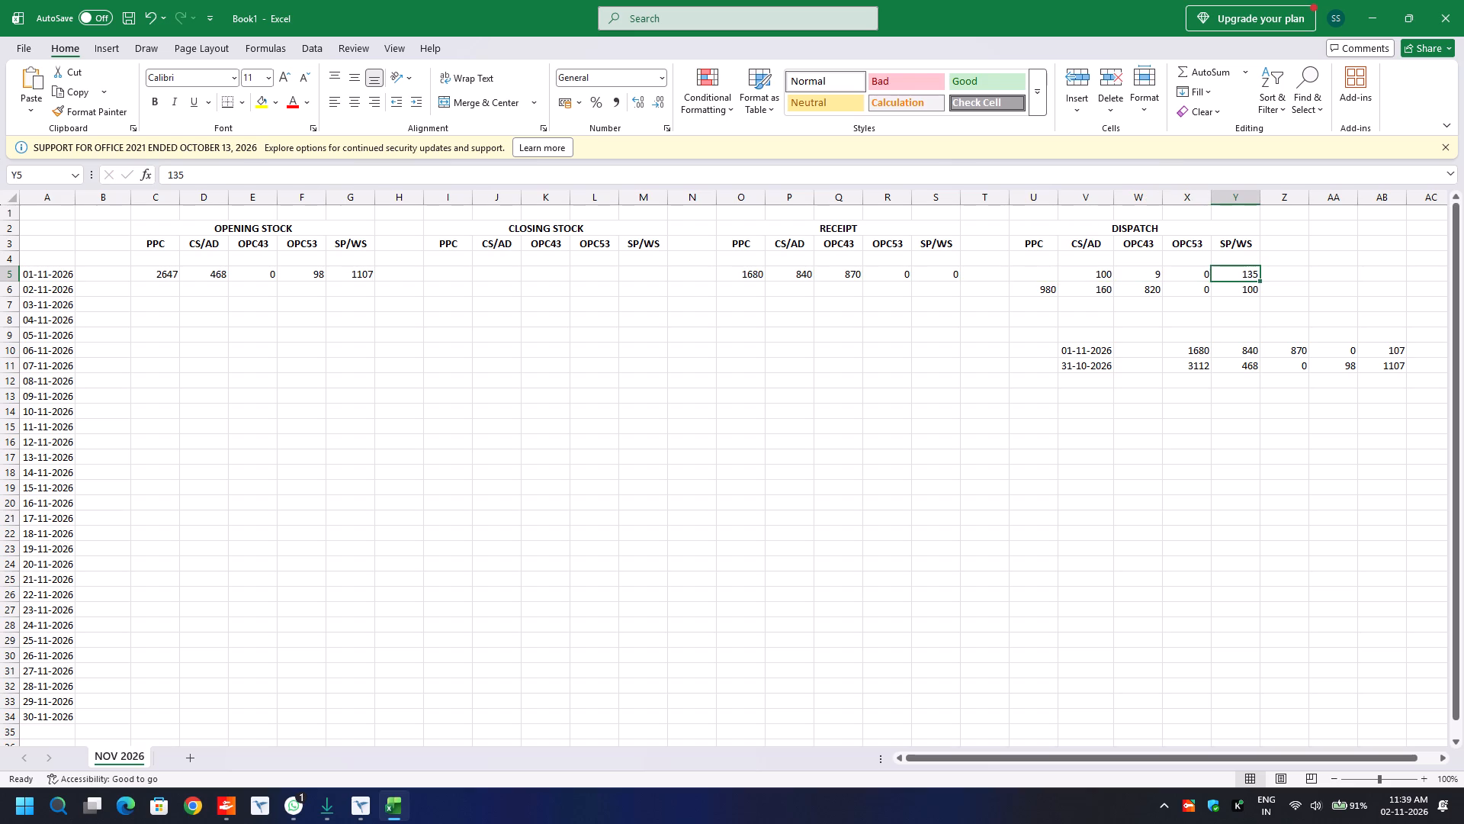
{"action": "key", "text": "shift+Left"}
{"action": "key", "text": "shift+Left"}
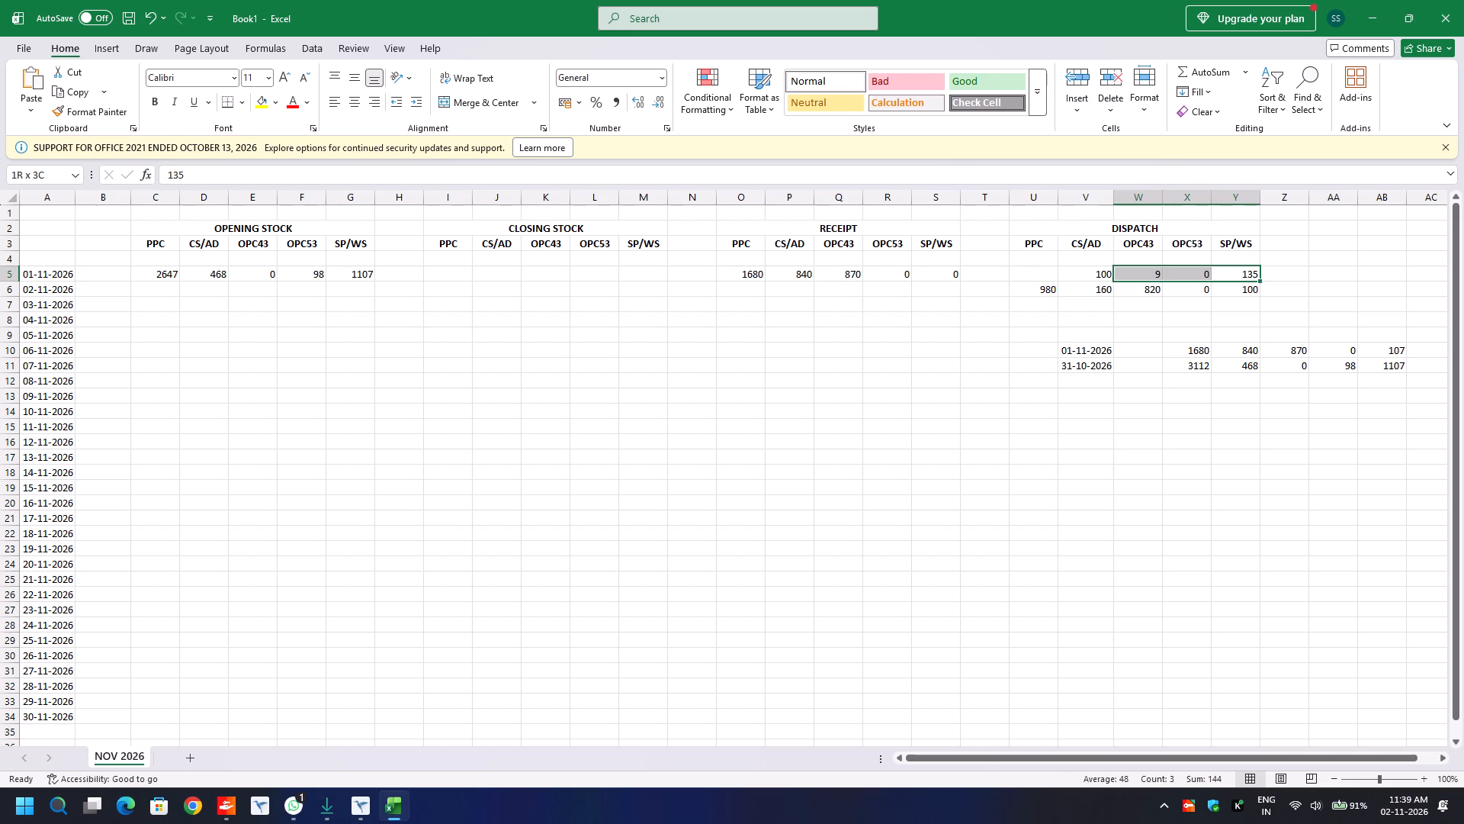
{"action": "key", "text": "shift+Left"}
{"action": "key", "text": "Delete"}
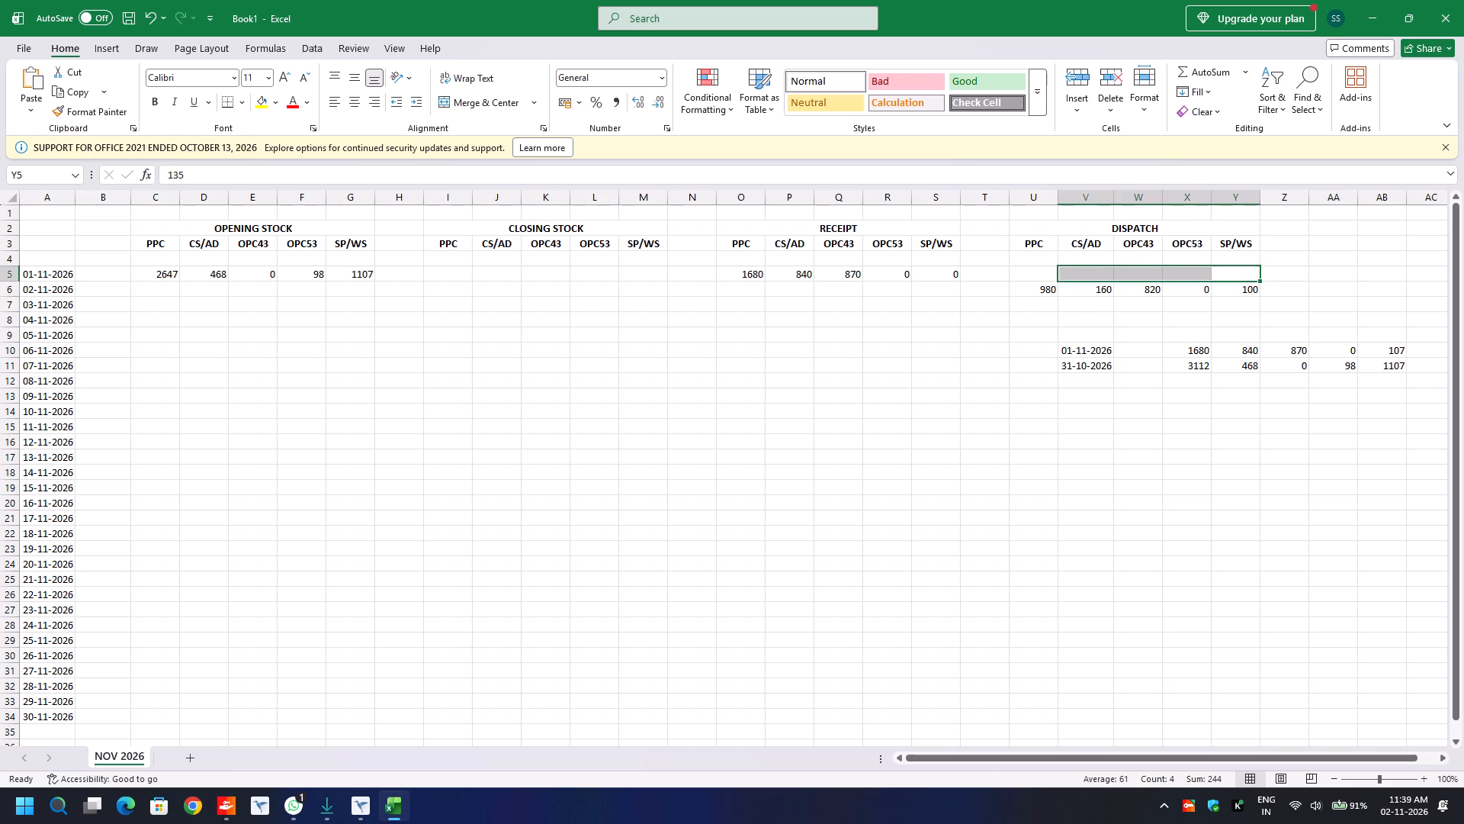
Enter the 01-11-2026 dispatches: SP/WS 100, OPC53 0, OPC43 820, CS/AD 160 and PPC 980.
{"action": "key", "text": "Right"}
{"action": "key", "text": "Left"}
{"action": "type", "text": "100"}
{"action": "key", "text": "Left"}
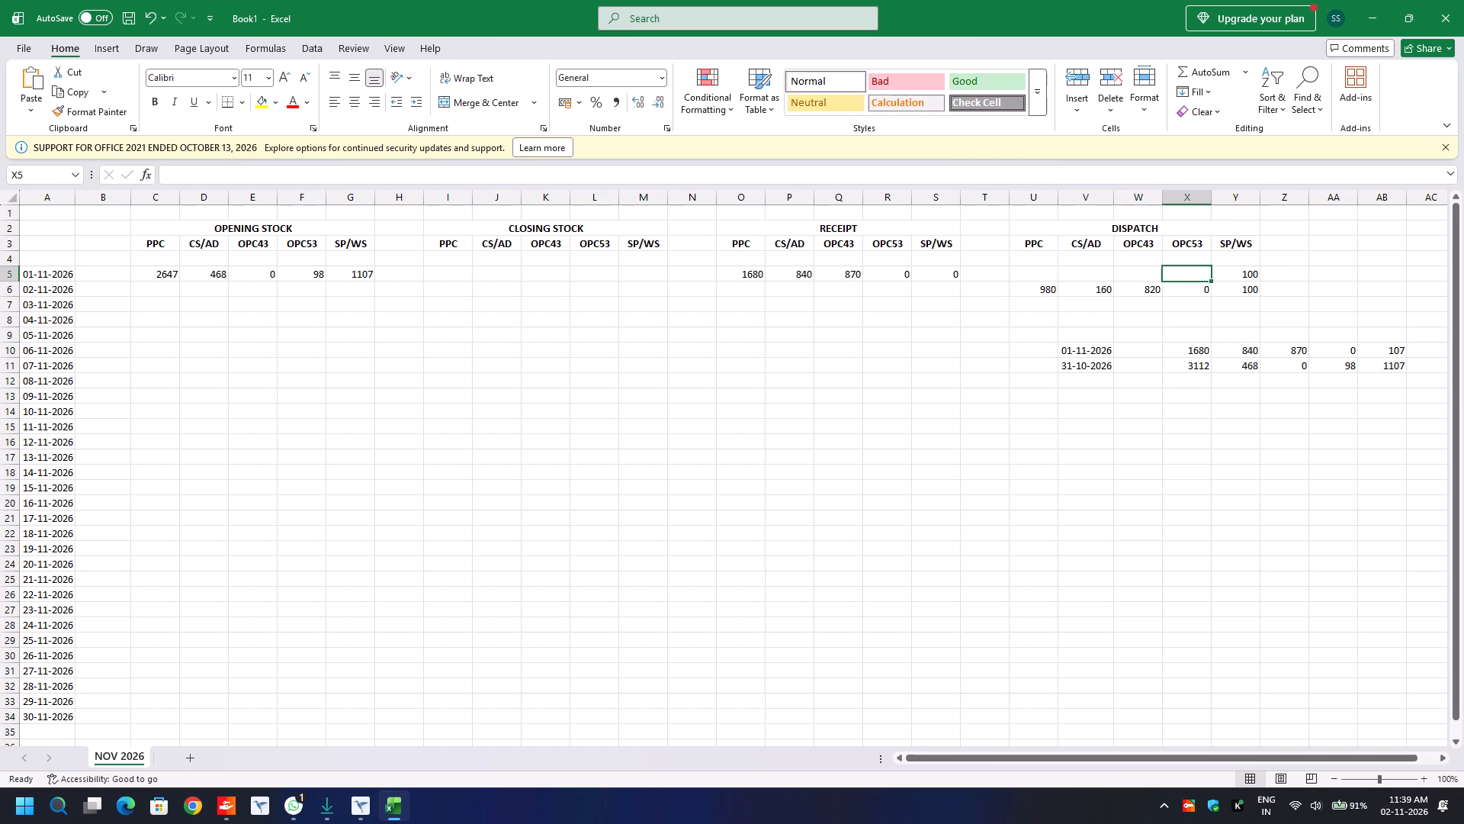
{"action": "key", "text": "0"}
{"action": "key", "text": "Left"}
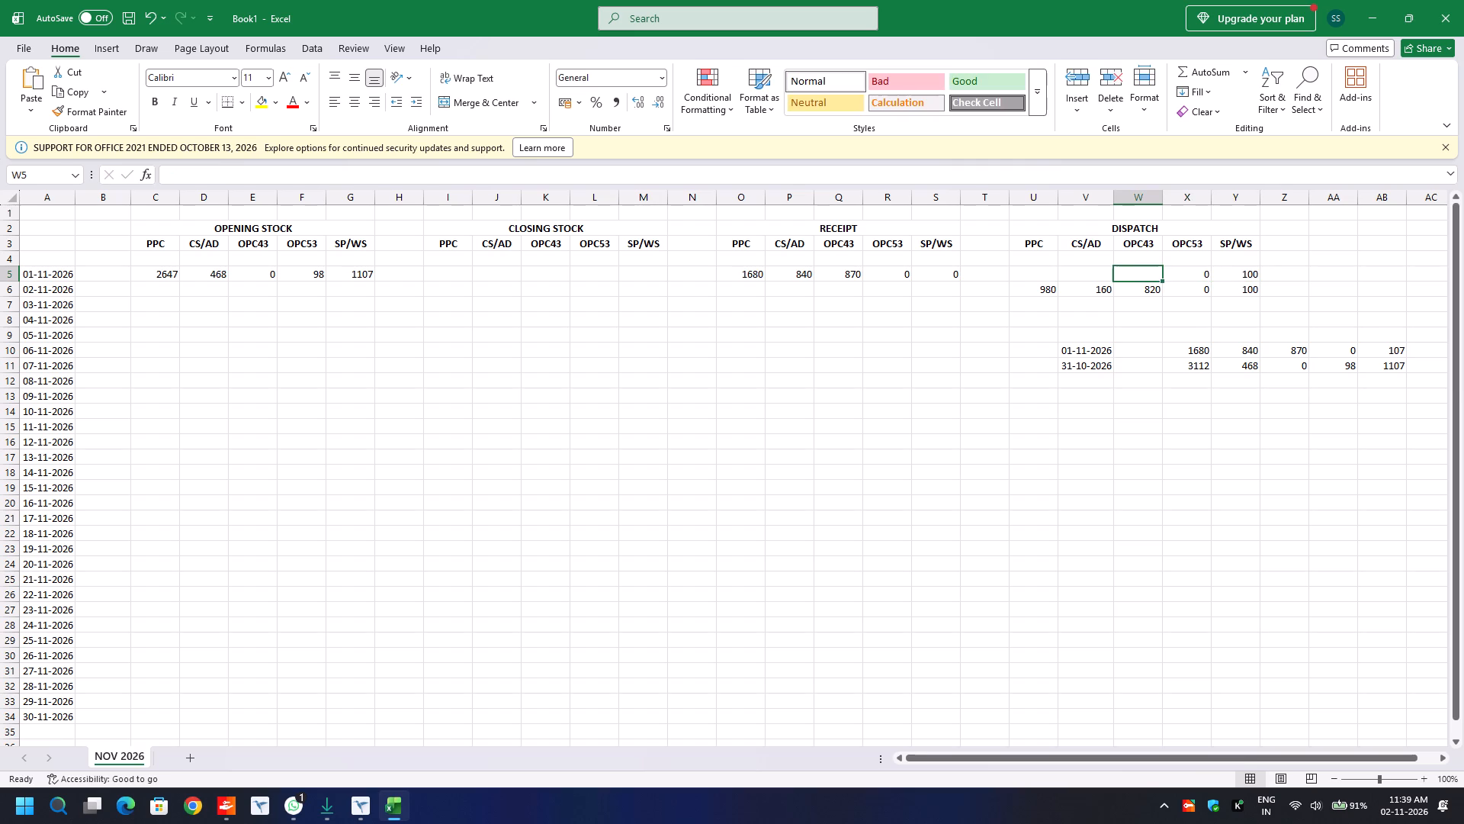
{"action": "type", "text": "820"}
{"action": "key", "text": "Left"}
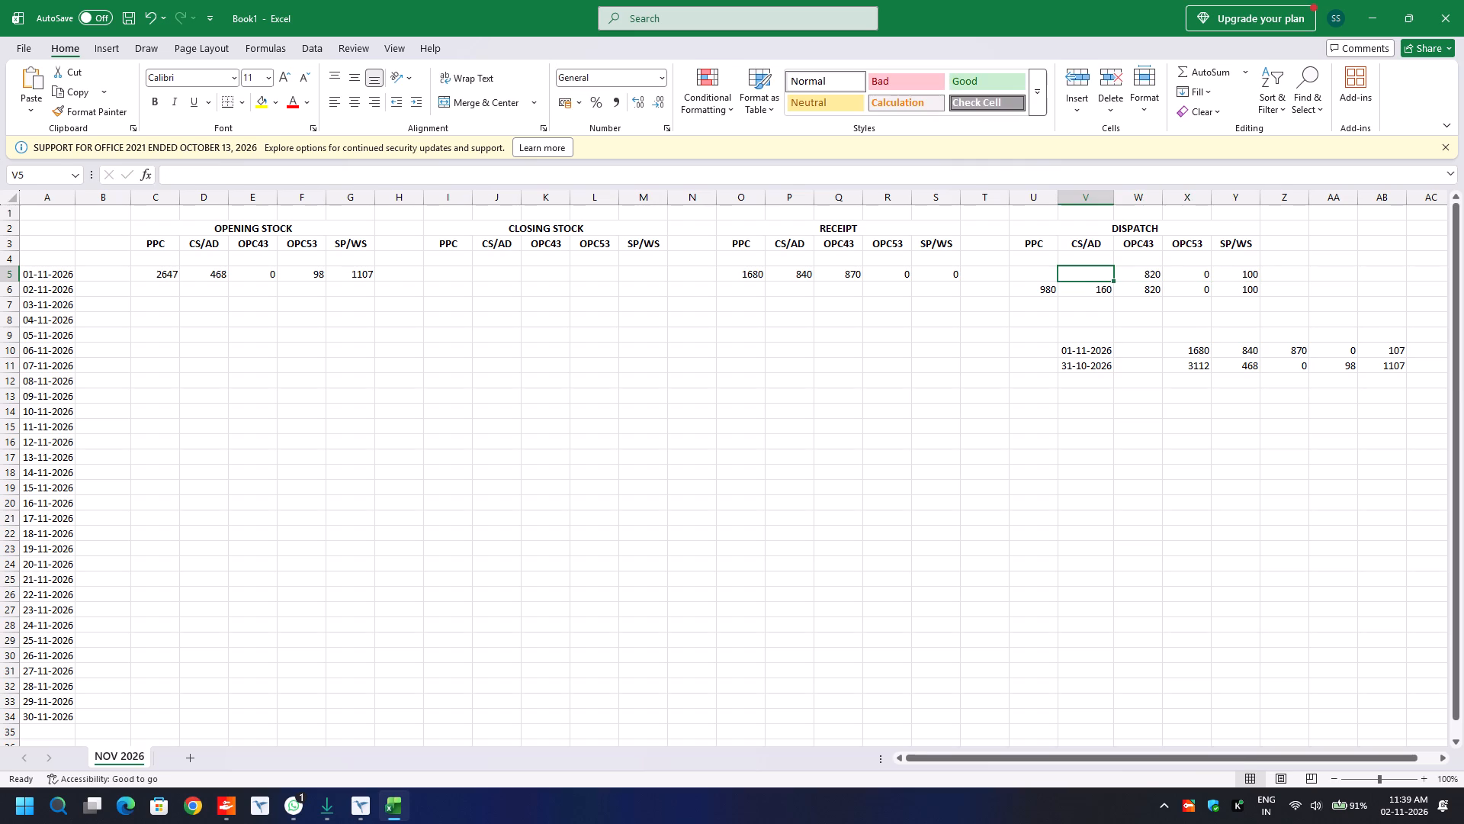
{"action": "type", "text": "160"}
{"action": "key", "text": "Left"}
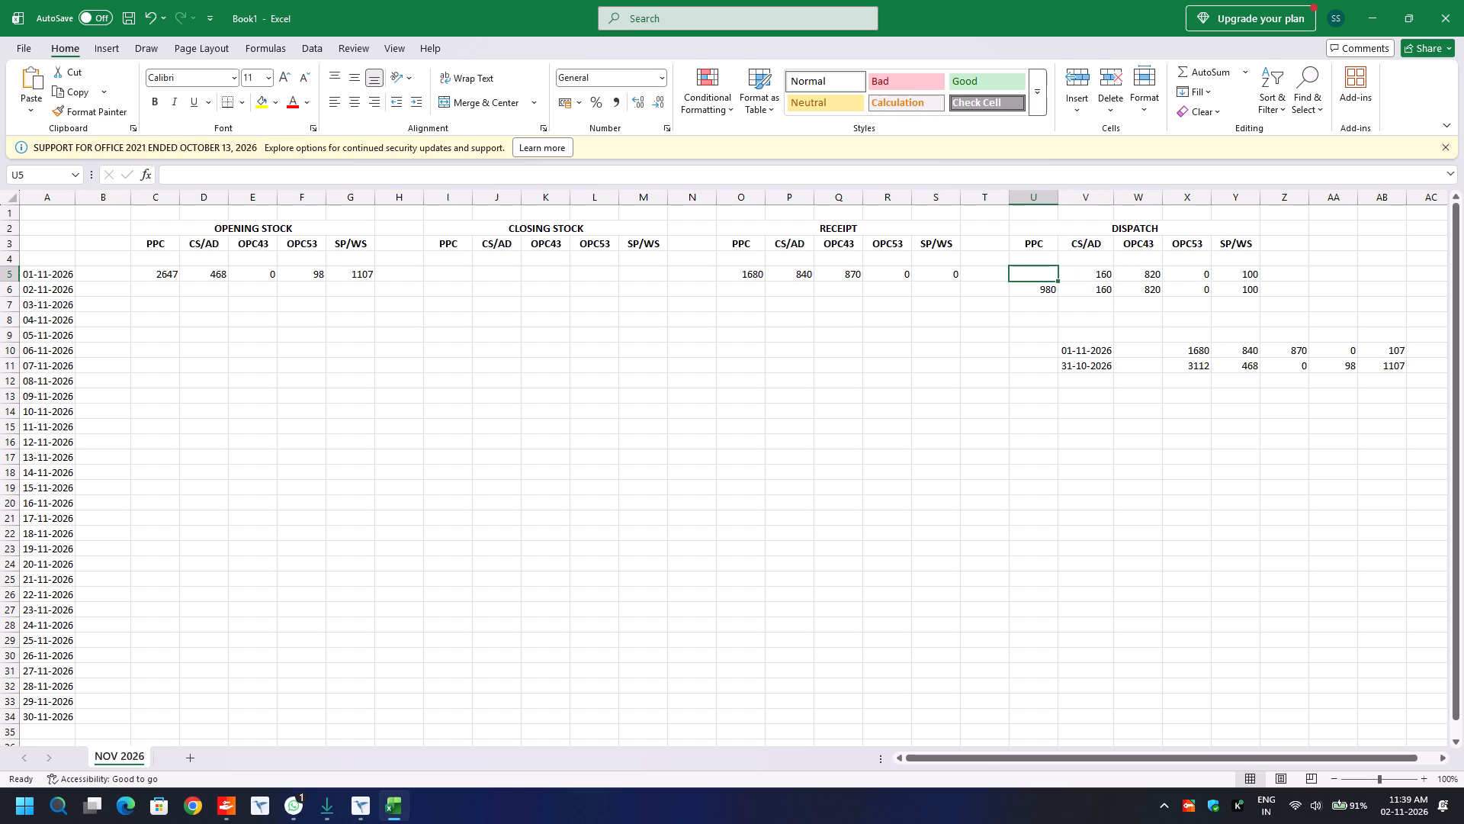
{"action": "type", "text": "980"}
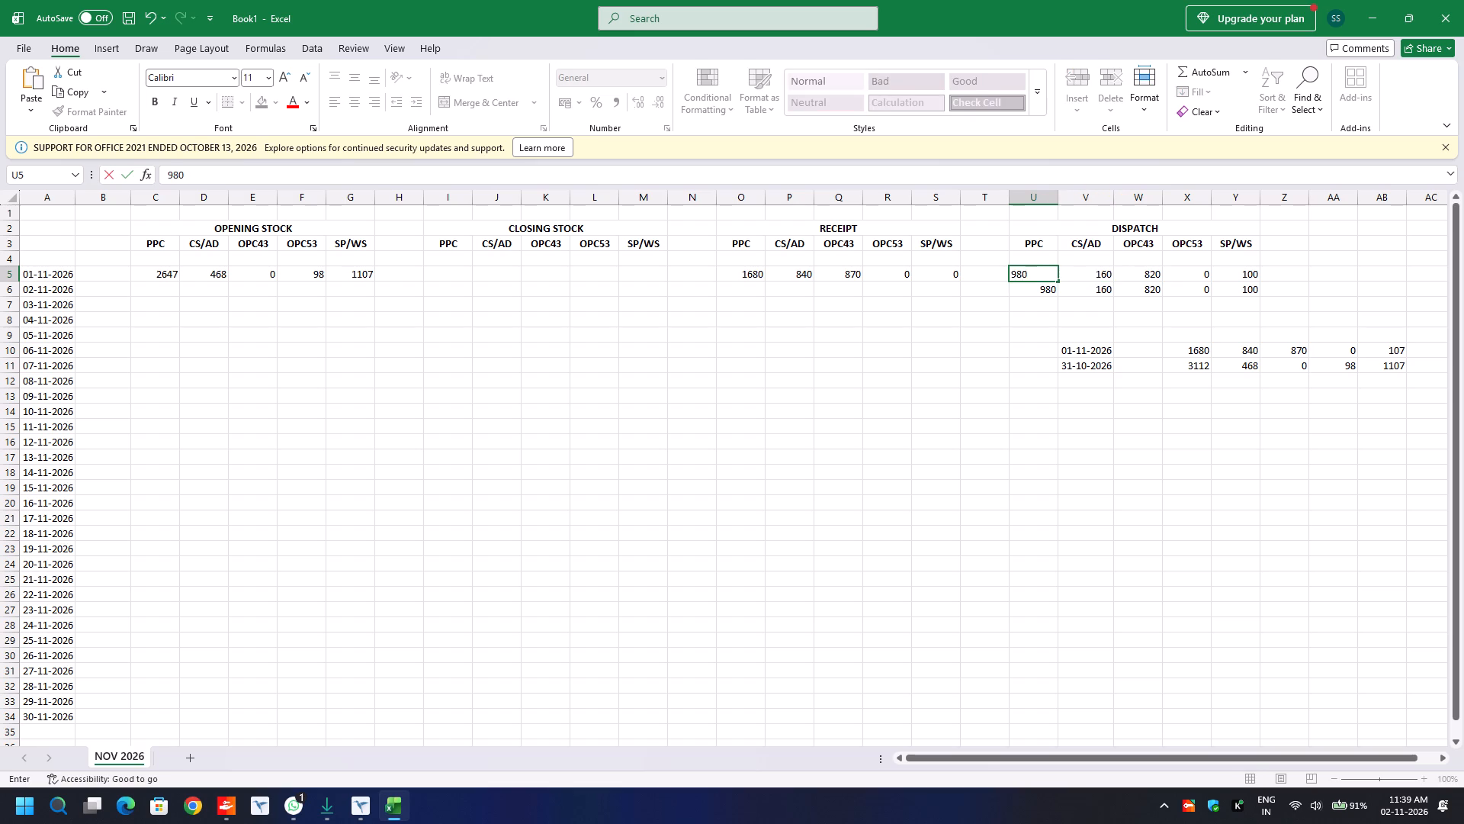
{"action": "key", "text": "Right"}
Clear all five dispatch values in the 02-11-2026 row.
{"action": "key", "text": "Down"}
{"action": "key", "text": "Left"}
{"action": "key", "text": "End"}
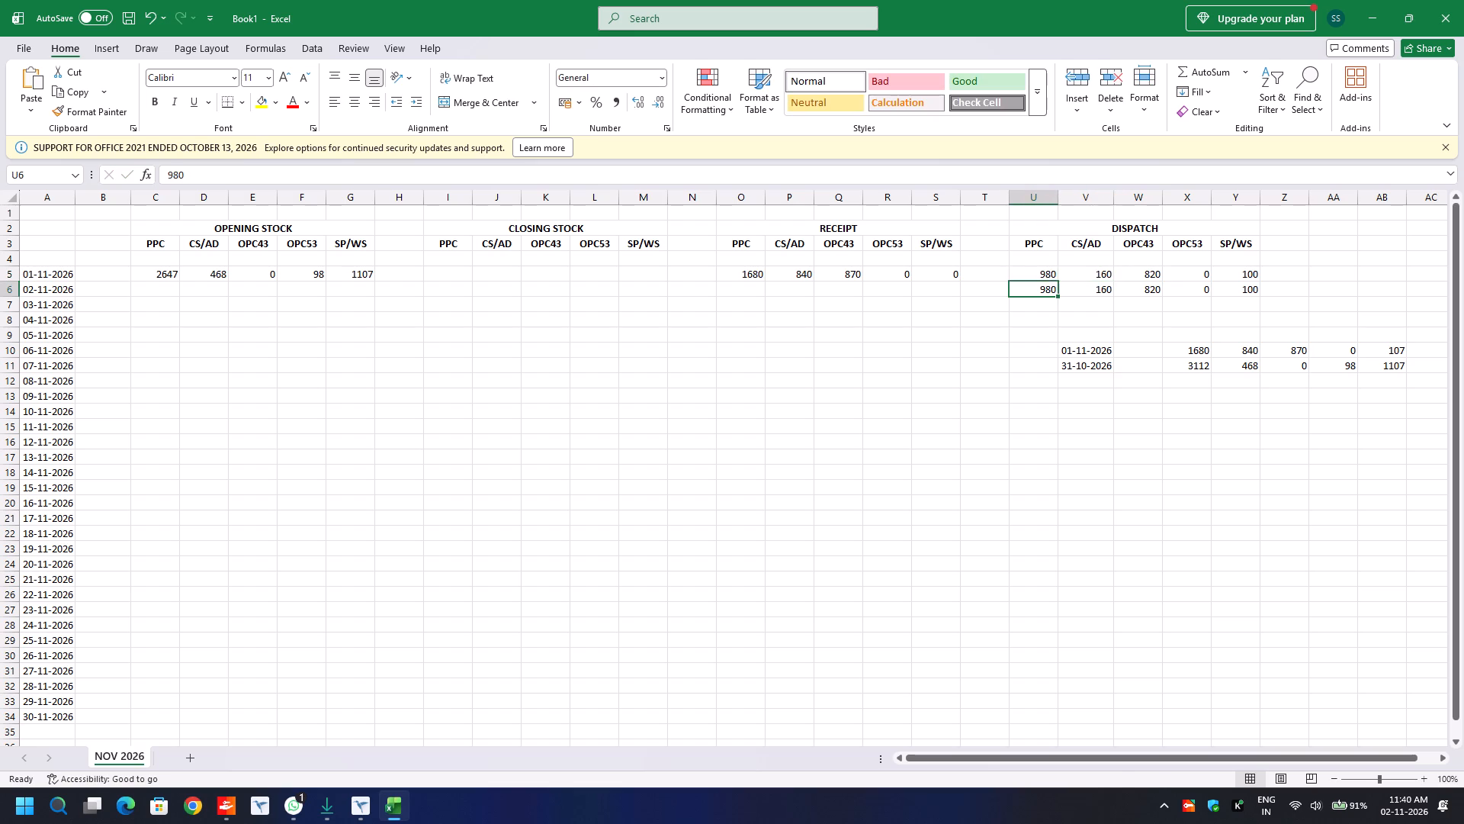
{"action": "key", "text": "shift+Right"}
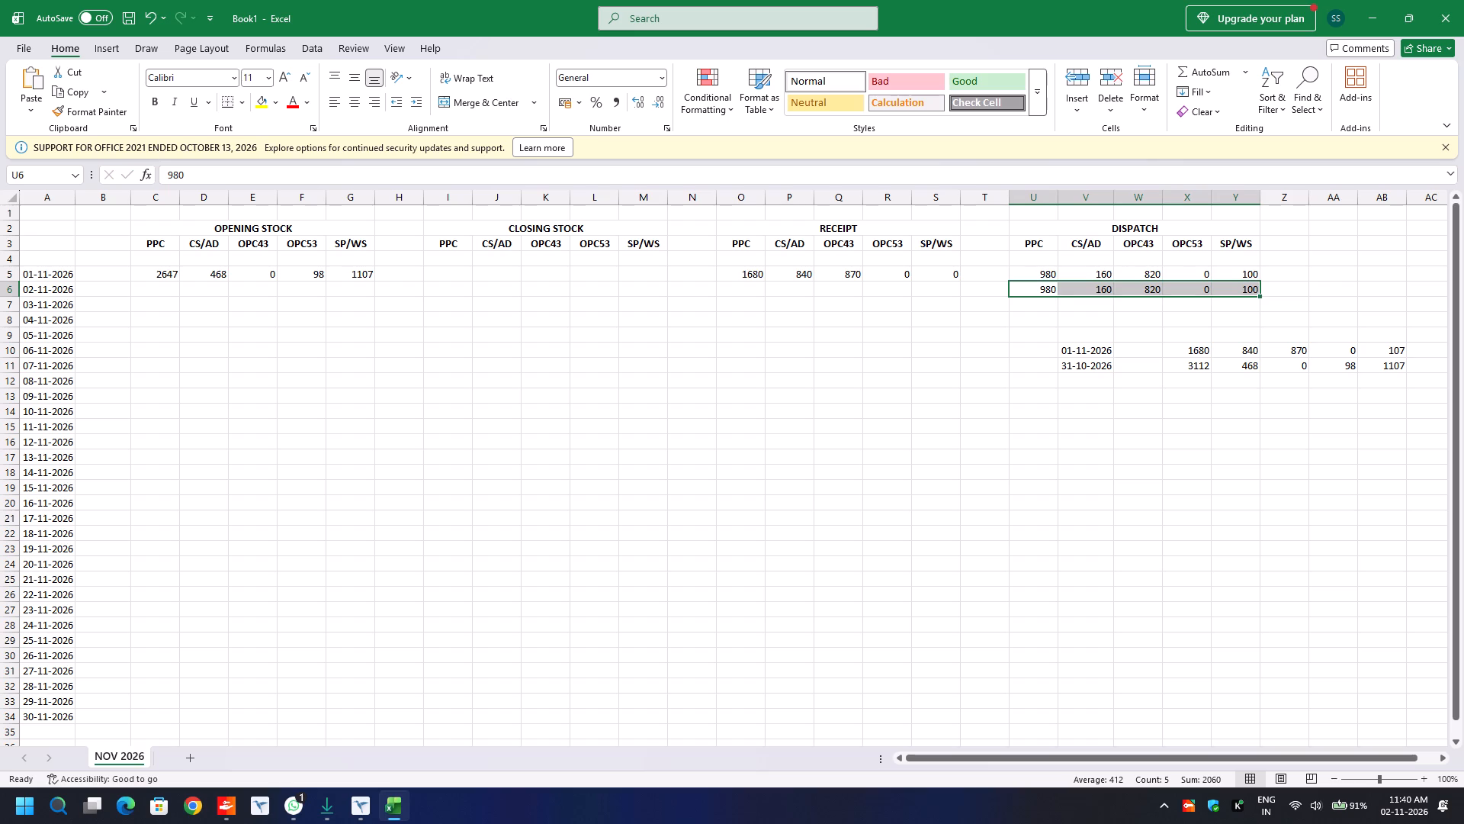
{"action": "key", "text": "Delete"}
Calculate the 02-11-2026 PPC opening stock as the previous day's opening plus receipt minus dispatch, using =C5+O5-U5.
{"action": "left_click", "coordinate": [166, 290]}
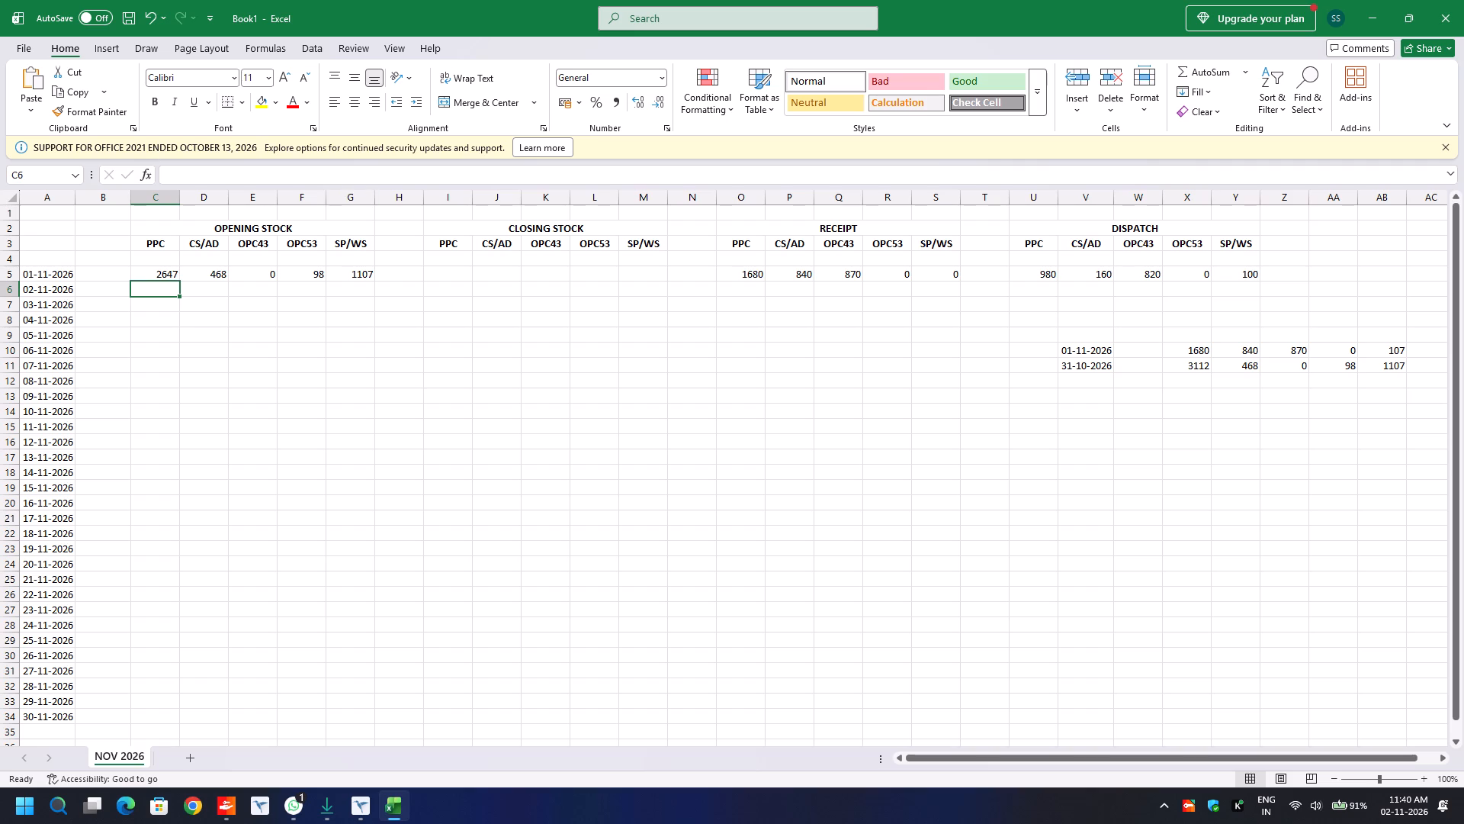
{"action": "left_click", "coordinate": [452, 273]}
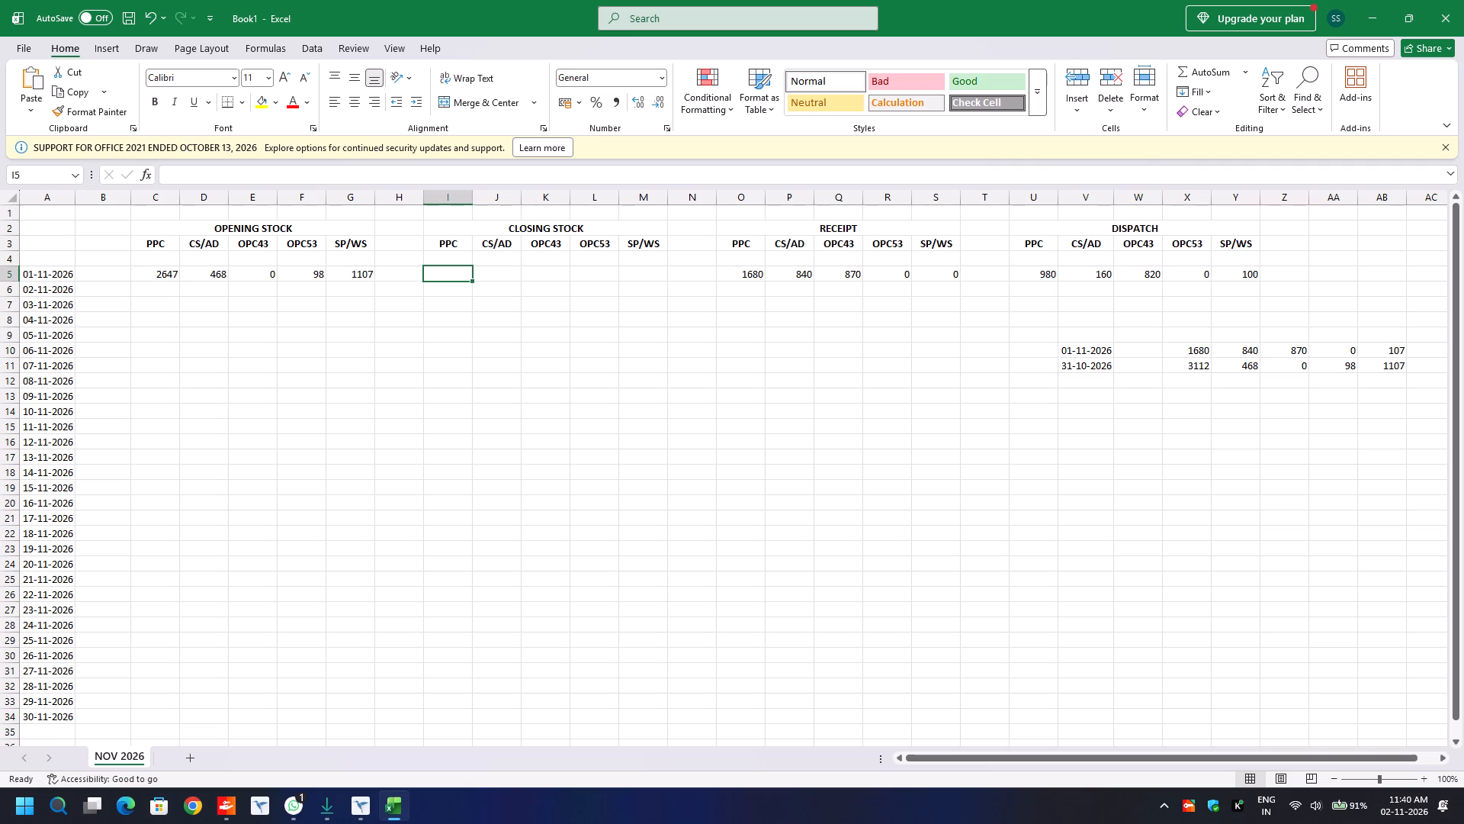
{"action": "left_click", "coordinate": [167, 293]}
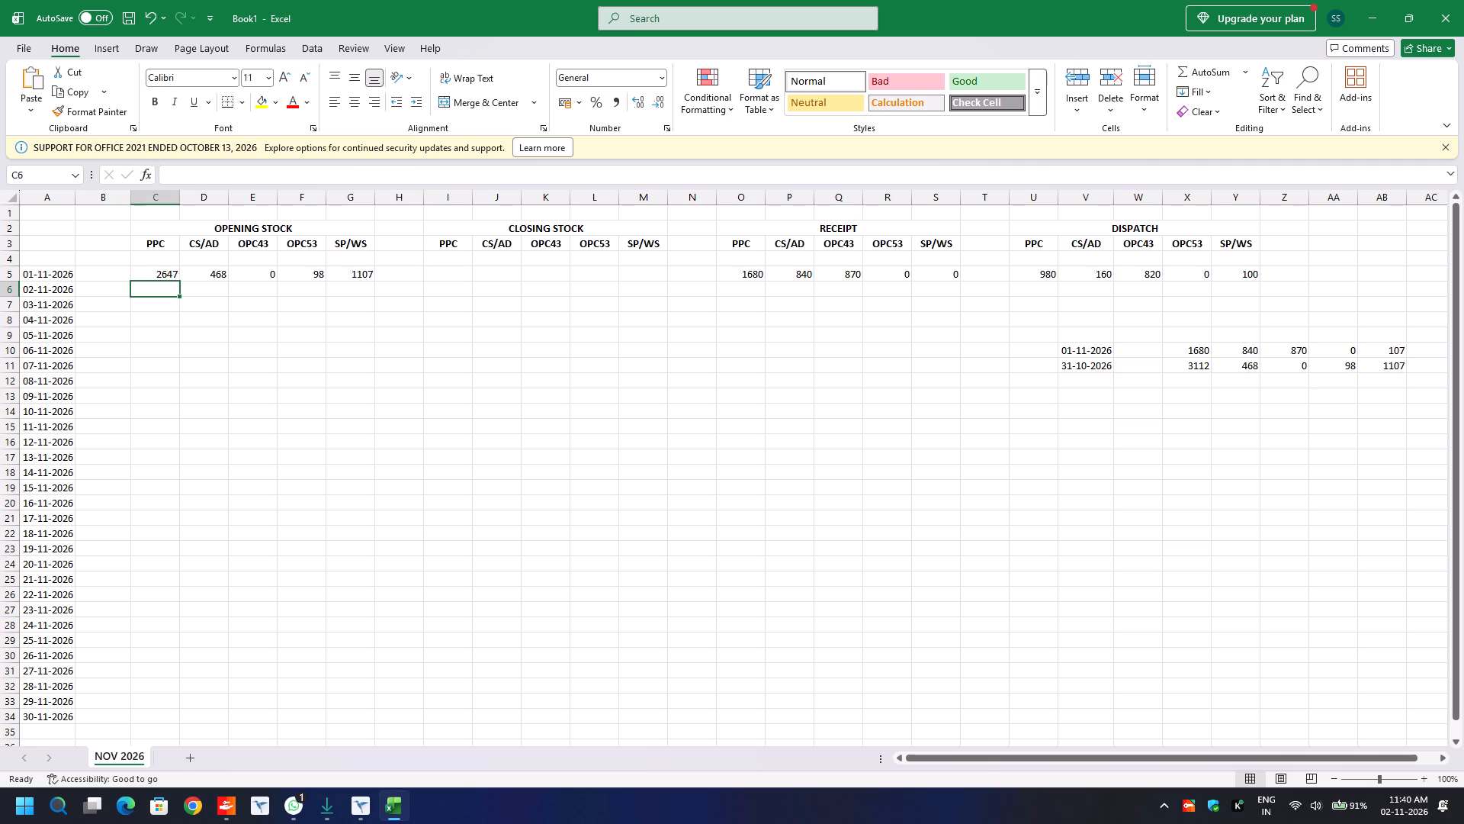
{"action": "key", "text": "equal"}
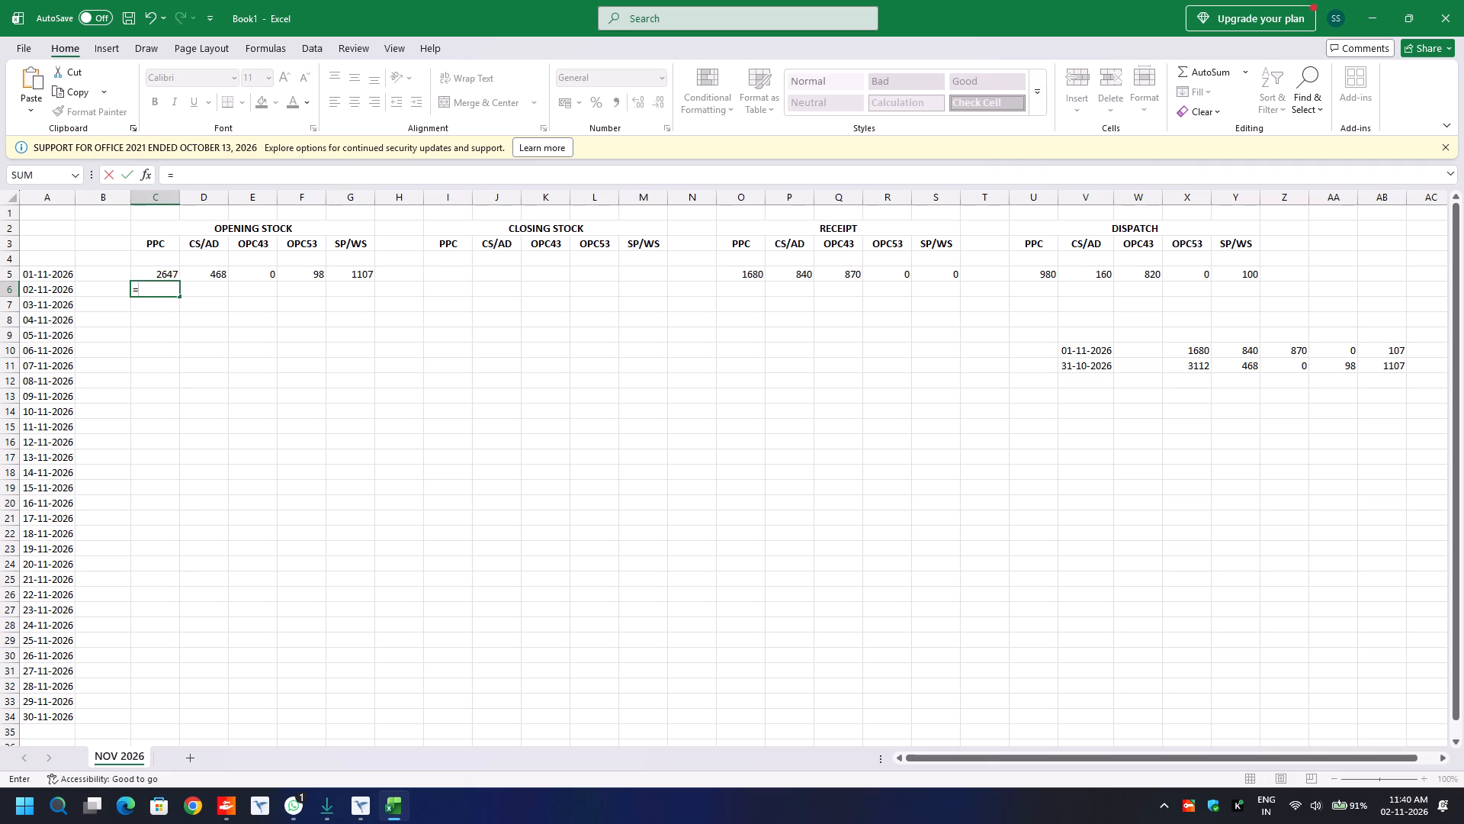
{"action": "left_click", "coordinate": [461, 275]}
{"action": "left_click", "coordinate": [165, 274]}
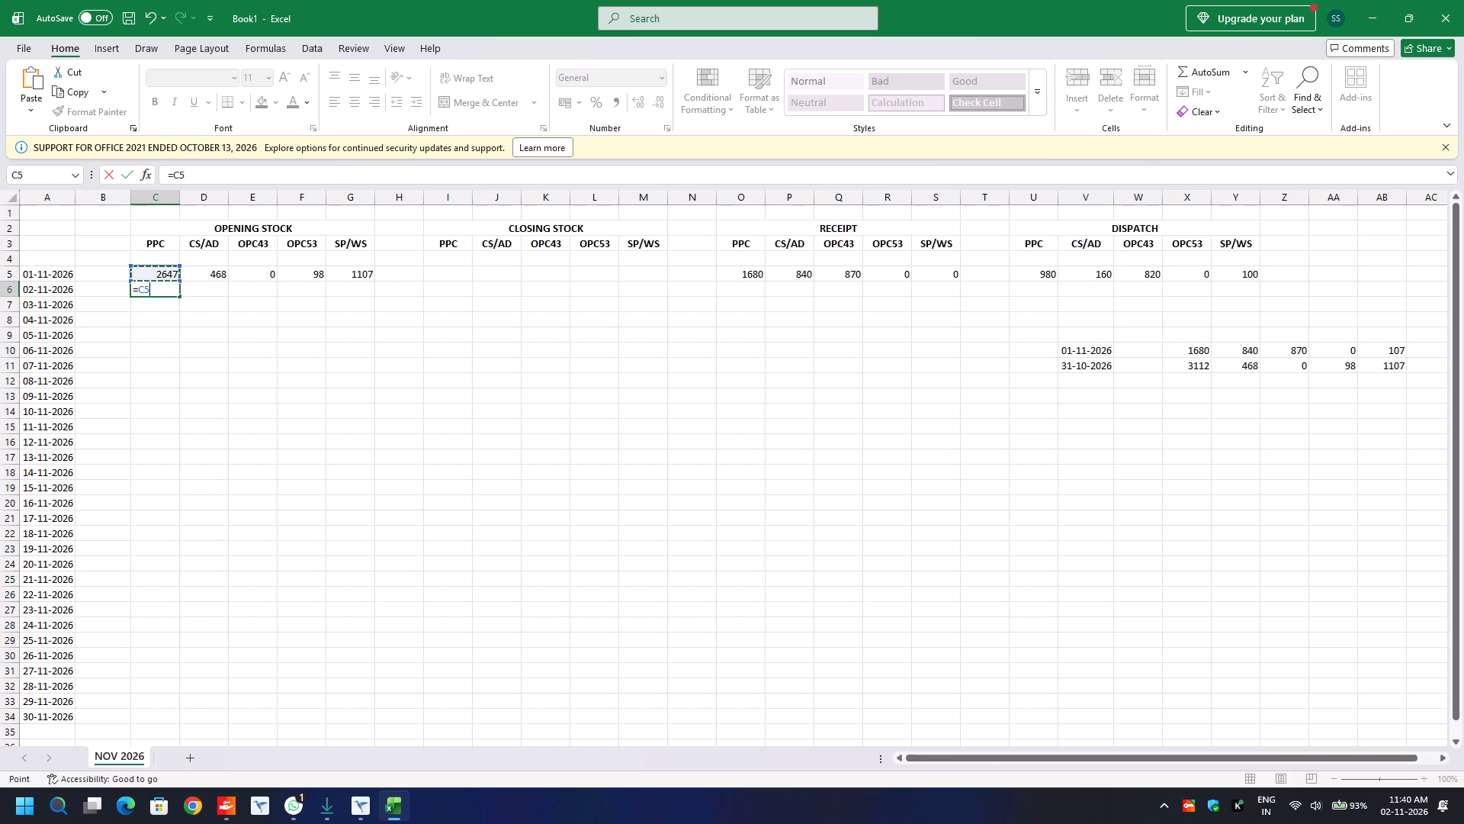
{"action": "key", "text": "plus"}
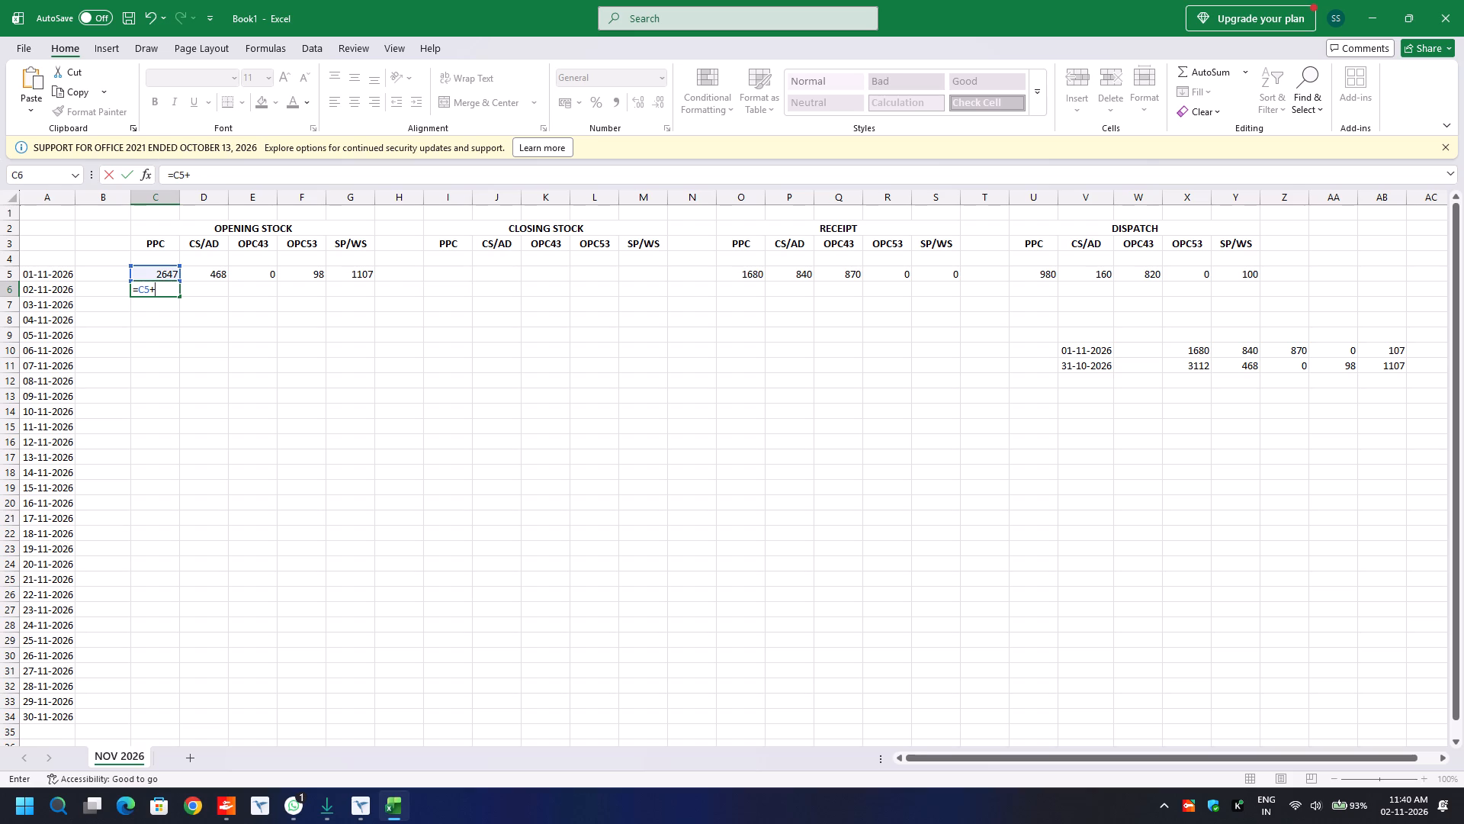
{"action": "left_click", "coordinate": [750, 275]}
{"action": "key", "text": "minus"}
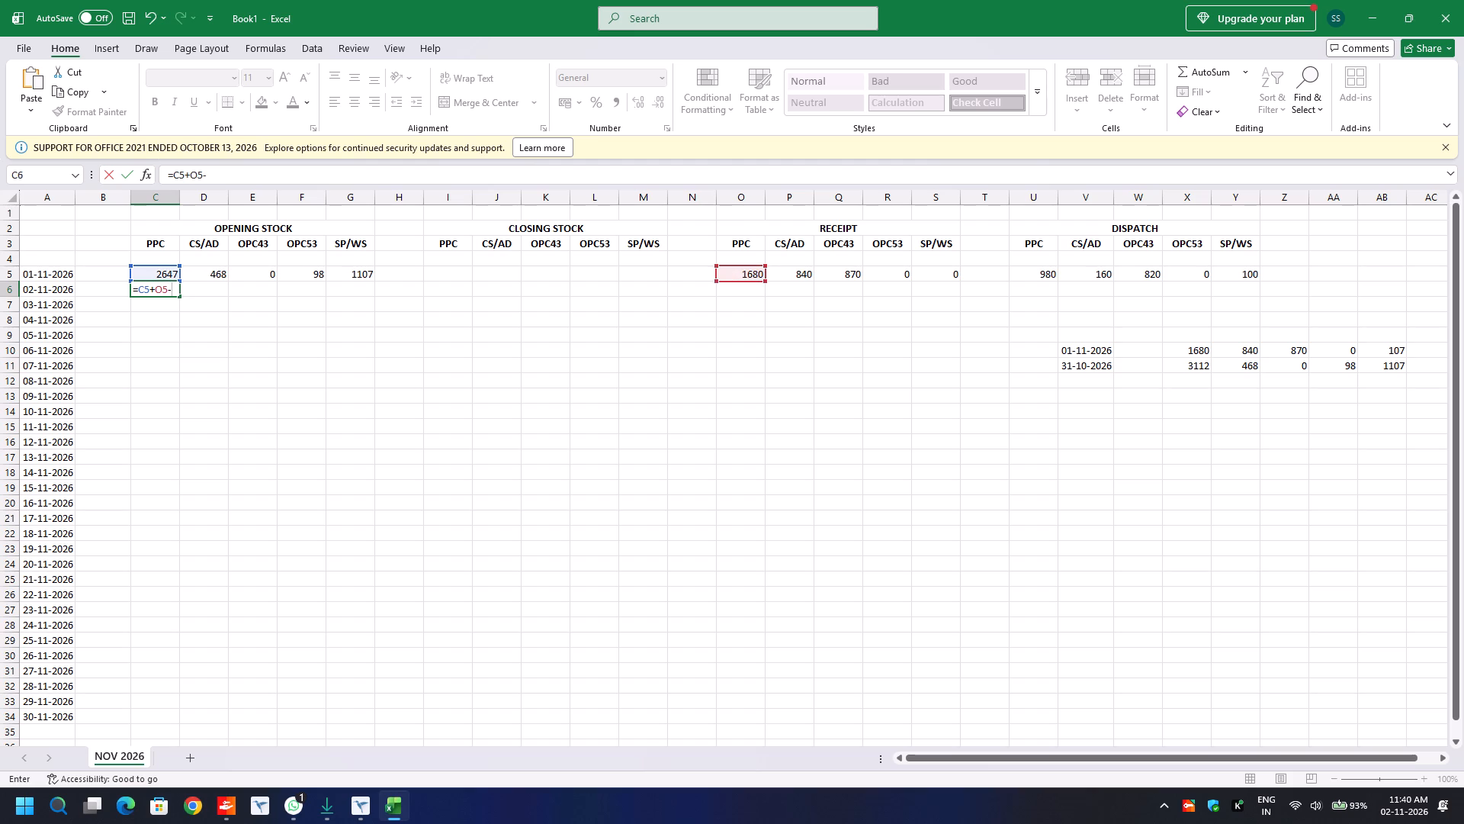
{"action": "left_click", "coordinate": [1039, 275]}
{"action": "key", "text": "Return"}
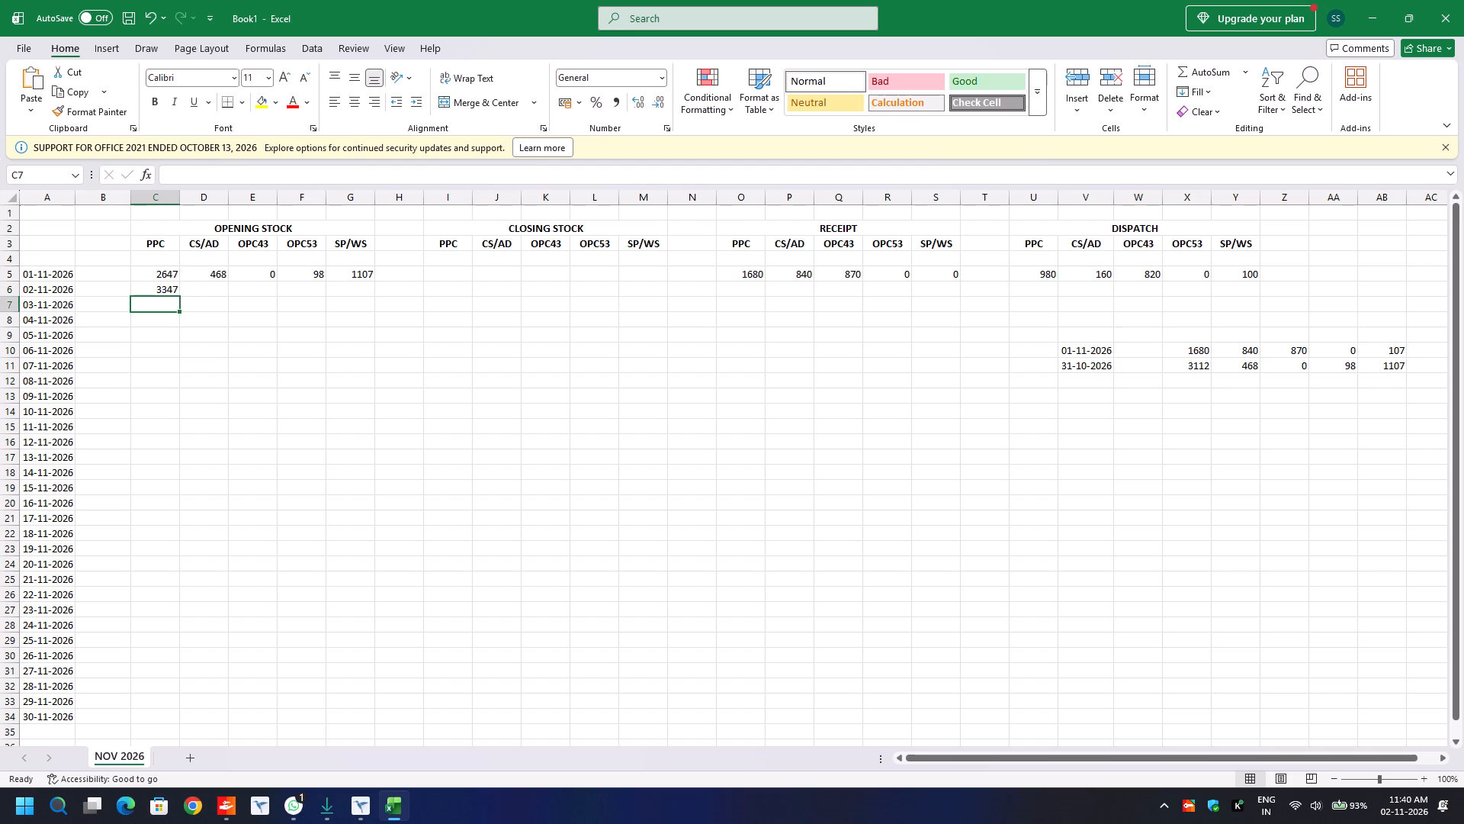
Fill the 02-11-2026 PPC opening stock formula across to SP/WS and check the formula in each product's cell.
{"action": "left_click", "coordinate": [163, 290]}
{"action": "left_click_drag", "start_coordinate": [178, 296], "coordinate": [371, 298]}
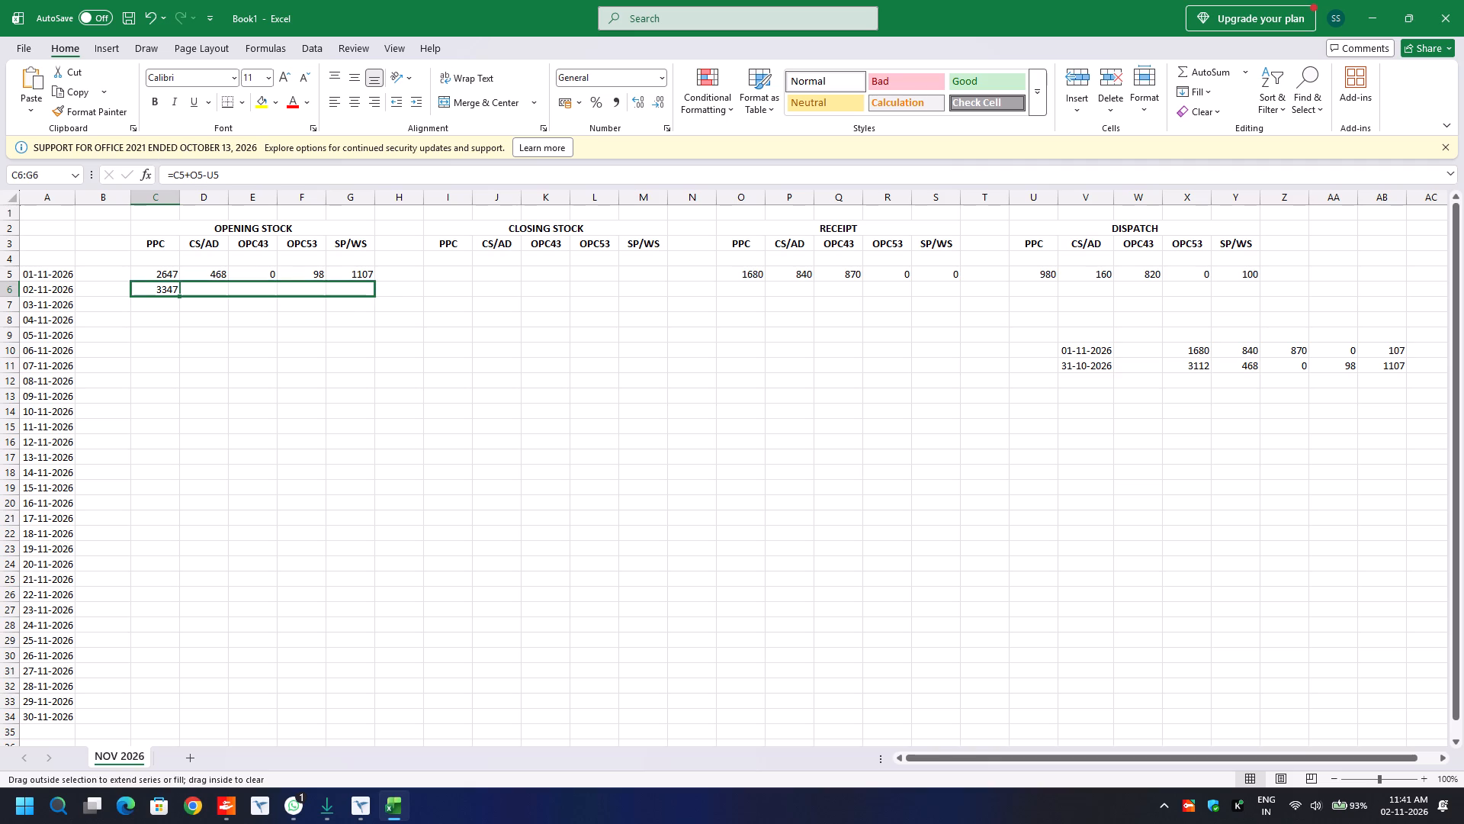
{"action": "left_click", "coordinate": [167, 291]}
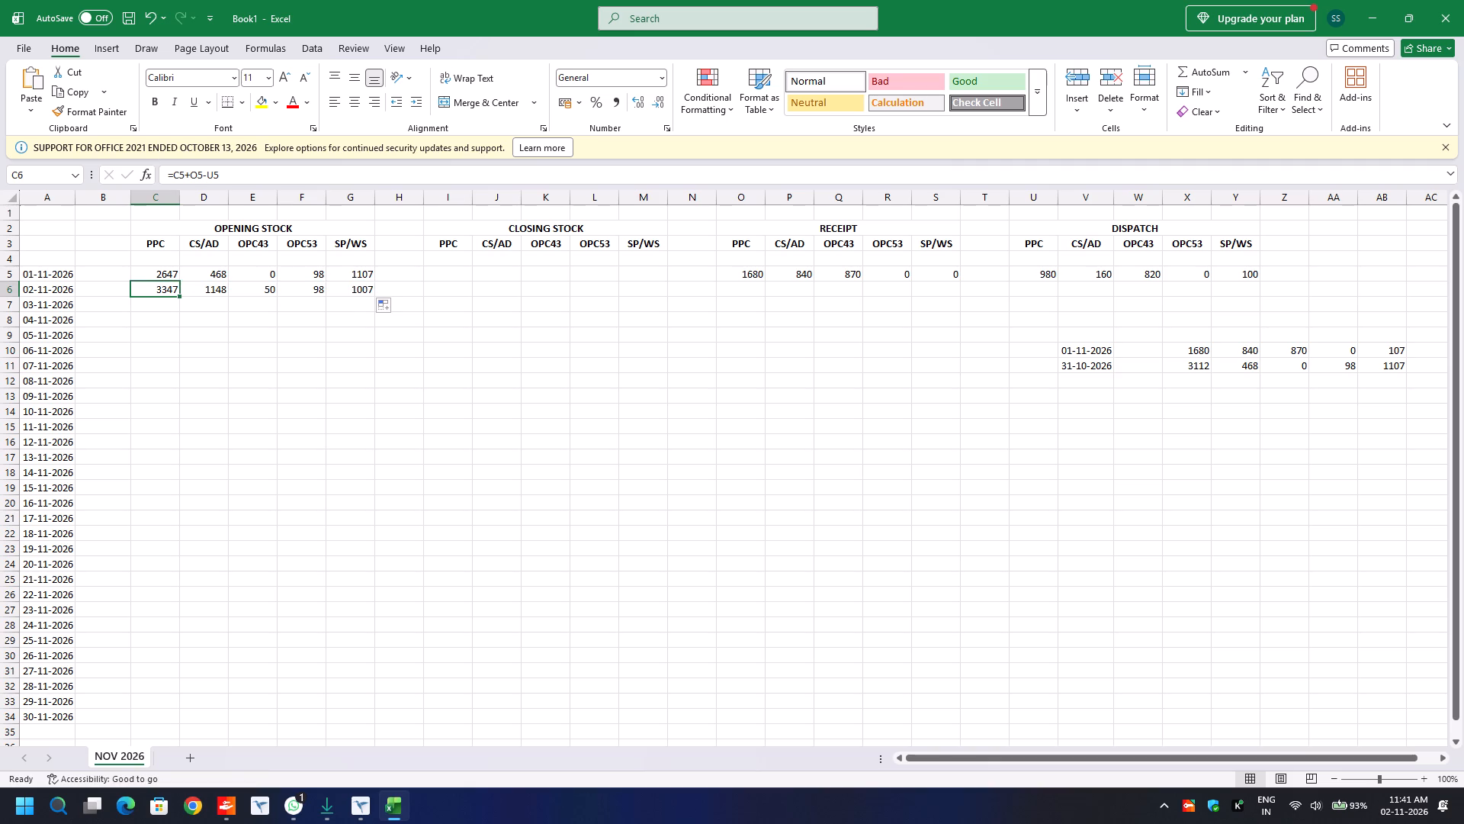
{"action": "left_click", "coordinate": [220, 294]}
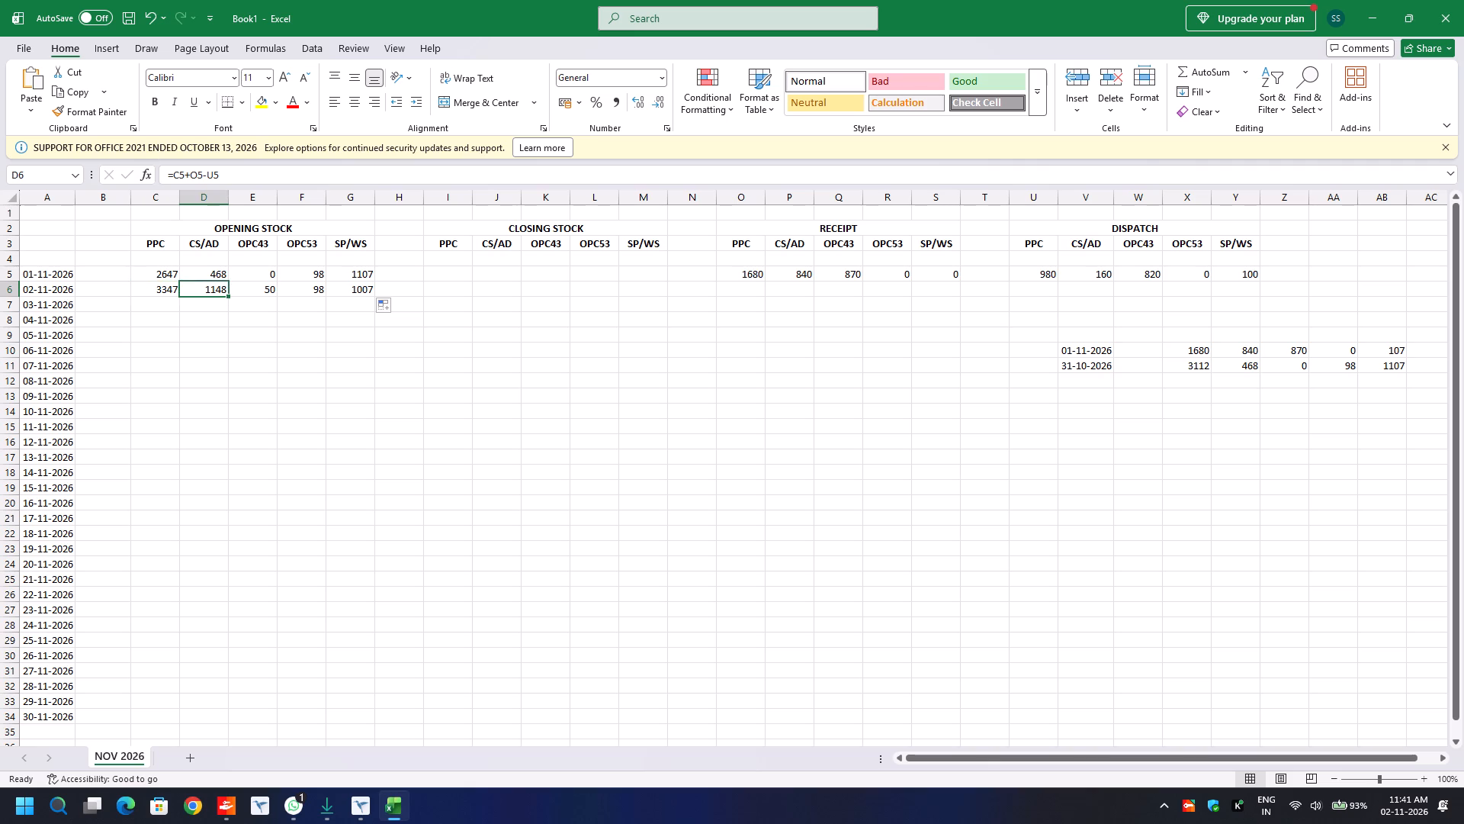
{"action": "left_click", "coordinate": [268, 291]}
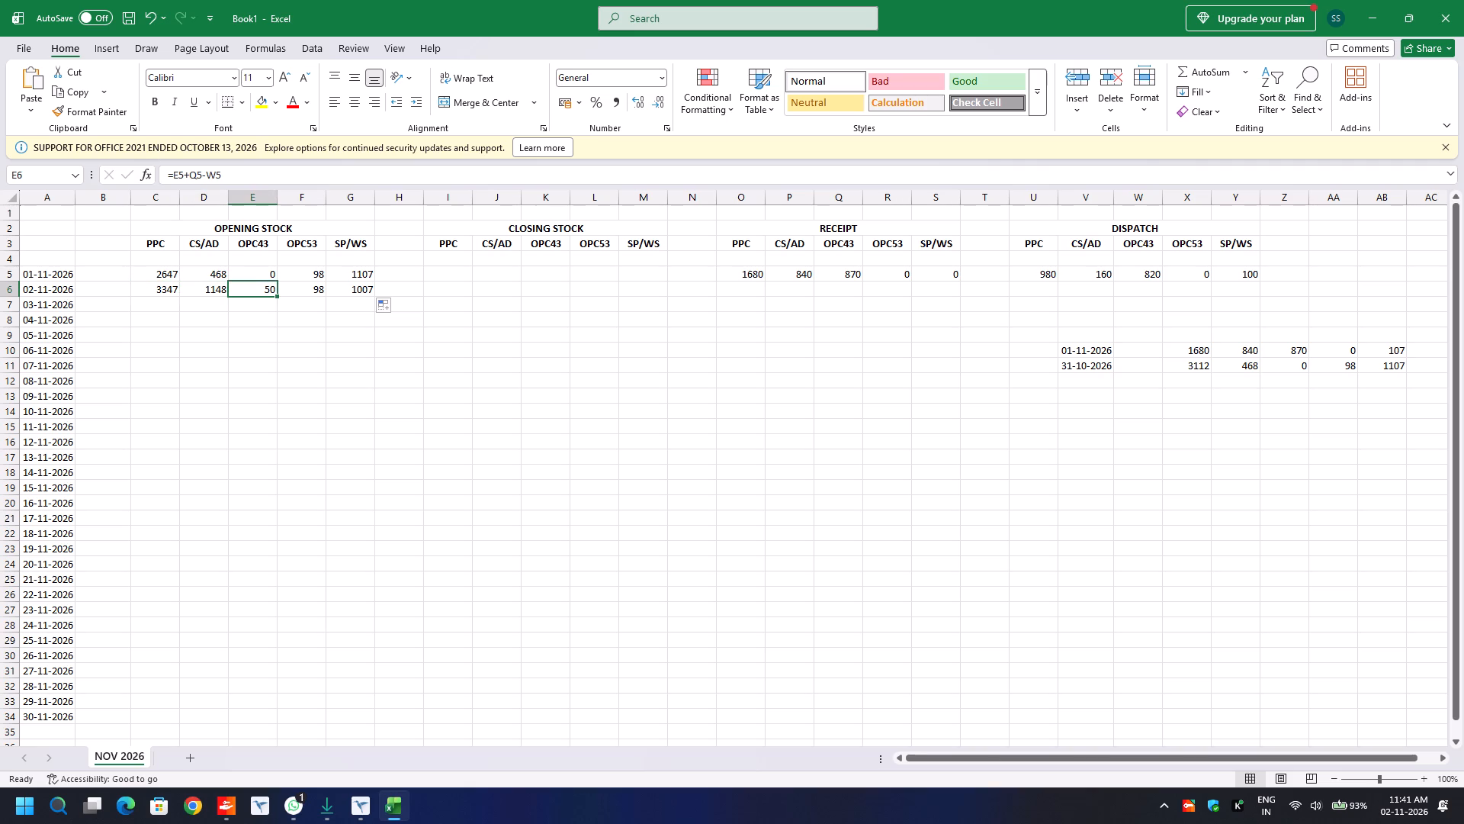
{"action": "left_click", "coordinate": [319, 292]}
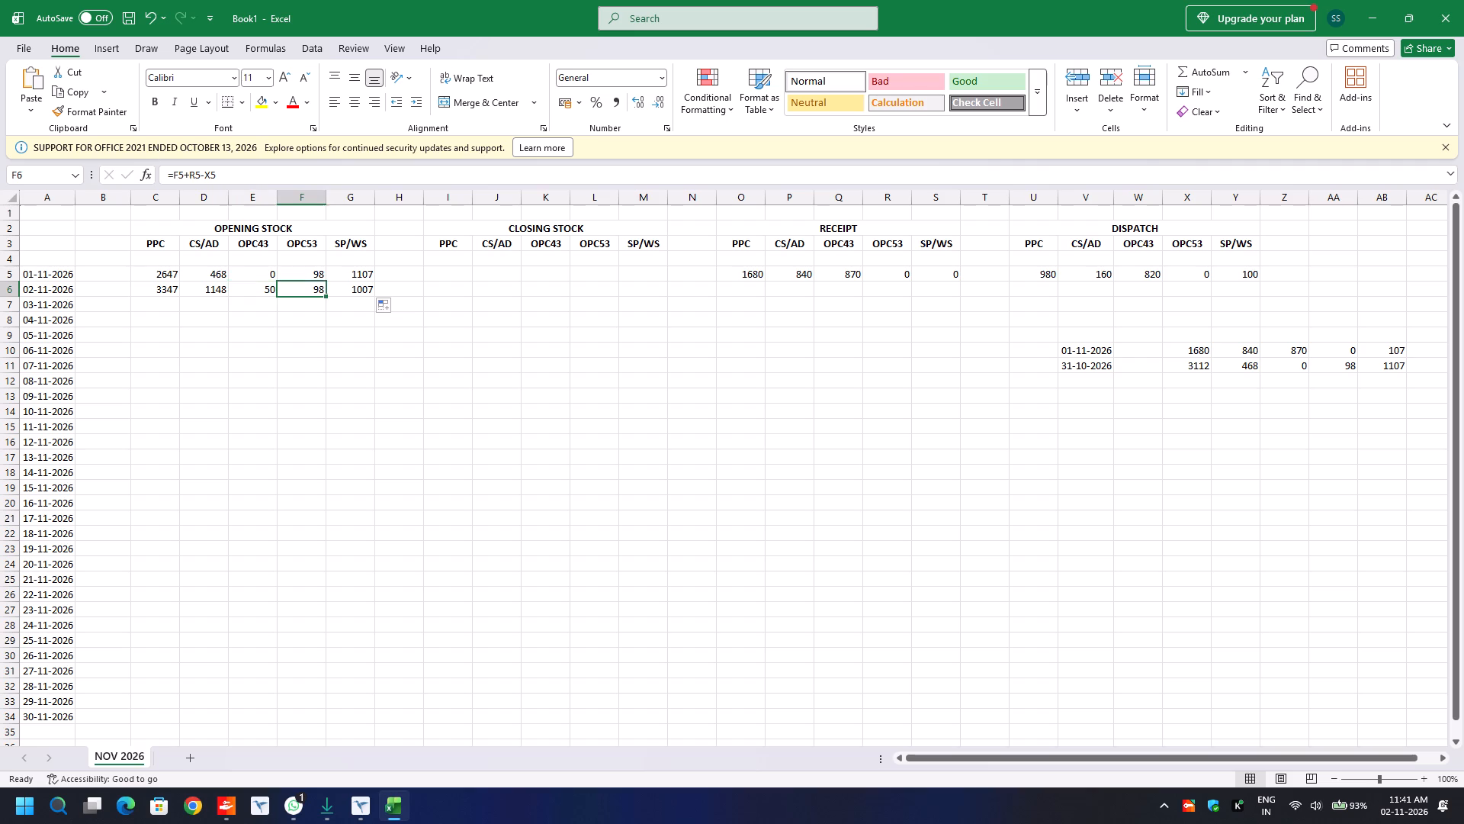
{"action": "left_click", "coordinate": [358, 293]}
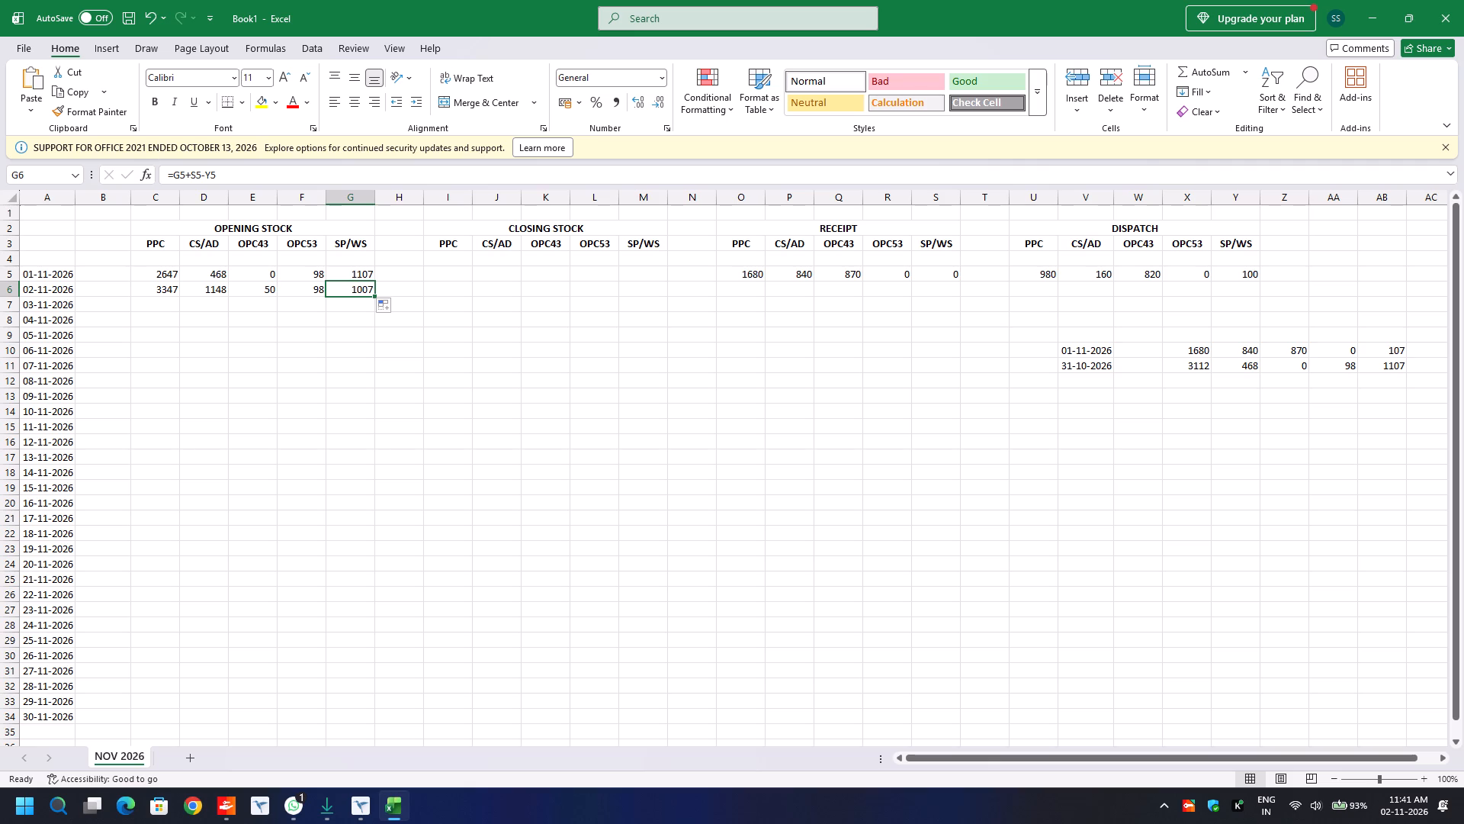
Clear the loose 01-11-2026 and 31-10-2026 reference figures below the dispatch table.
{"action": "left_click_drag", "start_coordinate": [1055, 327], "coordinate": [1434, 401]}
{"action": "key", "text": "Delete"}
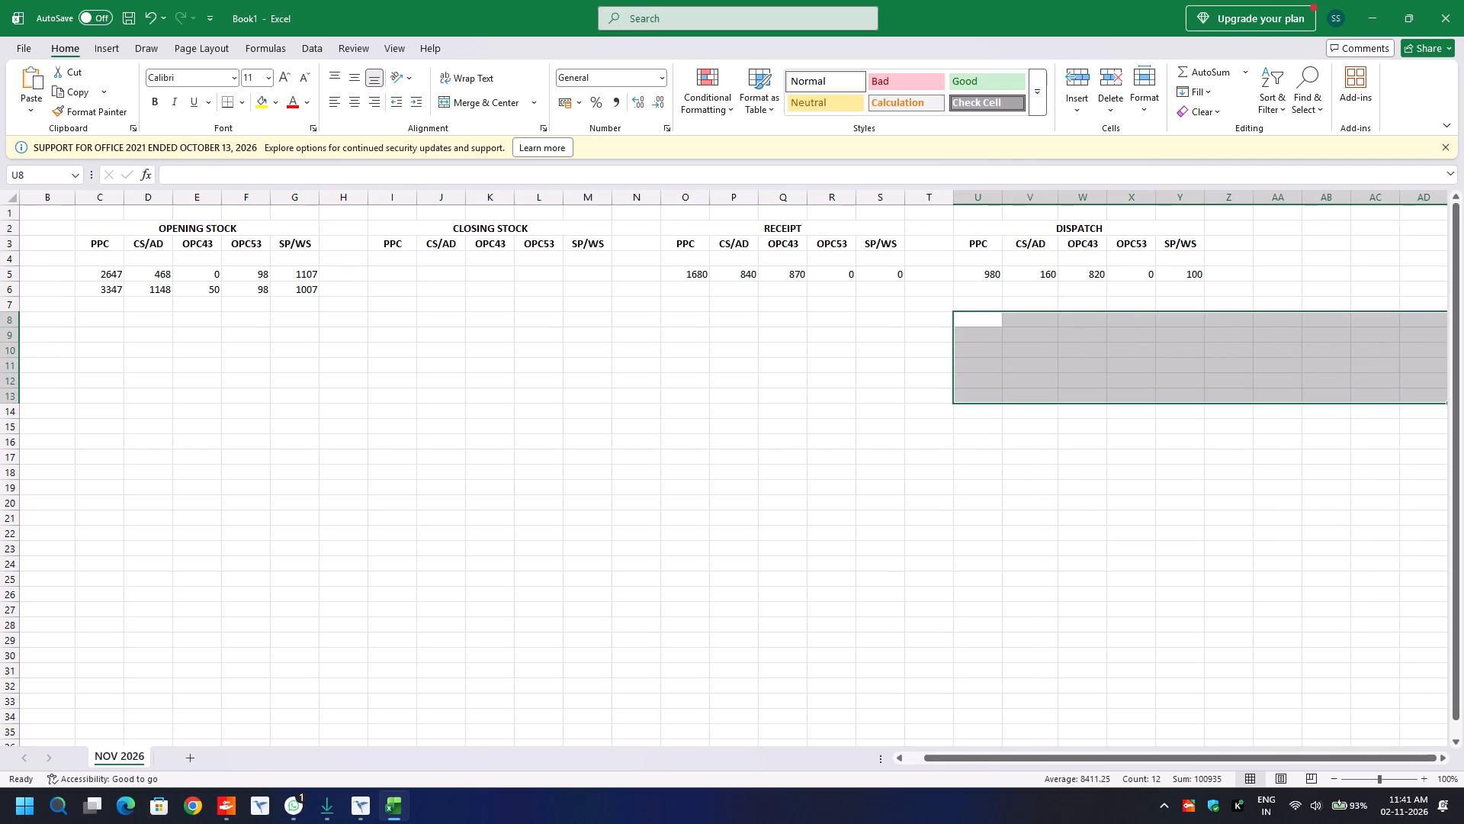
{"action": "left_click", "coordinate": [333, 362]}
{"action": "scroll", "coordinate": [333, 362], "scroll_direction": "right", "scroll_amount": 7}
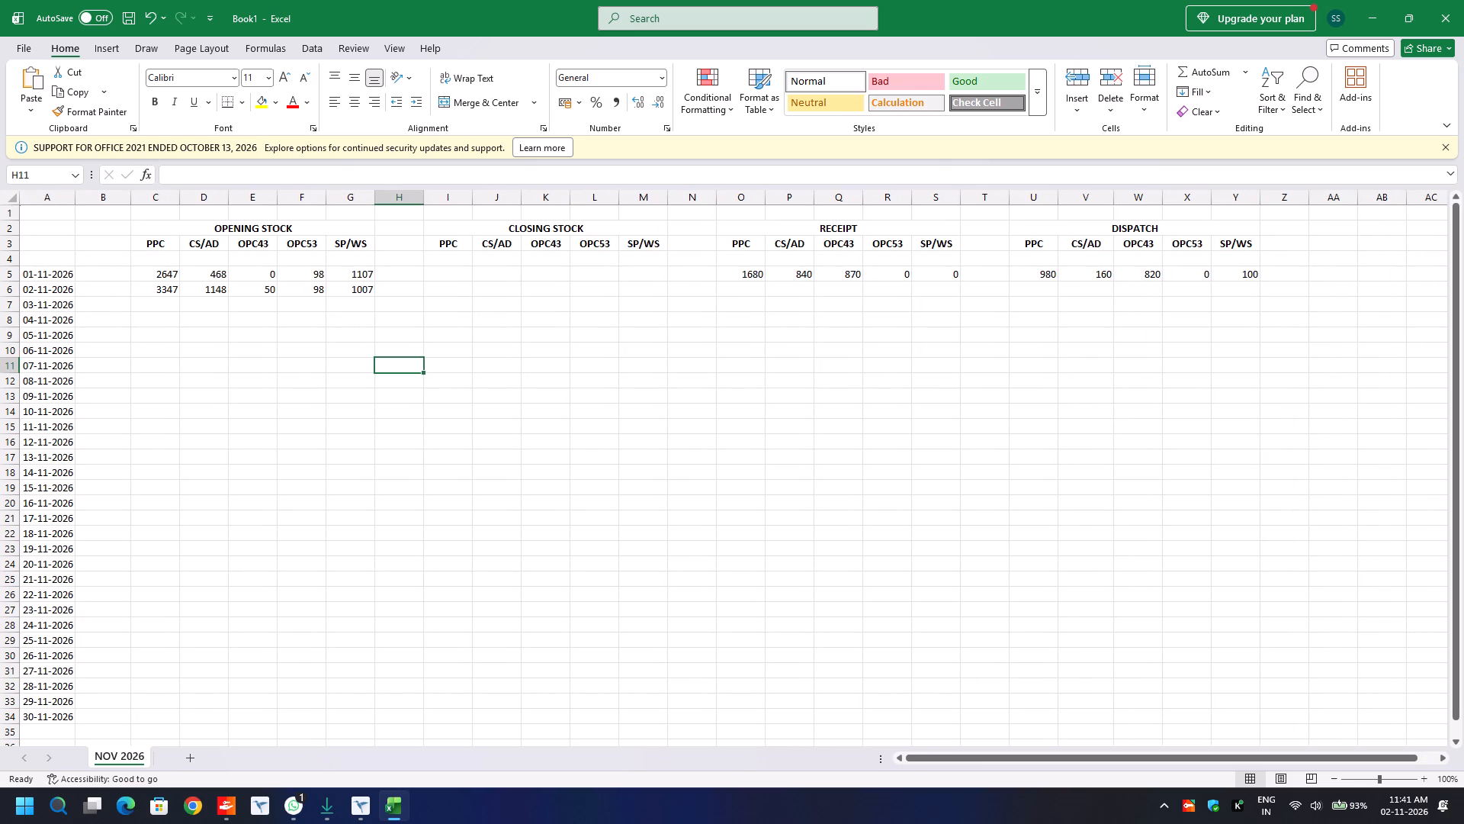
Check the PPC and SP/WS opening stock cells and delete columns H to M, holding the CLOSING STOCK block.
{"action": "left_click", "coordinate": [358, 294]}
{"action": "left_click", "coordinate": [169, 291]}
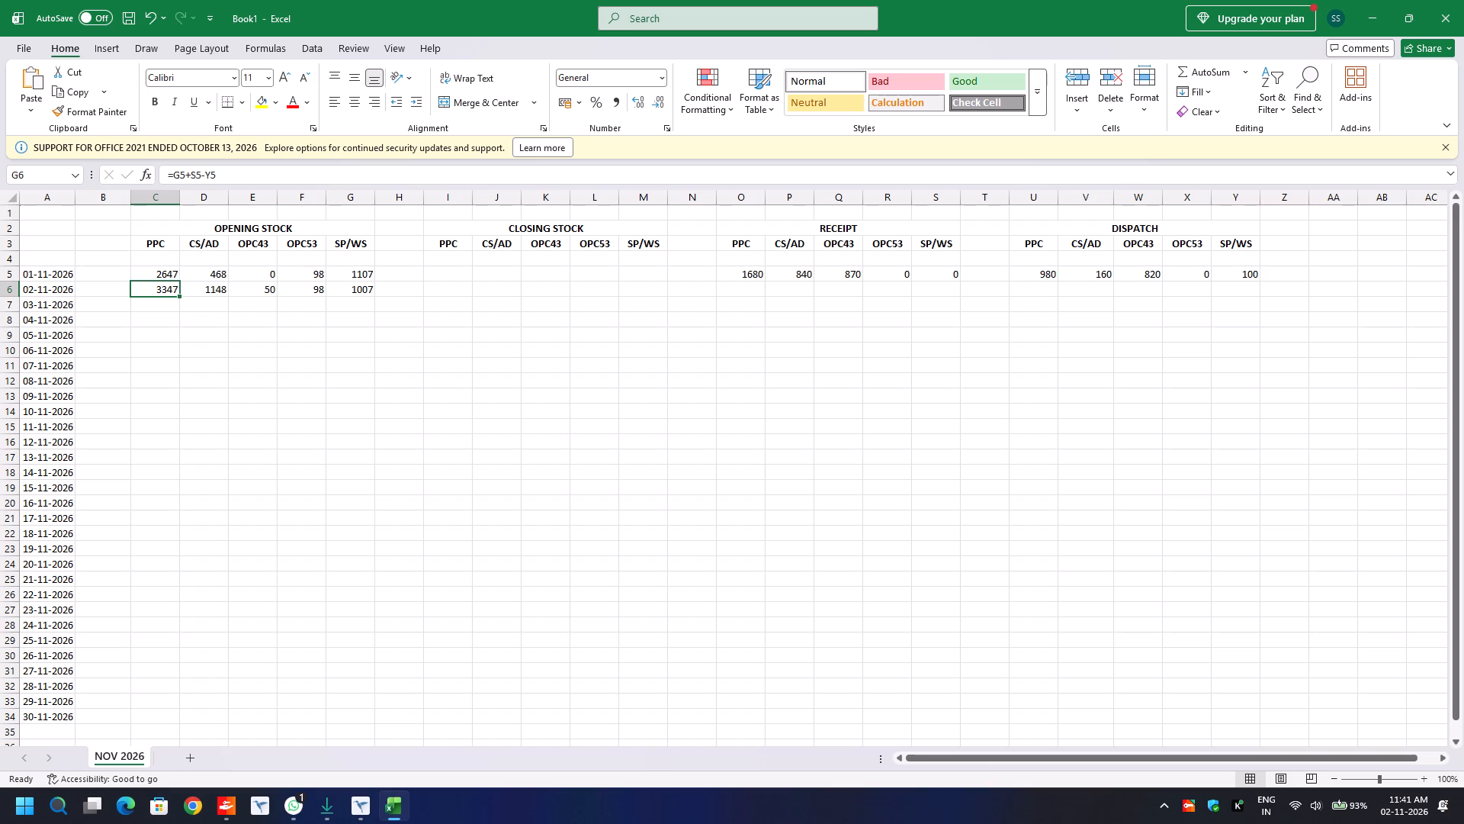
{"action": "left_click", "coordinate": [175, 276]}
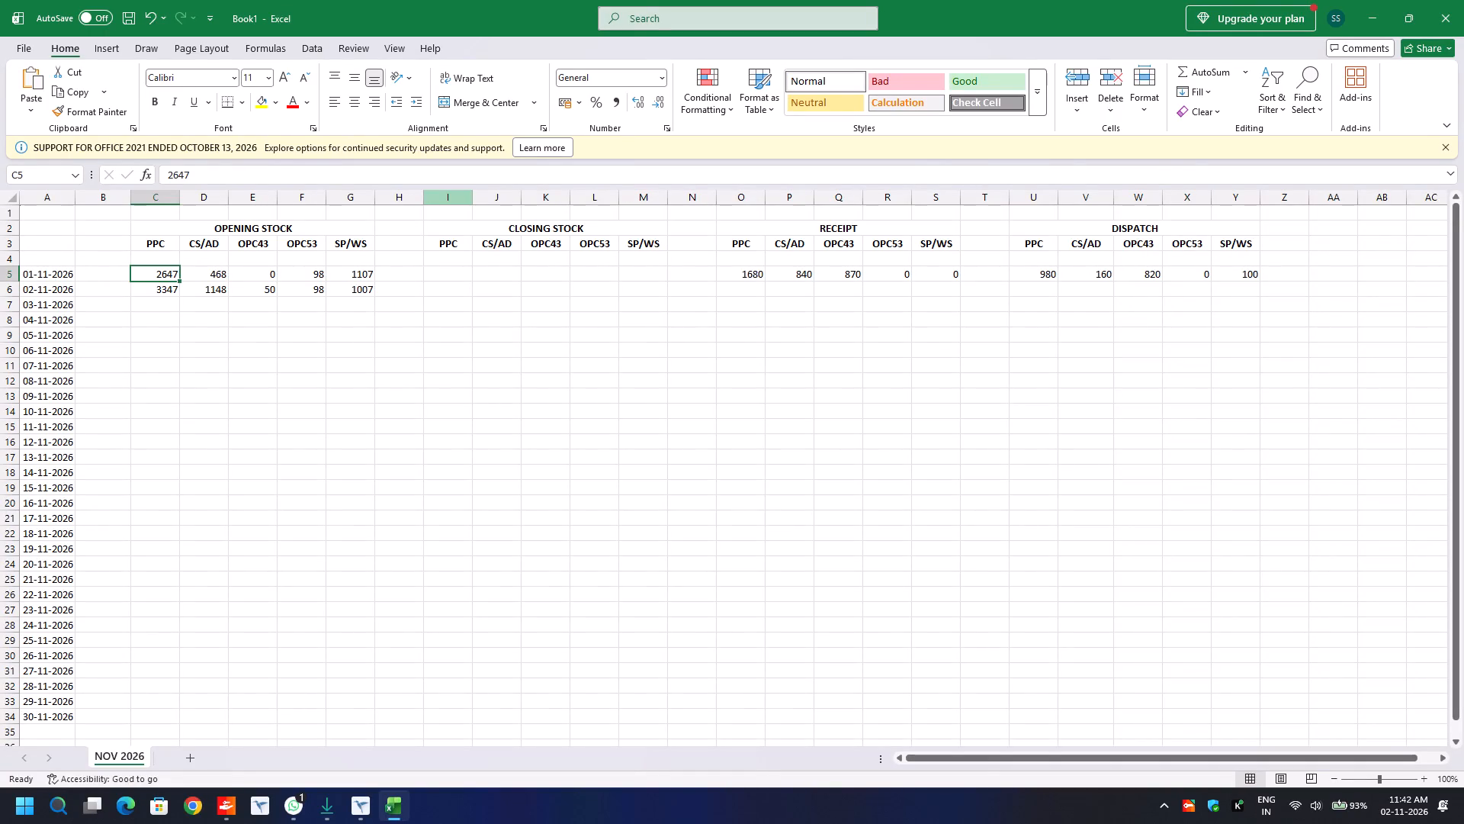
{"action": "left_click_drag", "start_coordinate": [403, 201], "coordinate": [633, 208]}
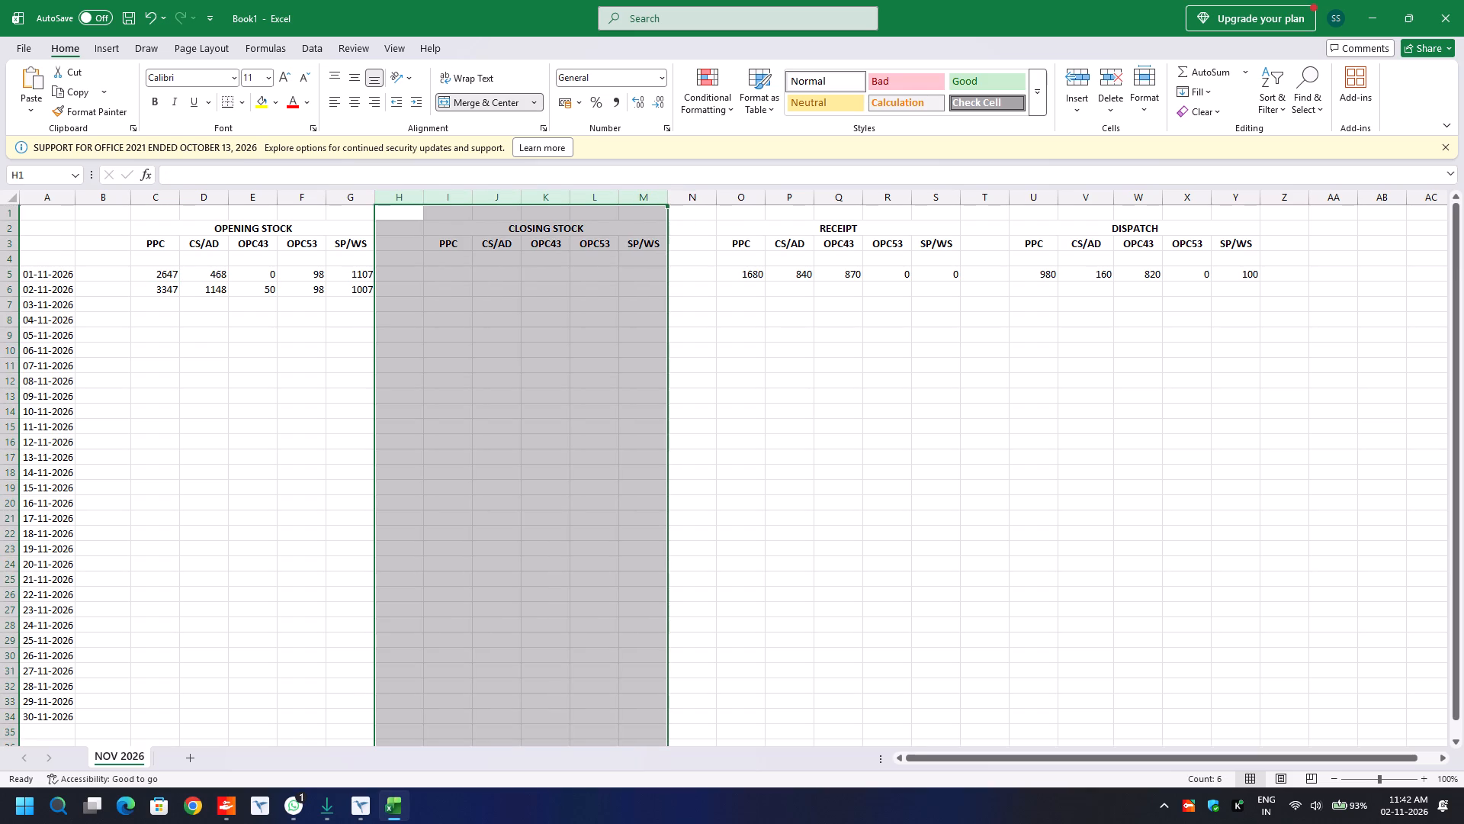
{"action": "key", "text": "ctrl+minus"}
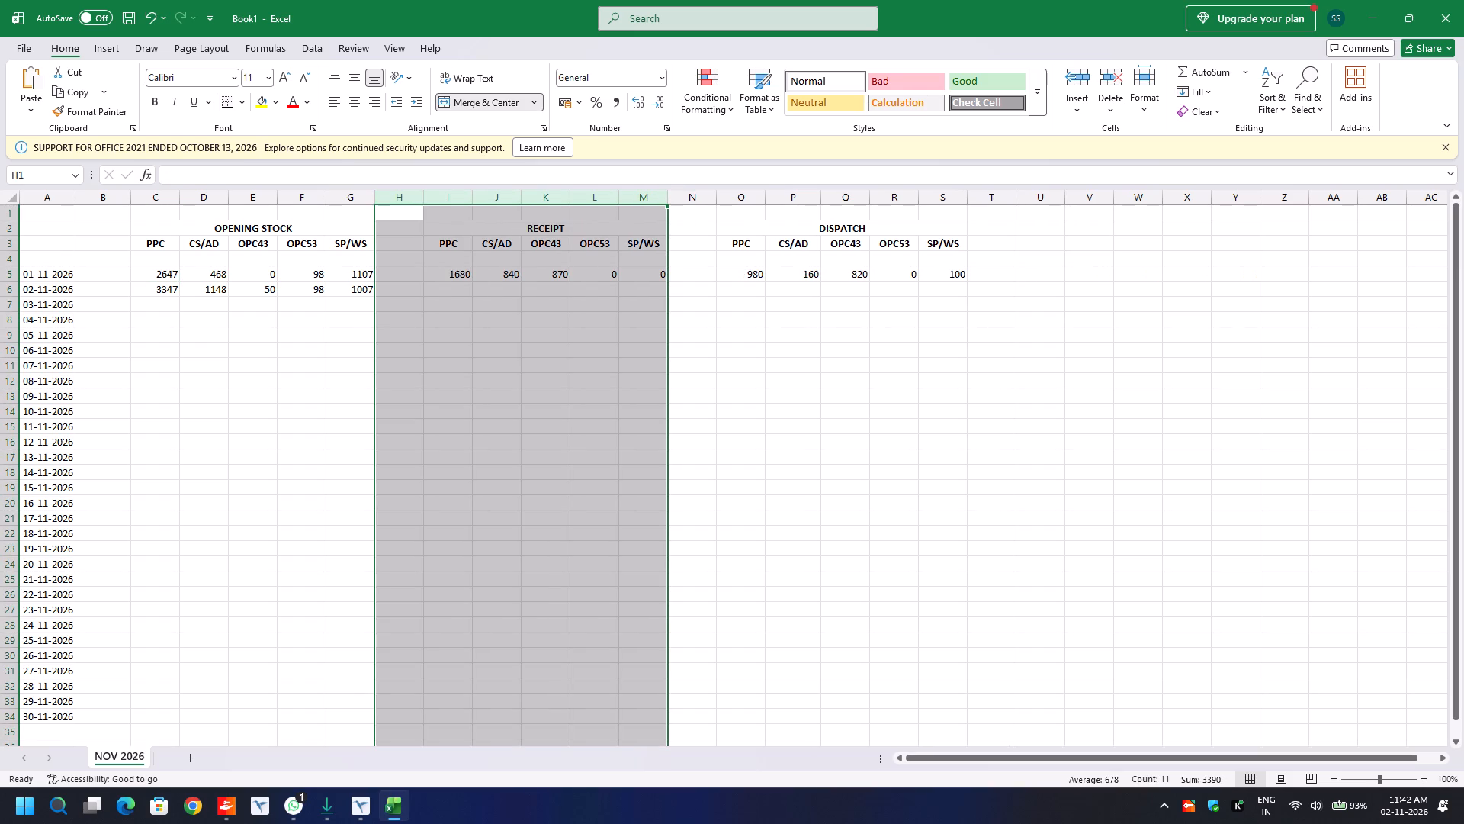
Review the remaining block headings and undo the deletion of the CLOSING STOCK columns.
{"action": "left_click", "coordinate": [311, 314]}
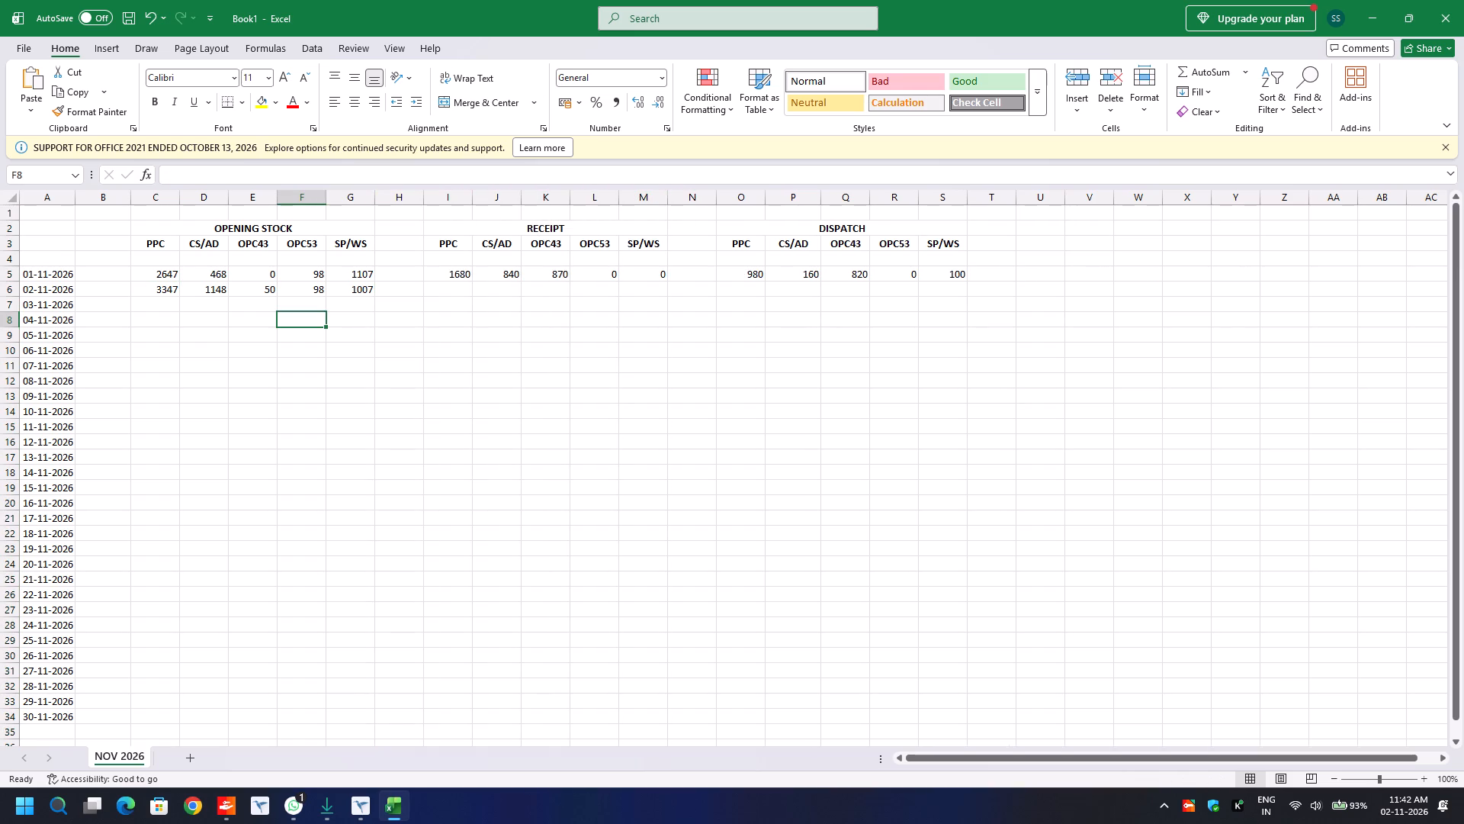
{"action": "left_click", "coordinate": [221, 228]}
{"action": "left_click", "coordinate": [530, 233]}
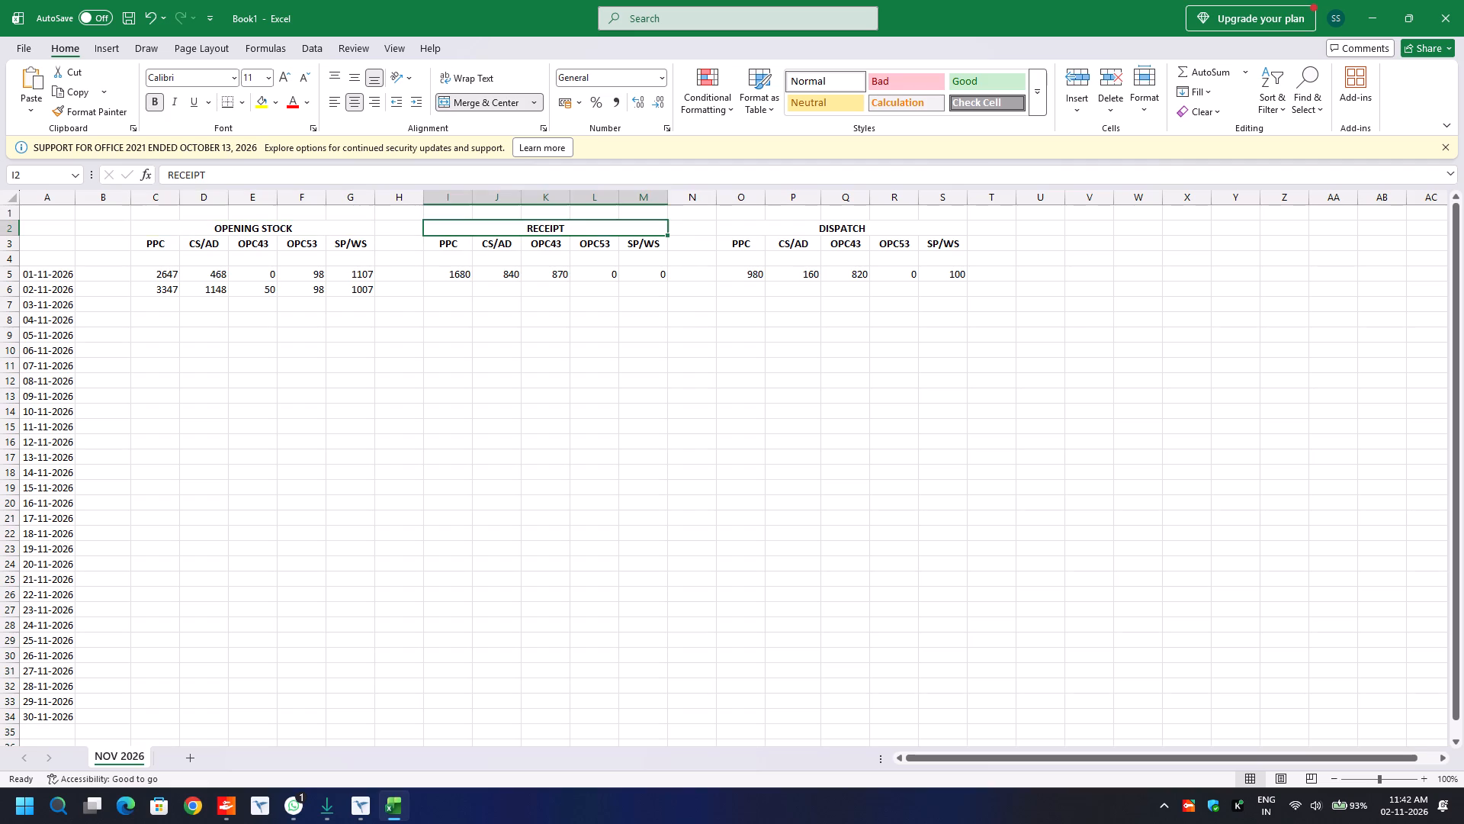
{"action": "left_click", "coordinate": [836, 233]}
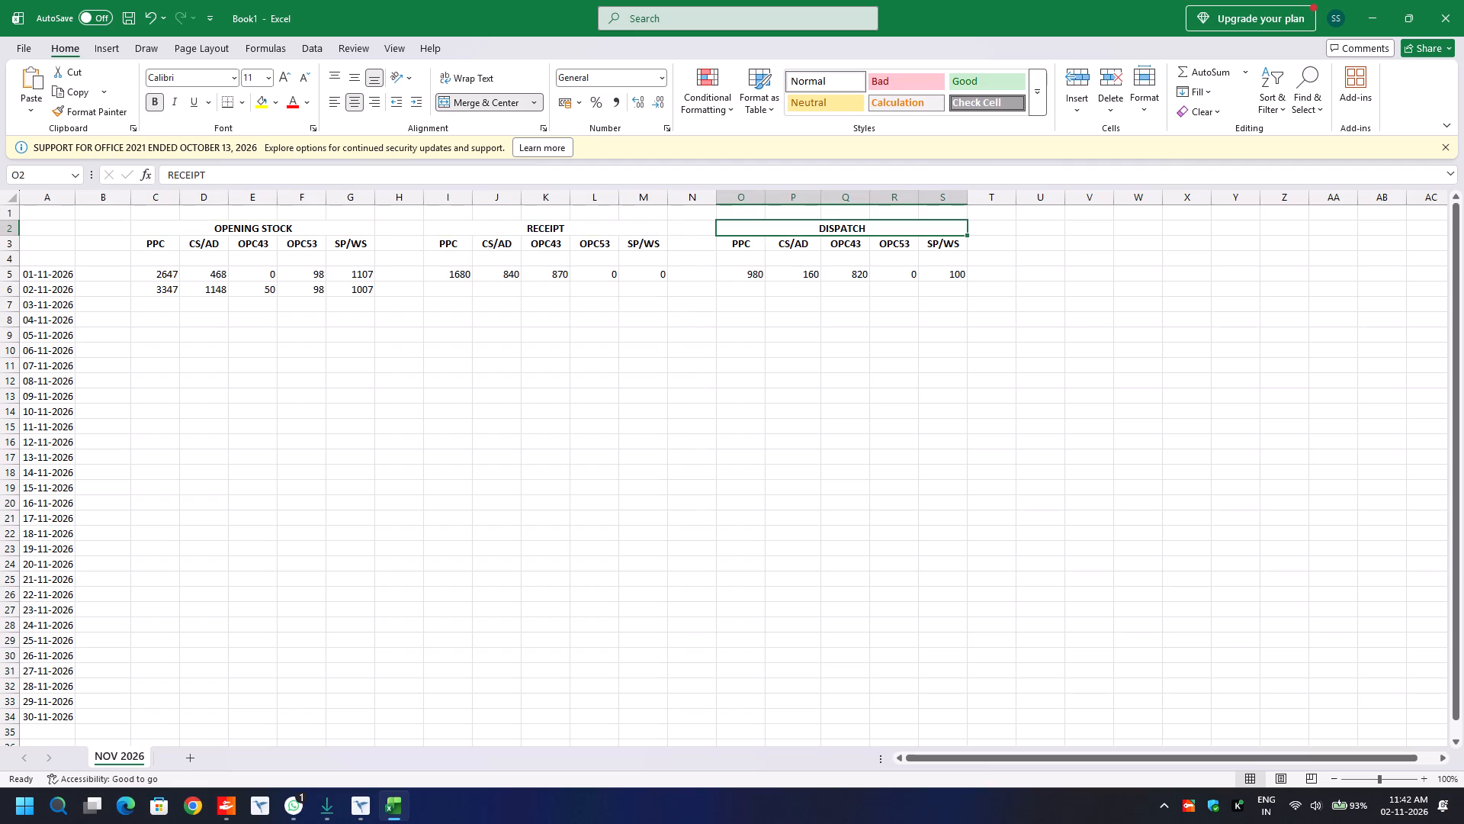
{"action": "key", "text": "ctrl+z"}
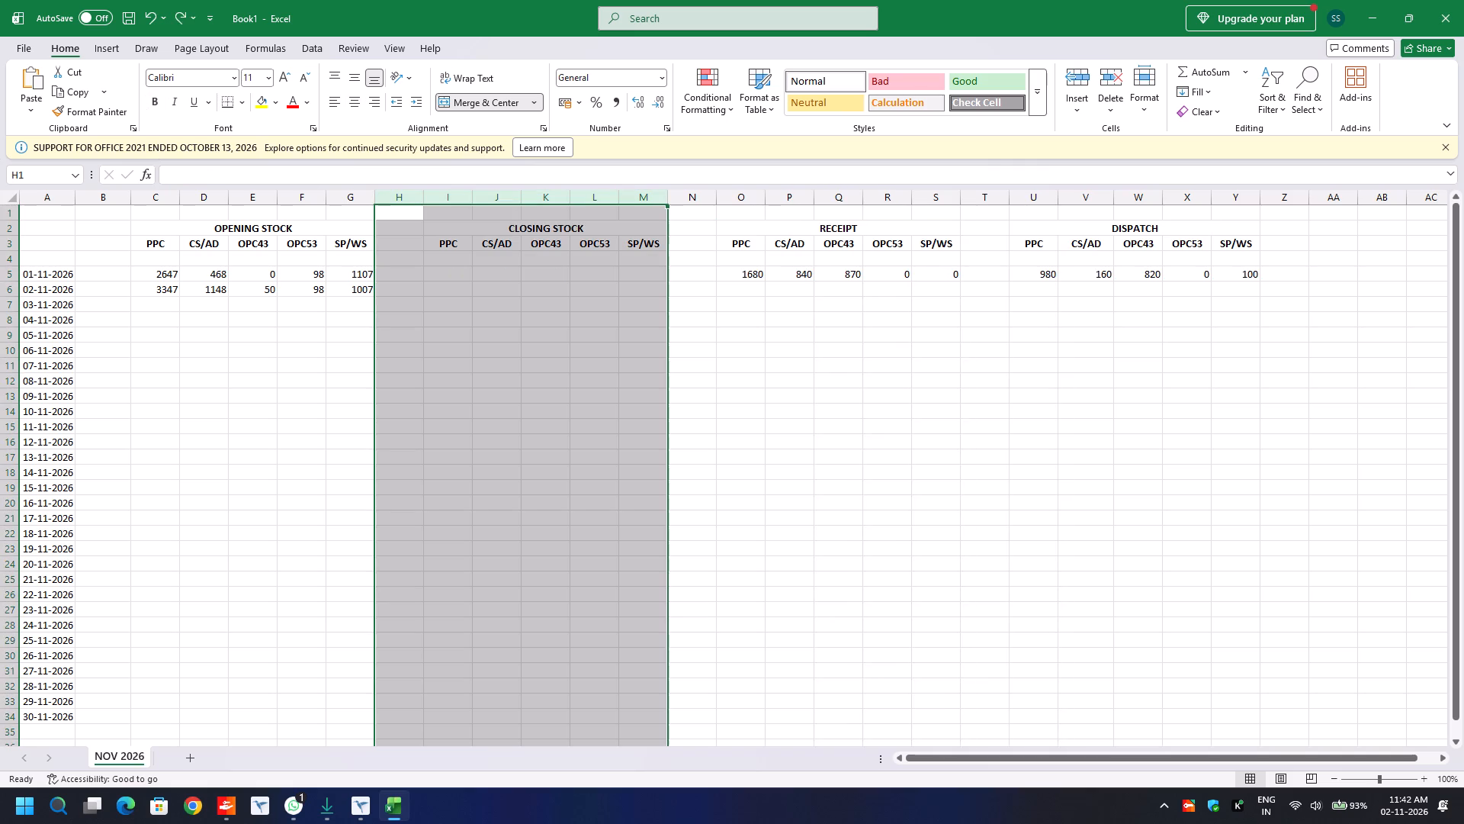
Move the CLOSING STOCK title and its product headings to AA2, beyond the DISPATCH block.
{"action": "left_click", "coordinate": [505, 225]}
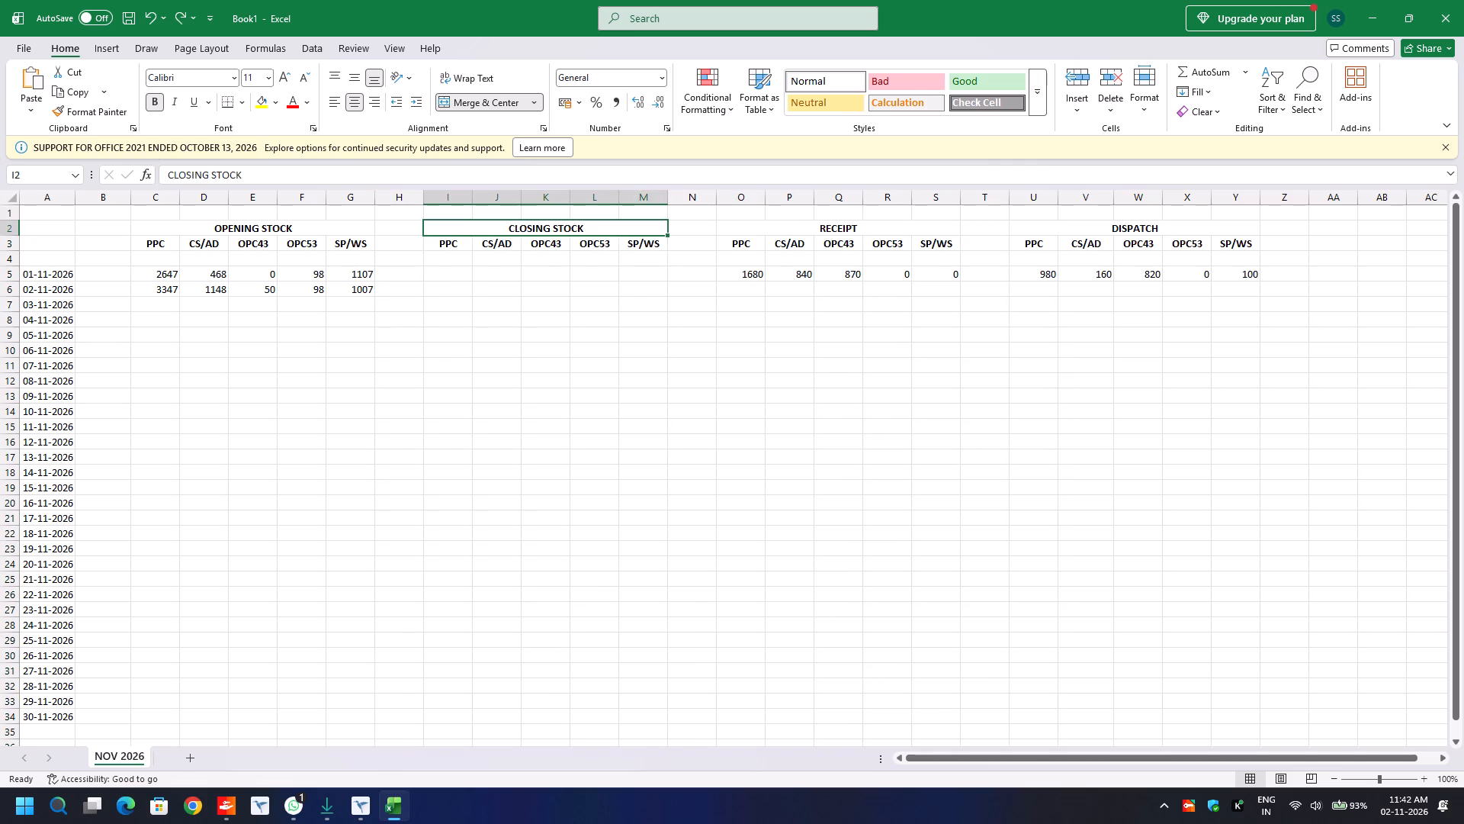
{"action": "left_click_drag", "start_coordinate": [558, 232], "coordinate": [558, 246]}
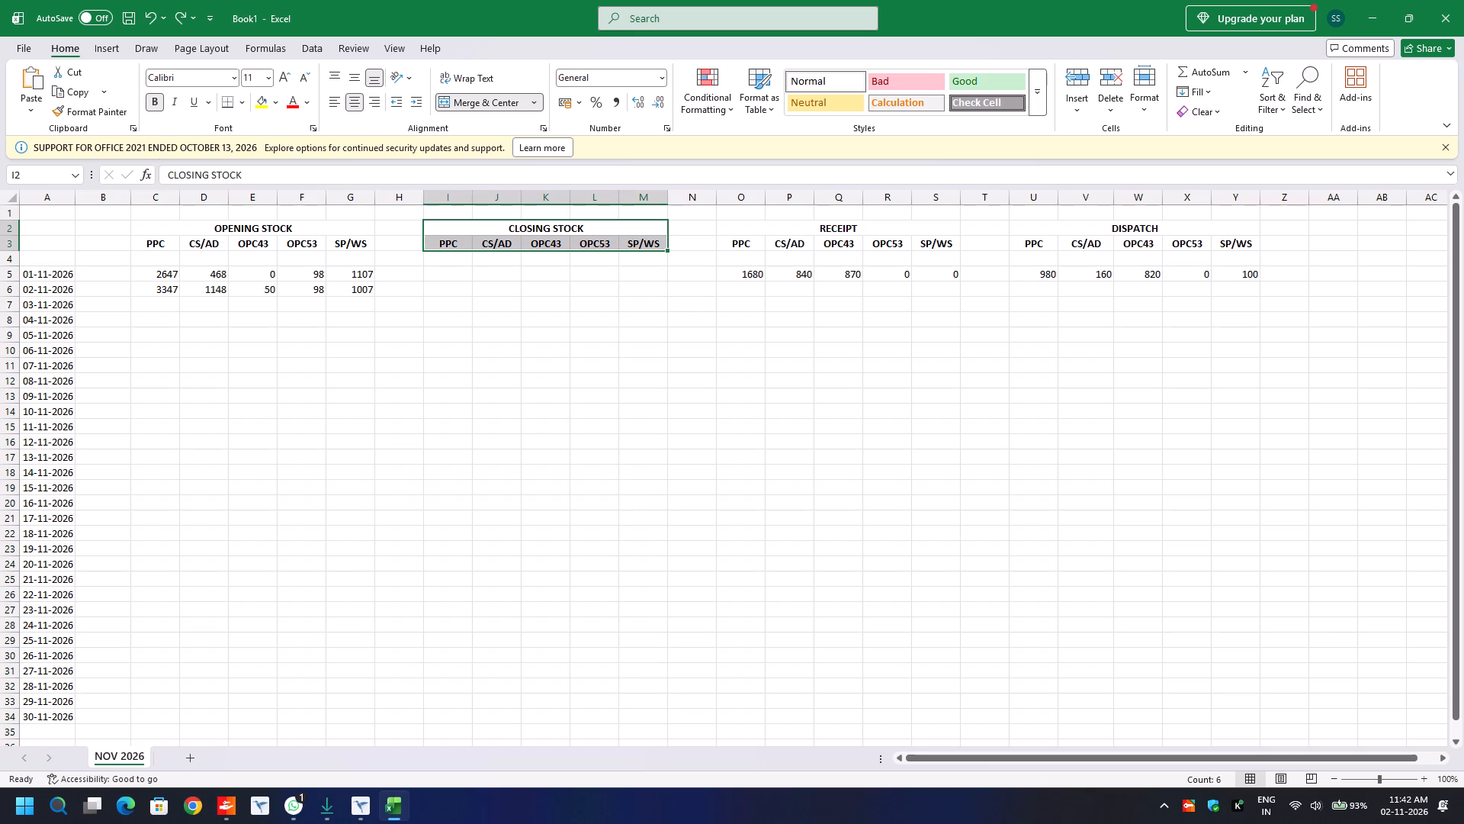
{"action": "key", "text": "ctrl+x"}
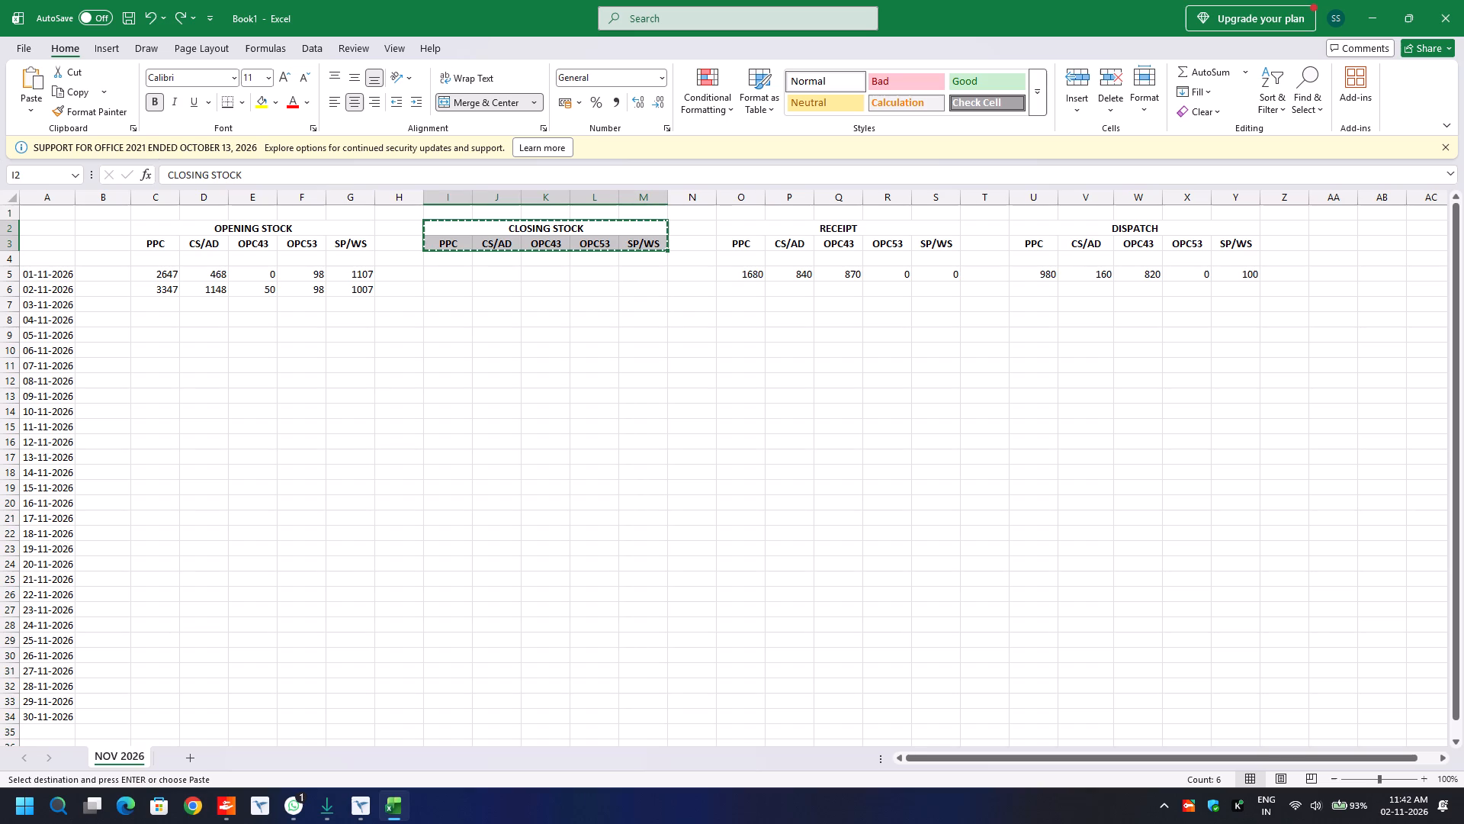
{"action": "left_click", "coordinate": [1335, 224]}
{"action": "key", "text": "ctrl+v"}
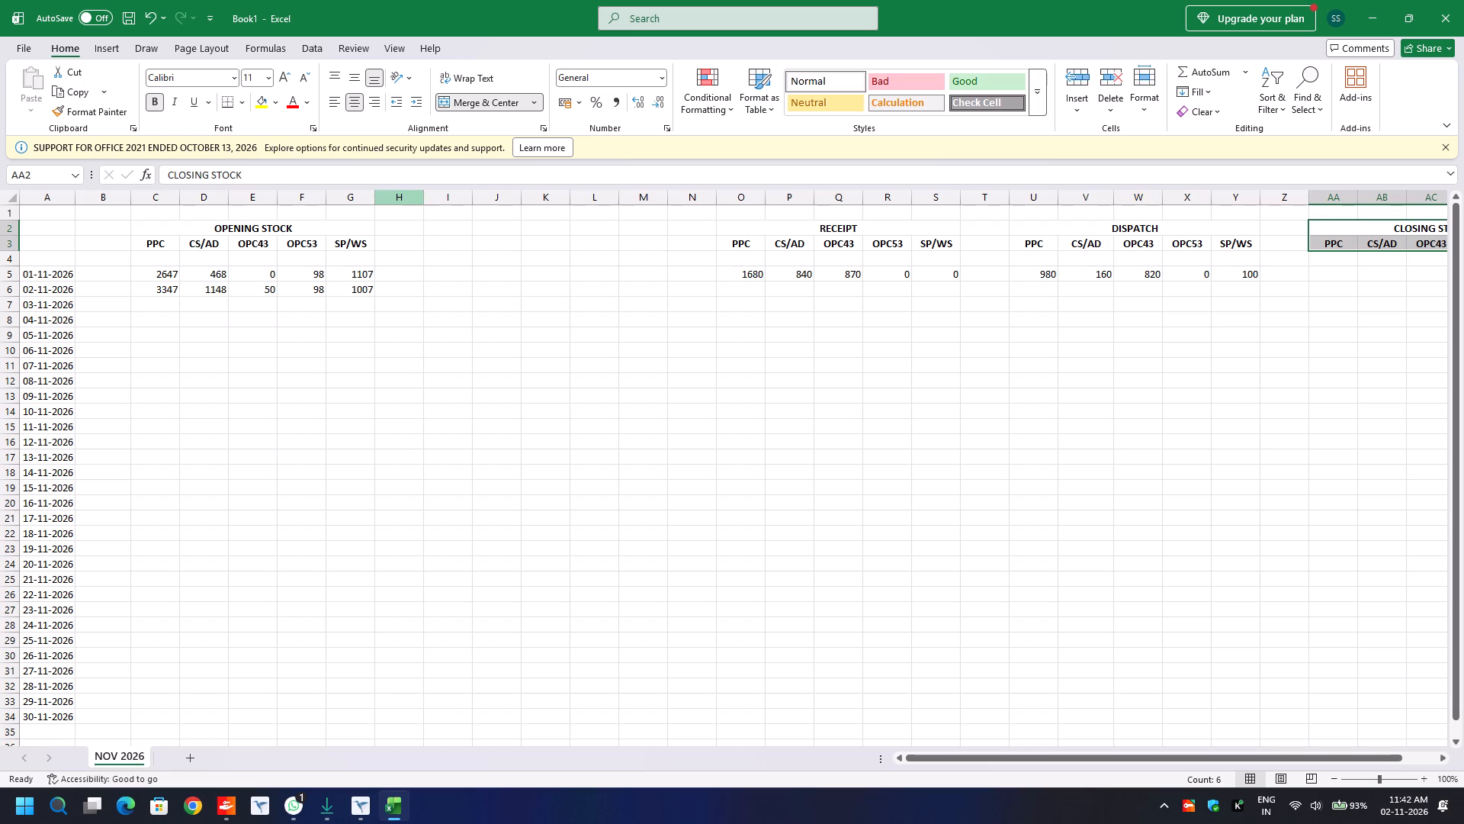
Delete the emptied columns I to N between the OPENING STOCK and RECEIPT blocks.
{"action": "left_click_drag", "start_coordinate": [438, 198], "coordinate": [685, 213]}
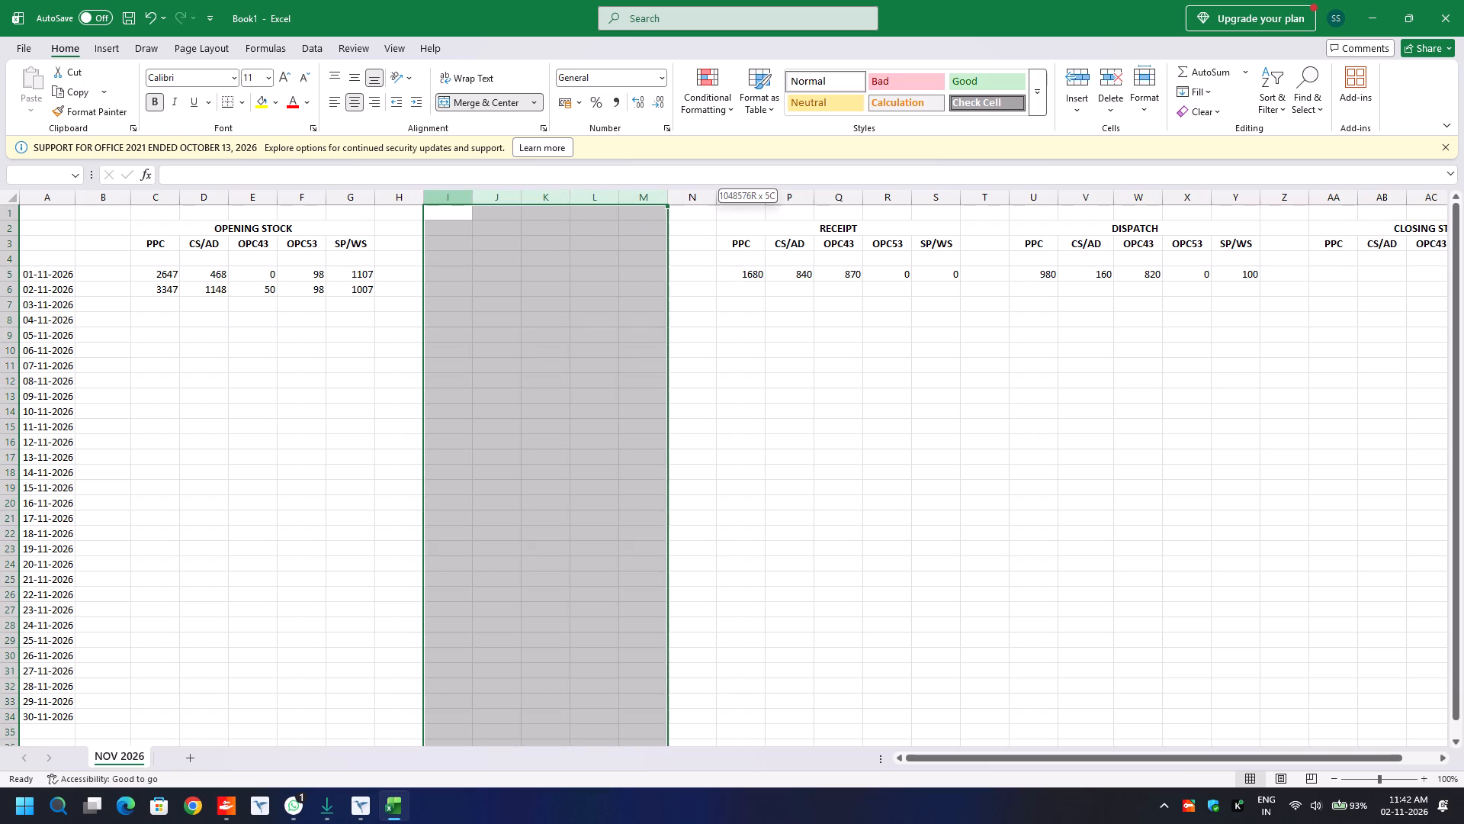
{"action": "left_click_drag", "start_coordinate": [685, 213], "coordinate": [705, 214]}
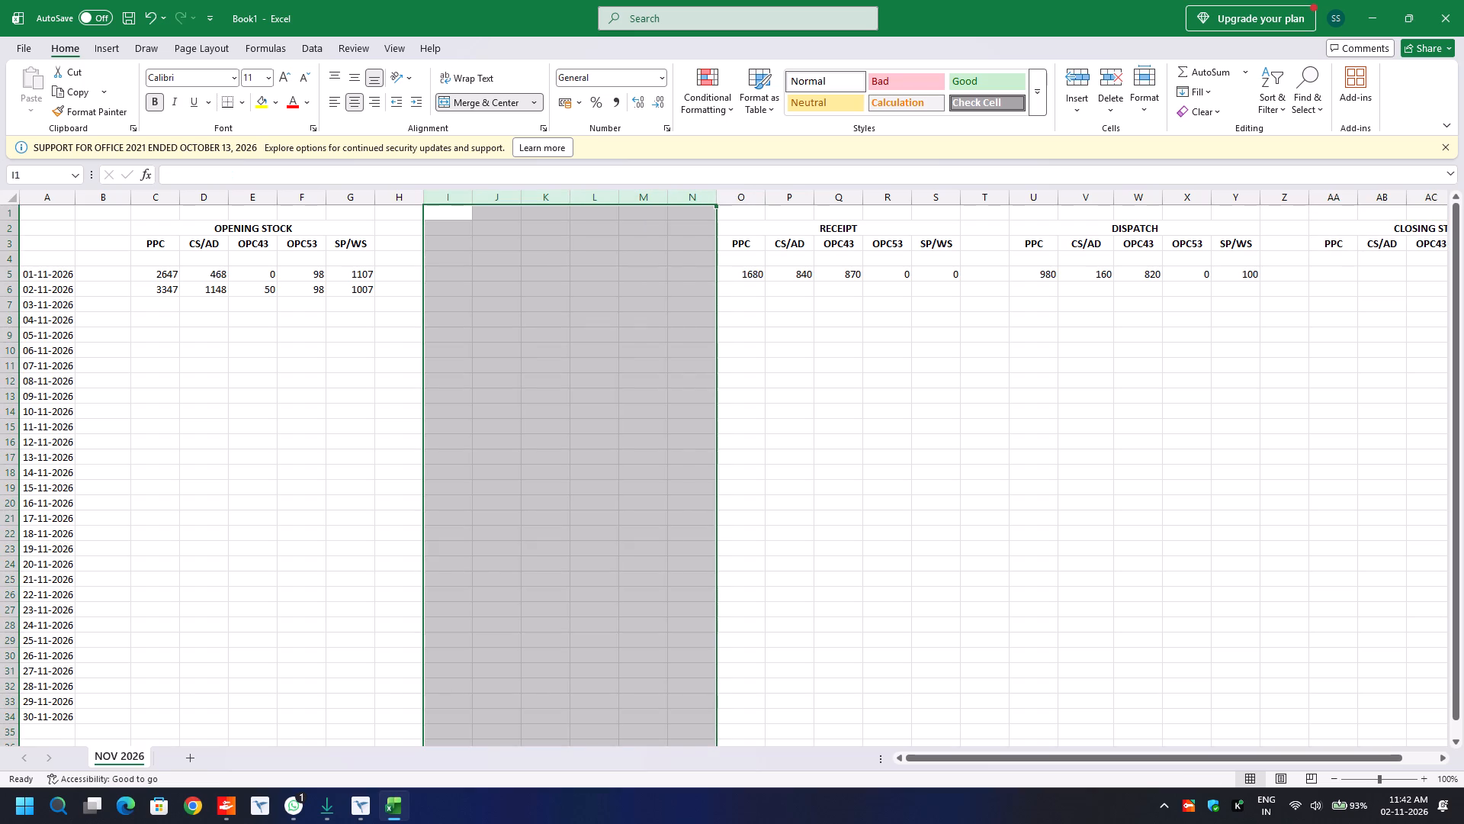
{"action": "key", "text": "ctrl+minus"}
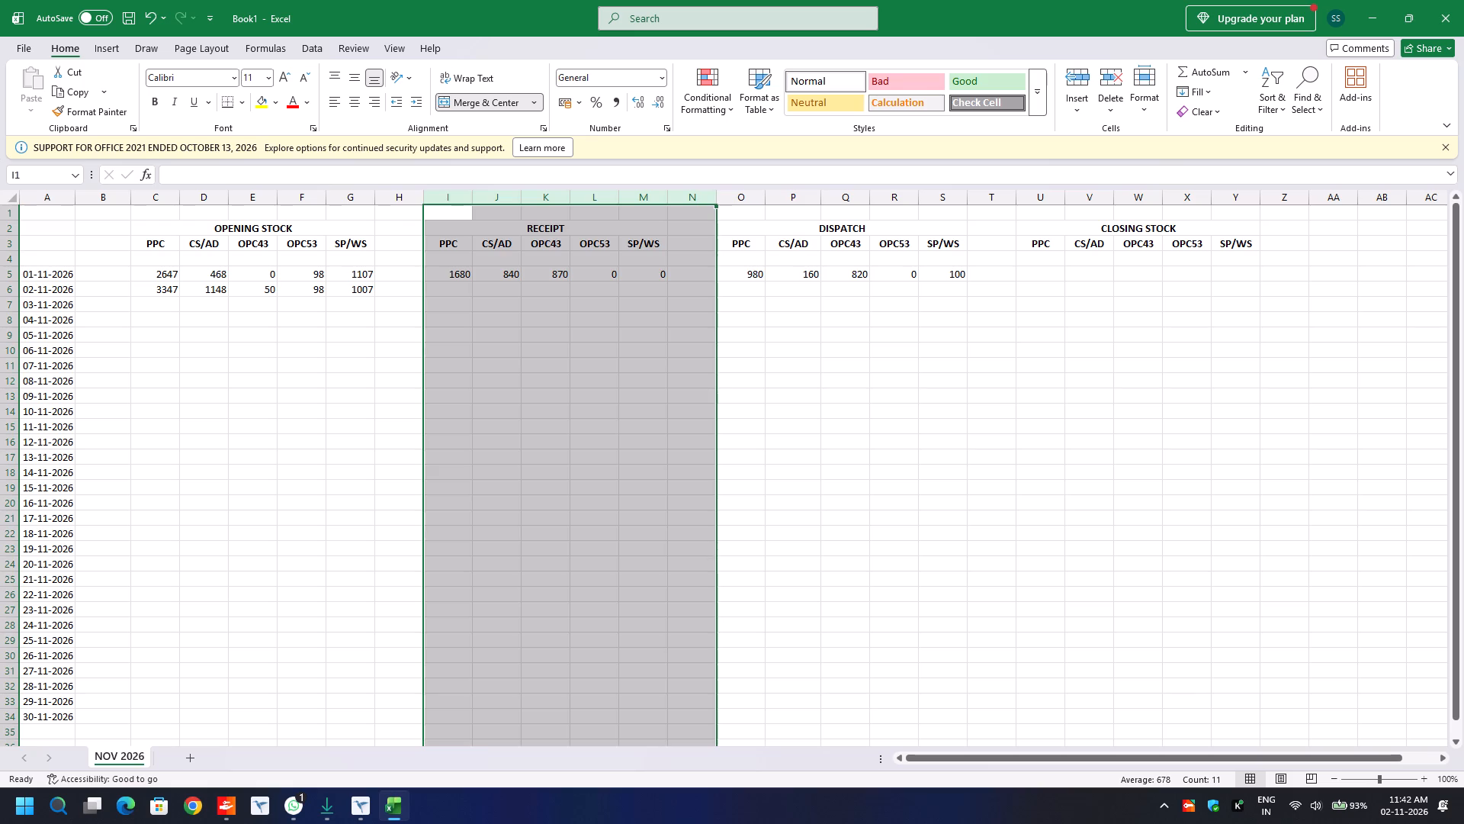
{"action": "left_click", "coordinate": [567, 323]}
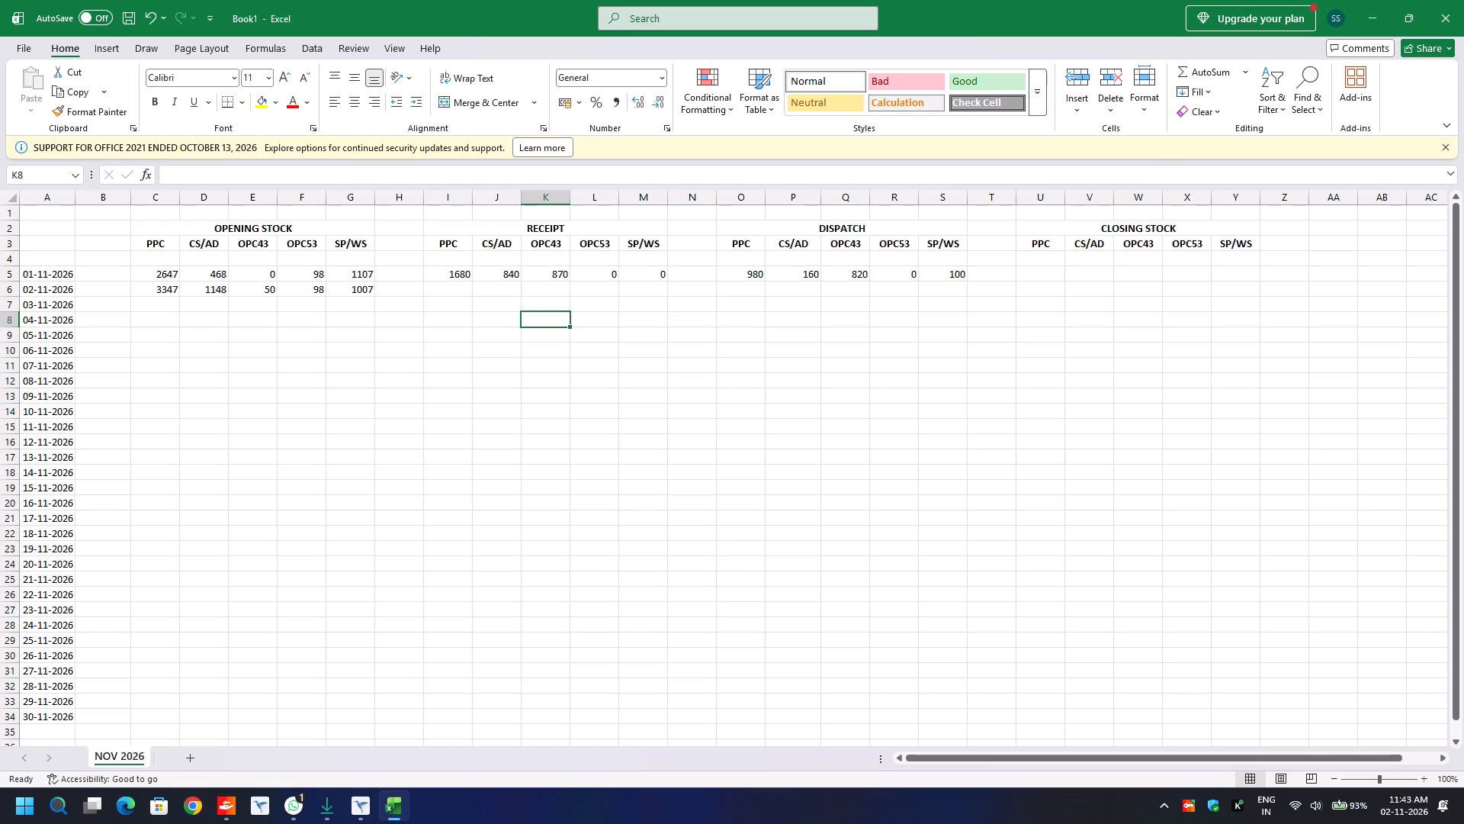
Calculate the 01-11-2026 PPC closing stock in U5 as opening plus receipt minus dispatch, using =C5+I5-O5.
{"action": "left_click", "coordinate": [1043, 274]}
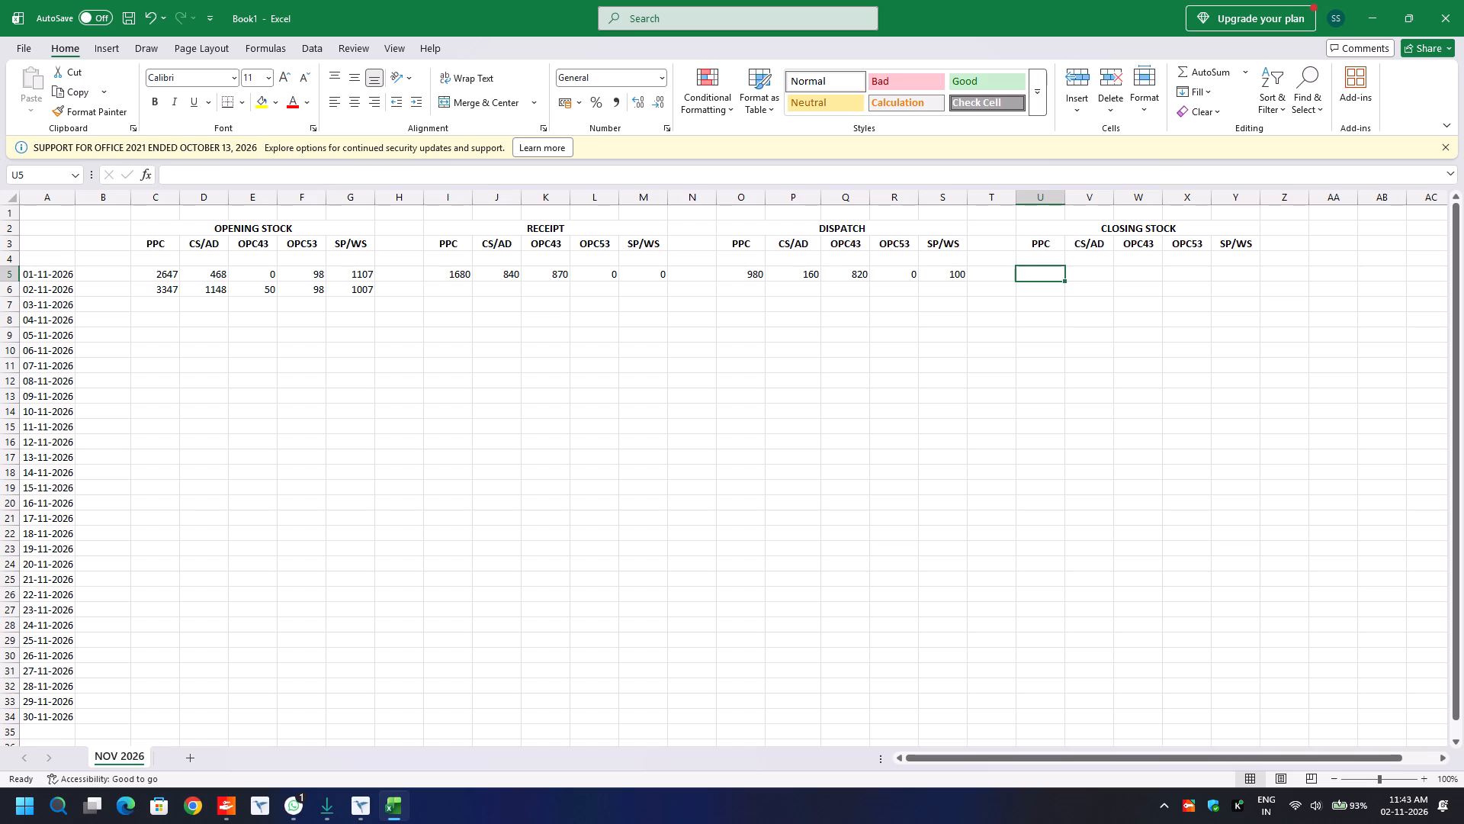
{"action": "key", "text": "equal"}
{"action": "key", "text": "Left"}
{"action": "key", "text": "Left"}
{"action": "key", "text": "Left"}
{"action": "key", "text": "Left"}
{"action": "key", "text": "Left"}
{"action": "key", "text": "Left"}
{"action": "key", "text": "Left"}
{"action": "key", "text": "Left"}
{"action": "key", "text": "Left"}
{"action": "key", "text": "Left"}
{"action": "key", "text": "Left"}
{"action": "key", "text": "Left"}
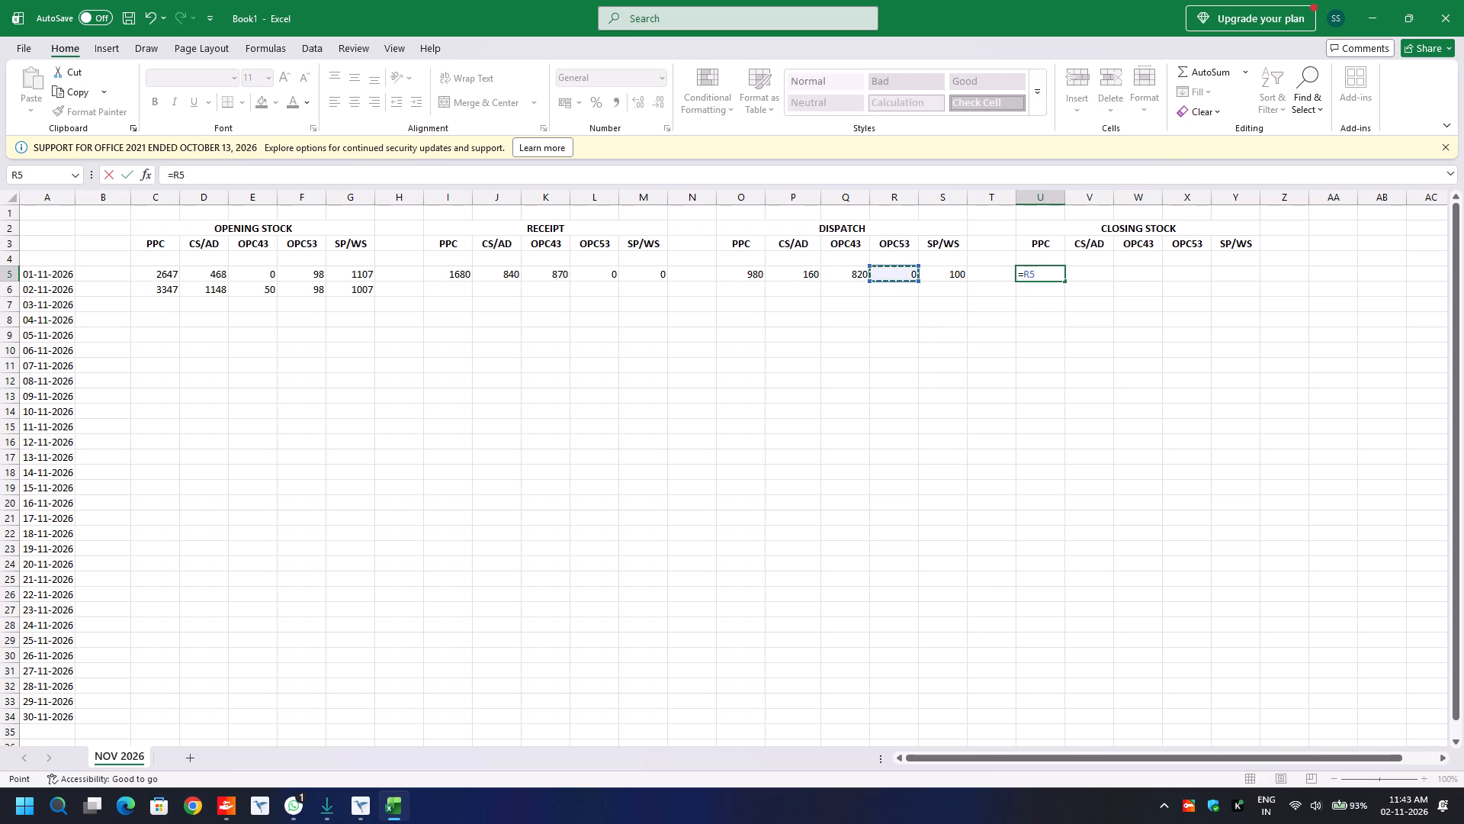
{"action": "key", "text": "Left"}
{"action": "key", "text": "Left"}
{"action": "key", "text": "Left"}
{"action": "key", "text": "Left"}
{"action": "key", "text": "Left"}
{"action": "key", "text": "Left"}
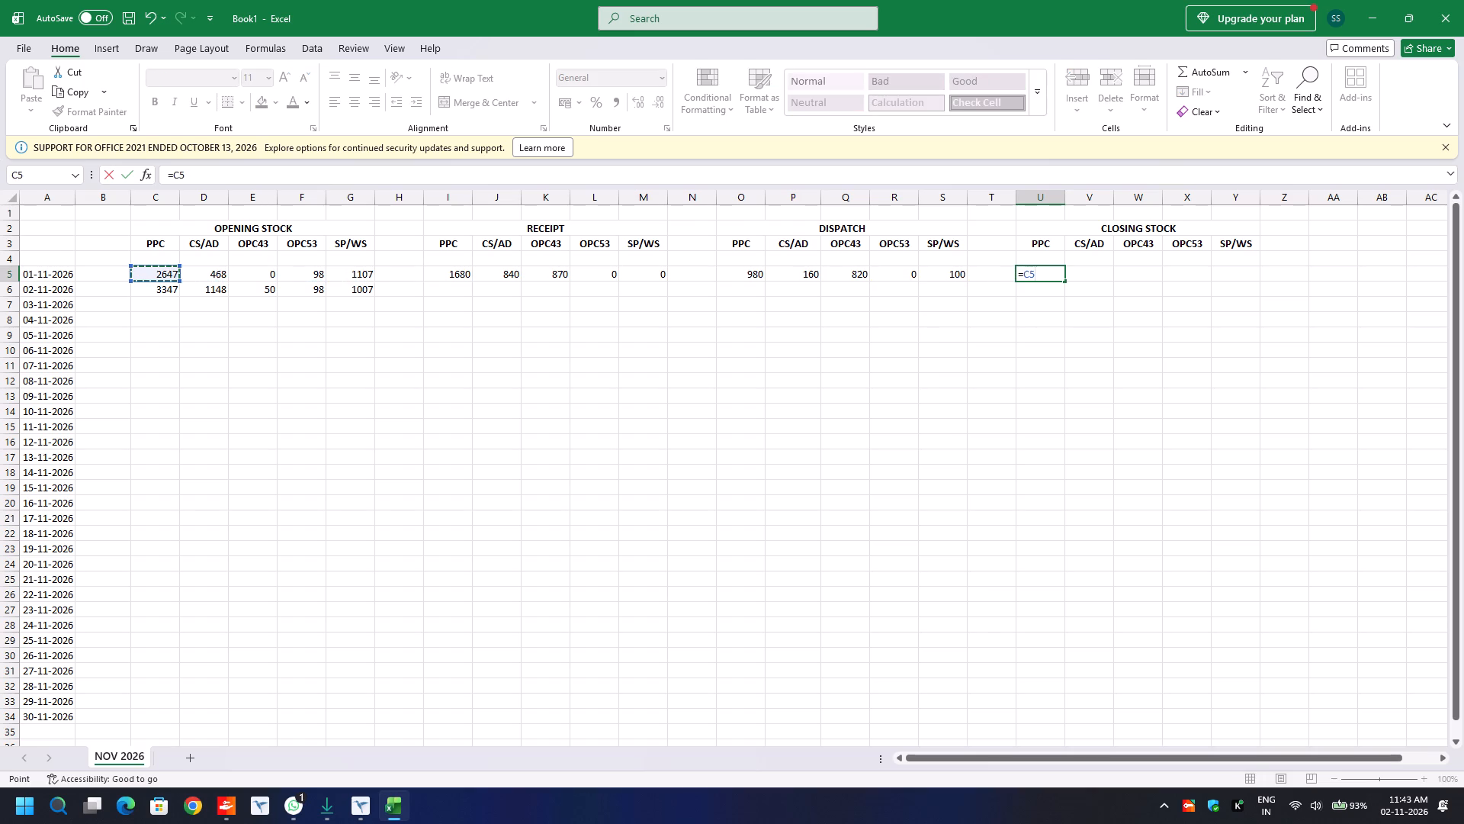
{"action": "key", "text": "plus"}
{"action": "left_click", "coordinate": [451, 275]}
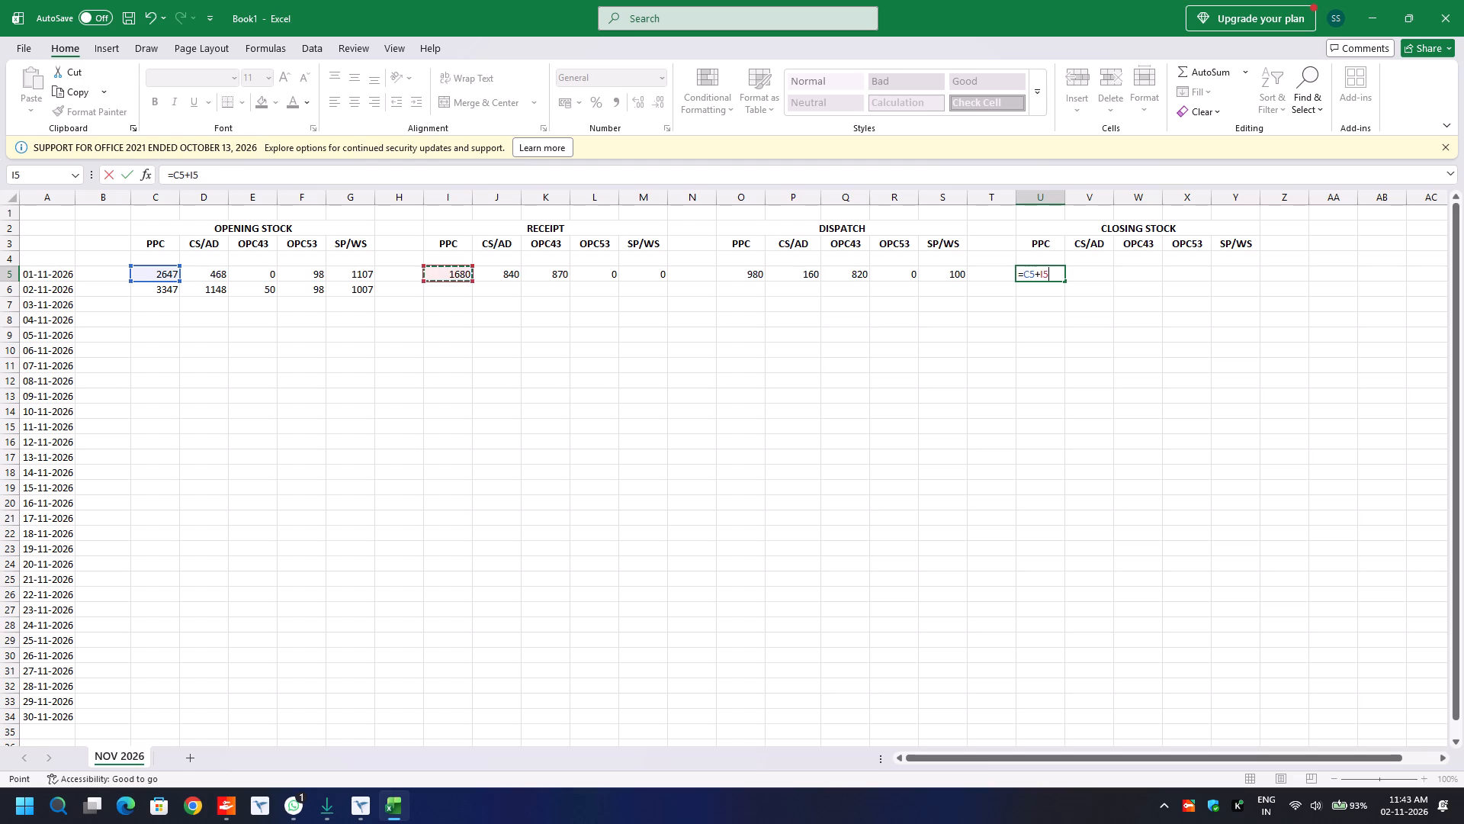
{"action": "key", "text": "minus"}
{"action": "left_click", "coordinate": [753, 274]}
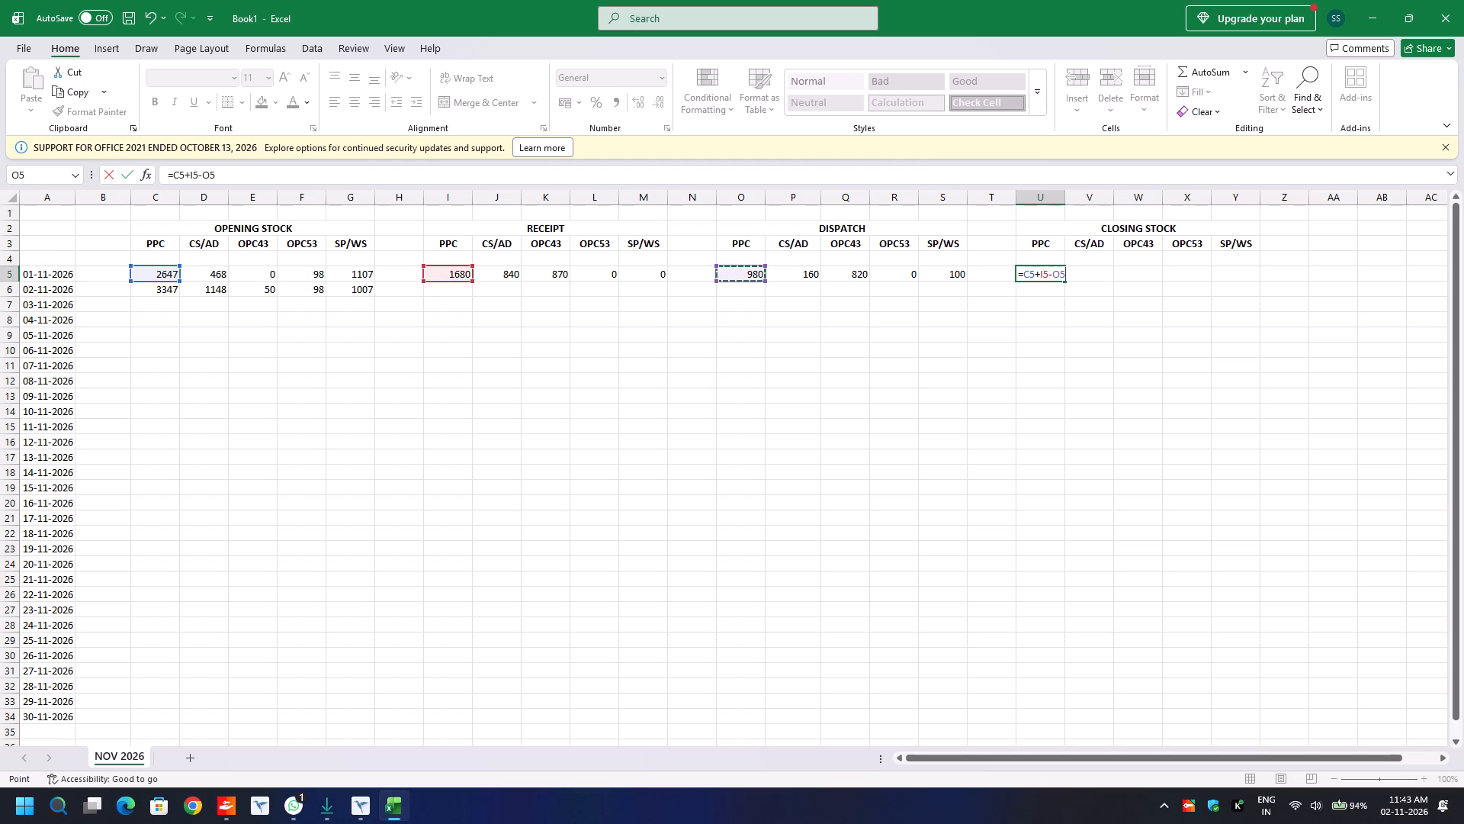
{"action": "key", "text": "Return"}
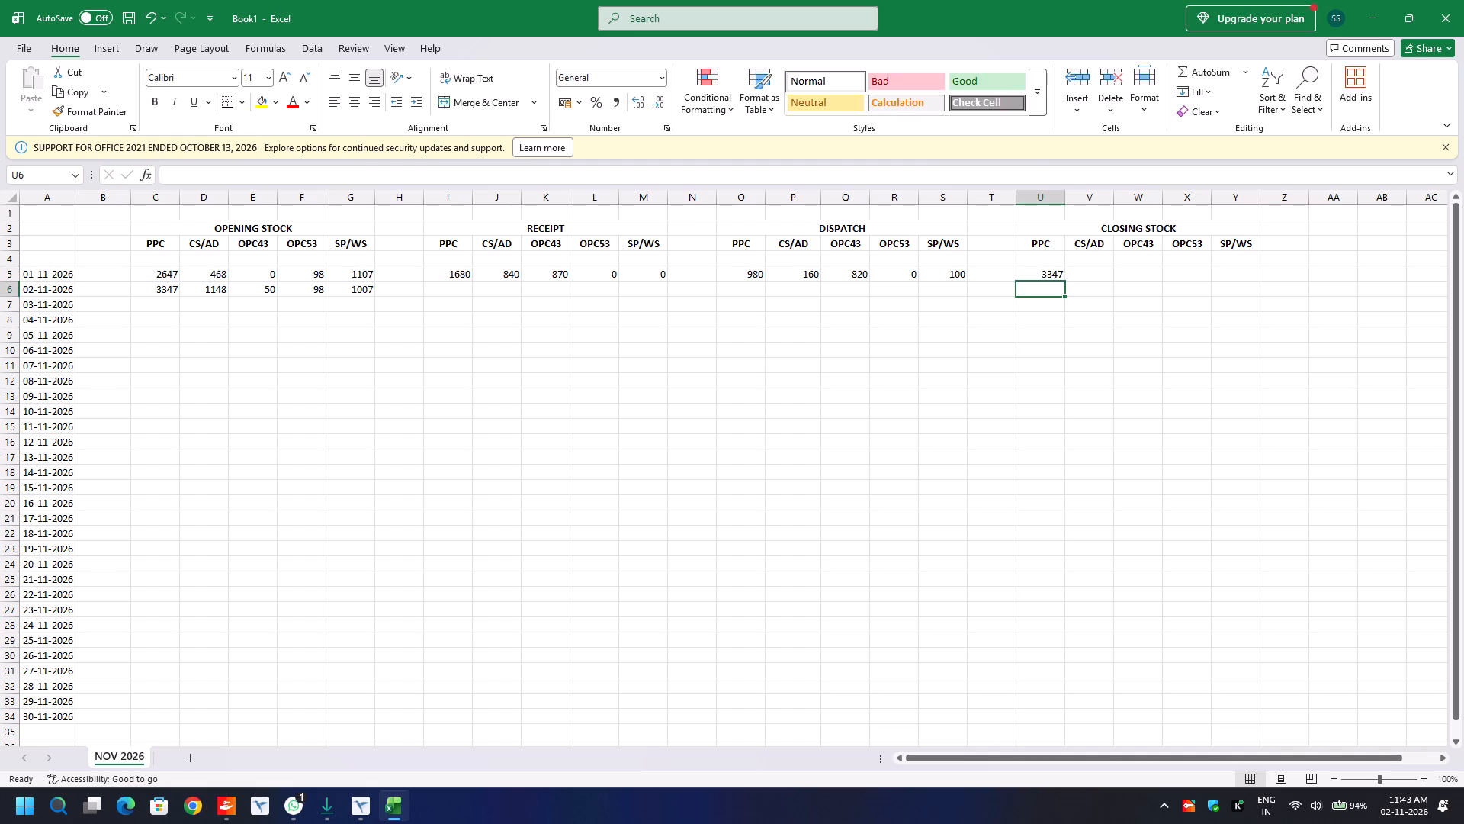
Link the 02-11-2026 PPC opening stock to the previous day's closing stock with =U5 and fill it across to SP/WS.
{"action": "left_click", "coordinate": [166, 287]}
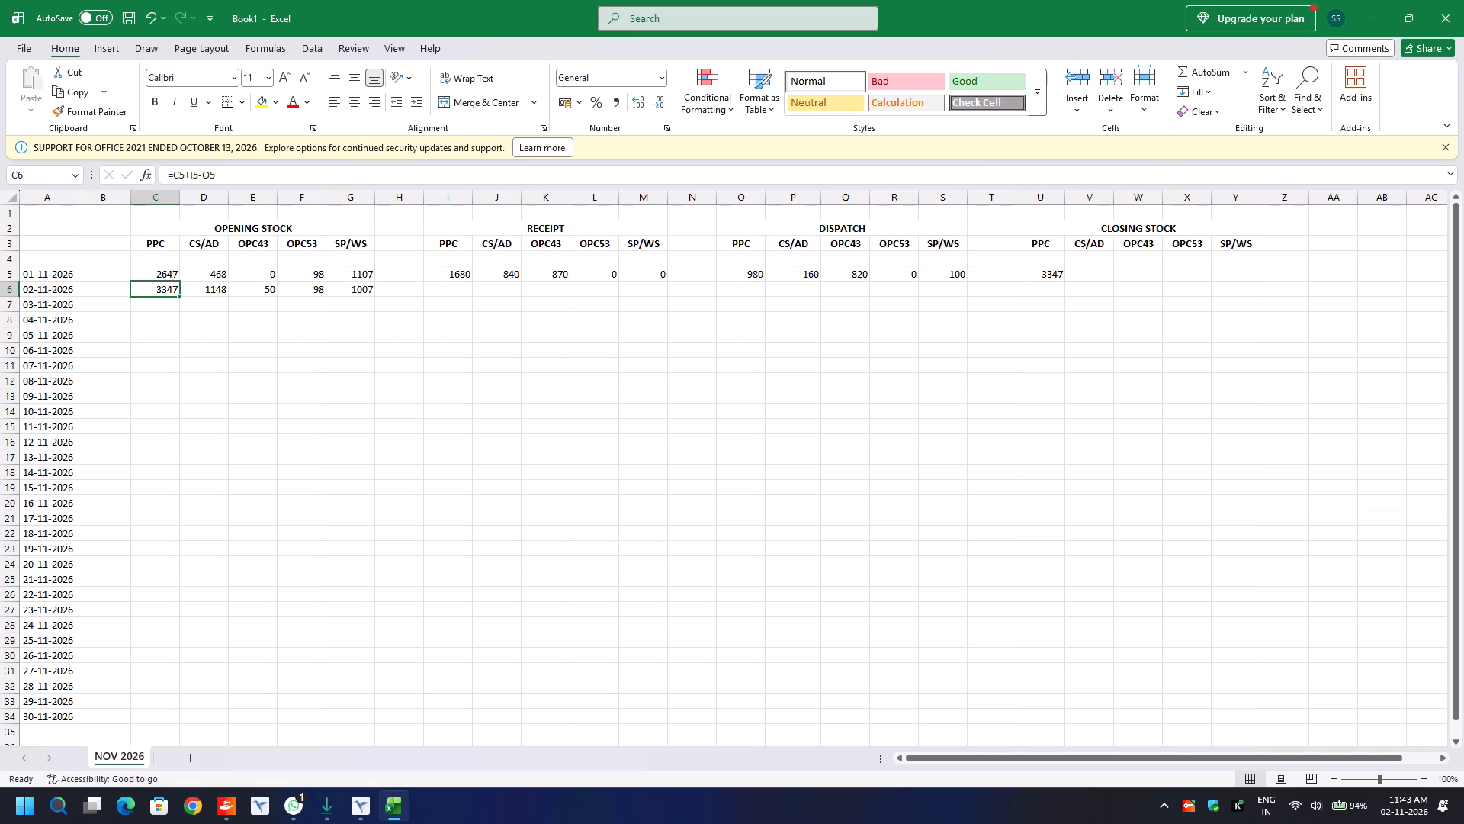
{"action": "key", "text": "equal"}
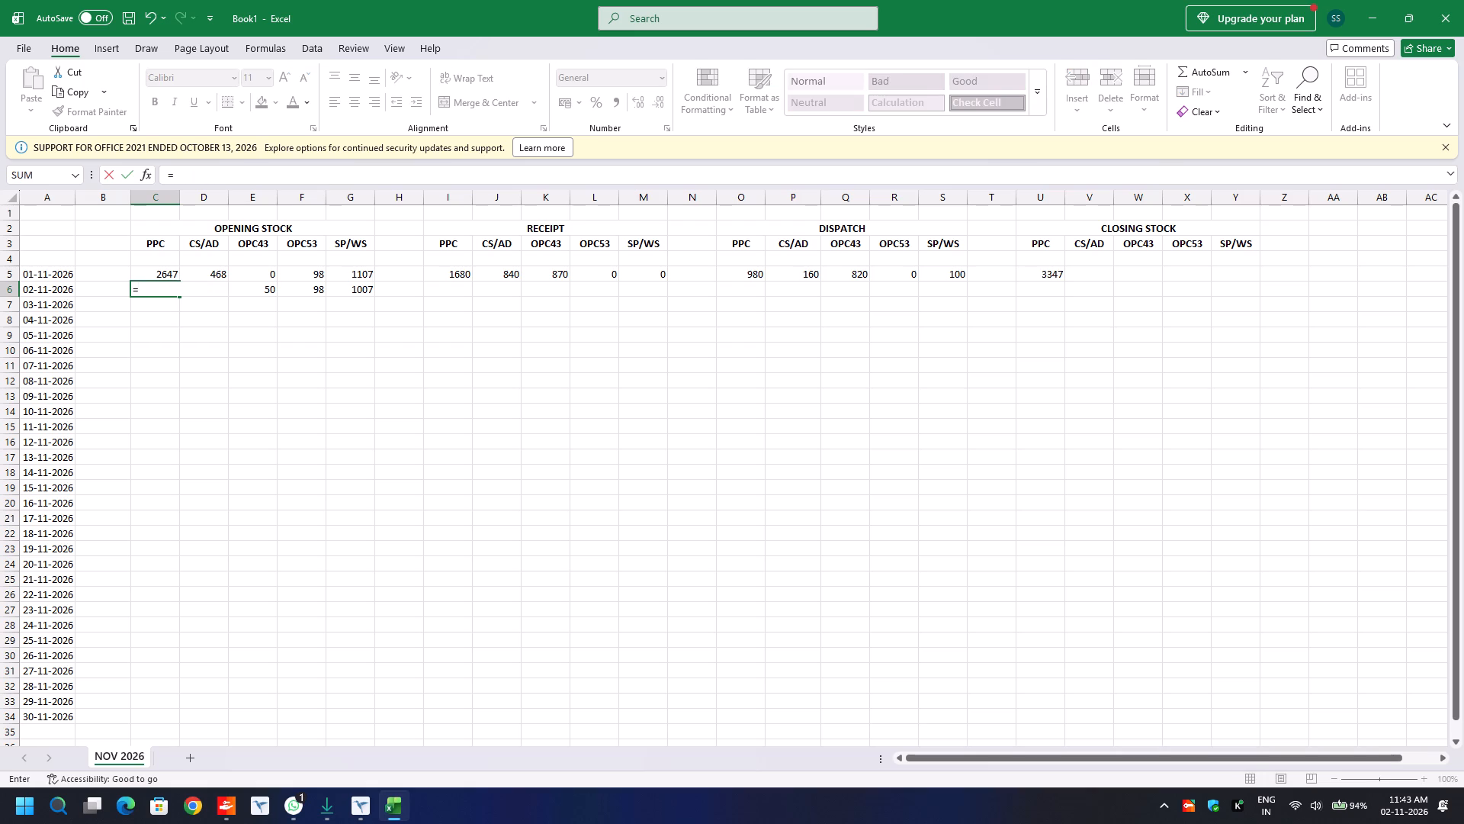
{"action": "left_click", "coordinate": [1049, 275]}
{"action": "key", "text": "Return"}
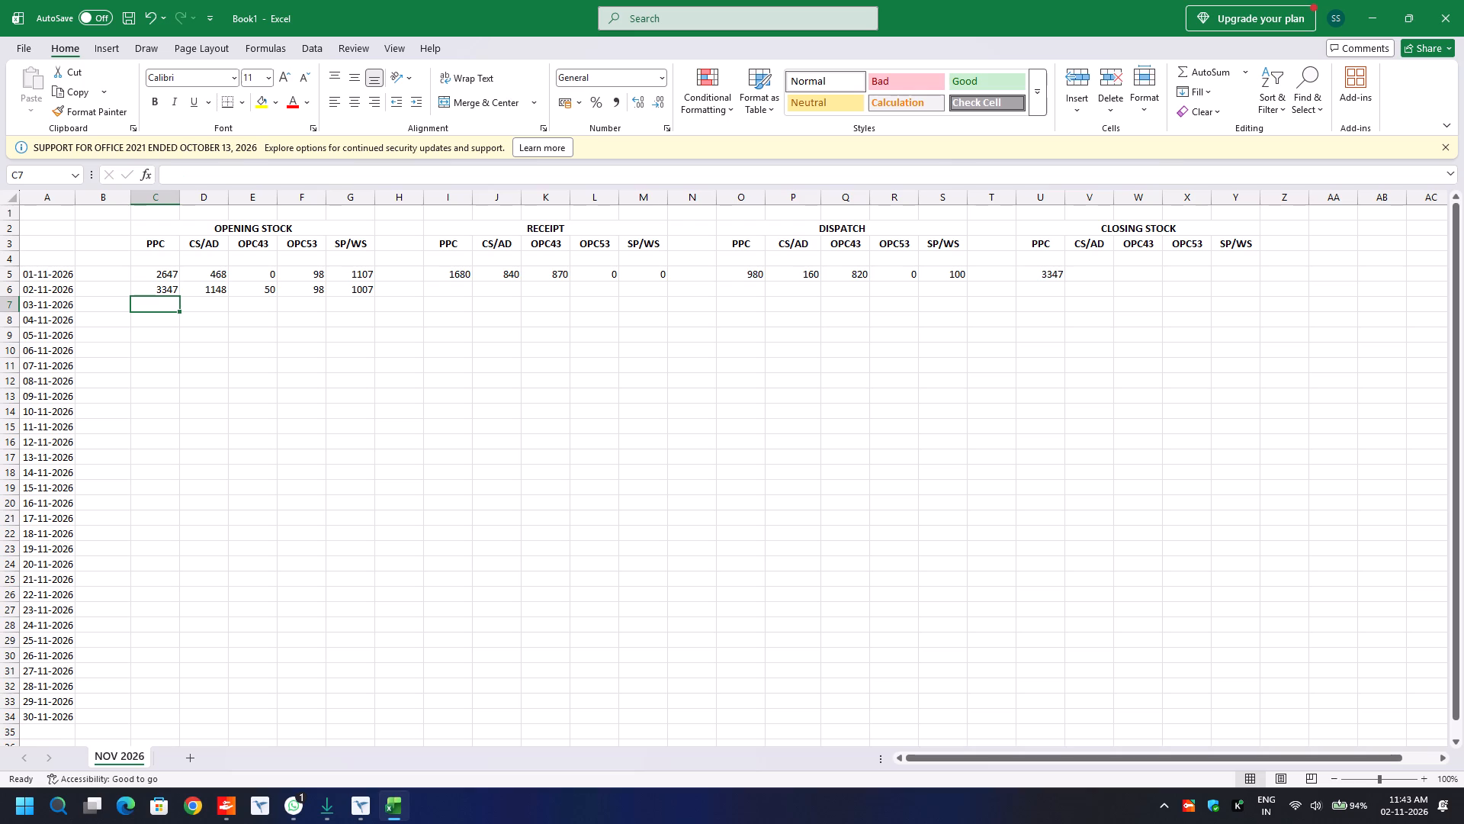
{"action": "left_click", "coordinate": [175, 291]}
{"action": "left_click_drag", "start_coordinate": [178, 295], "coordinate": [214, 295]}
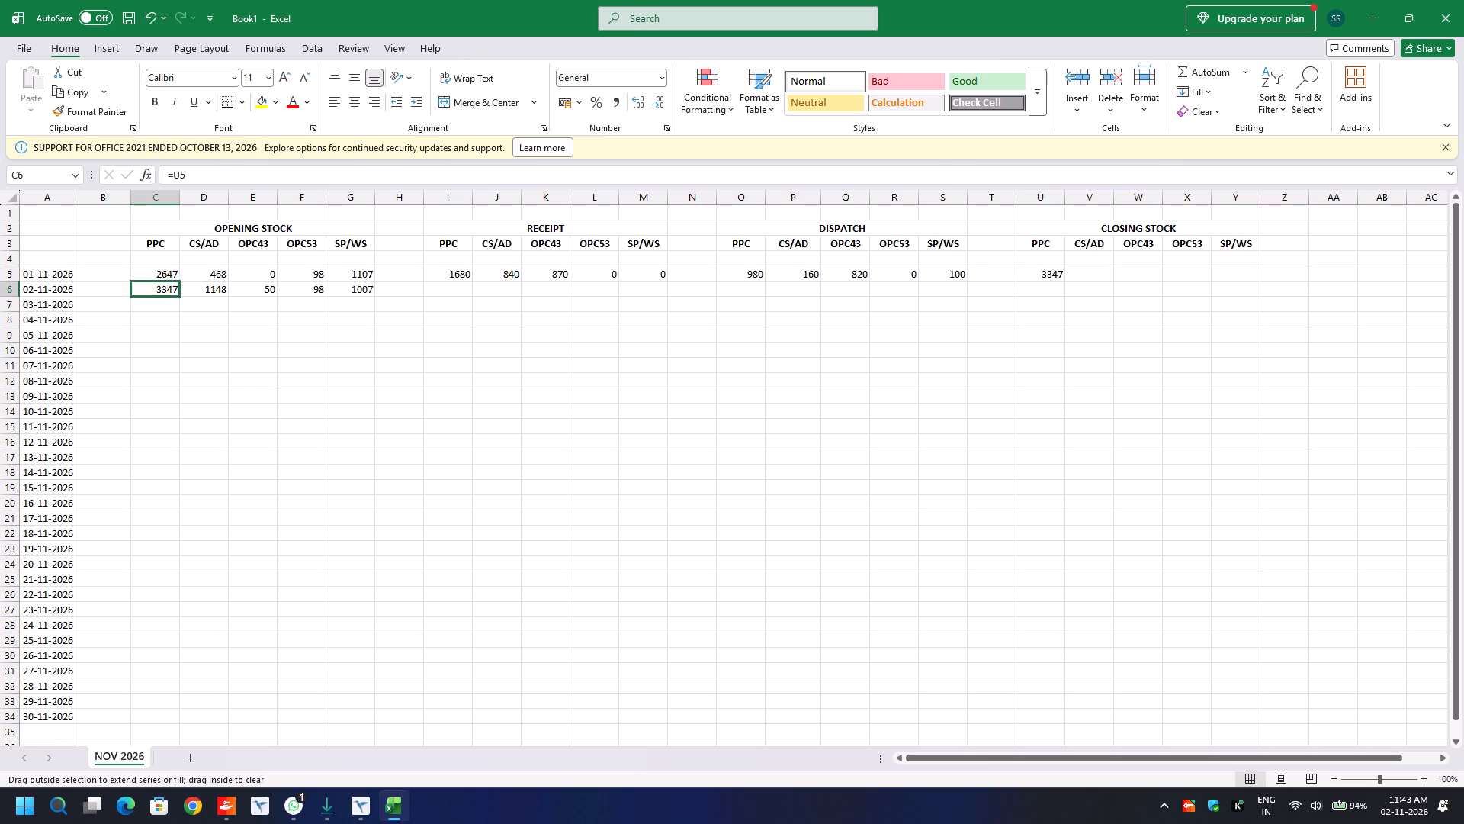
{"action": "left_click_drag", "start_coordinate": [214, 295], "coordinate": [361, 293]}
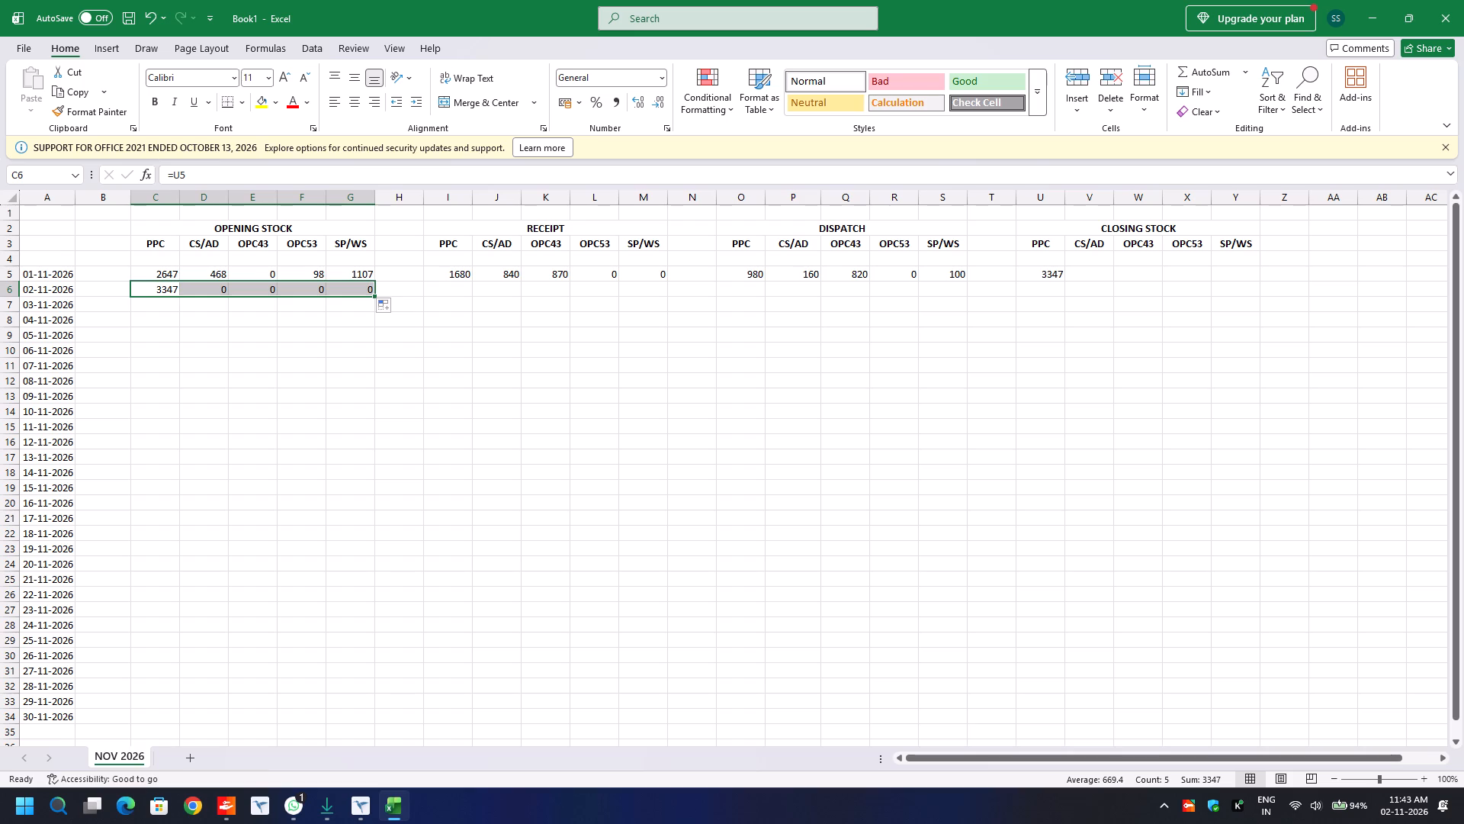
Fill the 01-11-2026 PPC closing stock formula across to SP/WS.
{"action": "left_click", "coordinate": [1051, 274]}
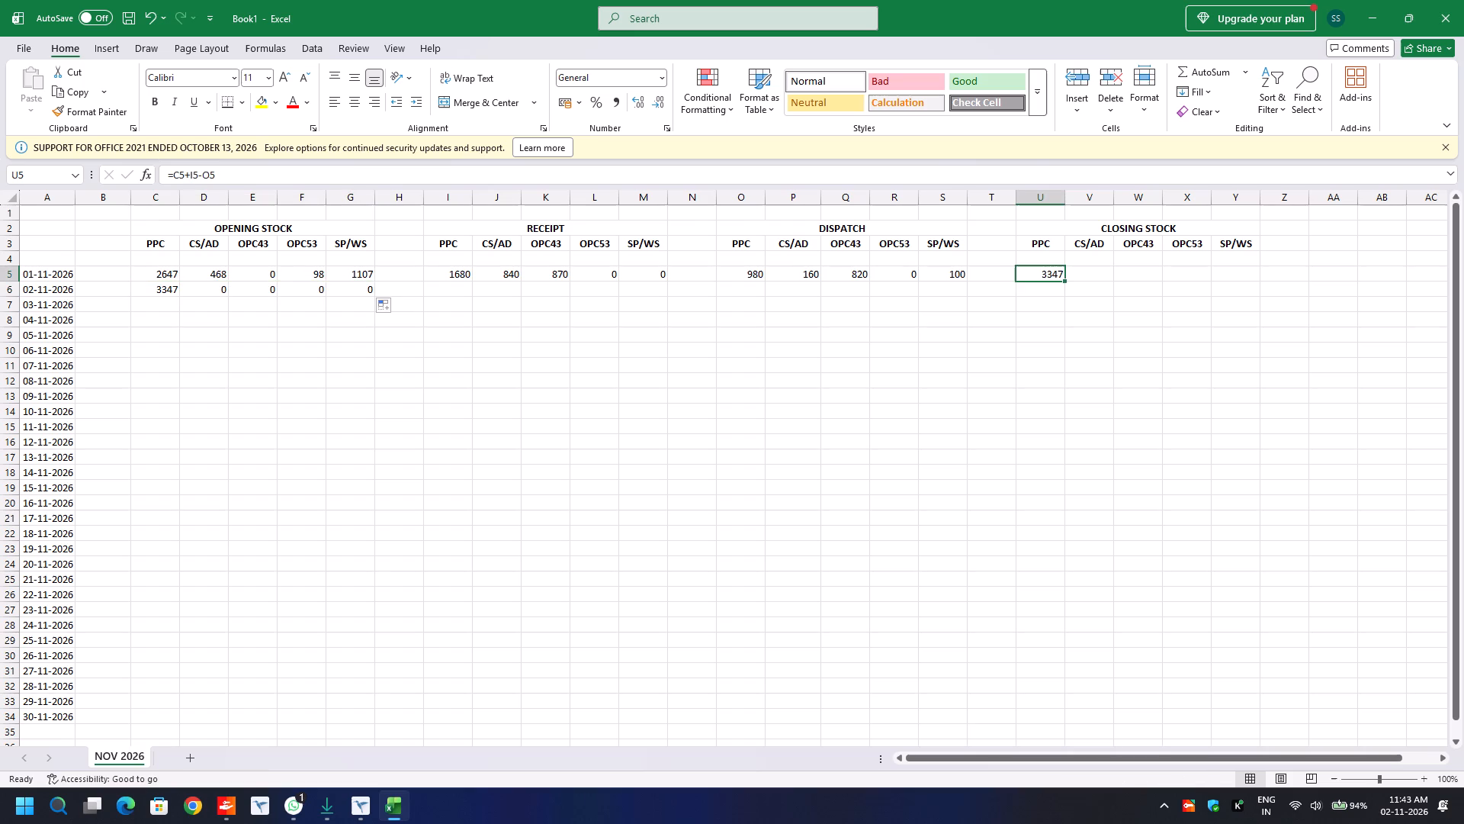
{"action": "left_click_drag", "start_coordinate": [1067, 282], "coordinate": [1246, 275]}
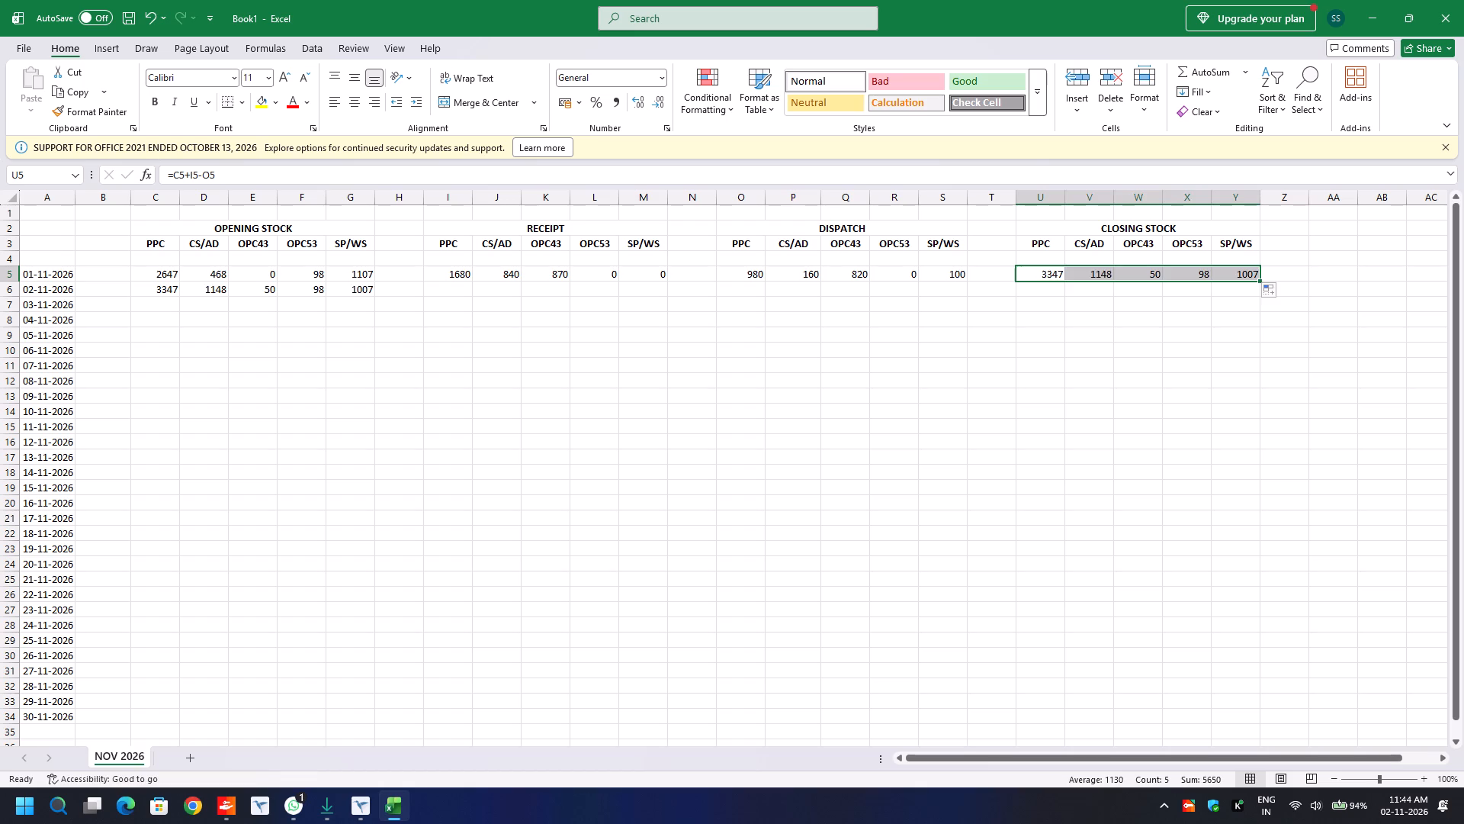
{"action": "left_click", "coordinate": [372, 396]}
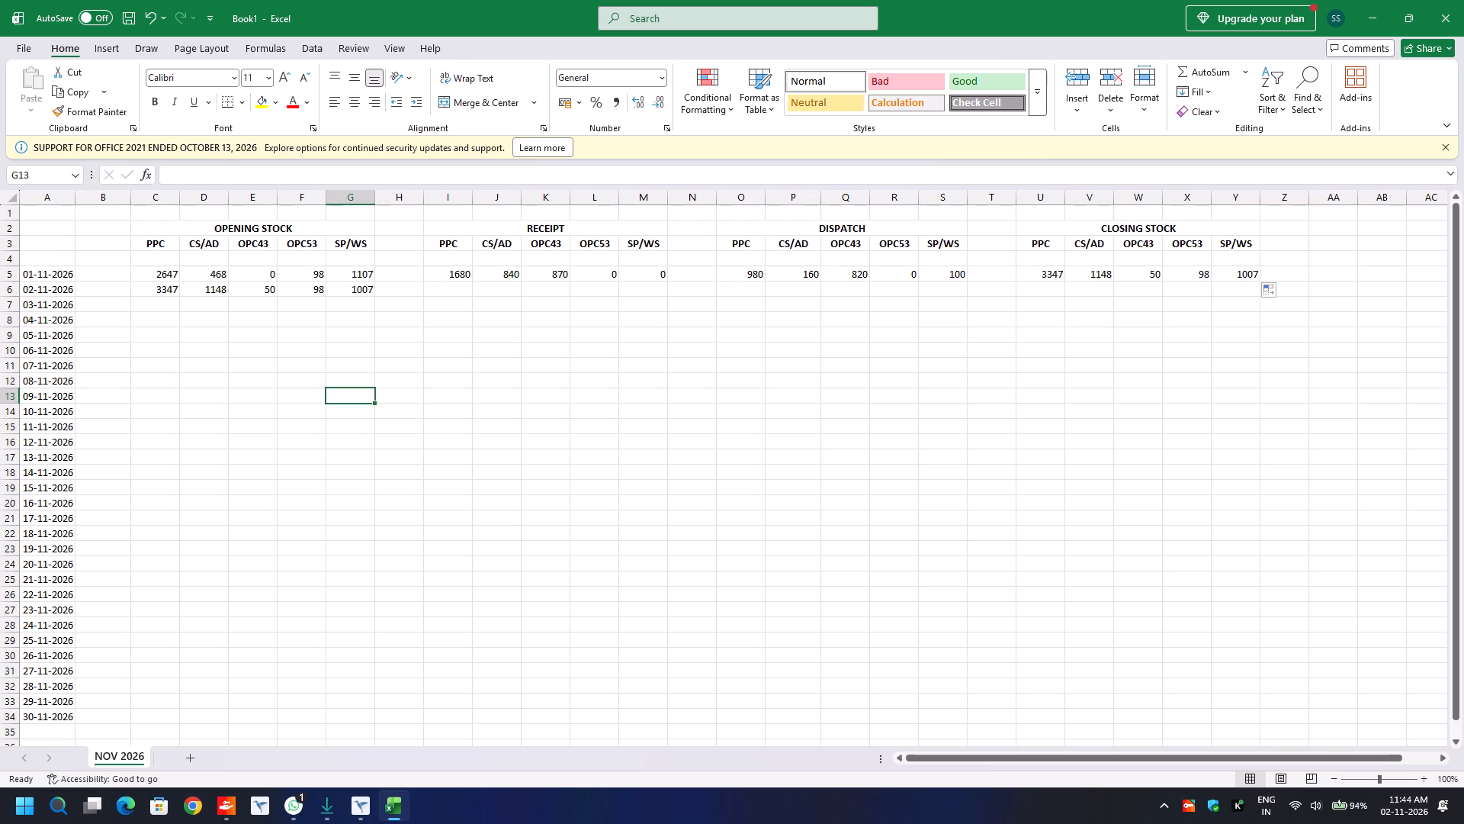
Add a DATE heading in A3 above the dates, in bold and centred horizontally and vertically.
{"action": "left_click", "coordinate": [44, 240]}
{"action": "type", "text": "DATE"}
{"action": "key", "text": "Return"}
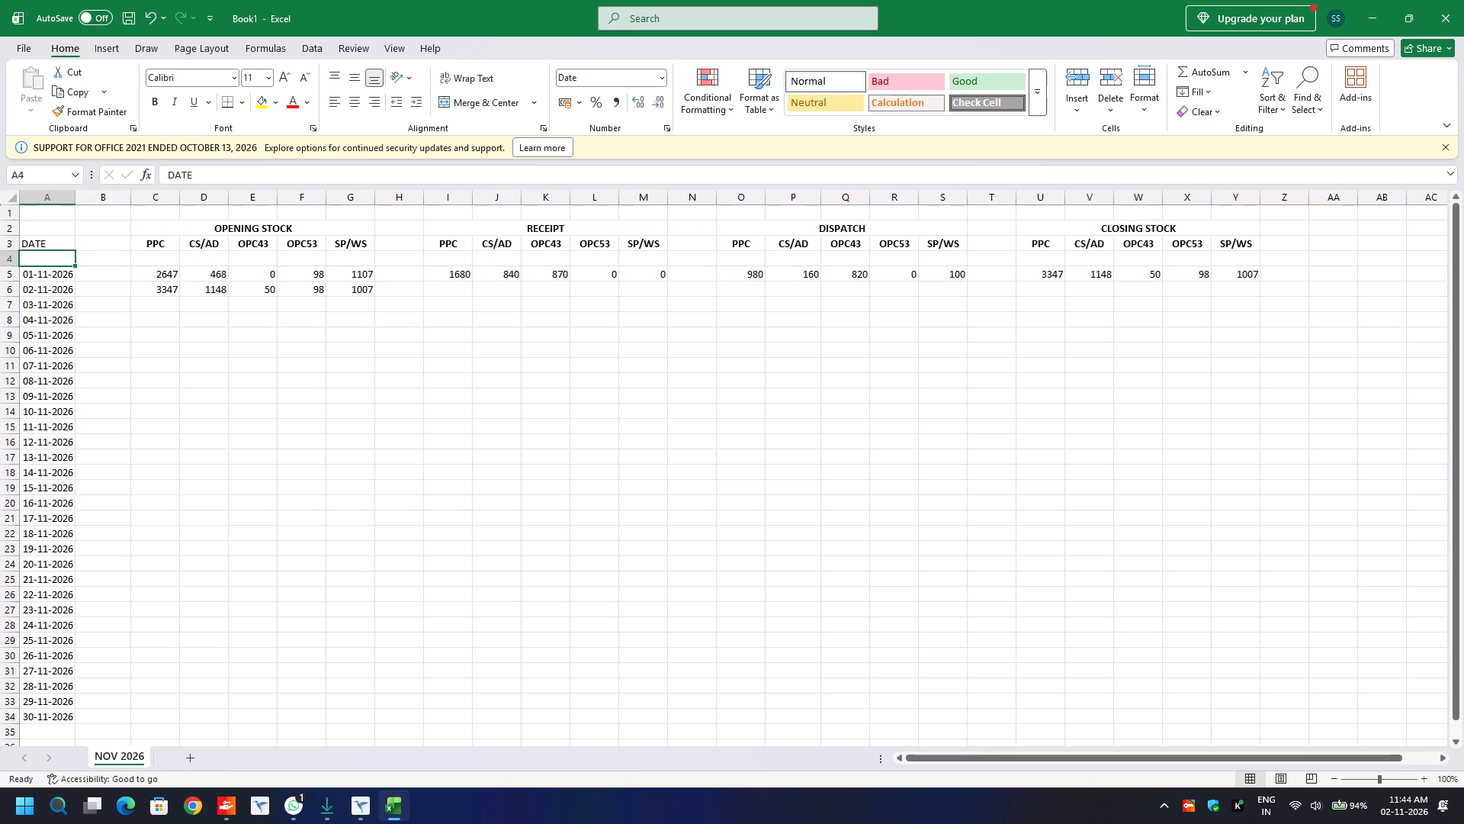
{"action": "key", "text": "Up"}
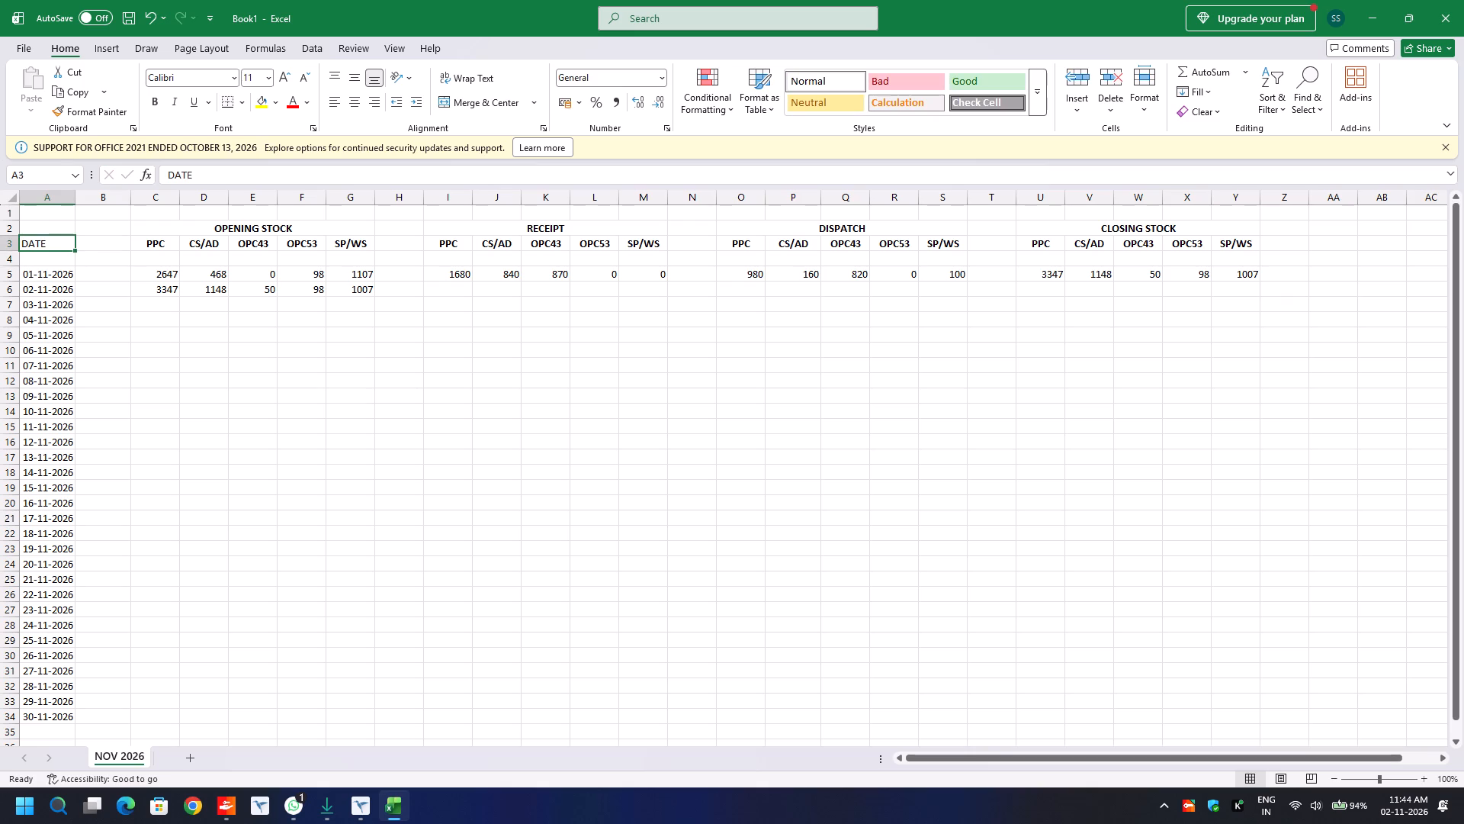
{"action": "key", "text": "ctrl+b"}
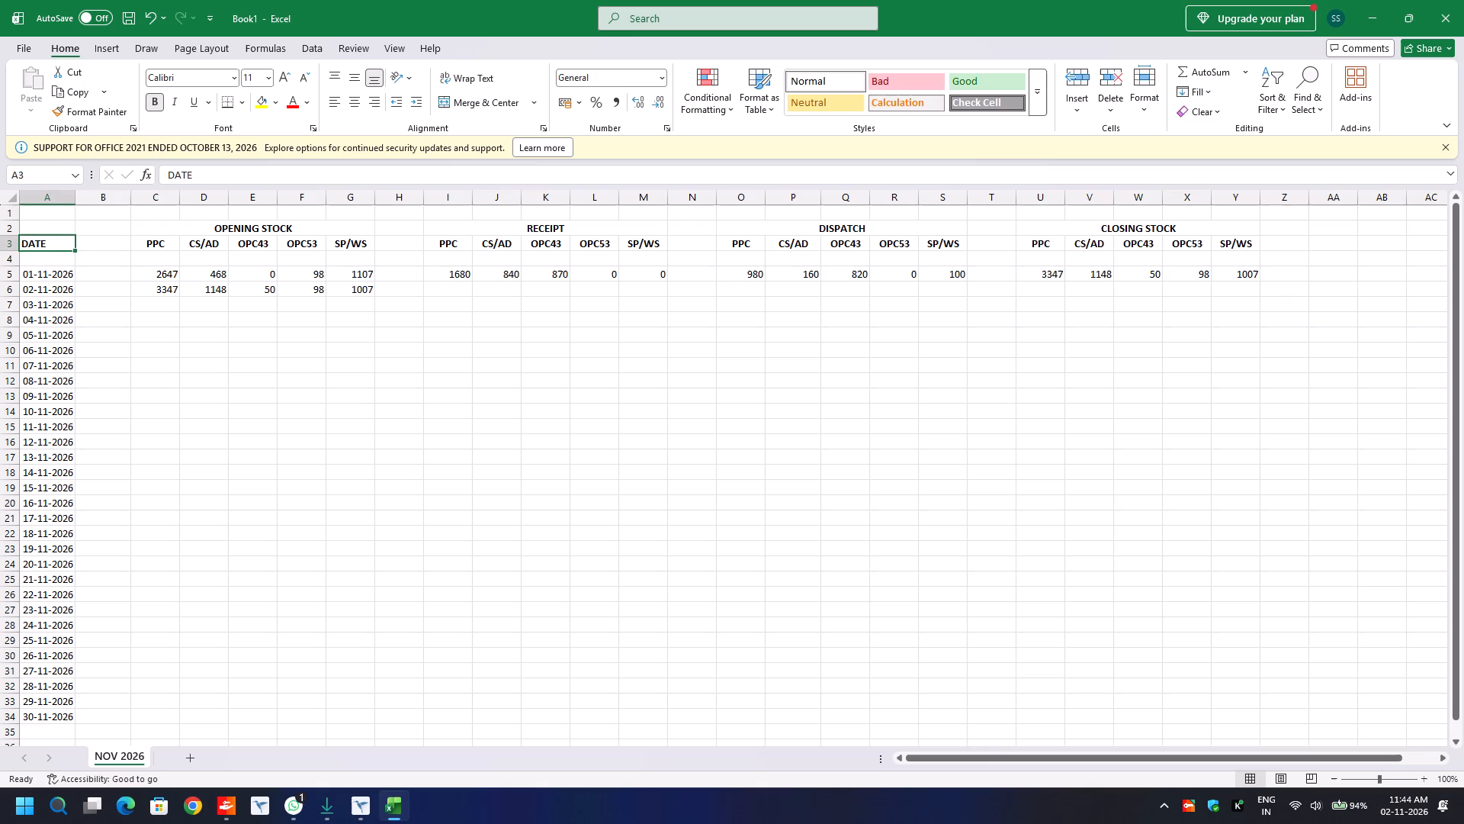
{"action": "left_click", "coordinate": [355, 101]}
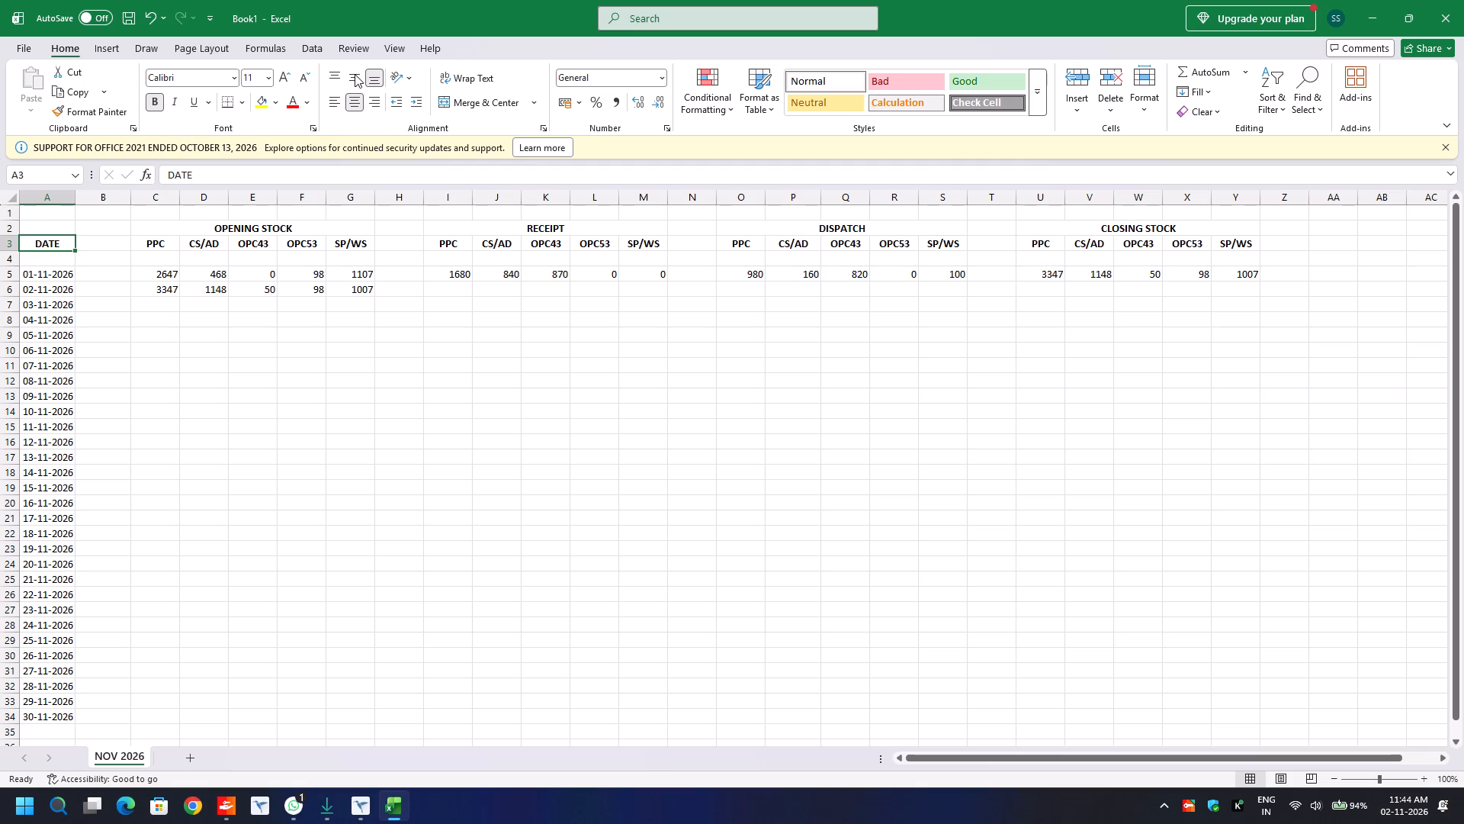
{"action": "left_click", "coordinate": [355, 74]}
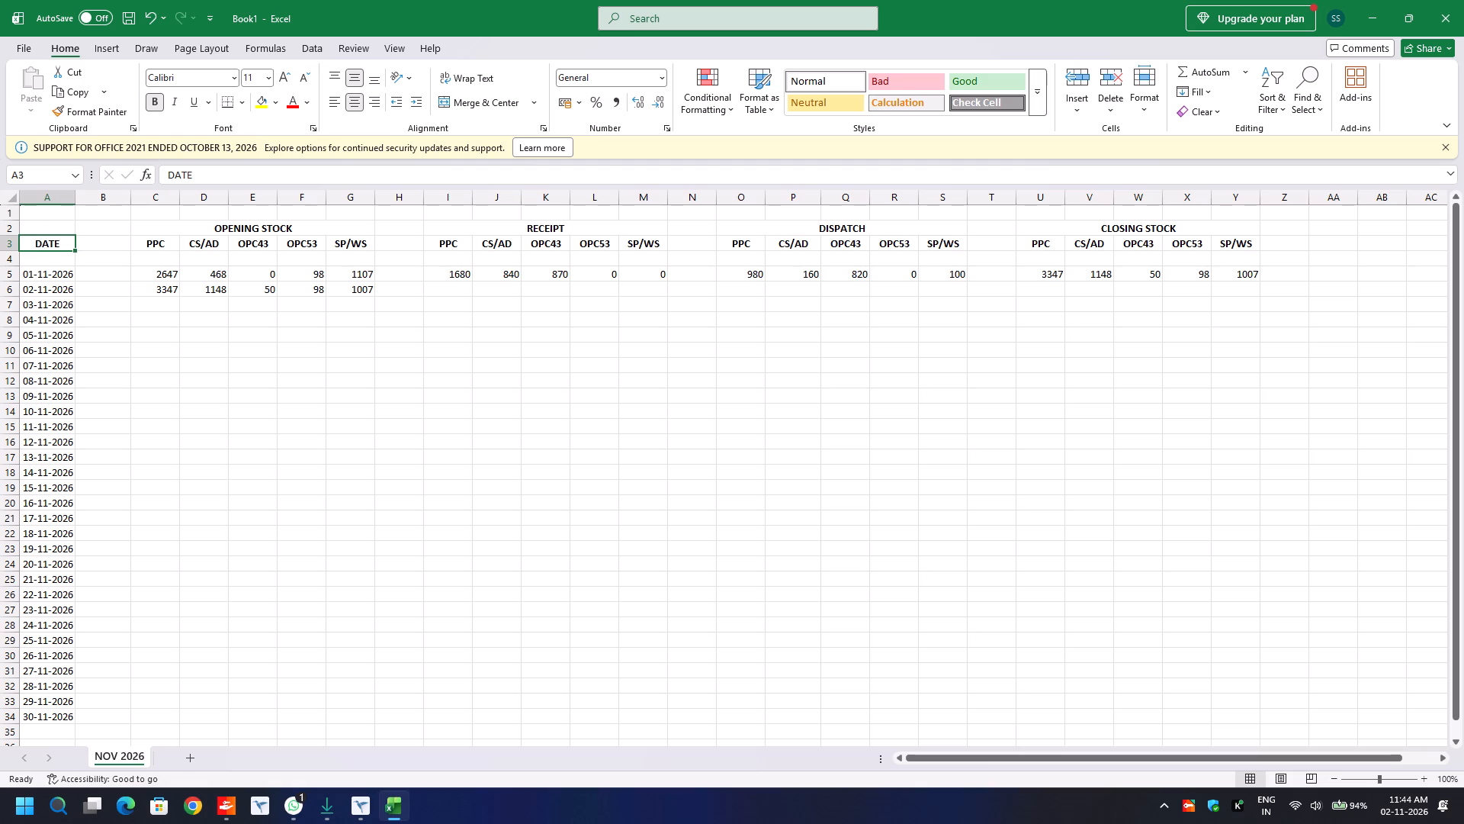
{"action": "left_click", "coordinate": [53, 227]}
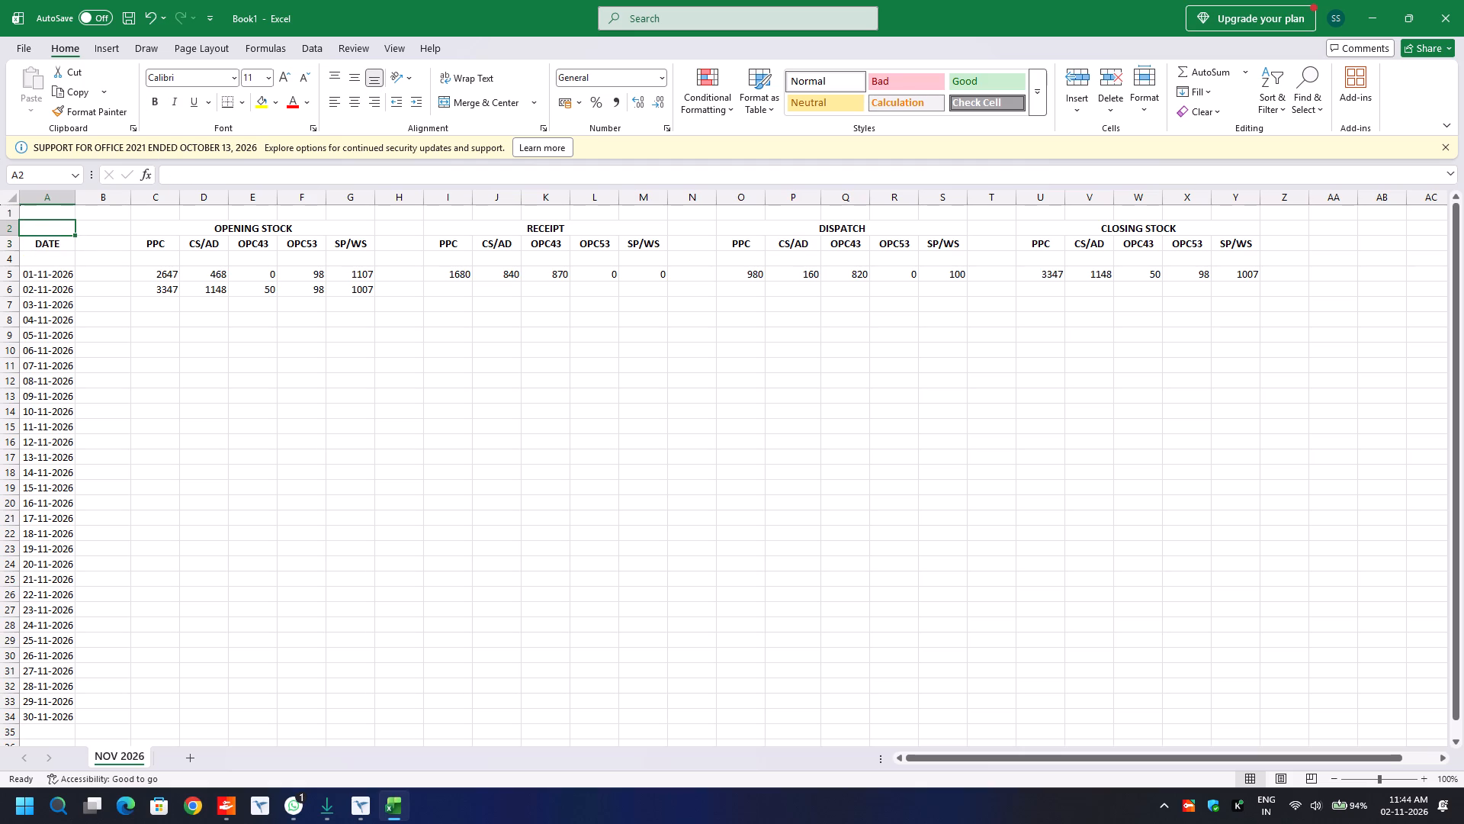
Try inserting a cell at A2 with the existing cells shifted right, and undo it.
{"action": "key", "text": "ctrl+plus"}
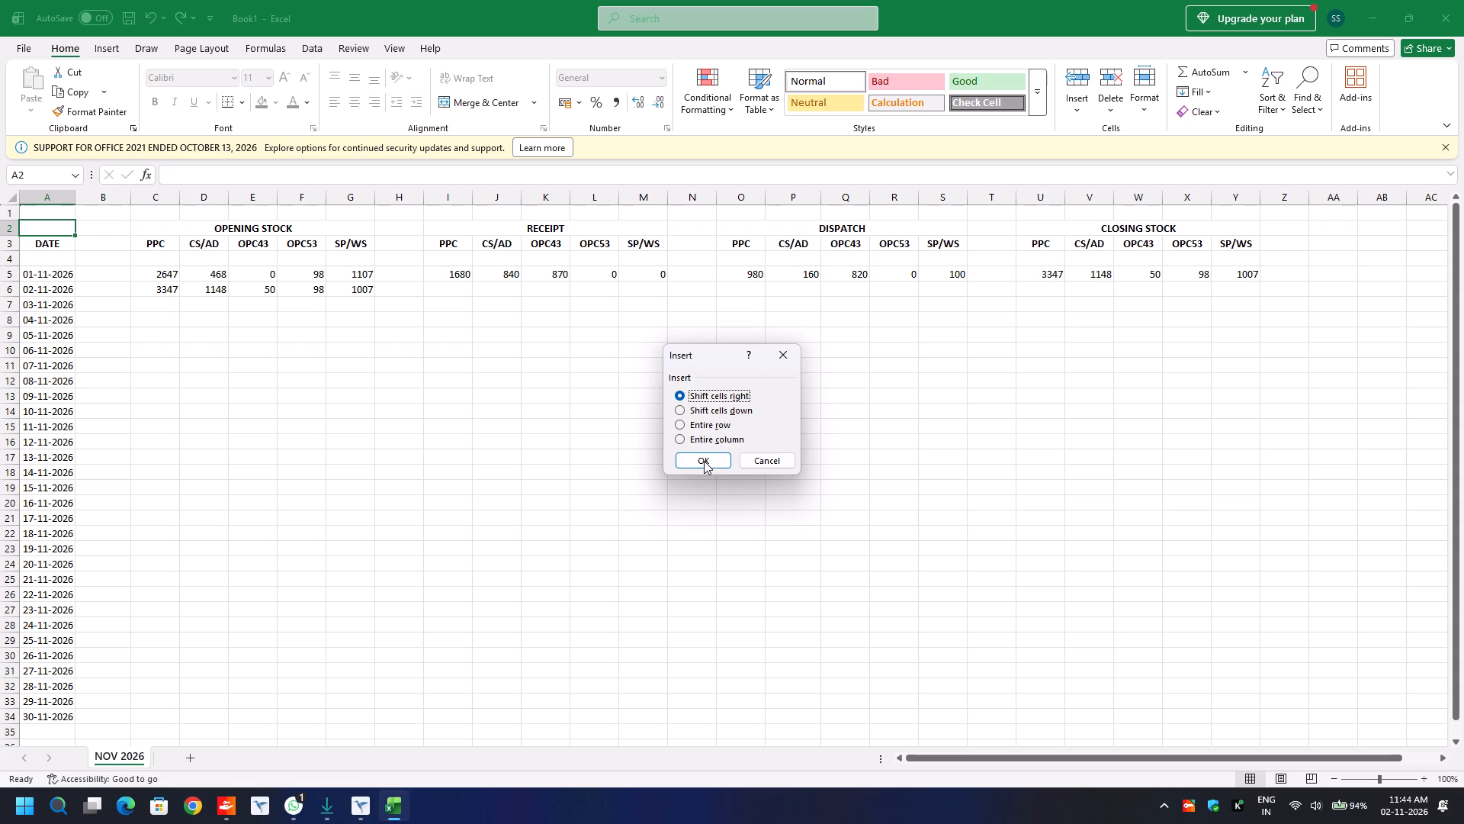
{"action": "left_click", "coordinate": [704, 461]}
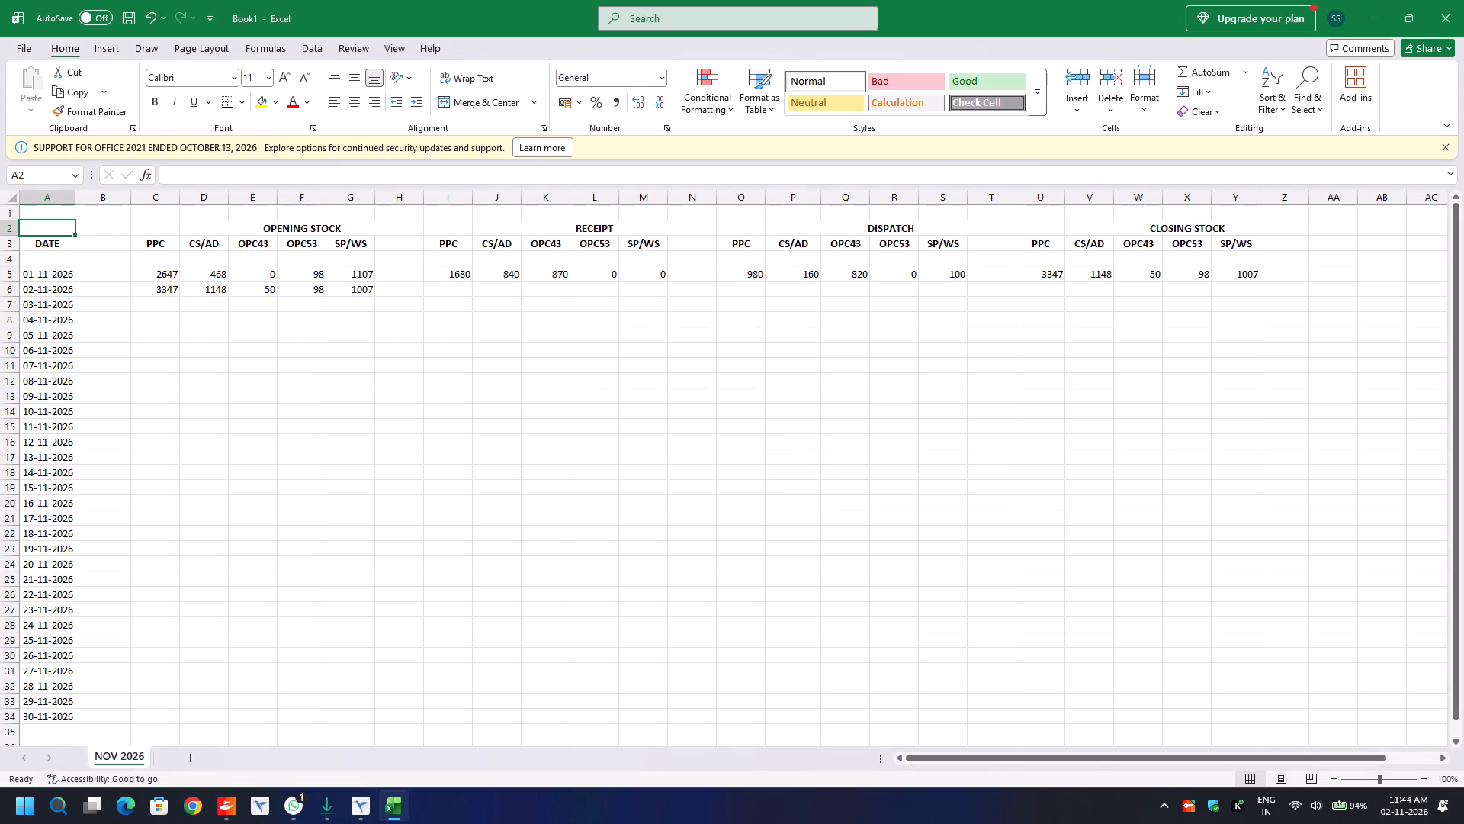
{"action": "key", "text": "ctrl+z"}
Insert a blank column before the DATE column and narrow it to a slim margin.
{"action": "left_click", "coordinate": [53, 203]}
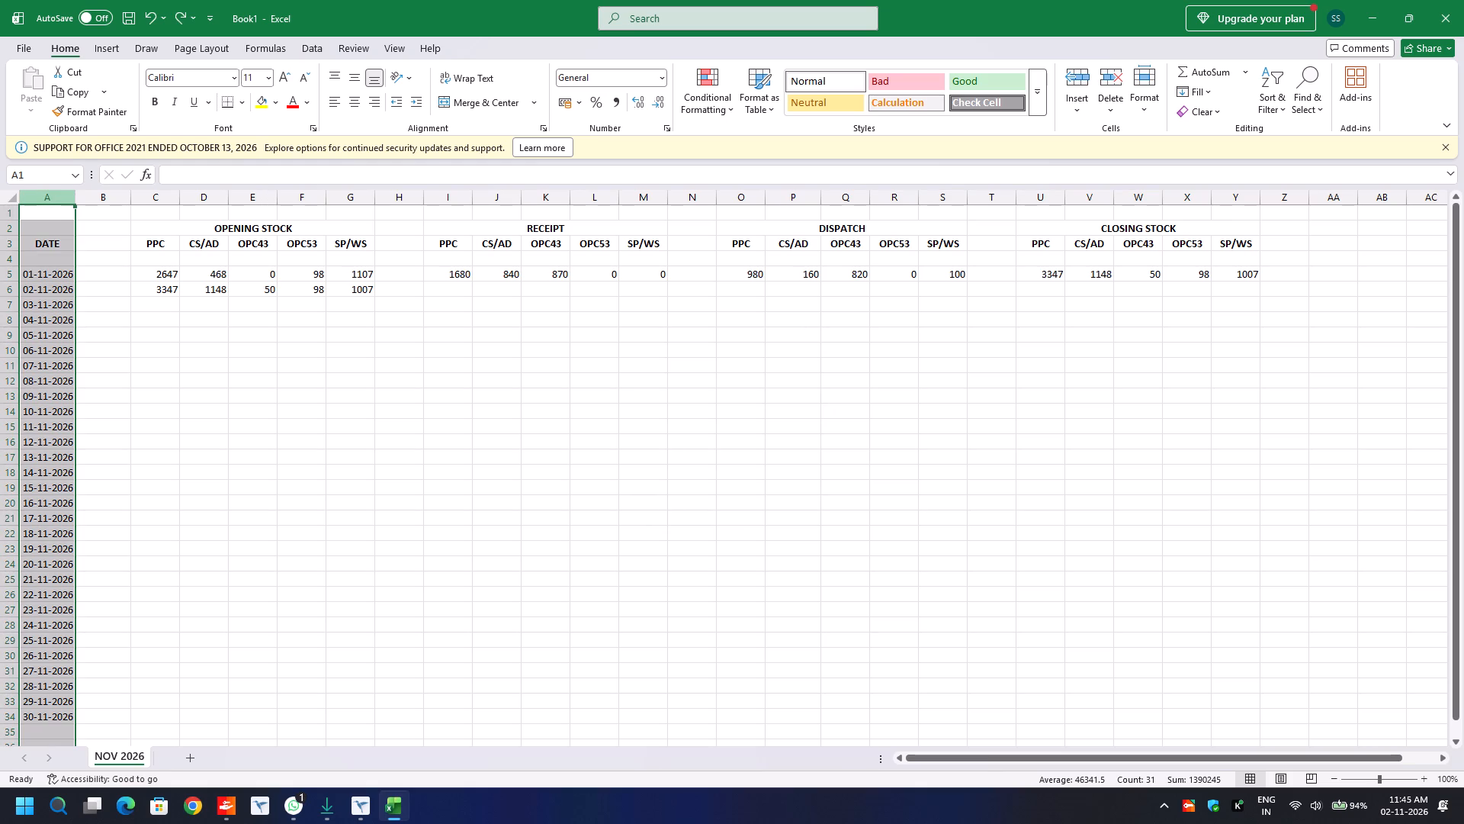
{"action": "key", "text": "ctrl+plus"}
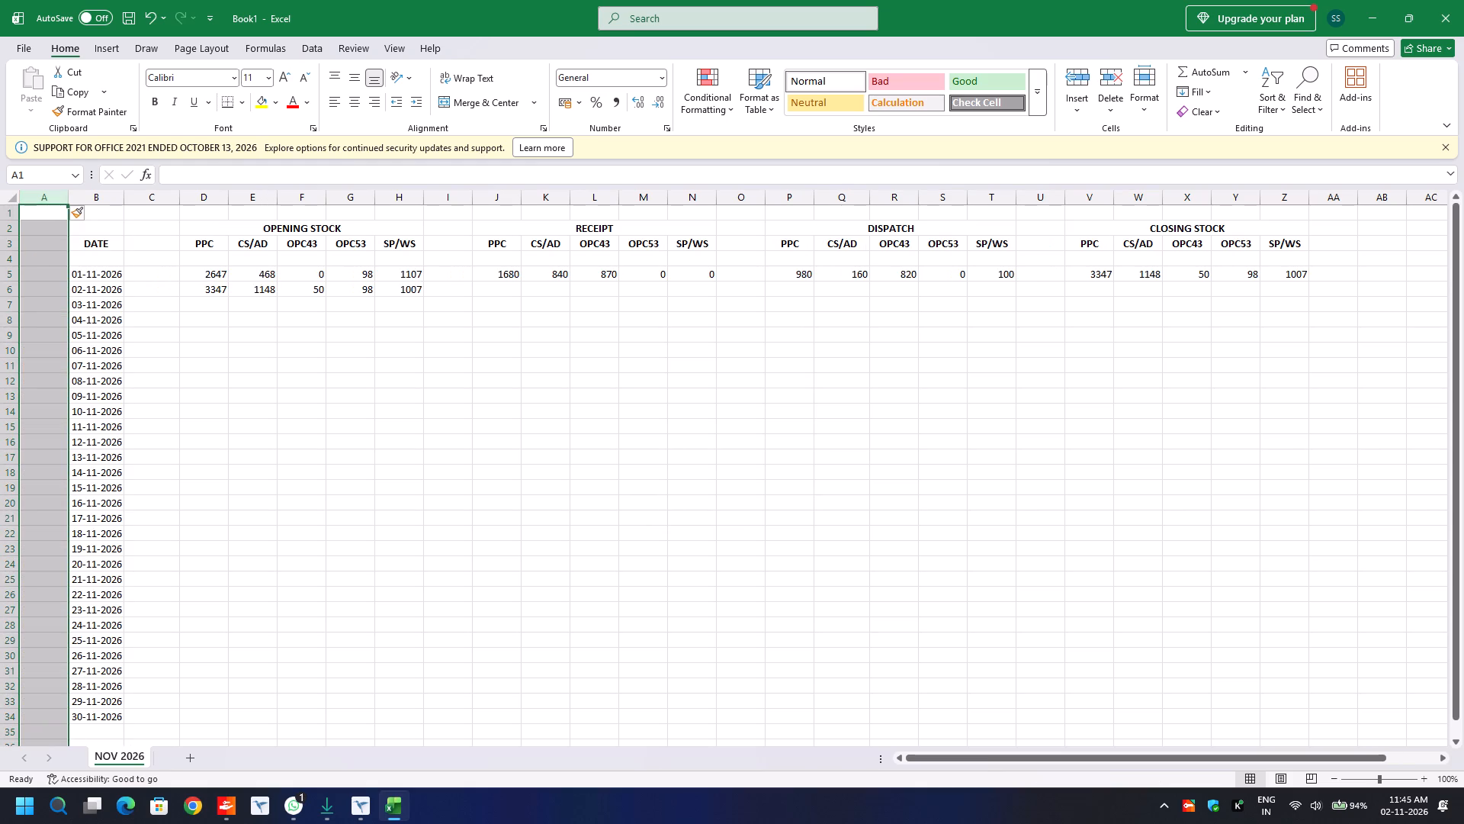
{"action": "left_click", "coordinate": [79, 234]}
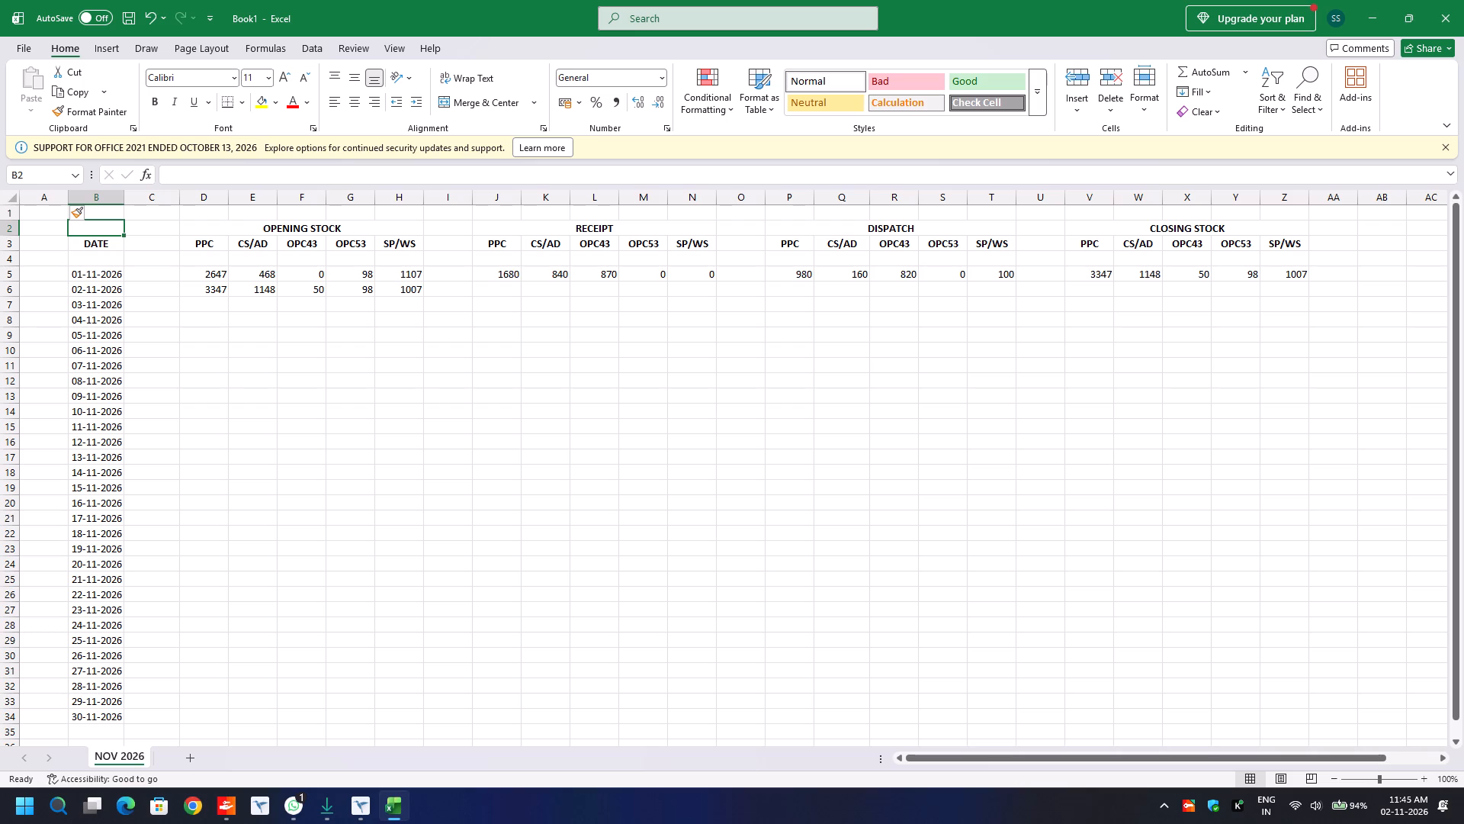
{"action": "left_click_drag", "start_coordinate": [66, 195], "coordinate": [47, 198]}
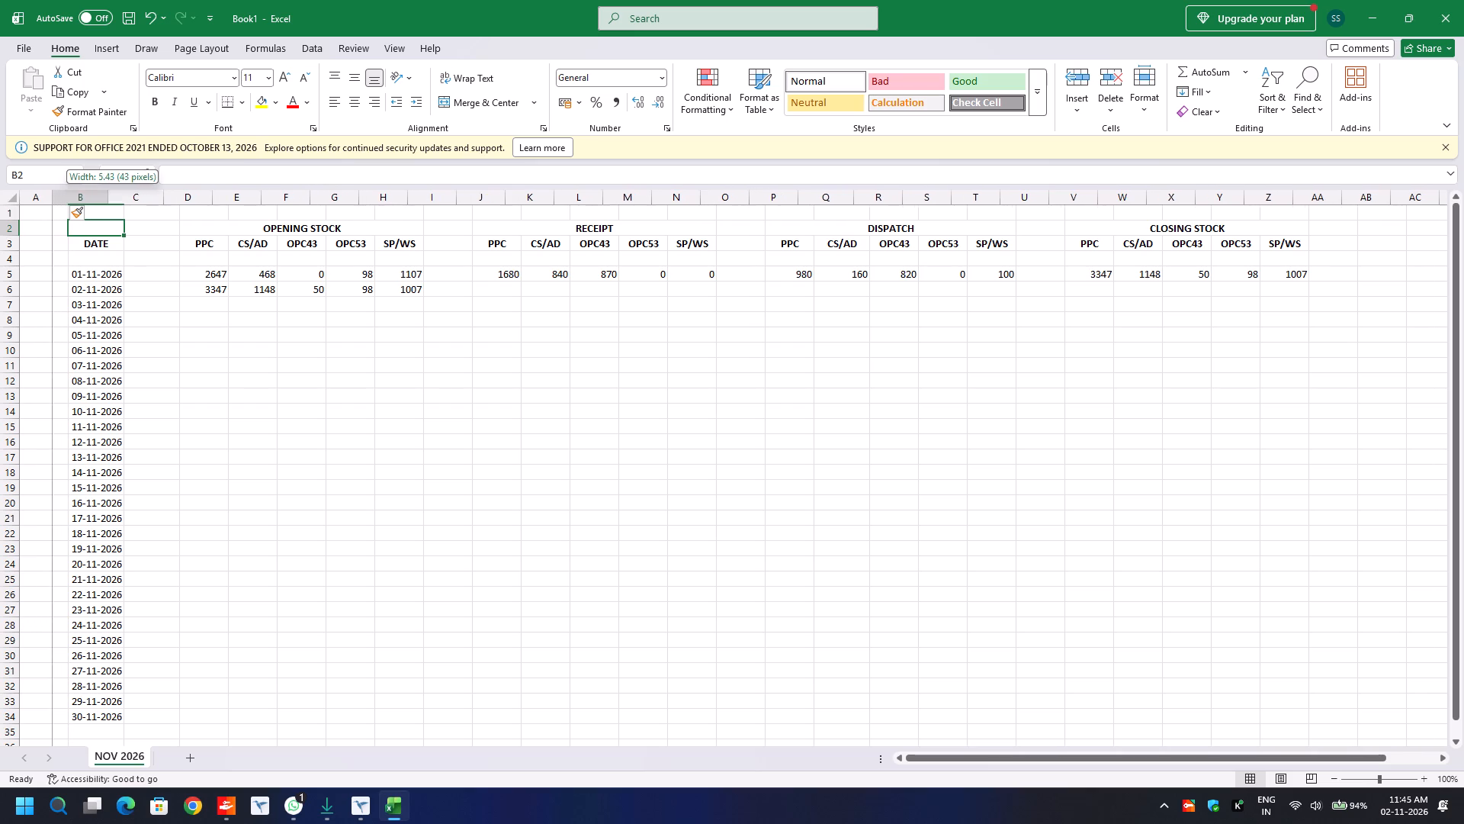
{"action": "left_click_drag", "start_coordinate": [47, 198], "coordinate": [38, 200]}
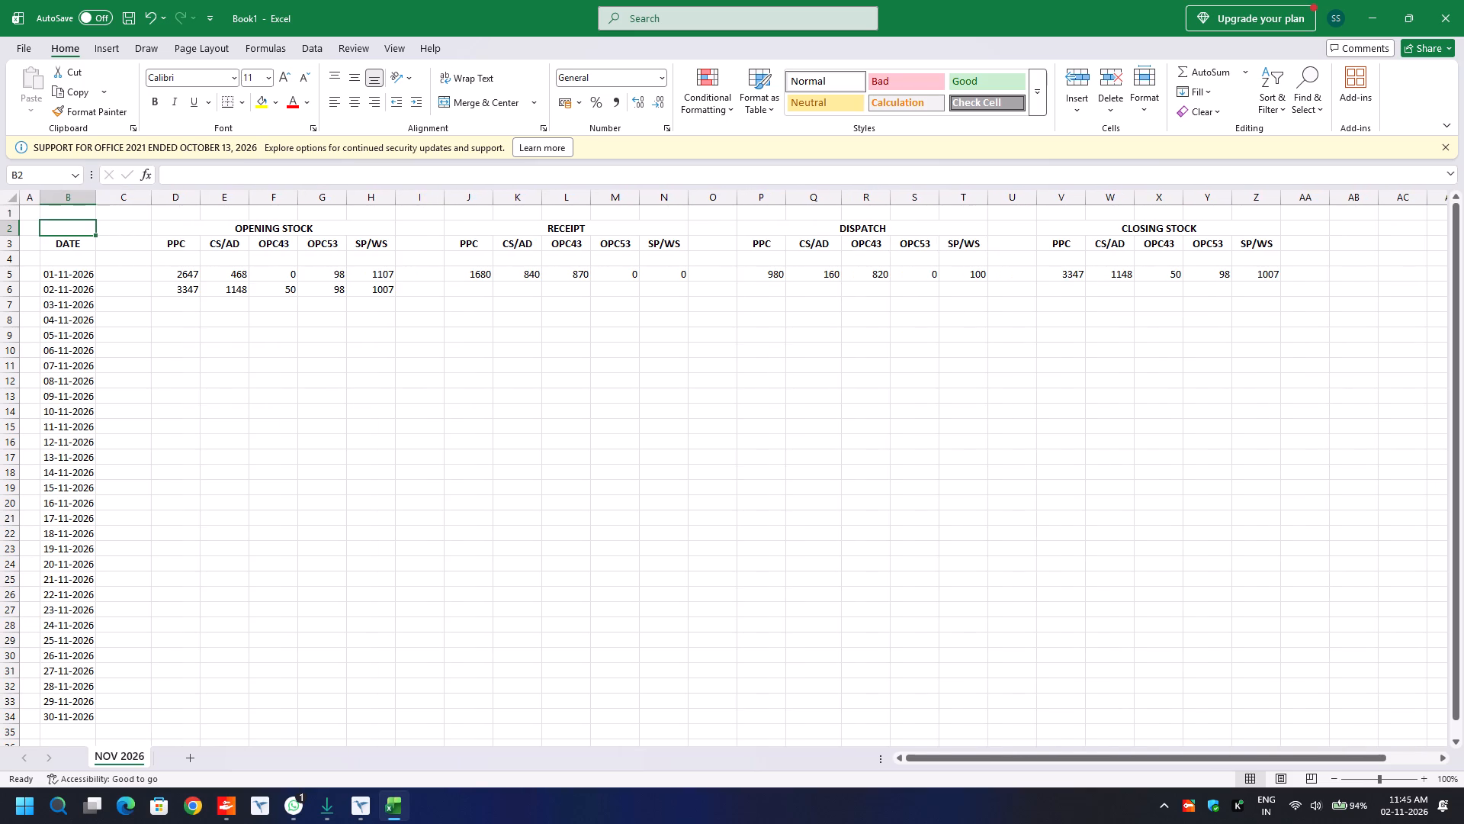
Apply thick outside borders around the whole stock table, B2:Z34.
{"action": "left_click", "coordinate": [154, 286]}
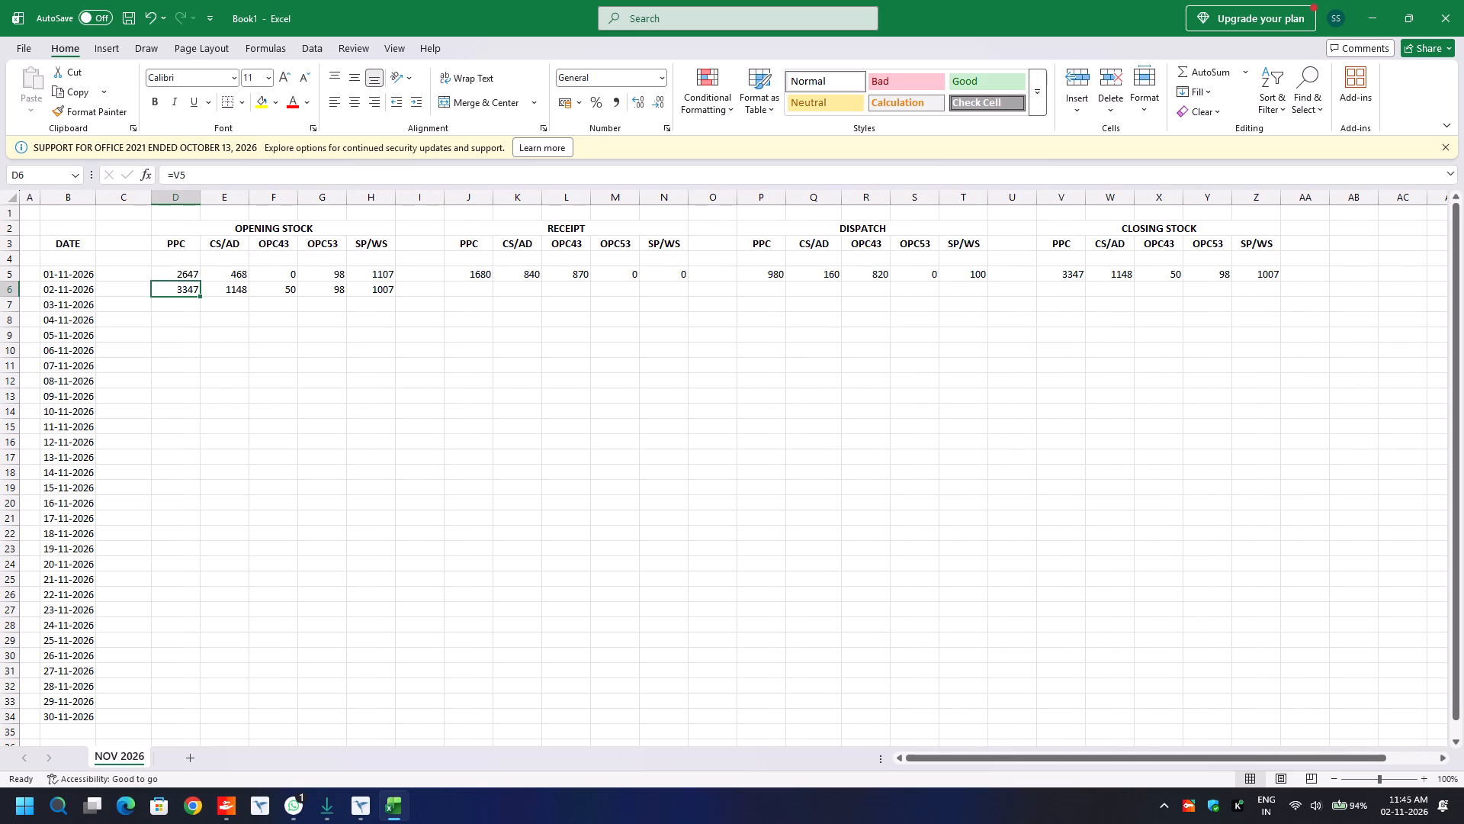
{"action": "left_click", "coordinate": [72, 230]}
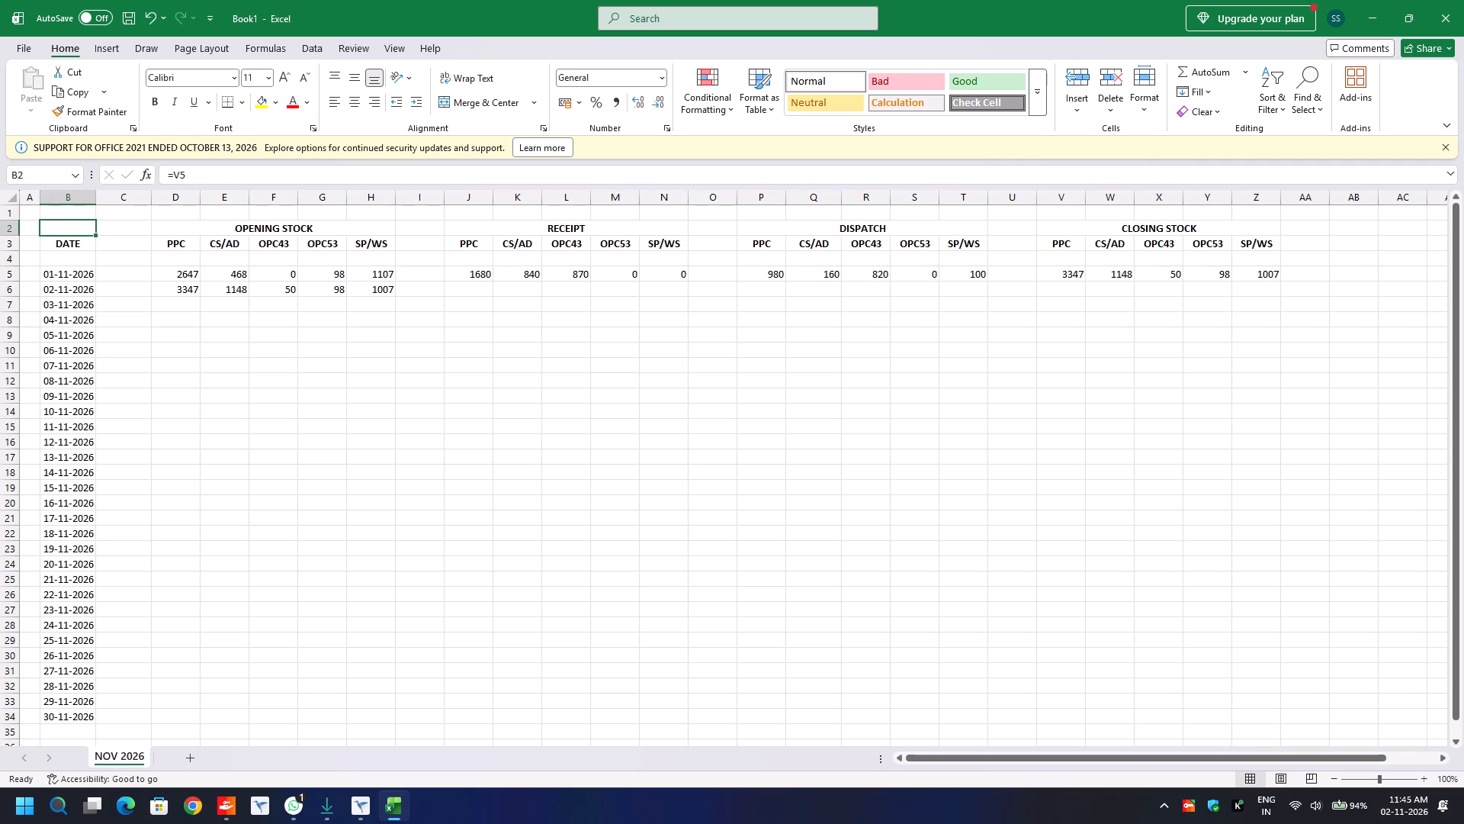
{"action": "left_click_drag", "start_coordinate": [72, 230], "coordinate": [1158, 658]}
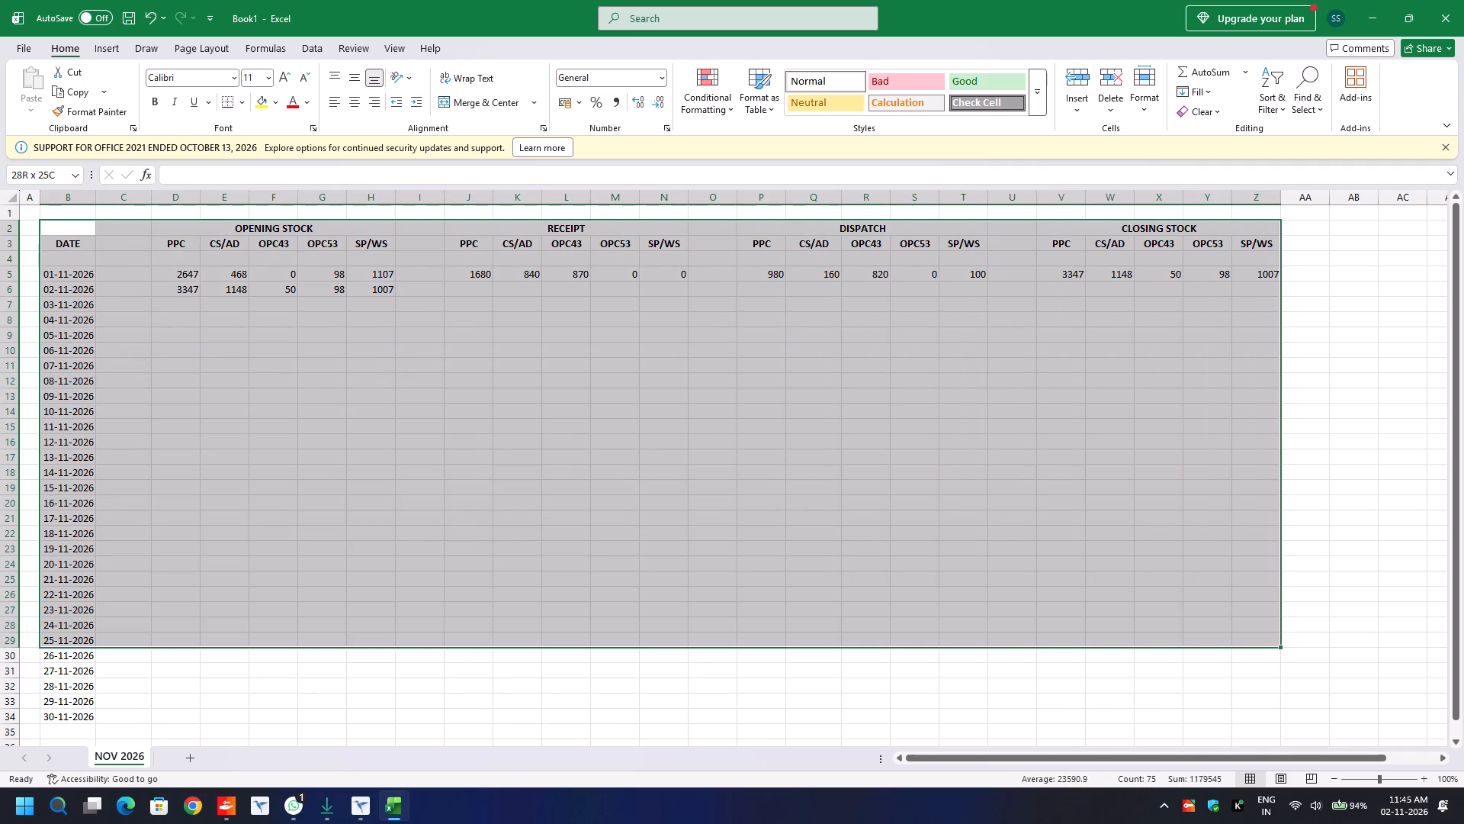
{"action": "left_click_drag", "start_coordinate": [1158, 658], "coordinate": [1158, 607]}
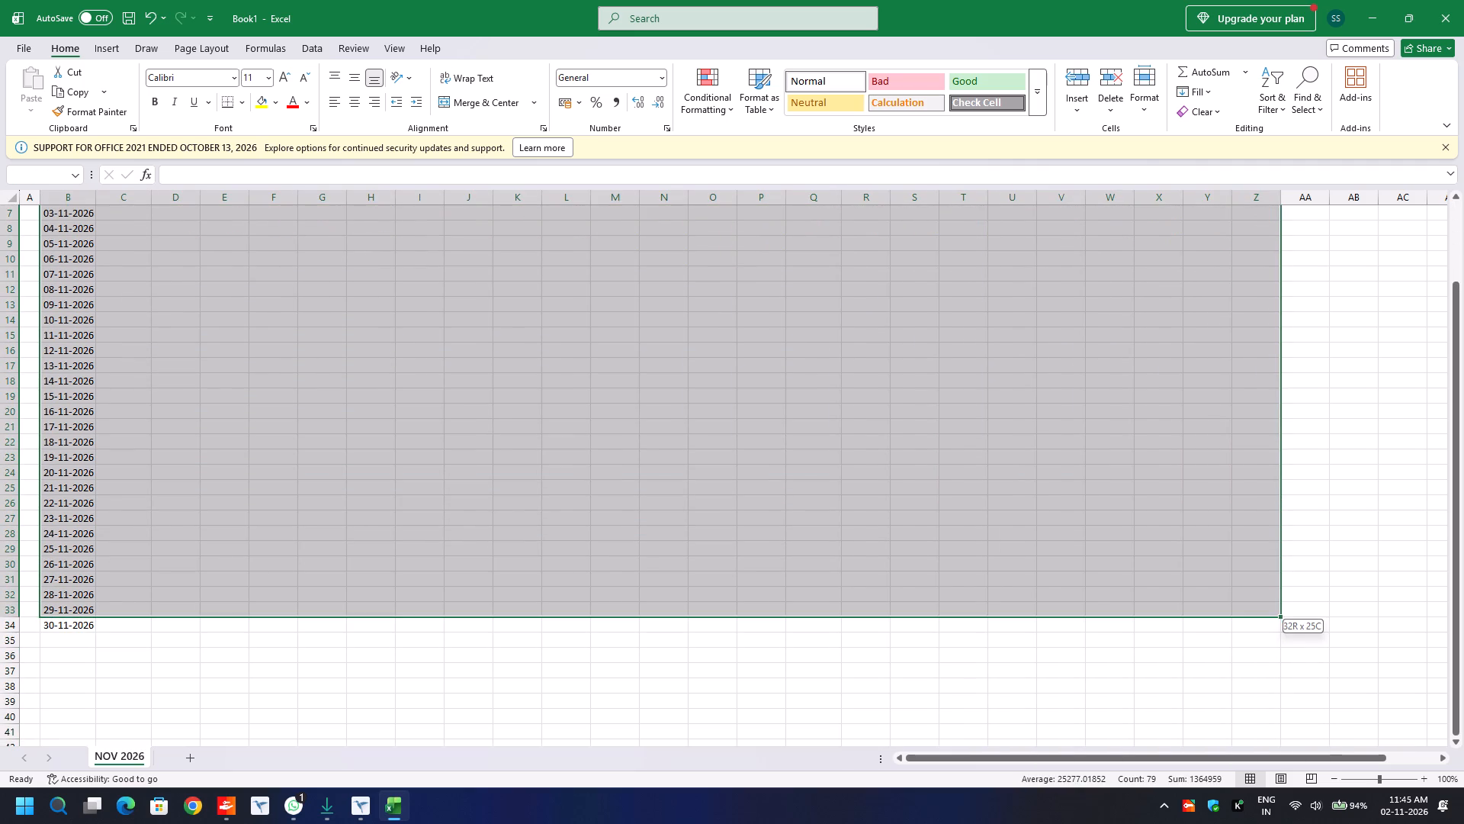
{"action": "left_click_drag", "start_coordinate": [1158, 607], "coordinate": [1158, 626]}
{"action": "scroll", "coordinate": [1158, 626], "scroll_direction": "up", "scroll_amount": 1}
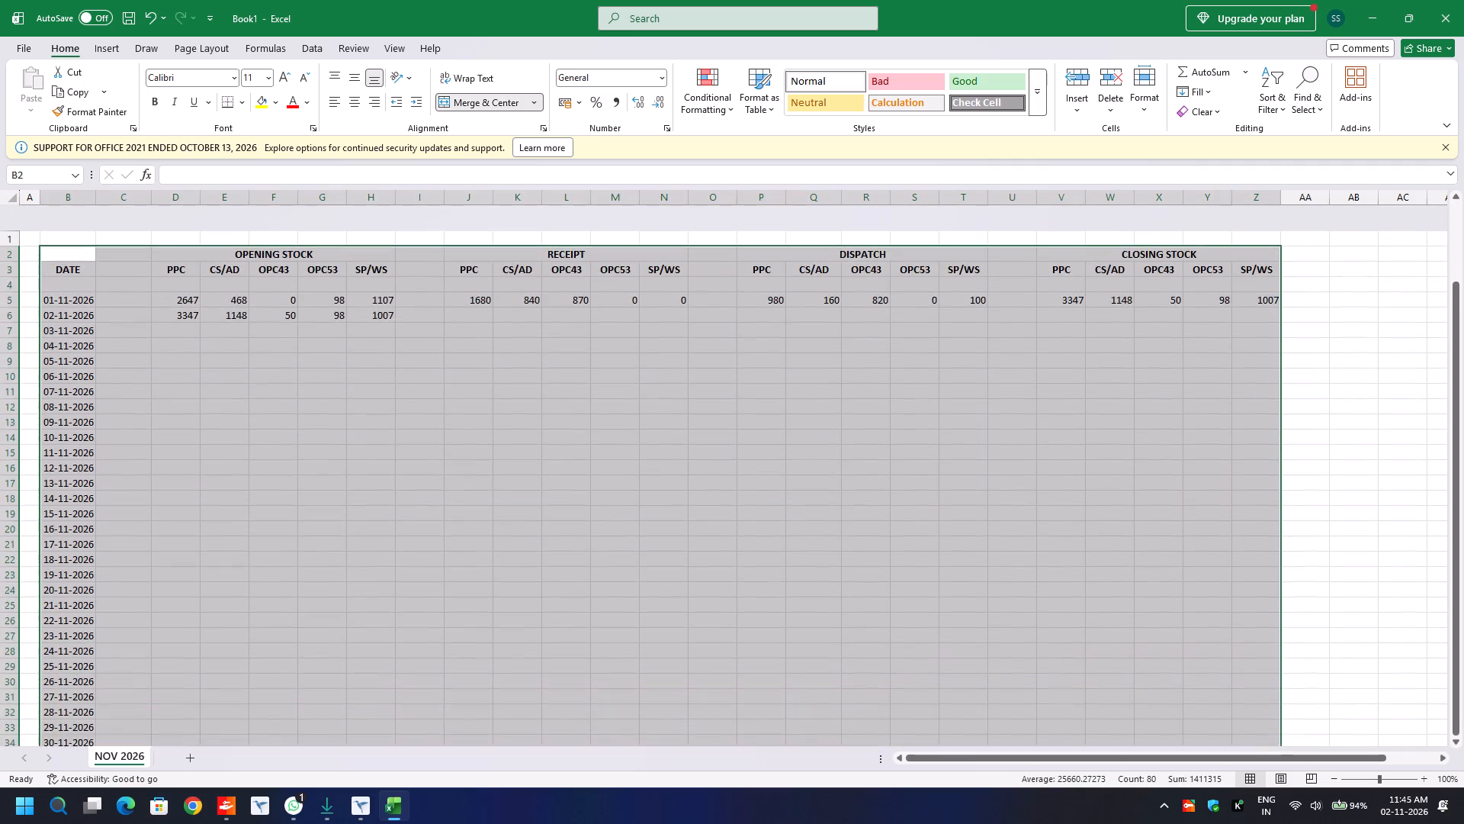
{"action": "scroll", "coordinate": [1158, 626], "scroll_direction": "up", "scroll_amount": 1}
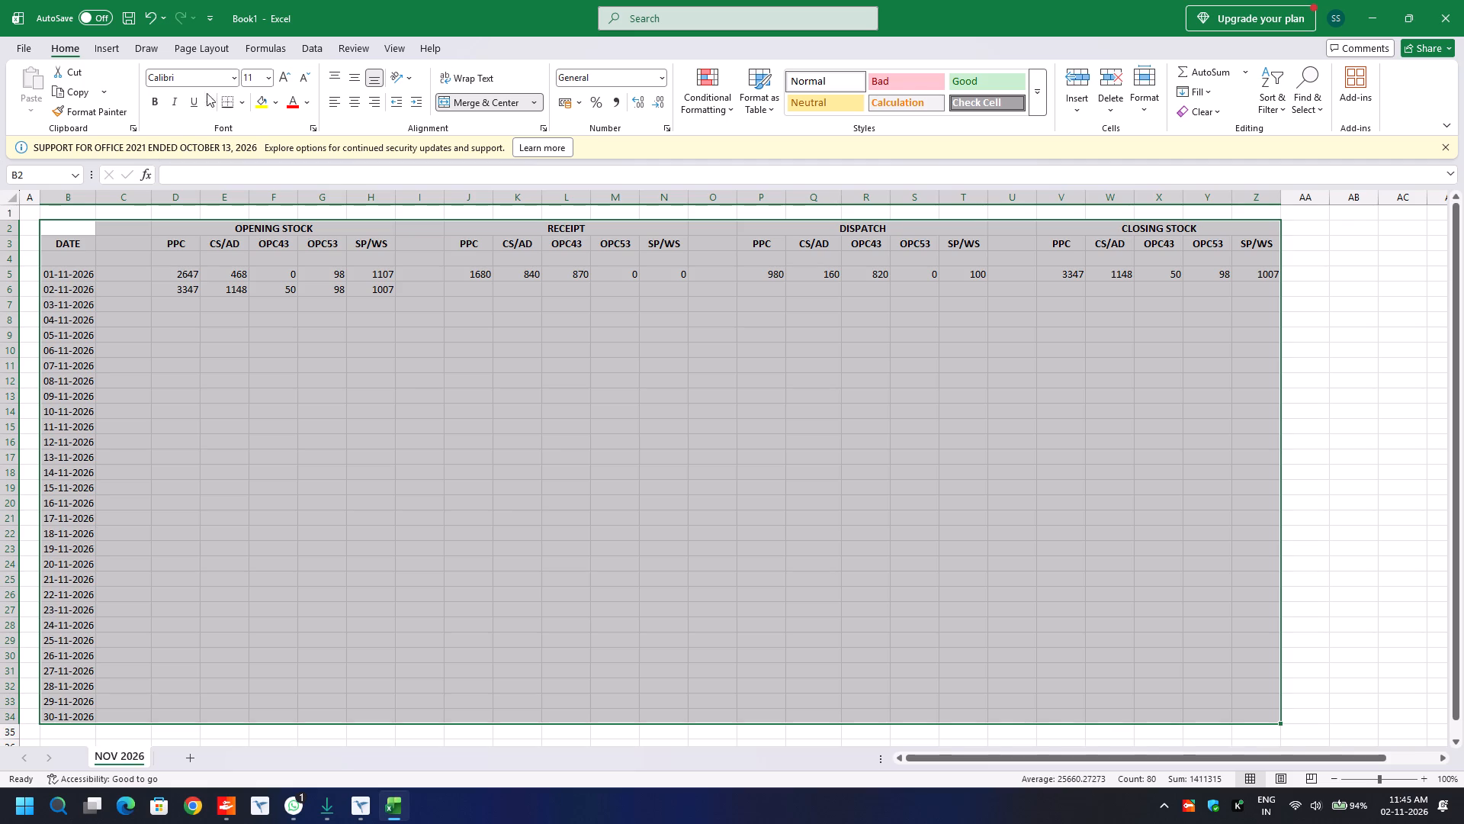
{"action": "left_click", "coordinate": [241, 98]}
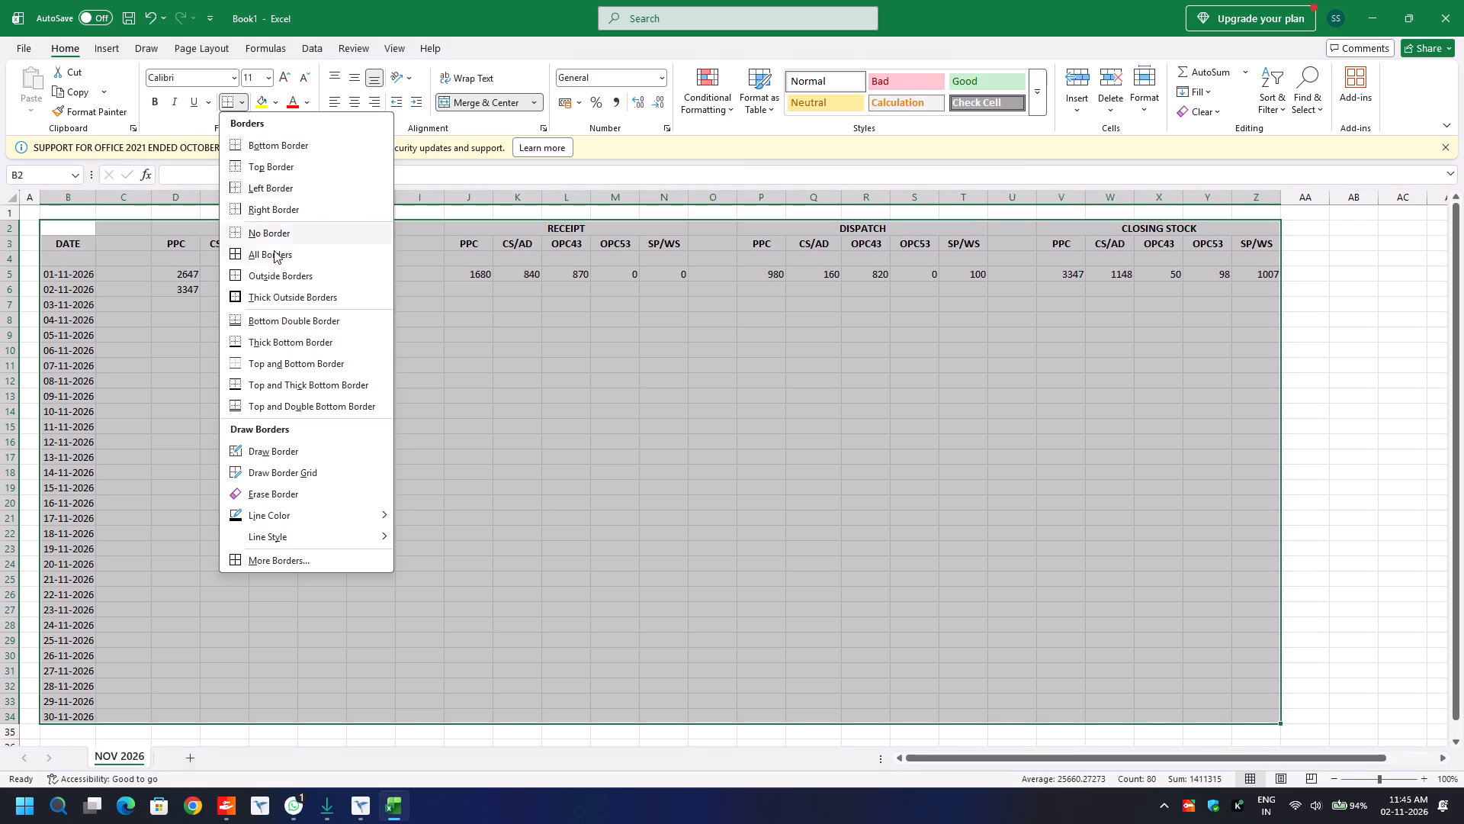
{"action": "left_click", "coordinate": [275, 295]}
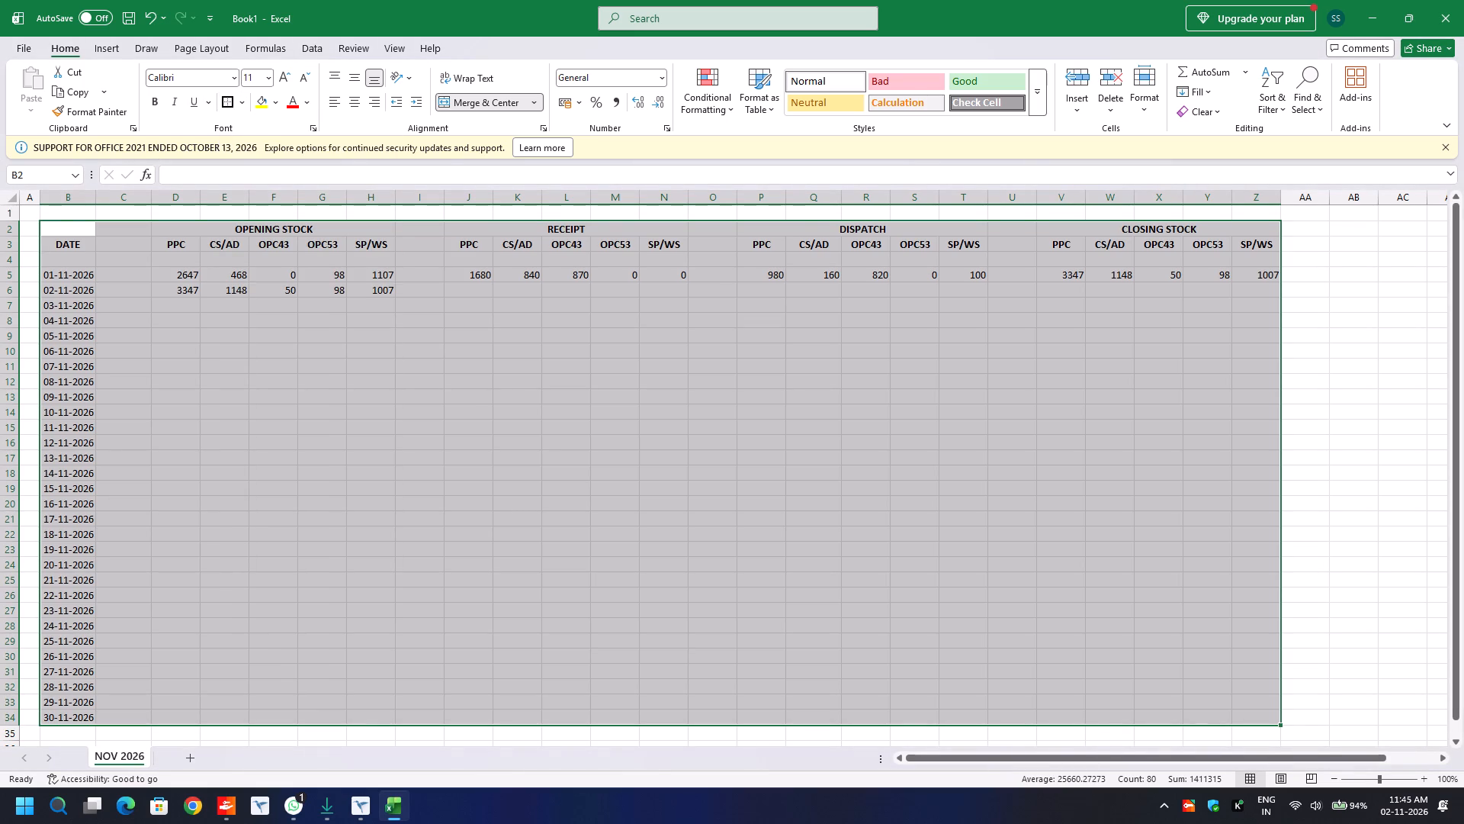
Apply all borders to the OPENING STOCK title and product headings, D2:H3.
{"action": "left_click_drag", "start_coordinate": [216, 230], "coordinate": [216, 243]}
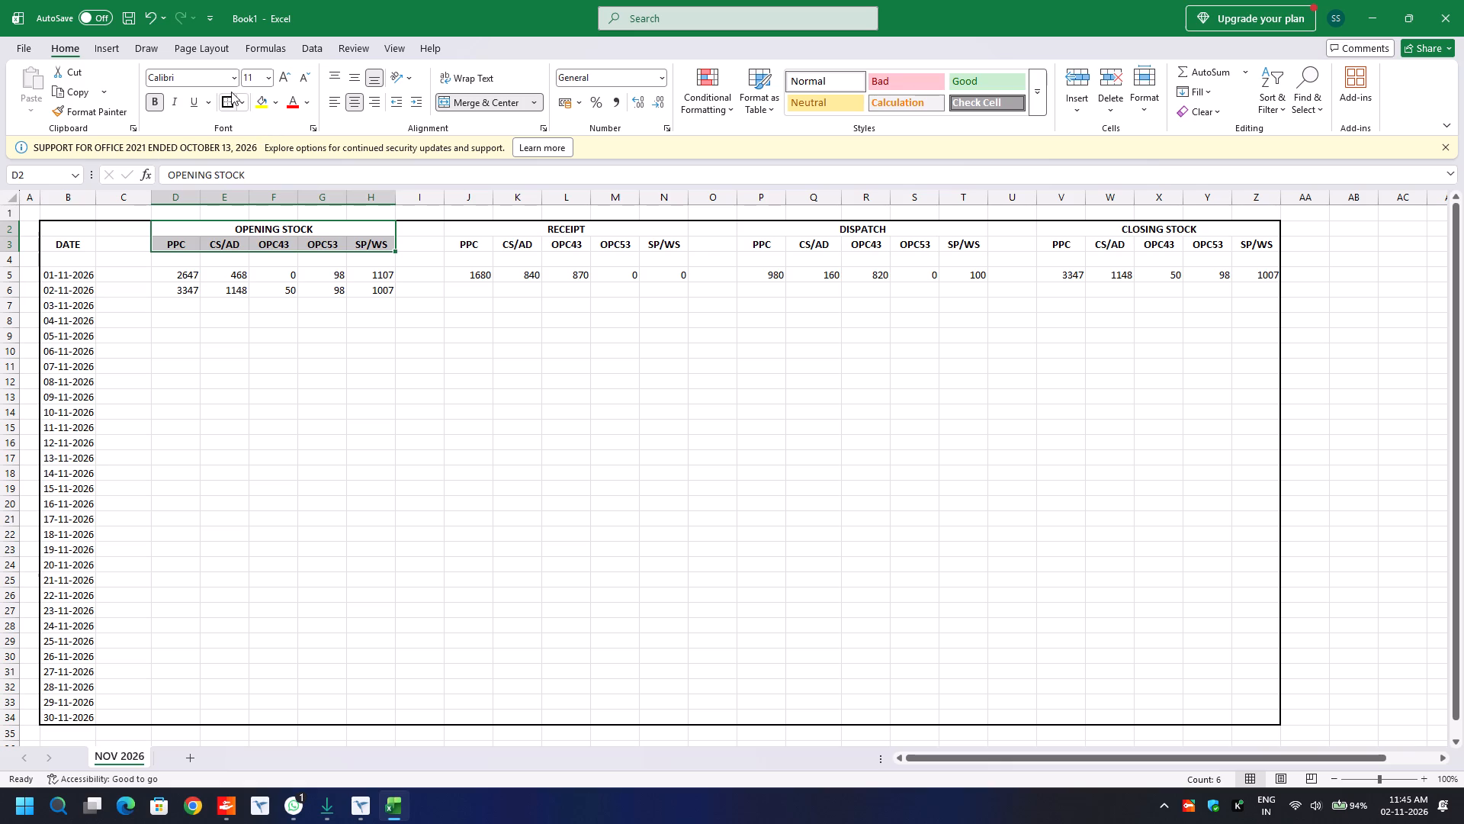
{"action": "left_click", "coordinate": [241, 101]}
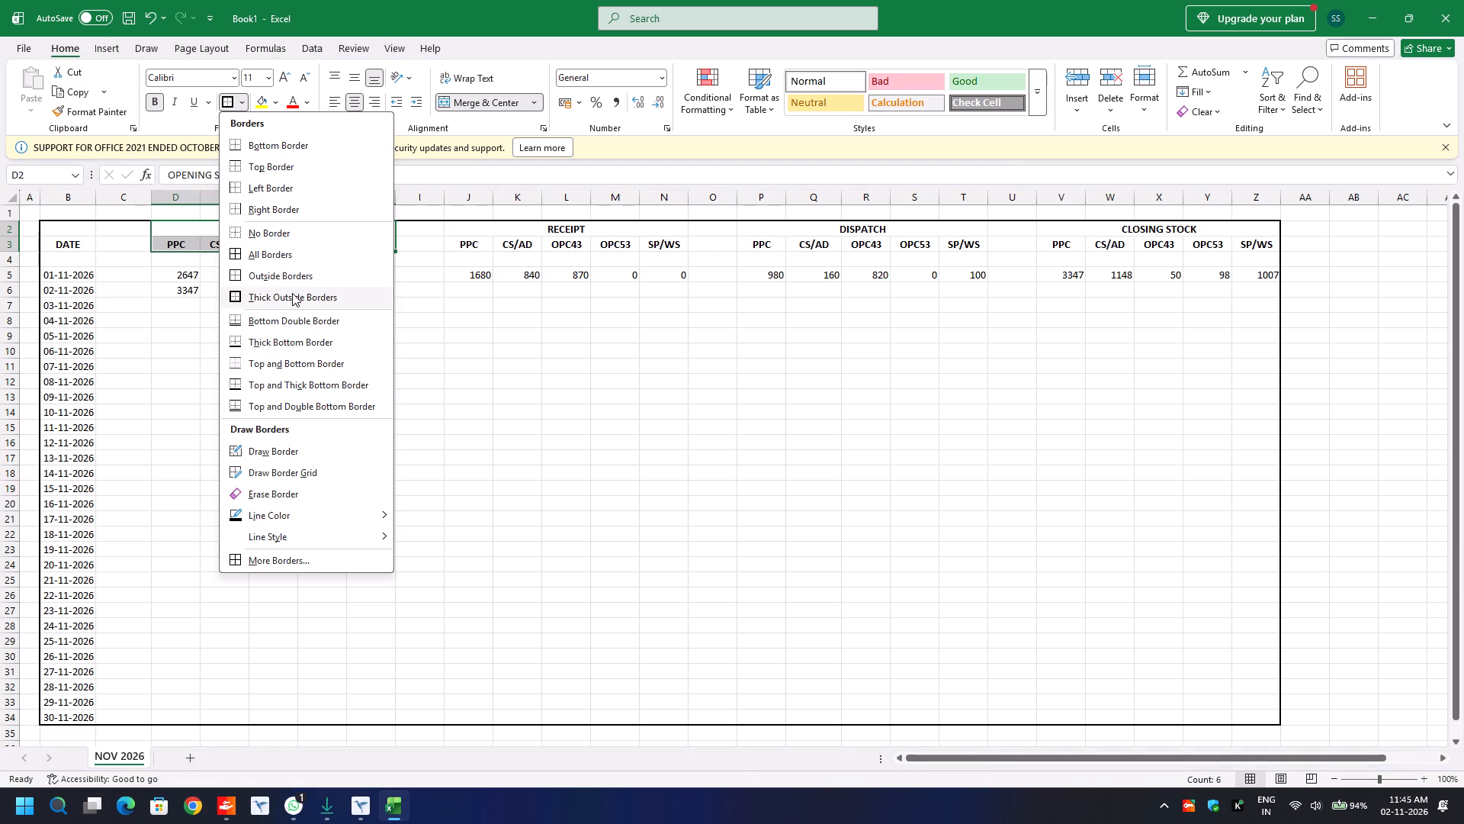
{"action": "left_click", "coordinate": [278, 249]}
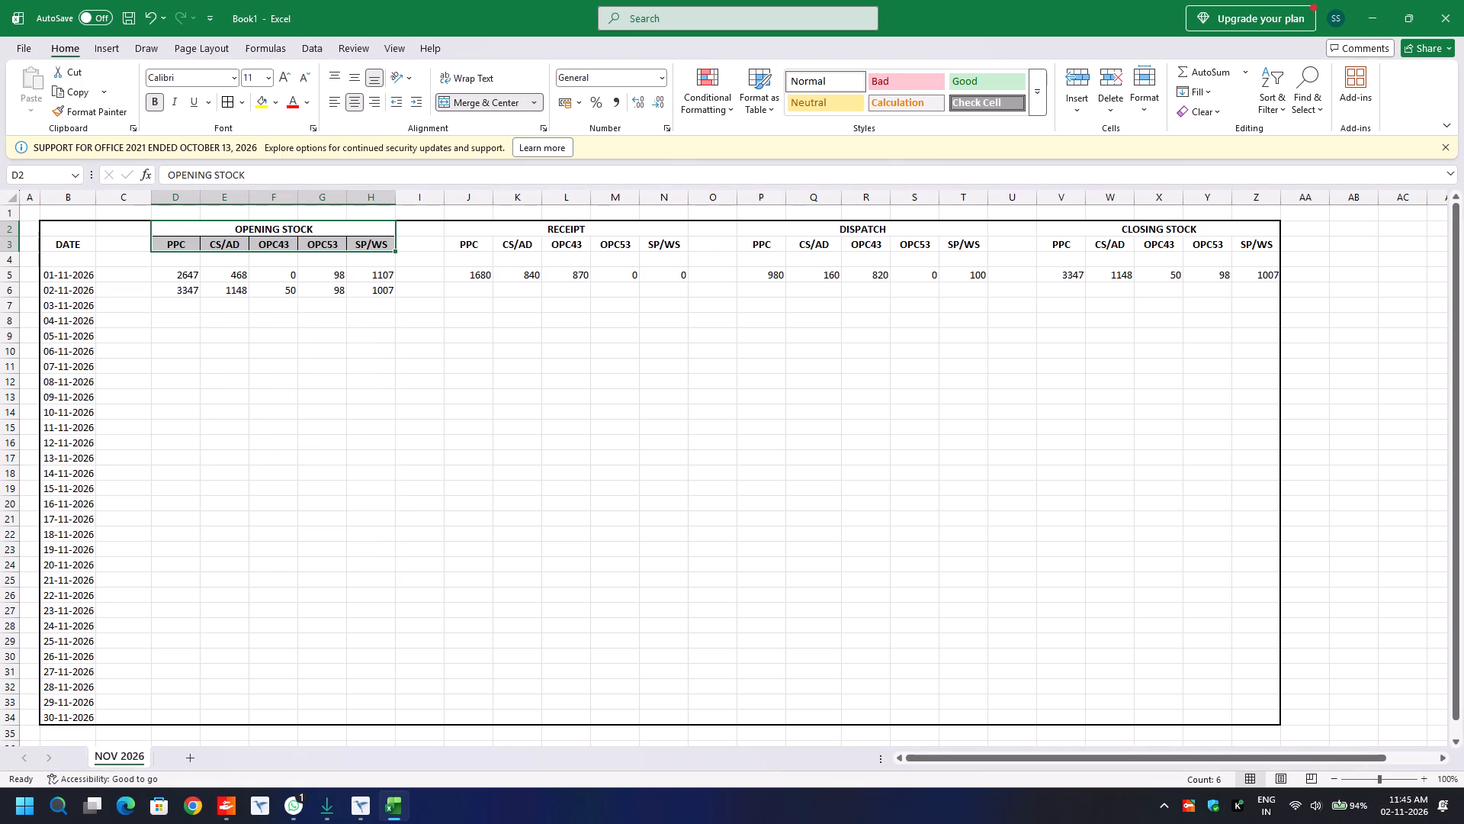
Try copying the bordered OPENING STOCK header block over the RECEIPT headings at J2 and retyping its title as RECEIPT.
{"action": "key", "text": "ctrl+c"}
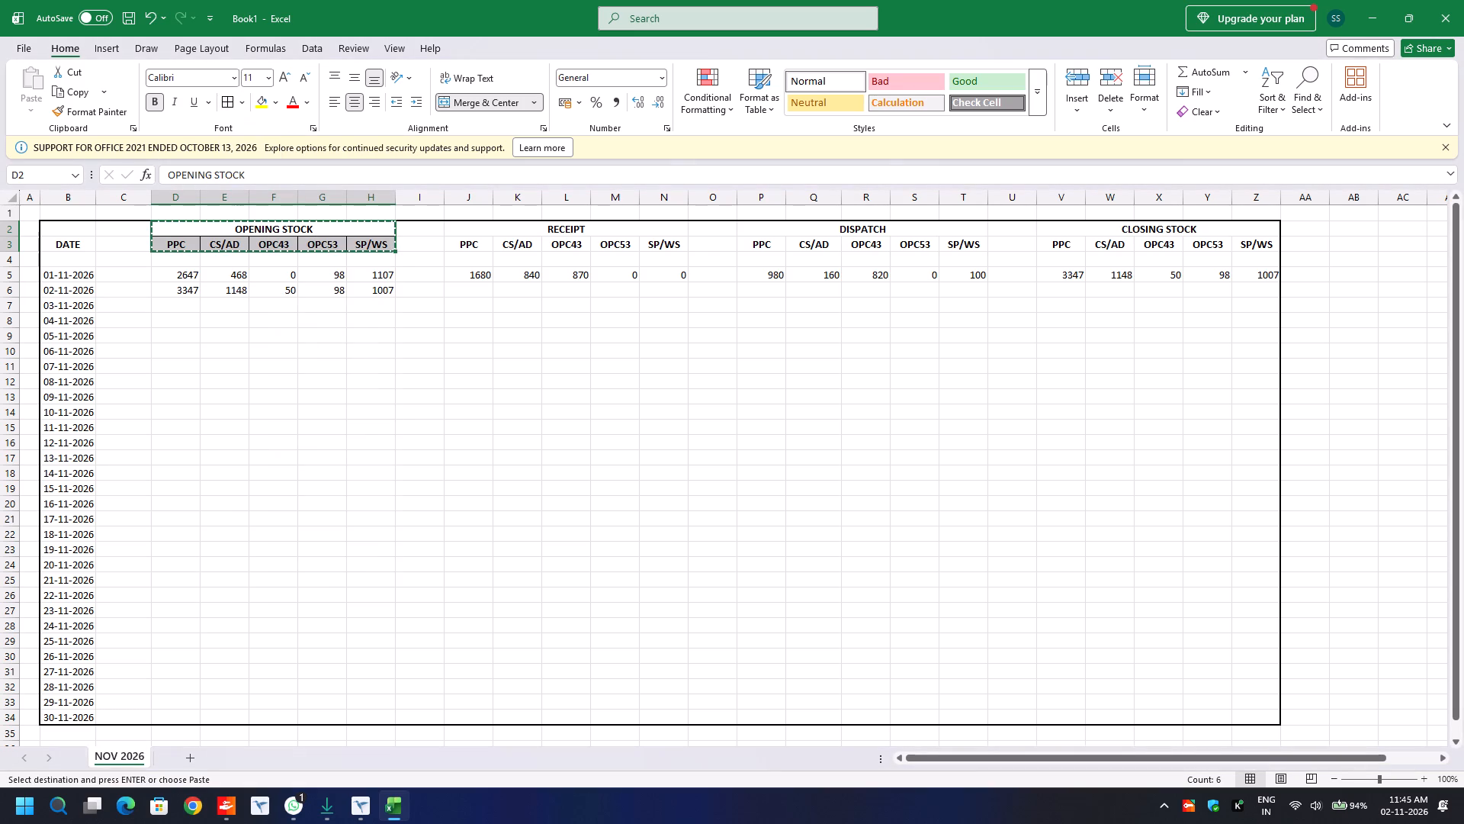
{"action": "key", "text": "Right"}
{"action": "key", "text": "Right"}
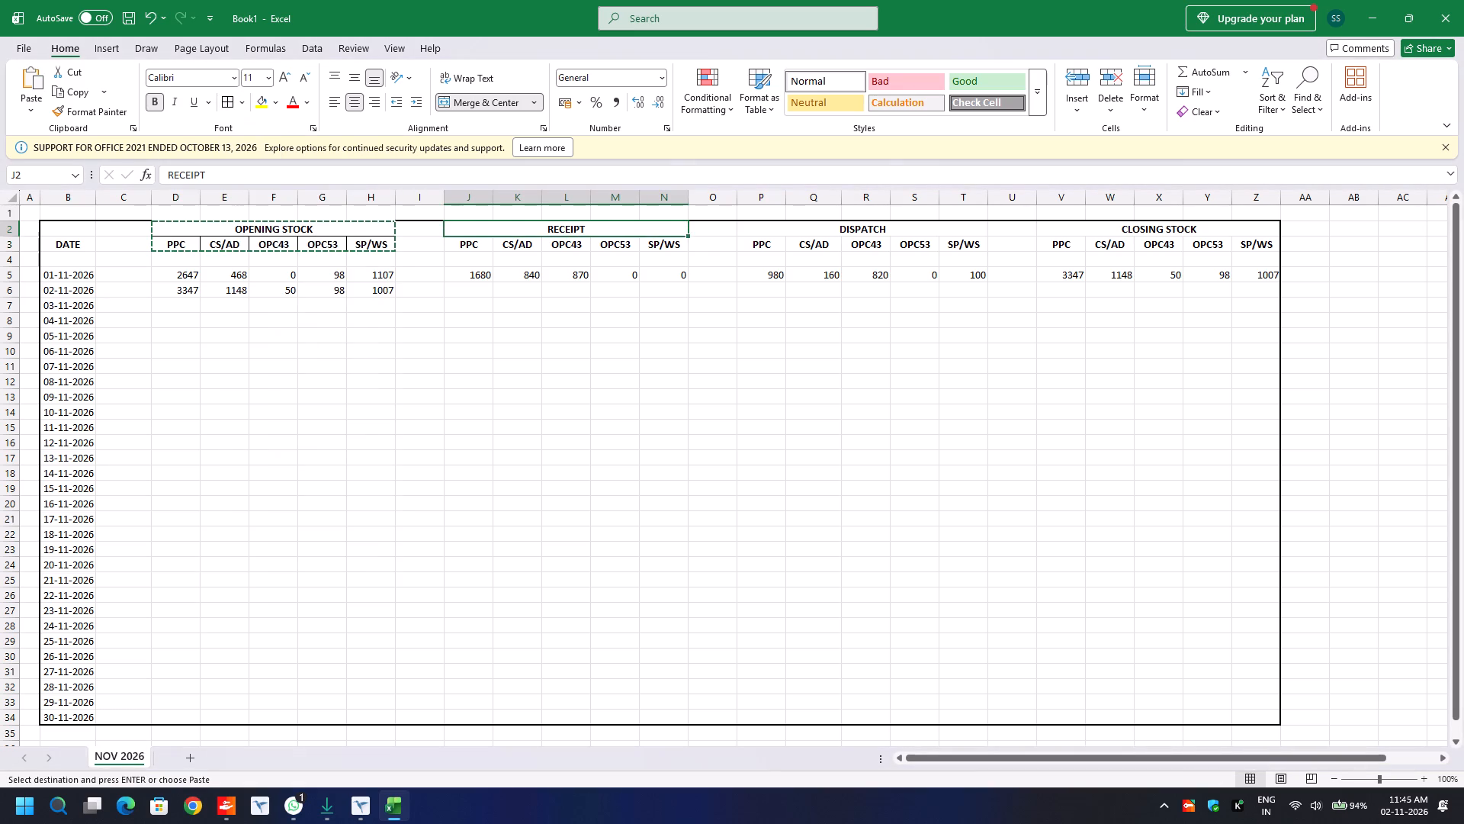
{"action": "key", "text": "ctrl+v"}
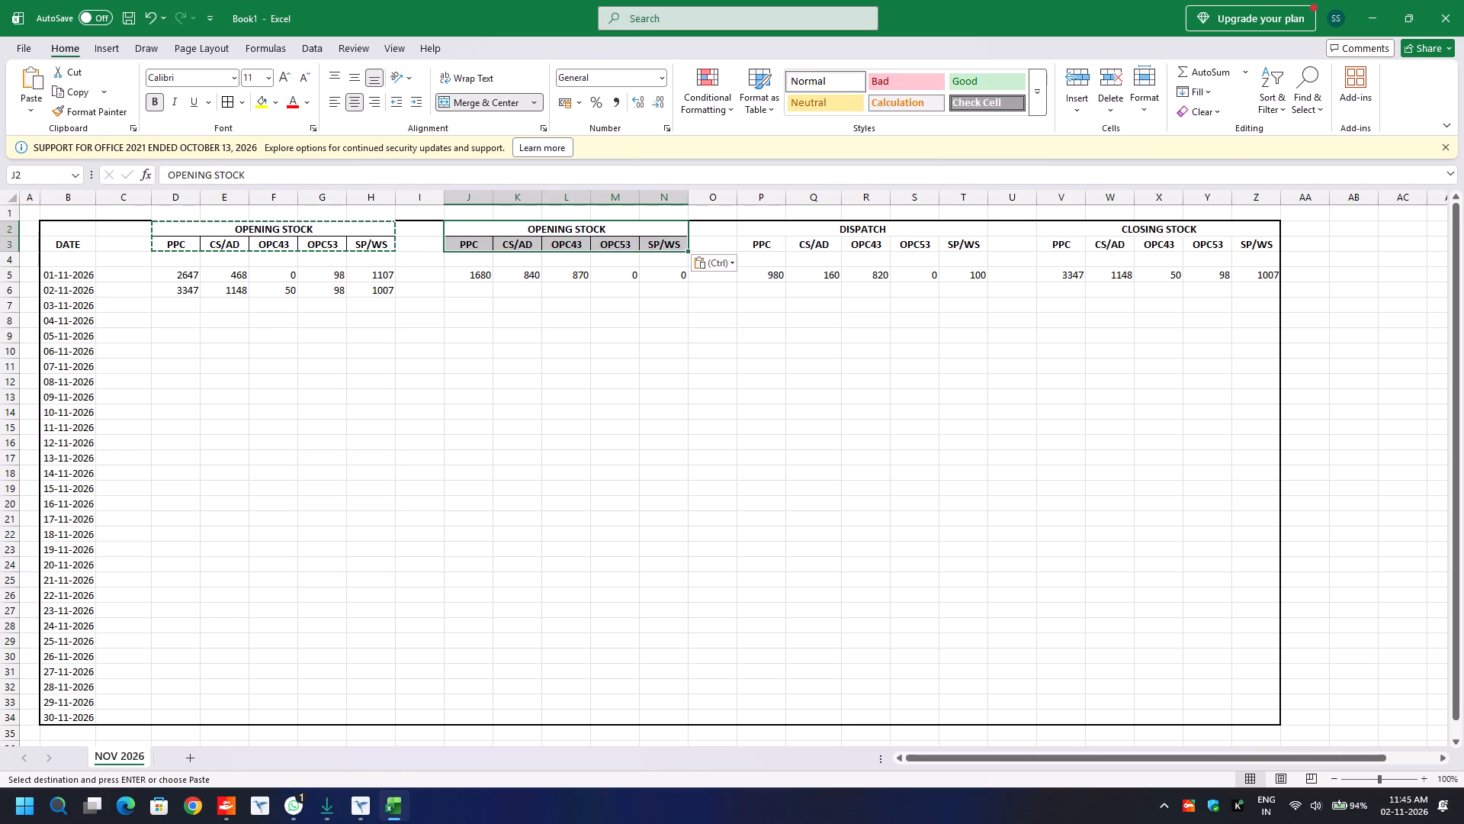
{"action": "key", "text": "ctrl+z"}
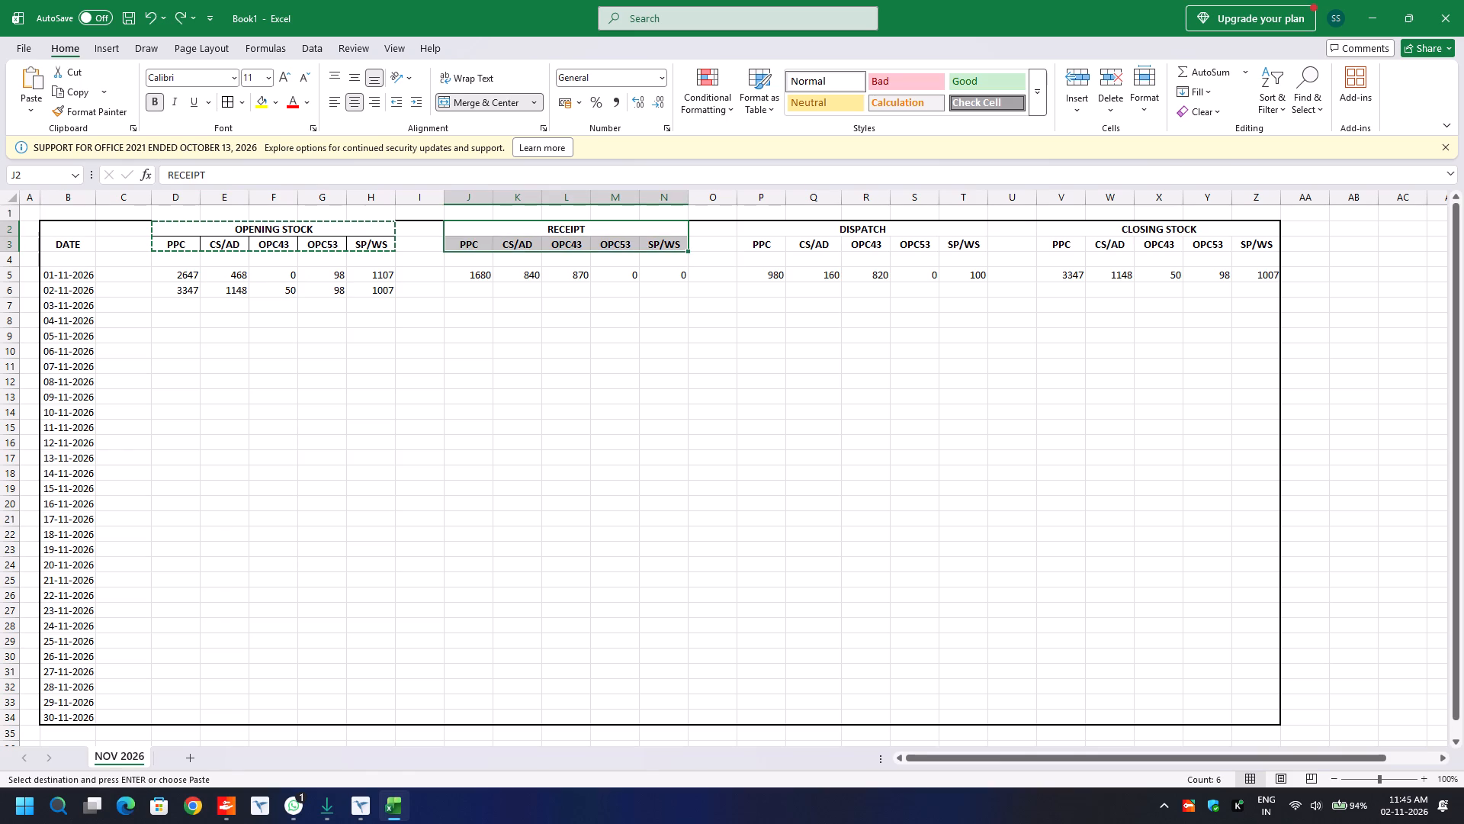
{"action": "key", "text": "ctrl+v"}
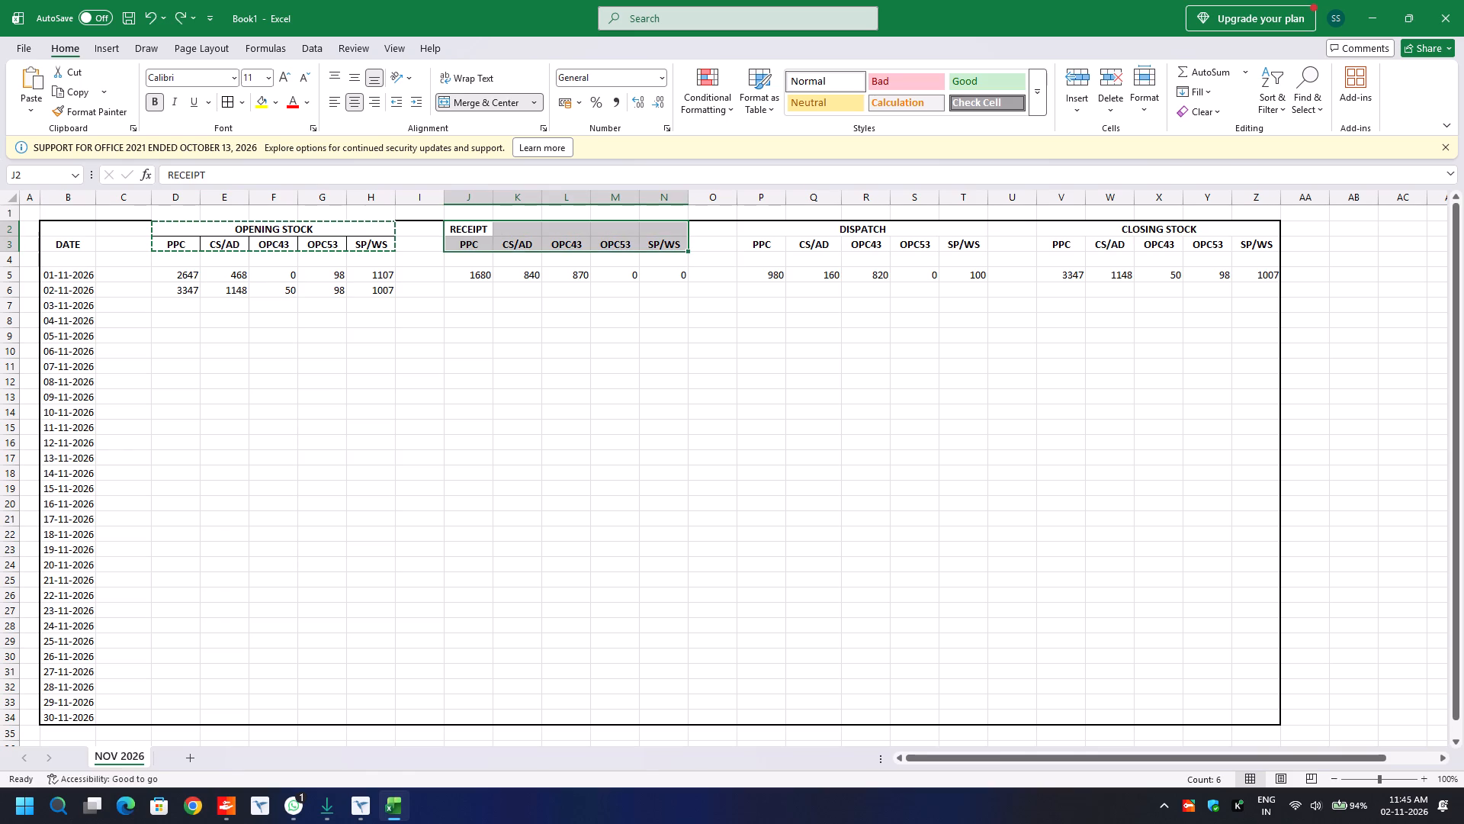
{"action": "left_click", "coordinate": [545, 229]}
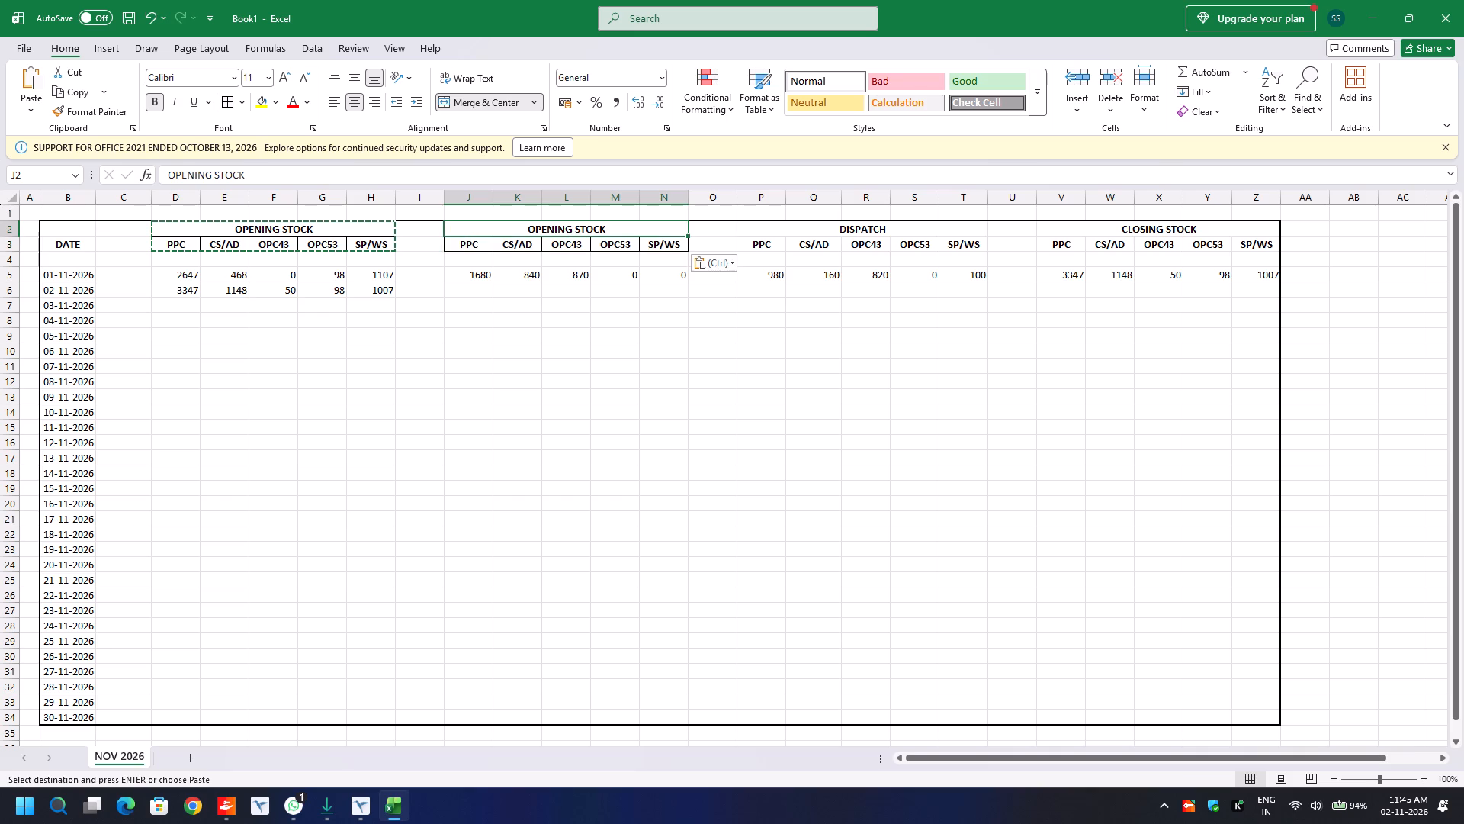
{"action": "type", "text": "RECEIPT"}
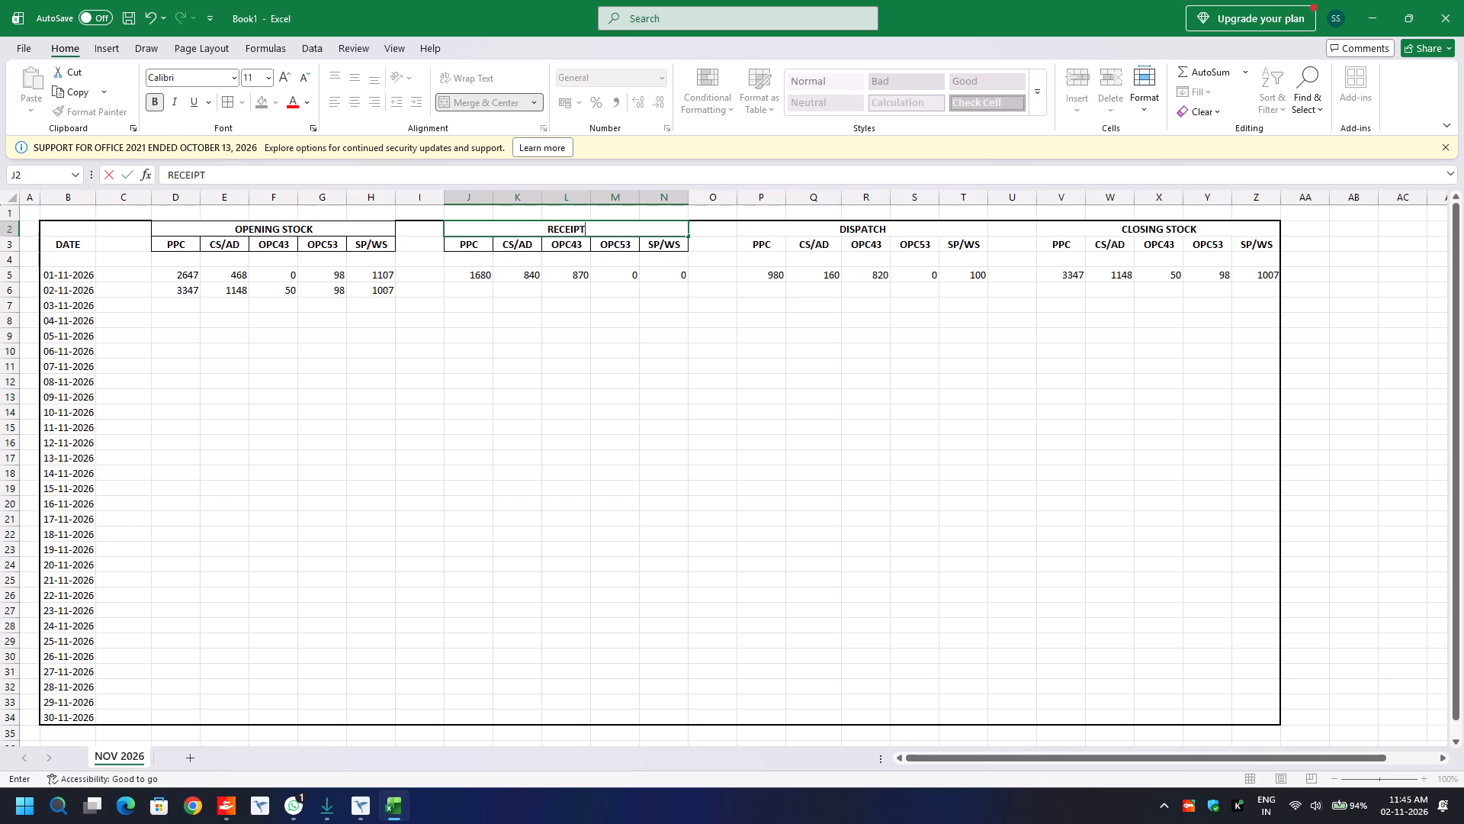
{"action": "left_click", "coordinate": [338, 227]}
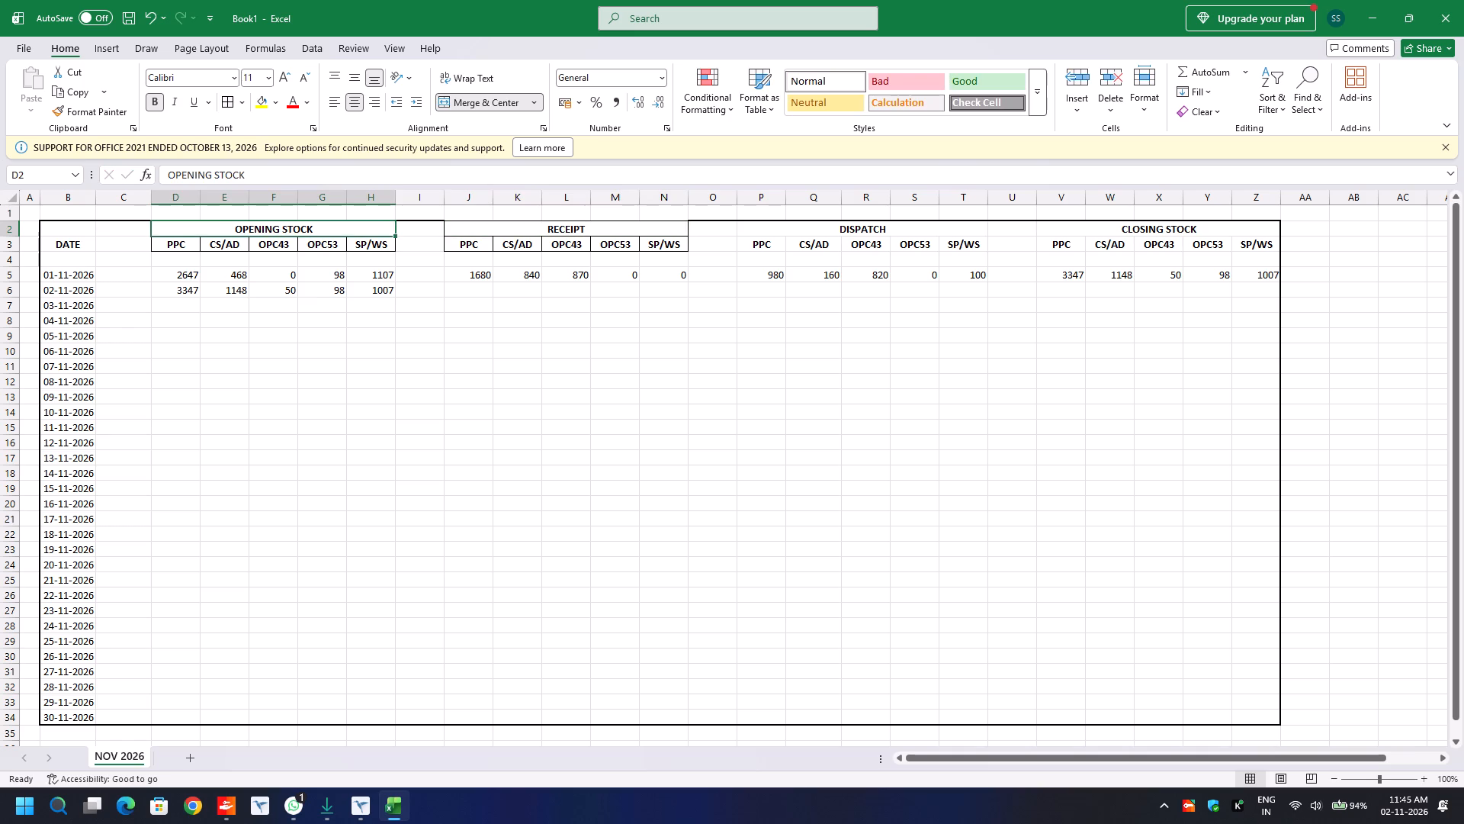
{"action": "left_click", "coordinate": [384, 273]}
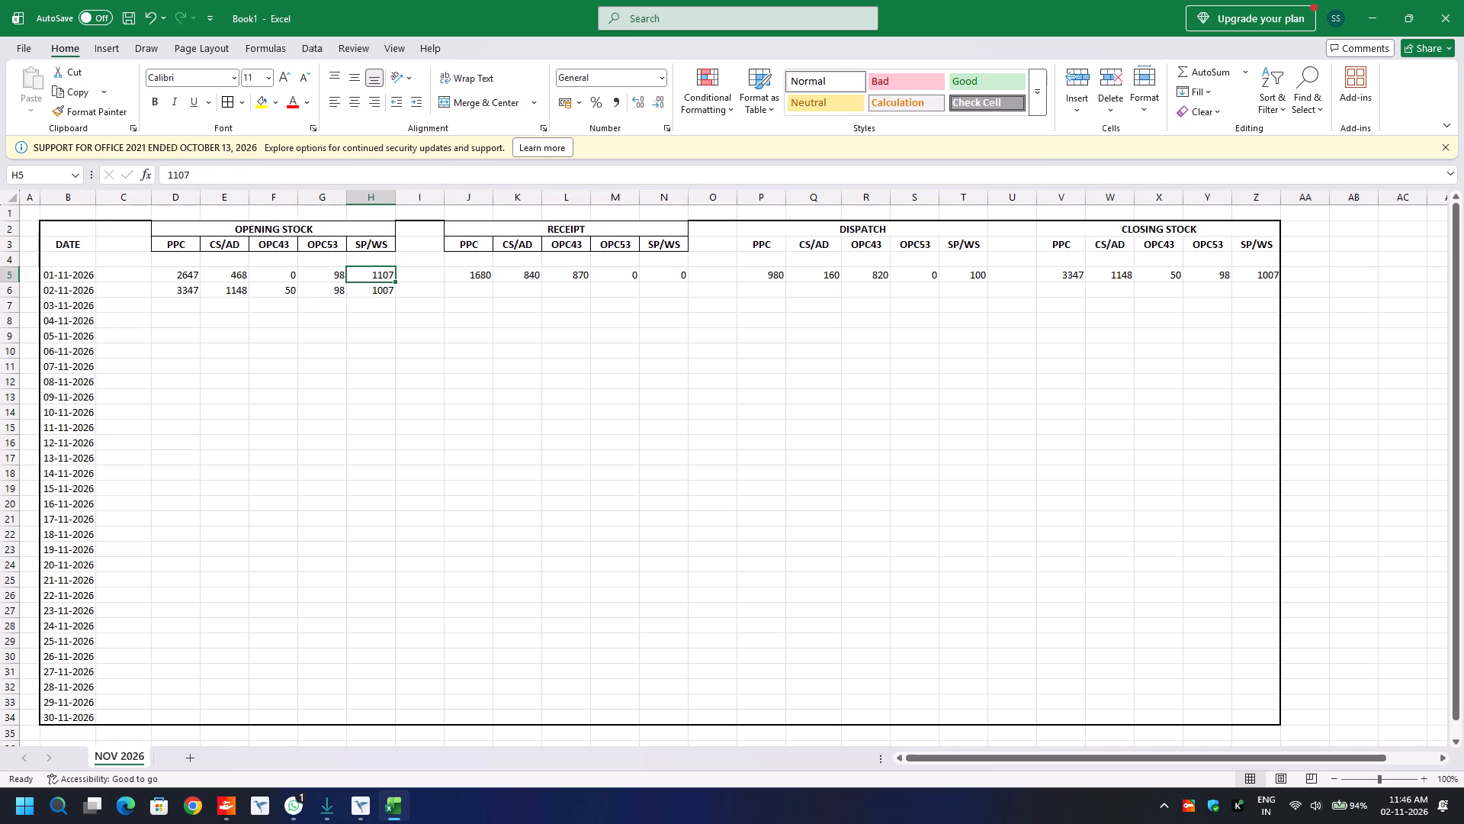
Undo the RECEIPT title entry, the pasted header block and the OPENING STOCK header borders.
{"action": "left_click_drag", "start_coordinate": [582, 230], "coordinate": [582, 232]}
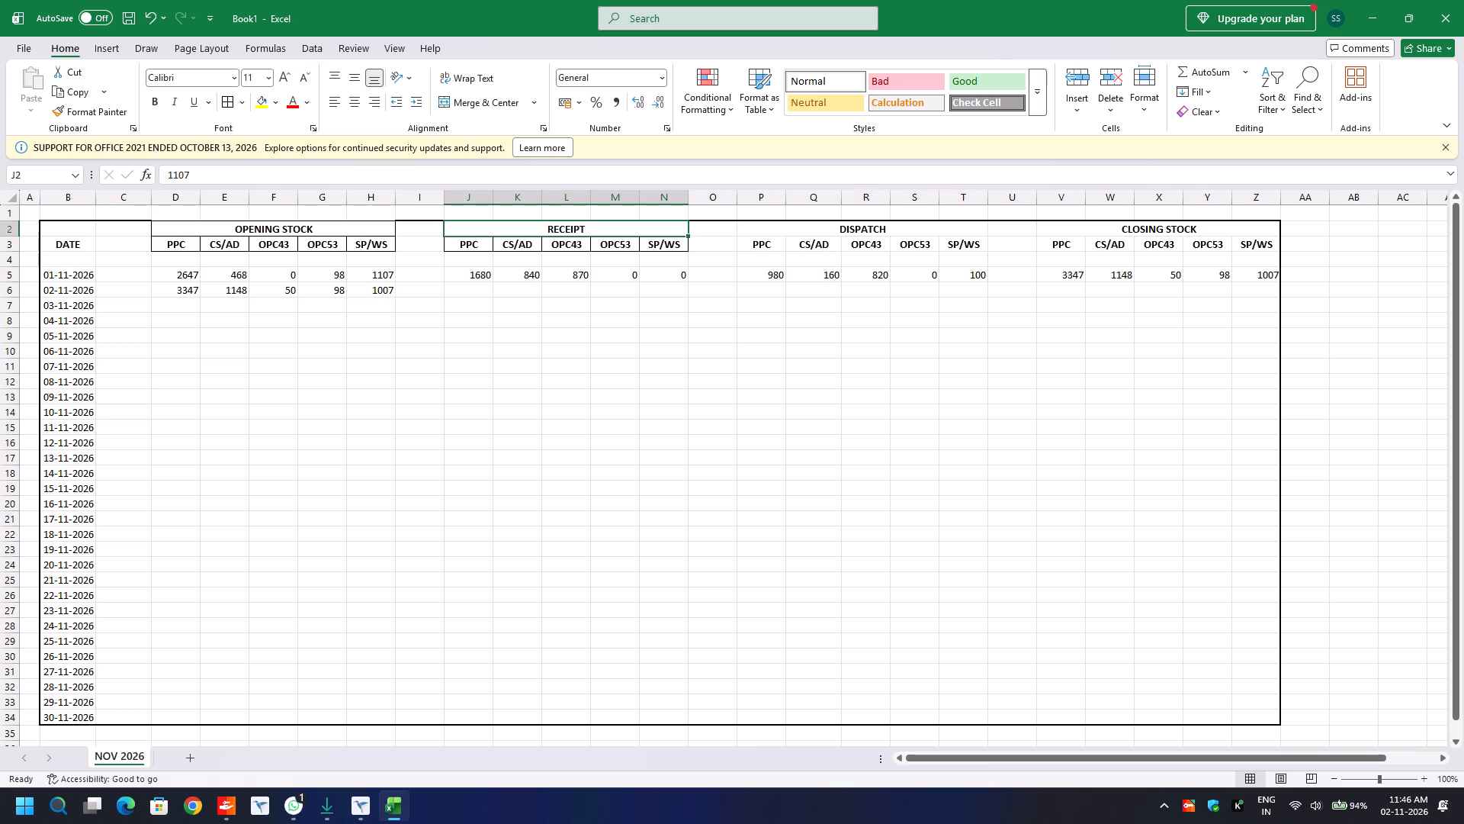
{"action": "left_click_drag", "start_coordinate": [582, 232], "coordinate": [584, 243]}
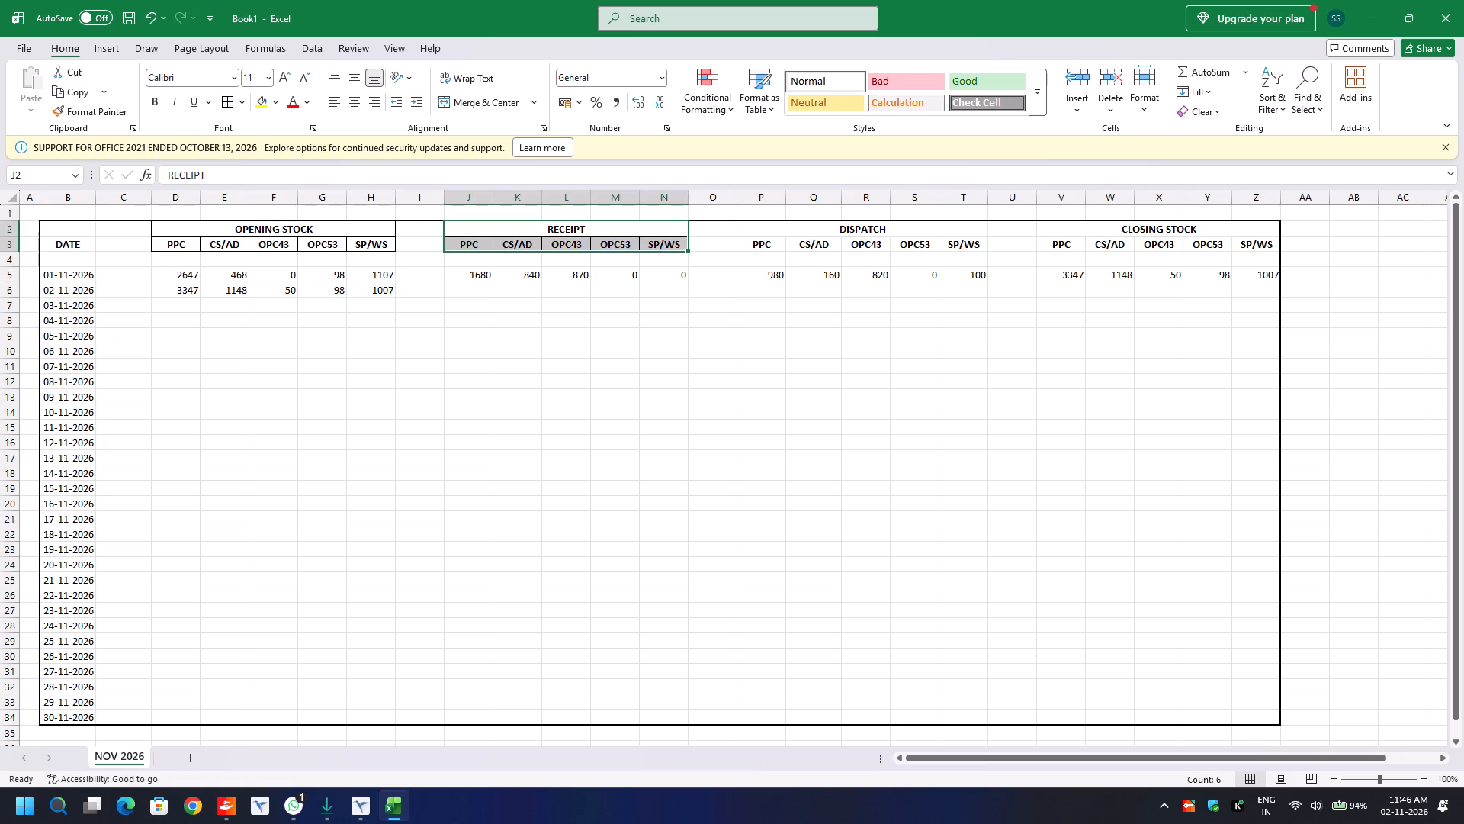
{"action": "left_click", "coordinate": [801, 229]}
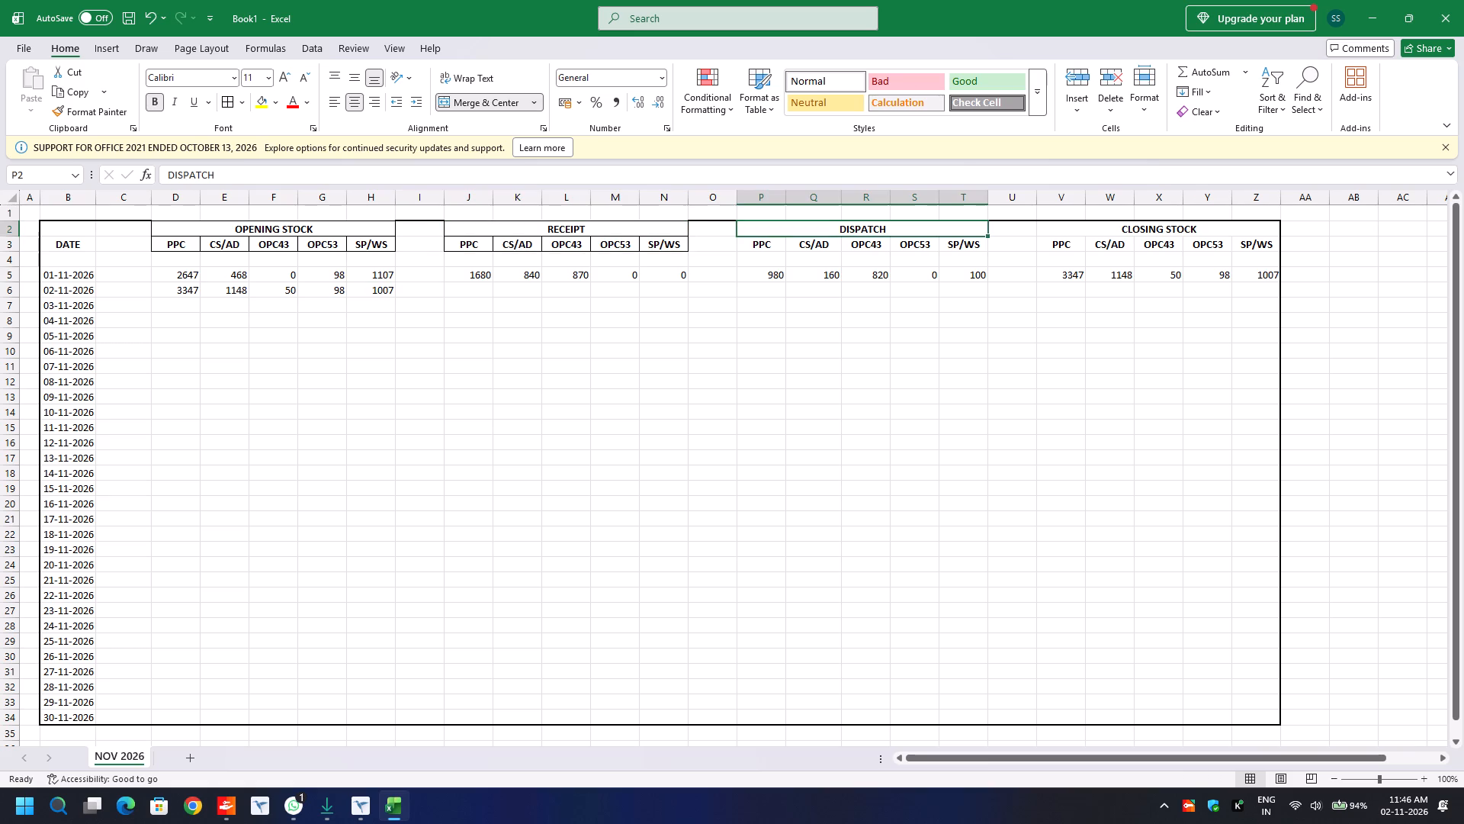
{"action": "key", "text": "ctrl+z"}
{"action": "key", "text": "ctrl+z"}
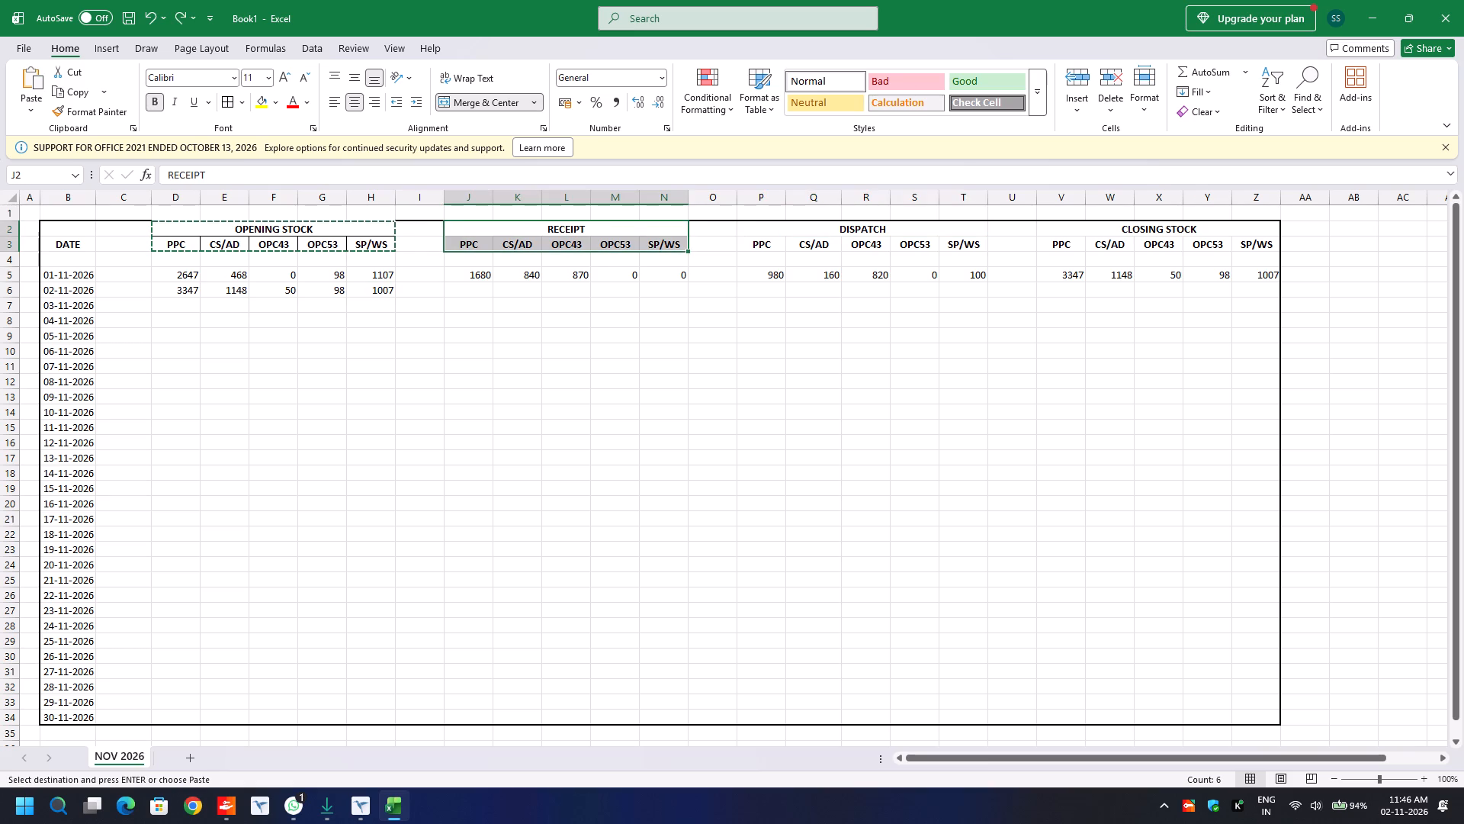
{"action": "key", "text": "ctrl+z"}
Reapply all borders to the OPENING STOCK header block, D2:H3.
{"action": "left_click", "coordinate": [223, 98]}
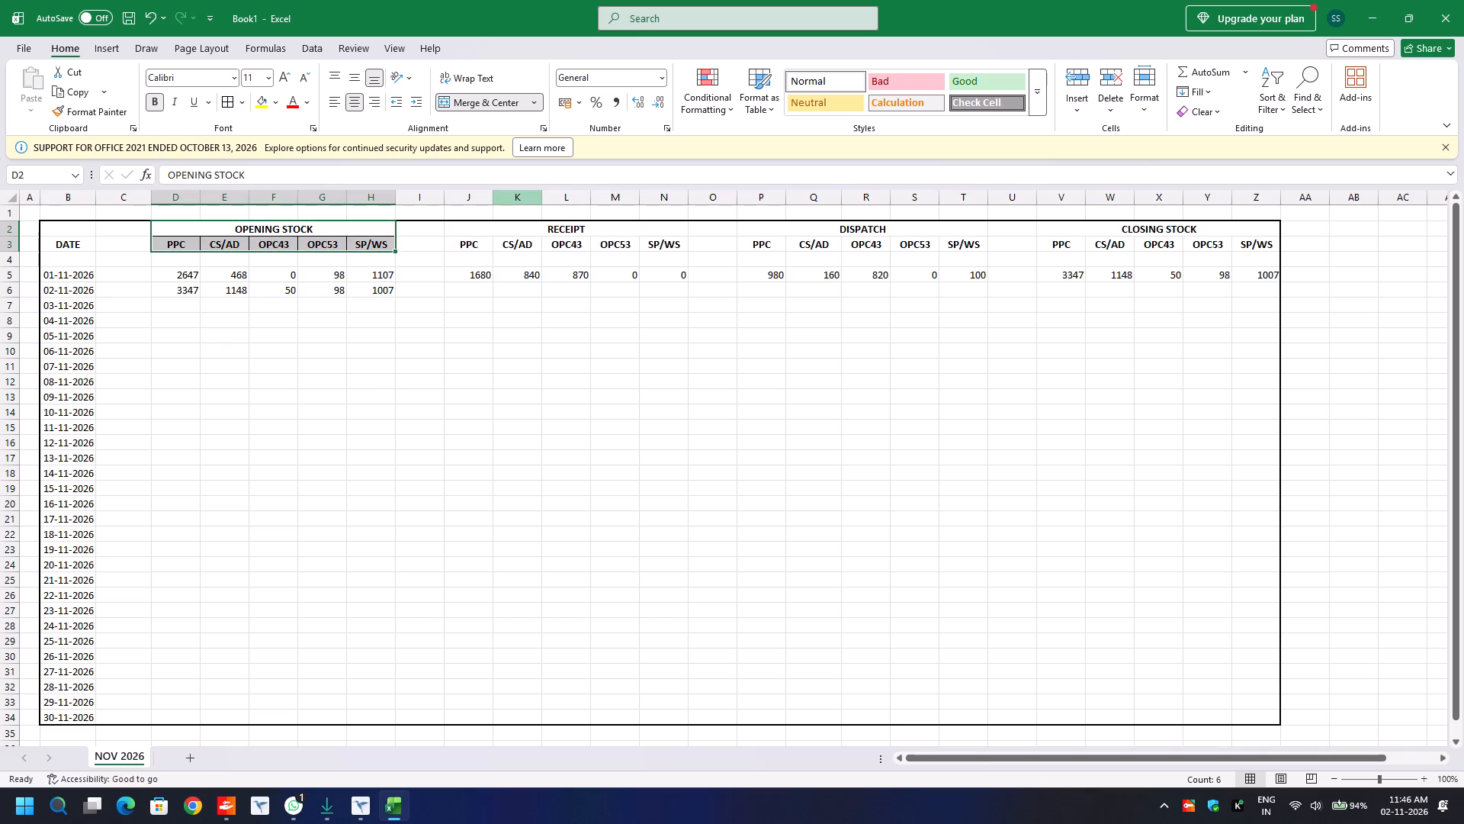
Apply all borders to the RECEIPT, DISPATCH and CLOSING STOCK header blocks, J2:N3, P2:T3 and V2:Z3.
{"action": "left_click_drag", "start_coordinate": [619, 233], "coordinate": [619, 244]}
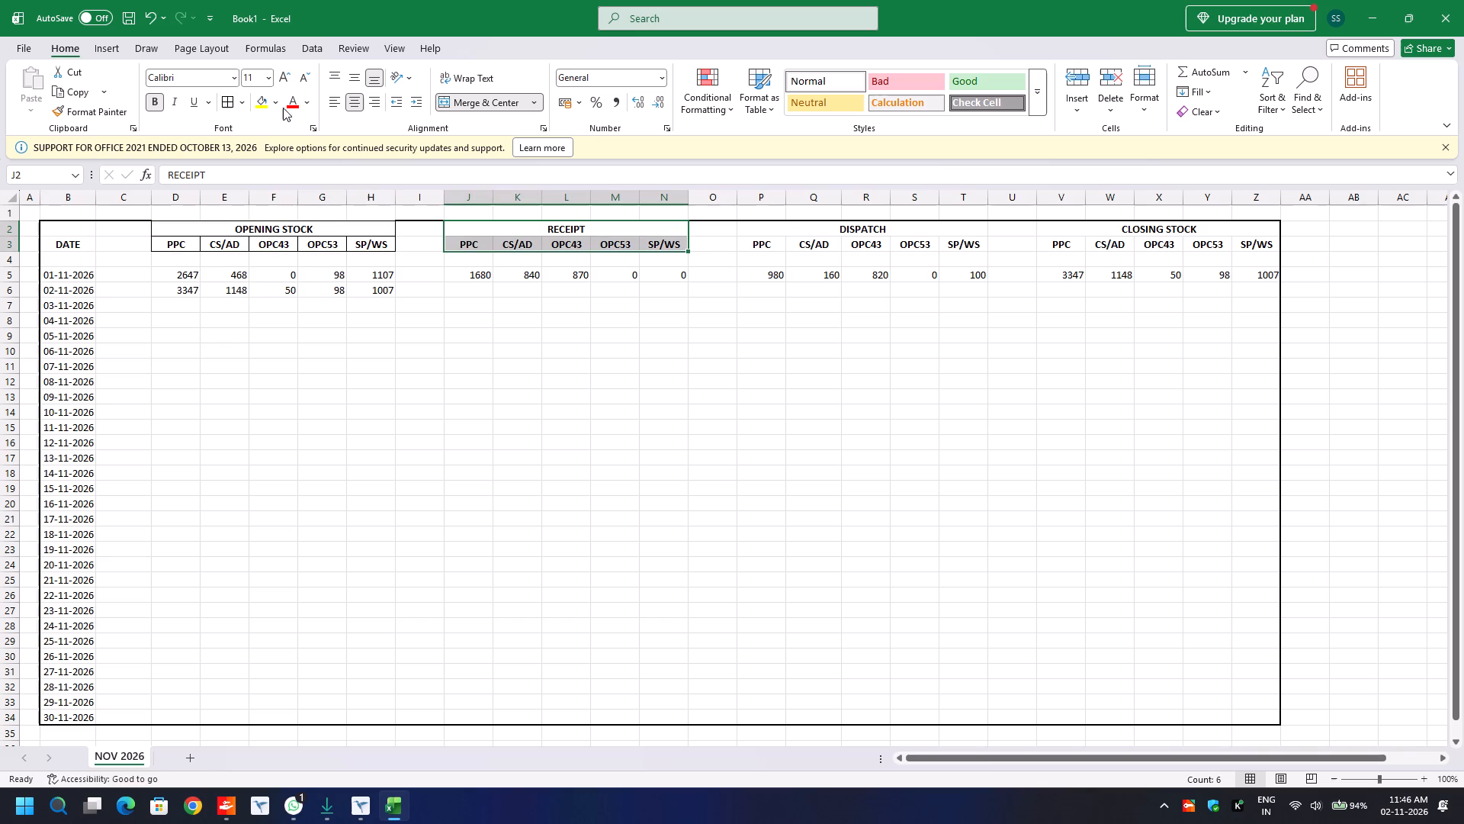
{"action": "left_click", "coordinate": [226, 99]}
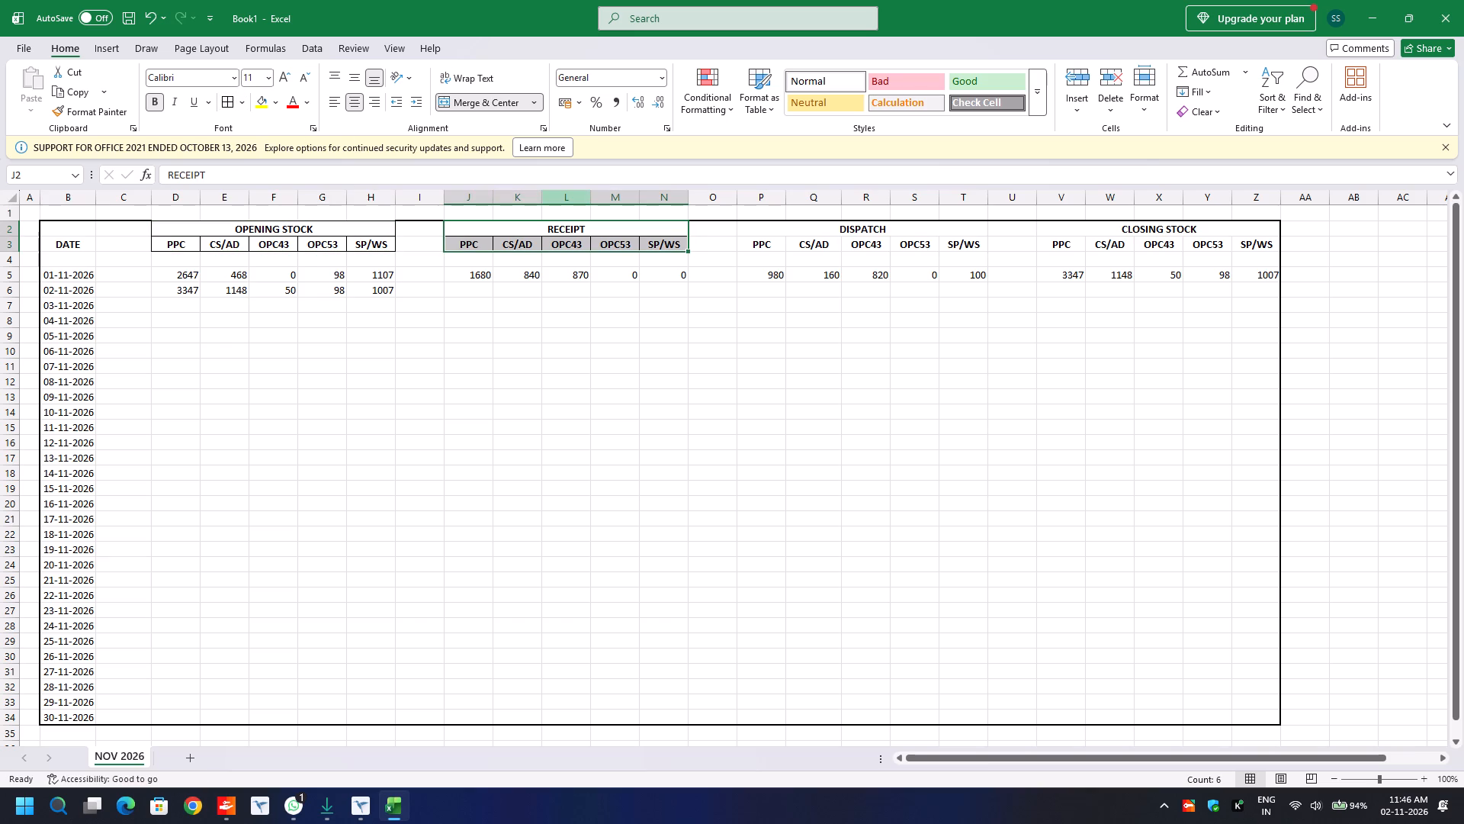
{"action": "left_click_drag", "start_coordinate": [858, 232], "coordinate": [858, 242]}
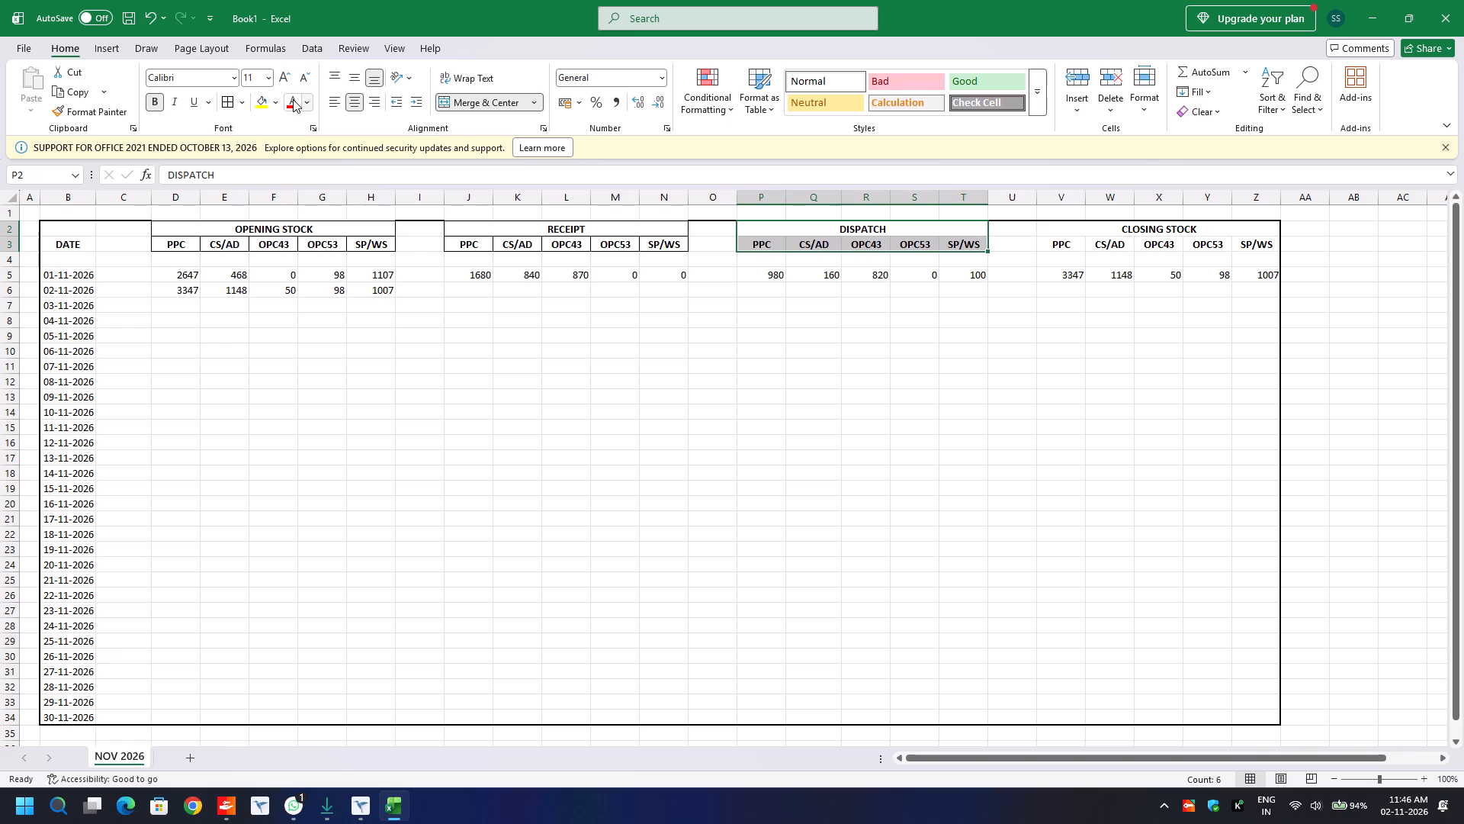
{"action": "left_click", "coordinate": [224, 103]}
{"action": "left_click_drag", "start_coordinate": [1072, 232], "coordinate": [1072, 243]}
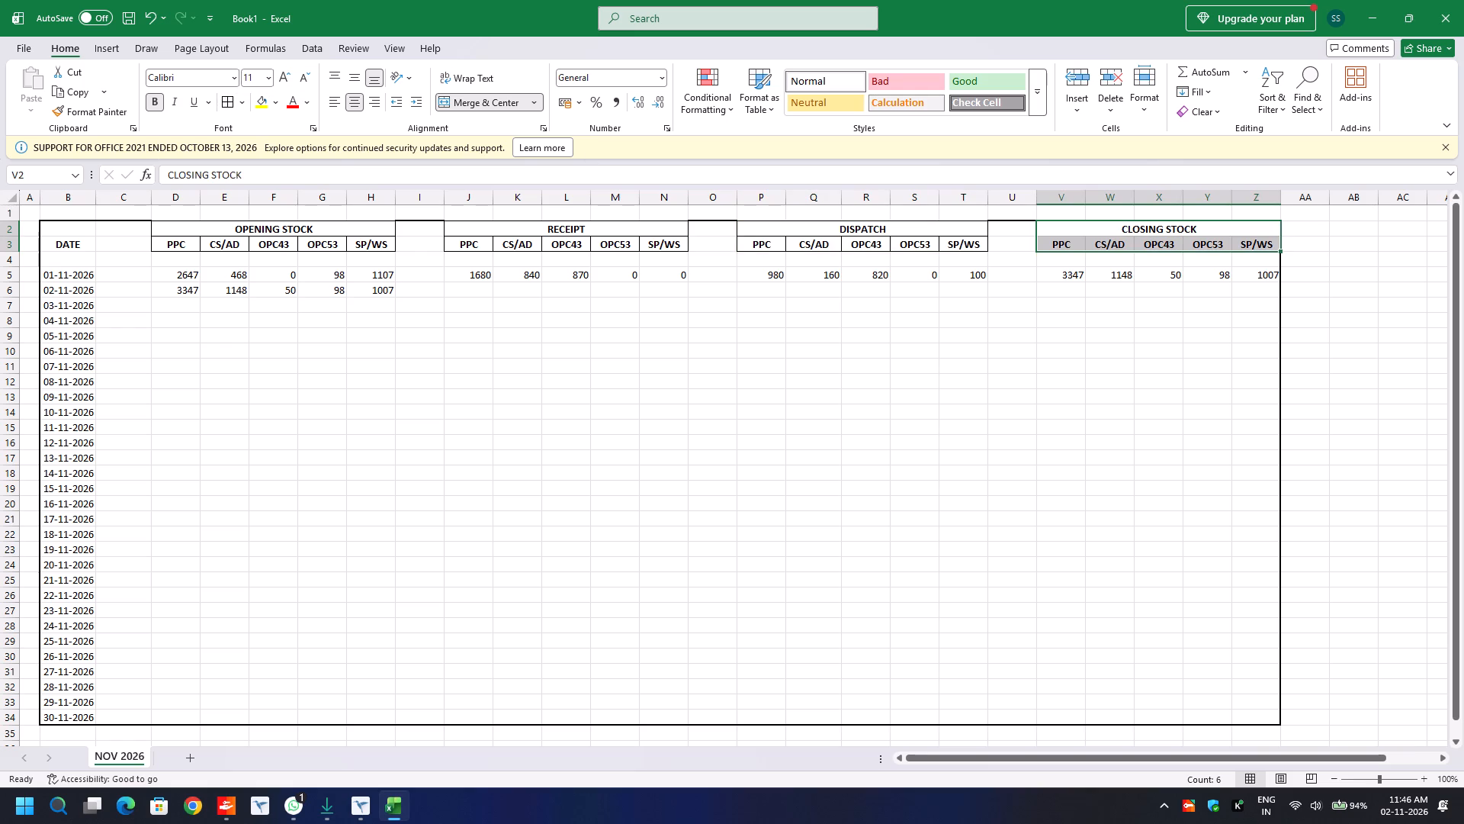
{"action": "left_click", "coordinate": [223, 101]}
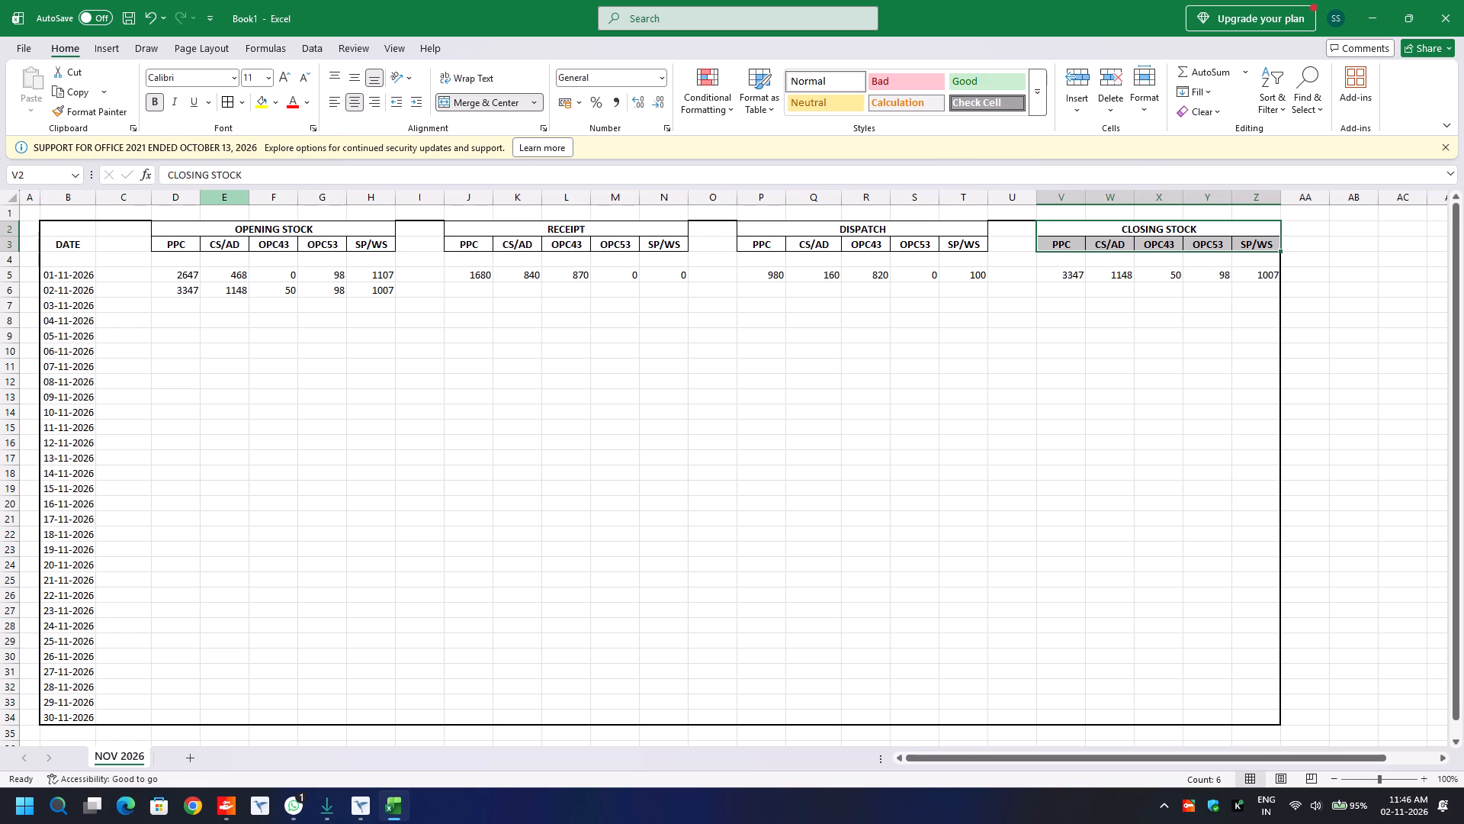
Reapply thick outside borders around the whole stock table, B2:Z34.
{"action": "left_click_drag", "start_coordinate": [63, 234], "coordinate": [889, 661]}
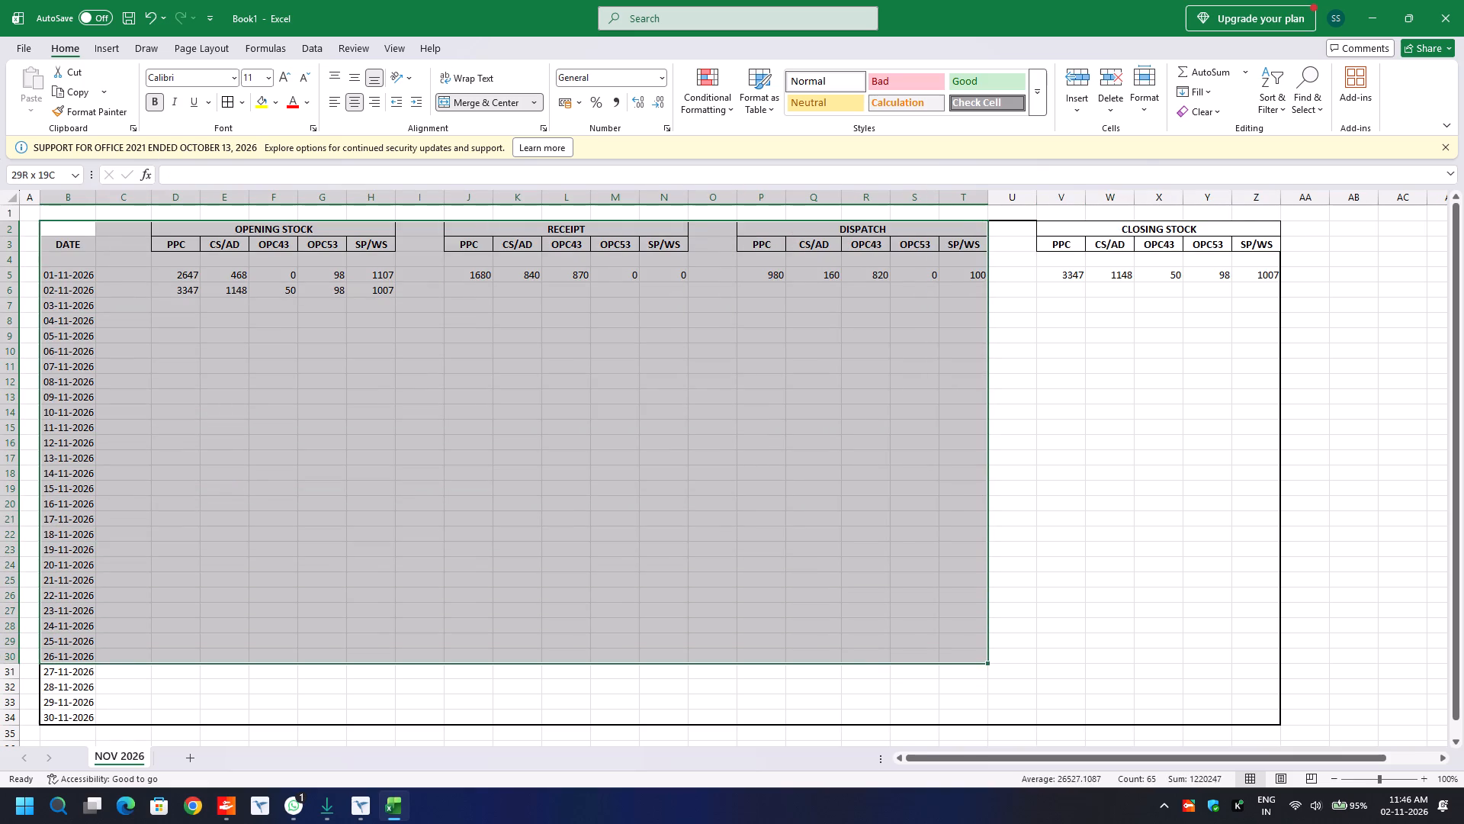
{"action": "left_click_drag", "start_coordinate": [889, 661], "coordinate": [1167, 686]}
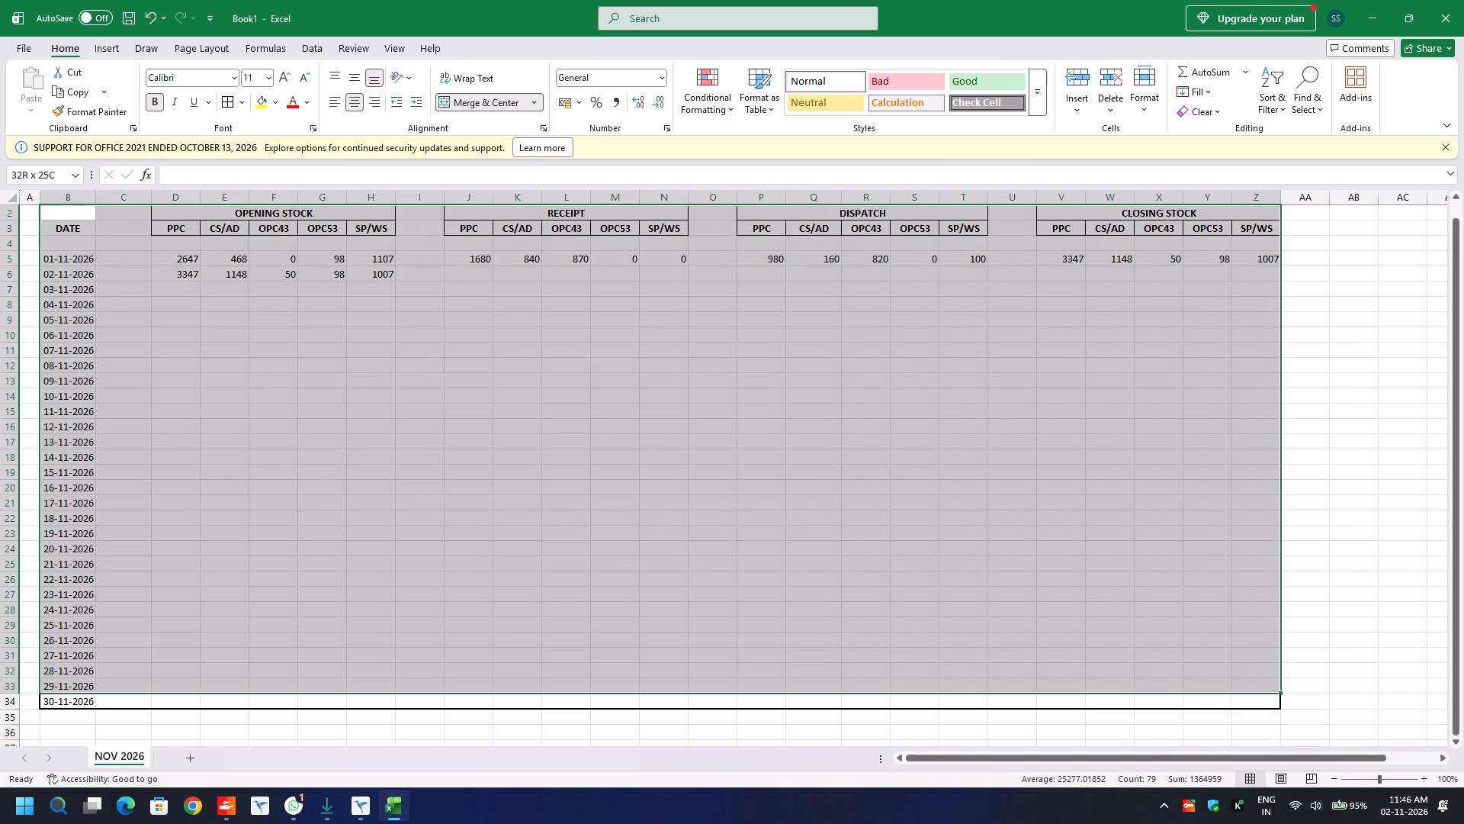
{"action": "left_click_drag", "start_coordinate": [1167, 686], "coordinate": [1164, 697]}
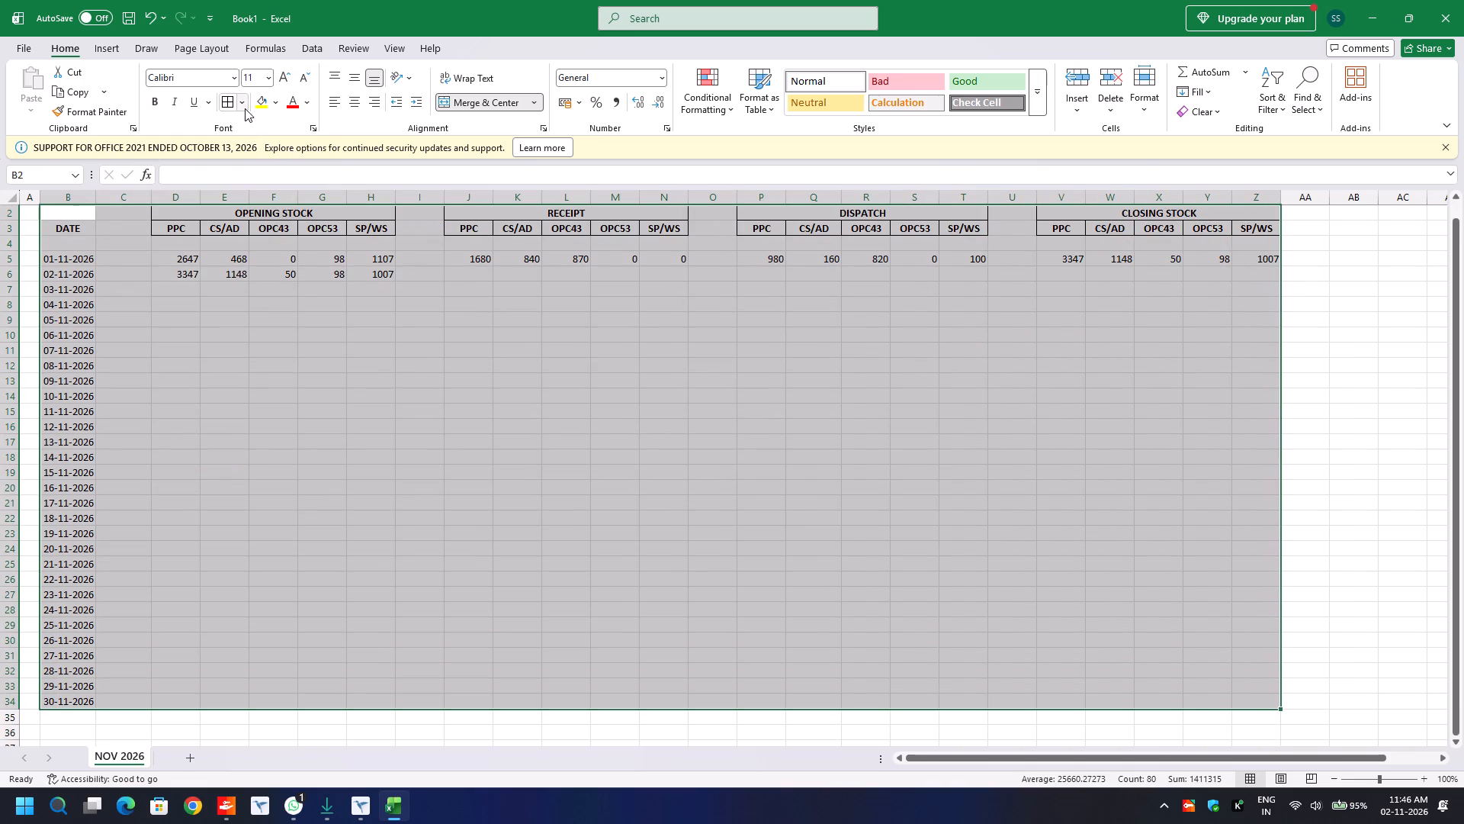
{"action": "left_click", "coordinate": [245, 108]}
{"action": "left_click", "coordinate": [277, 300]}
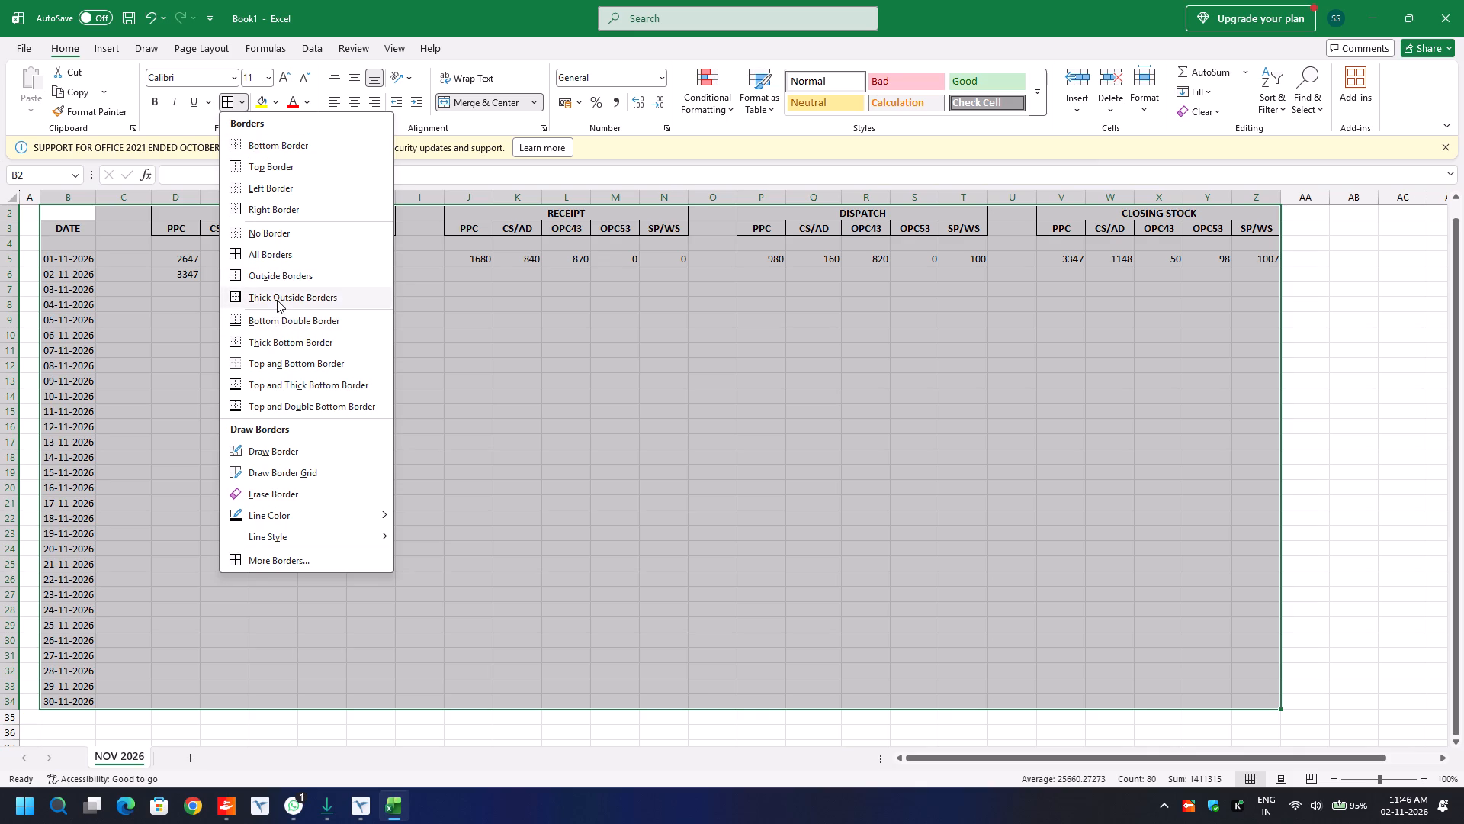
{"action": "left_click", "coordinate": [296, 379]}
{"action": "scroll", "coordinate": [296, 379], "scroll_direction": "up", "scroll_amount": 2}
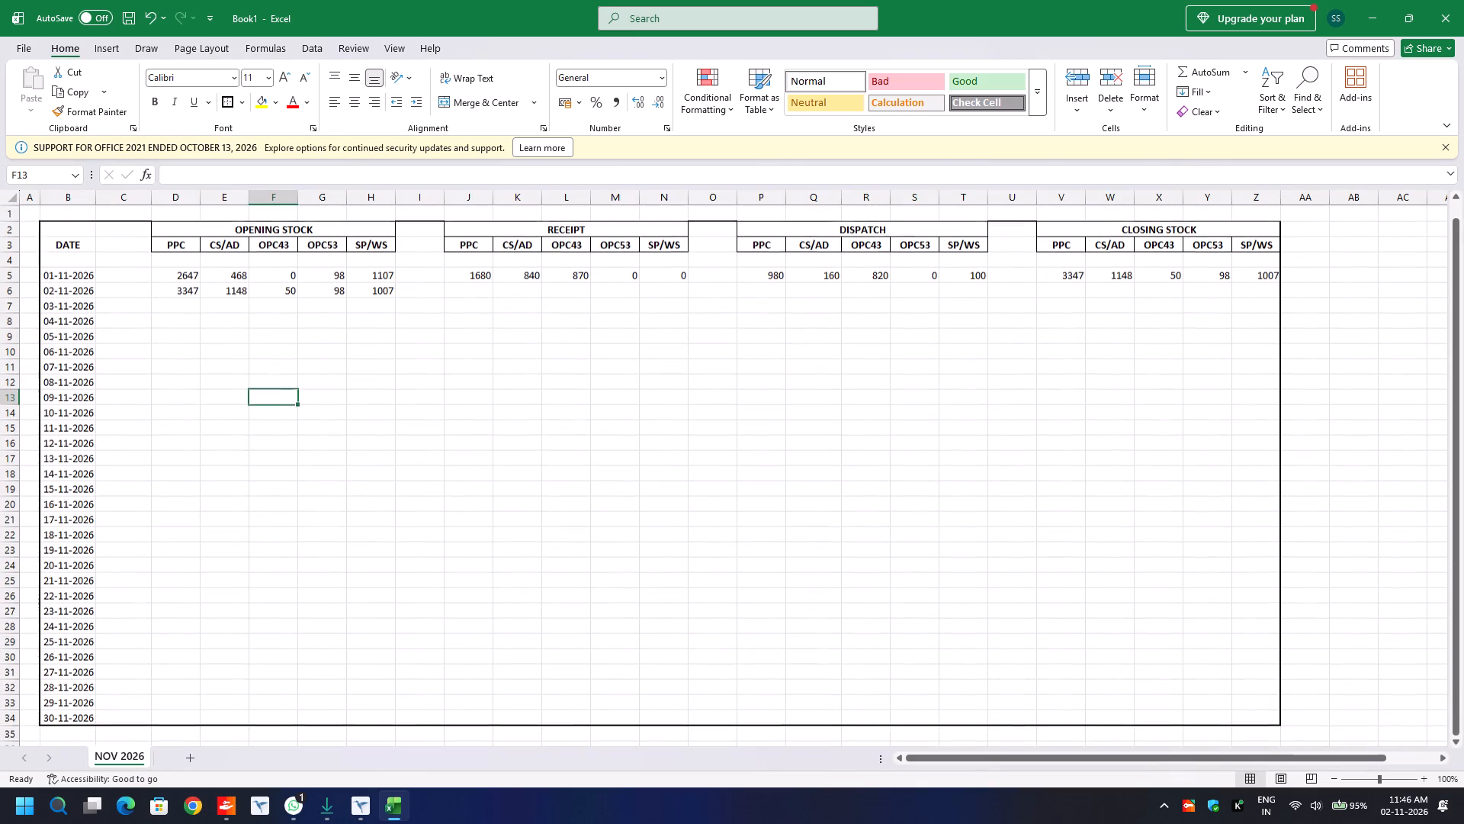
{"action": "left_click", "coordinate": [210, 269]}
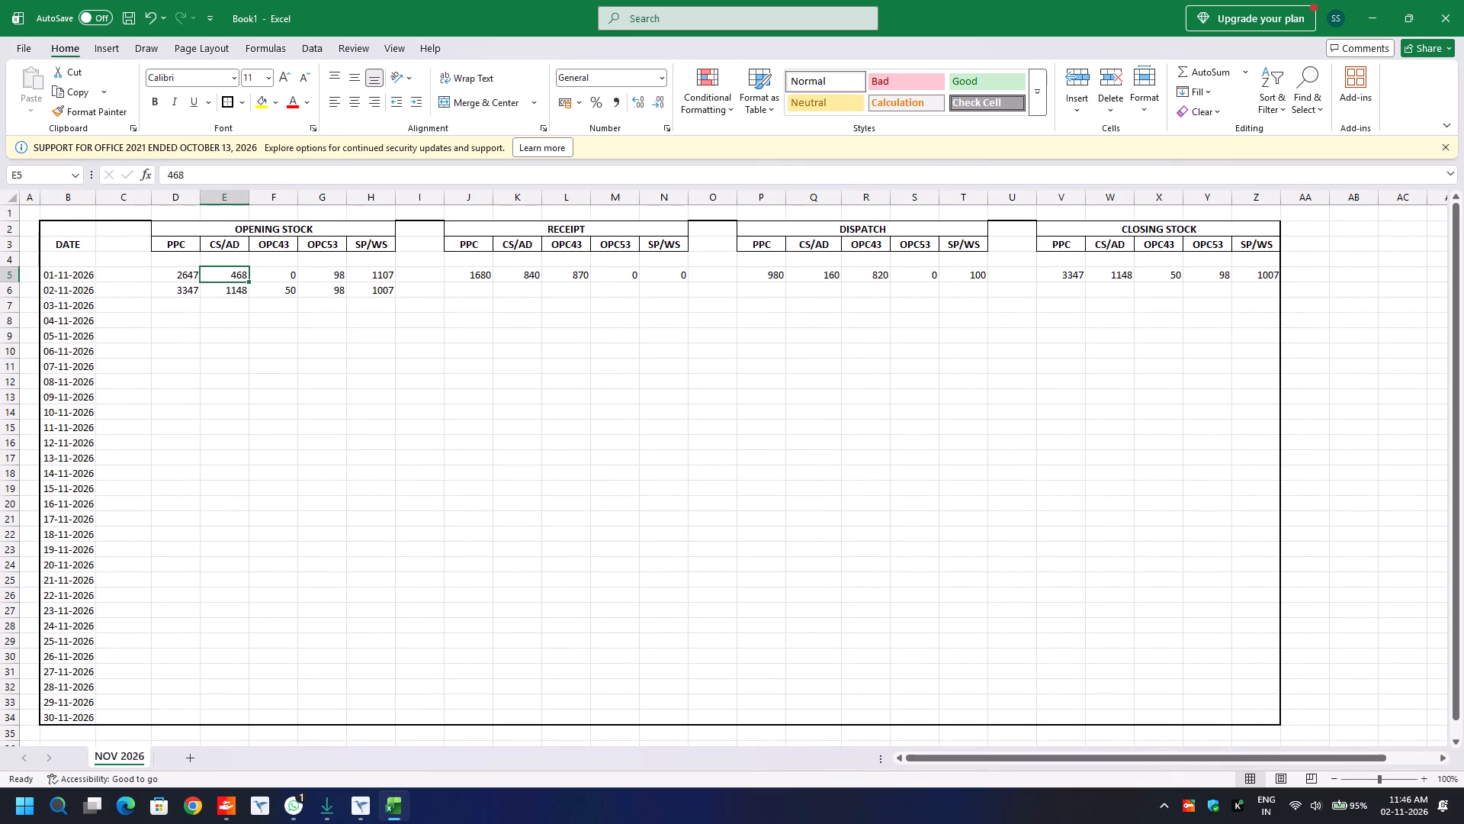
Apply a top border along the table's title row, B2:Z2.
{"action": "left_click", "coordinate": [77, 230]}
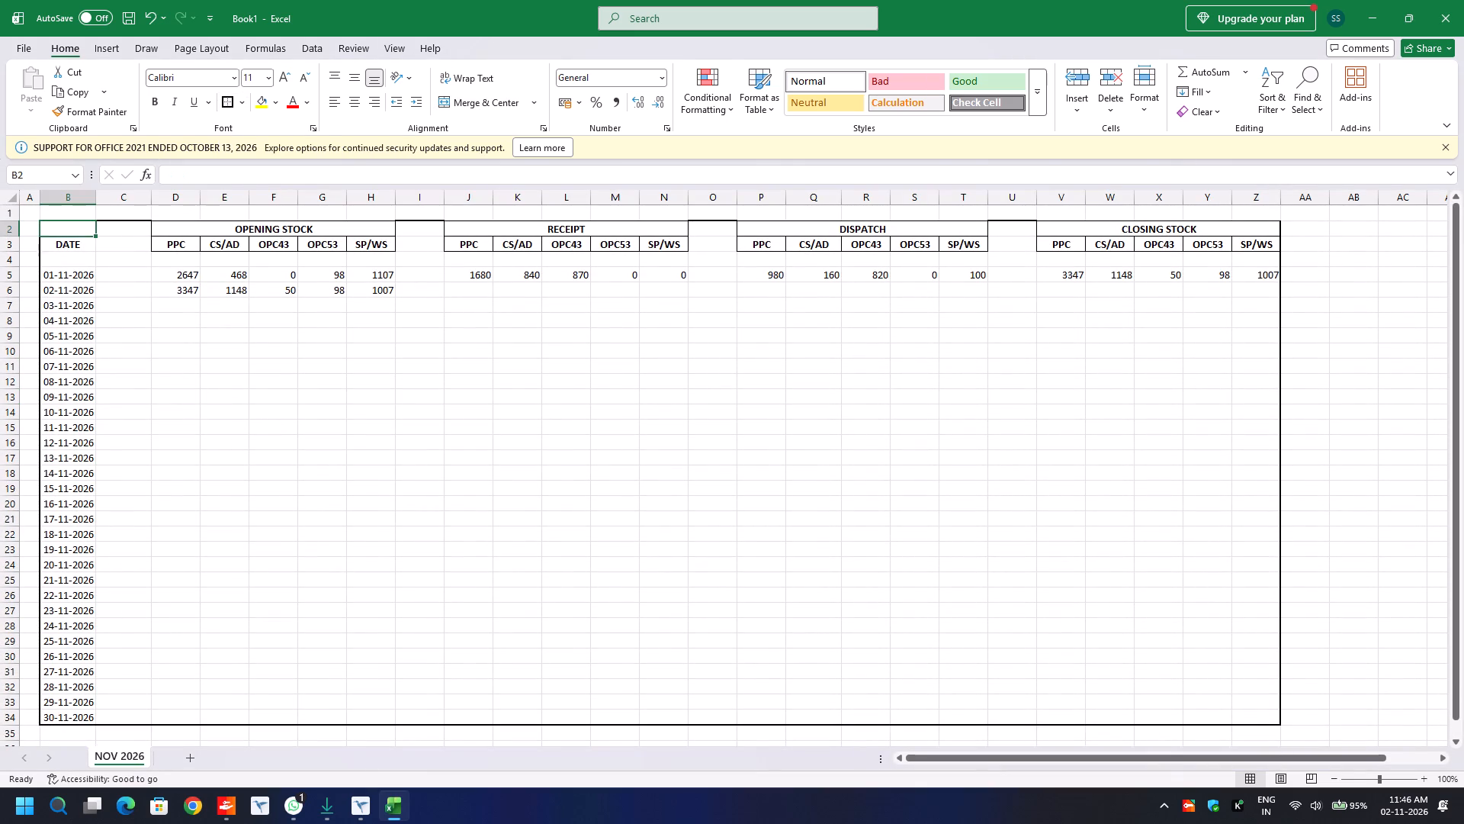
{"action": "key", "text": "shift+Right"}
{"action": "key", "text": "shift+Right"}
{"action": "key", "text": "shift+Right"}
{"action": "key", "text": "shift+Right"}
{"action": "key", "text": "shift+Right"}
{"action": "key", "text": "shift+Right"}
{"action": "key", "text": "shift+Right"}
{"action": "key", "text": "shift+Right"}
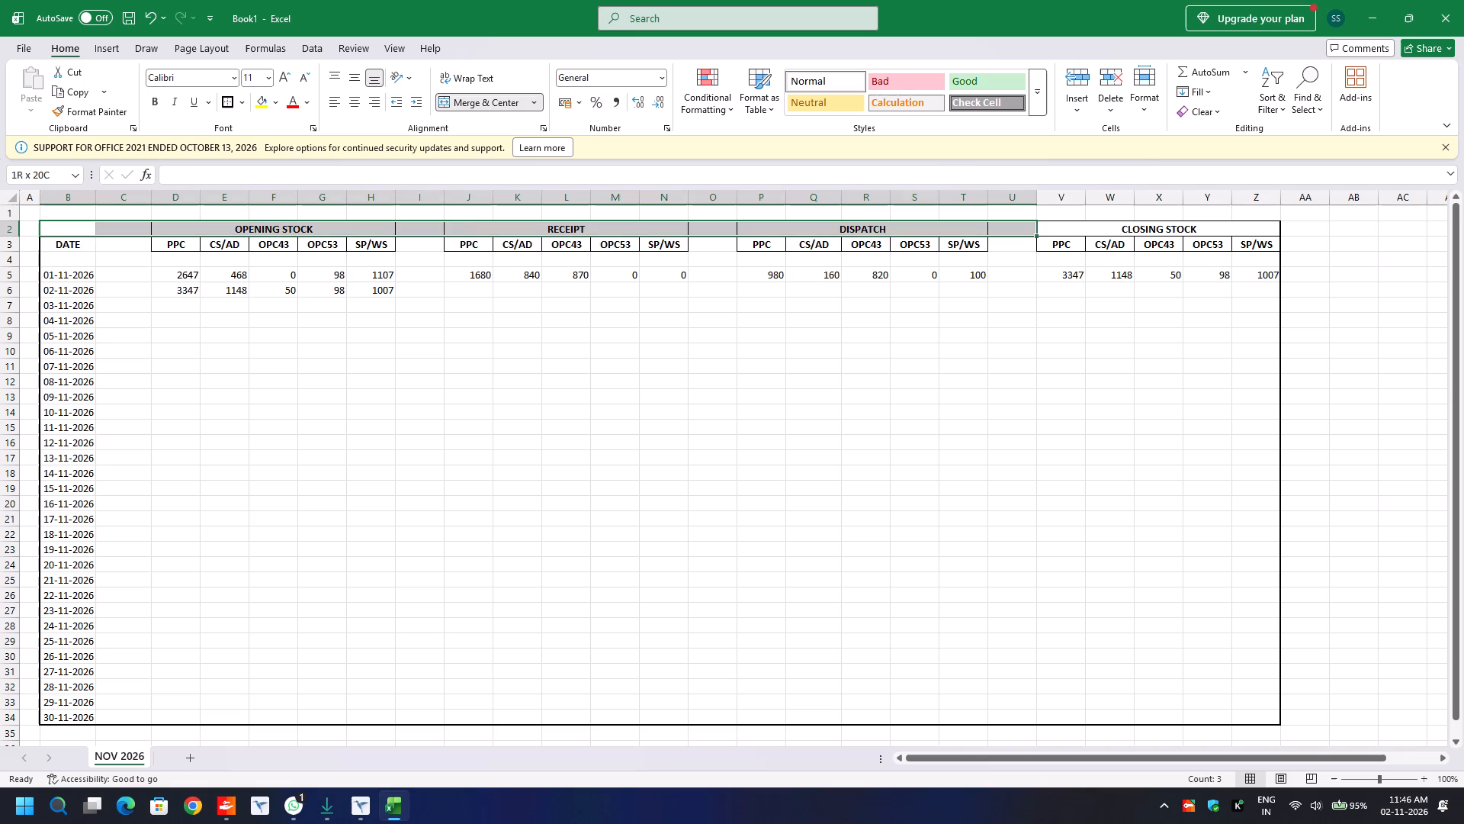
{"action": "left_click", "coordinate": [242, 104]}
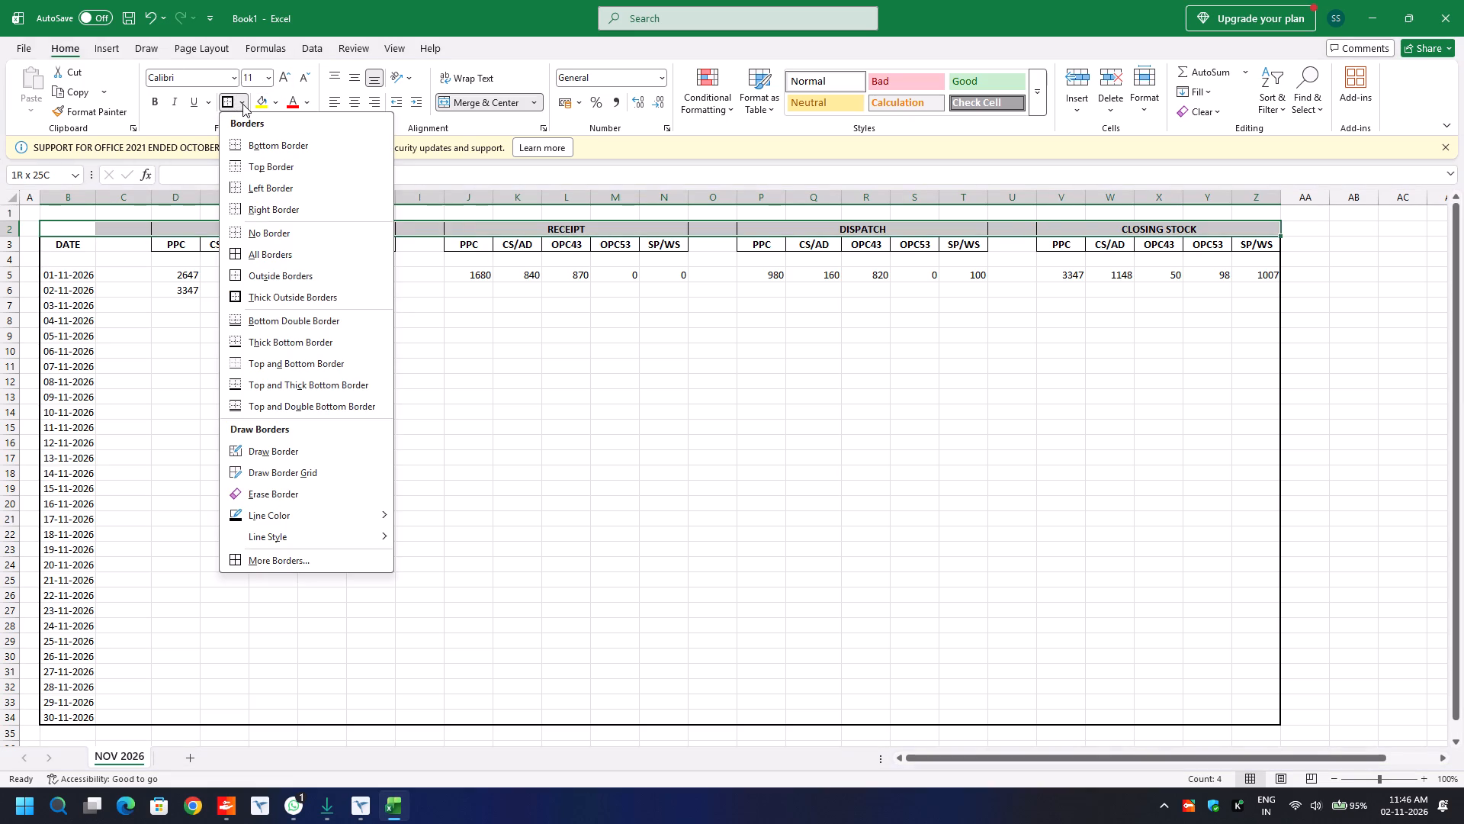
{"action": "left_click", "coordinate": [272, 166]}
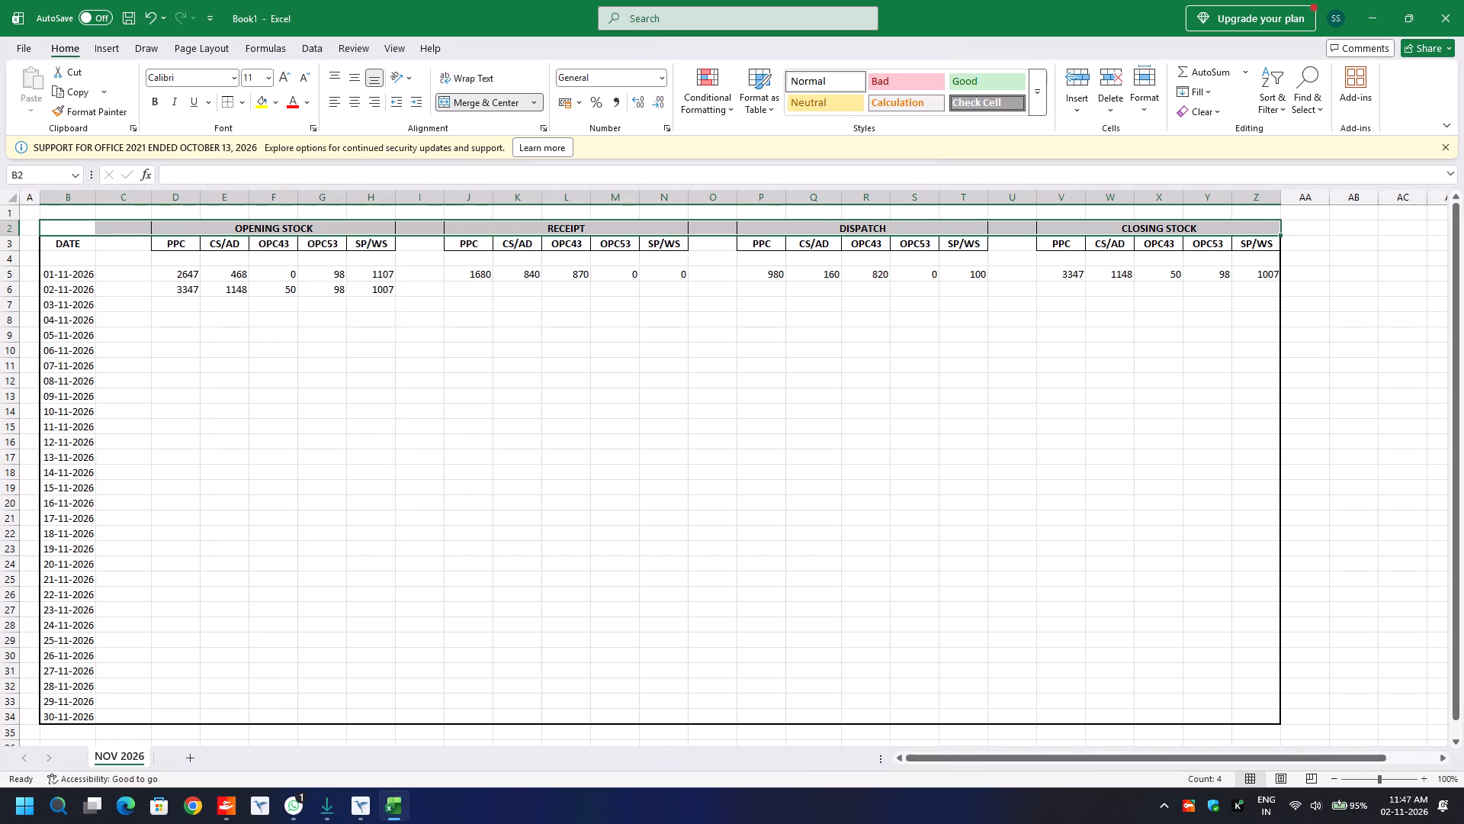
{"action": "left_click", "coordinate": [281, 314]}
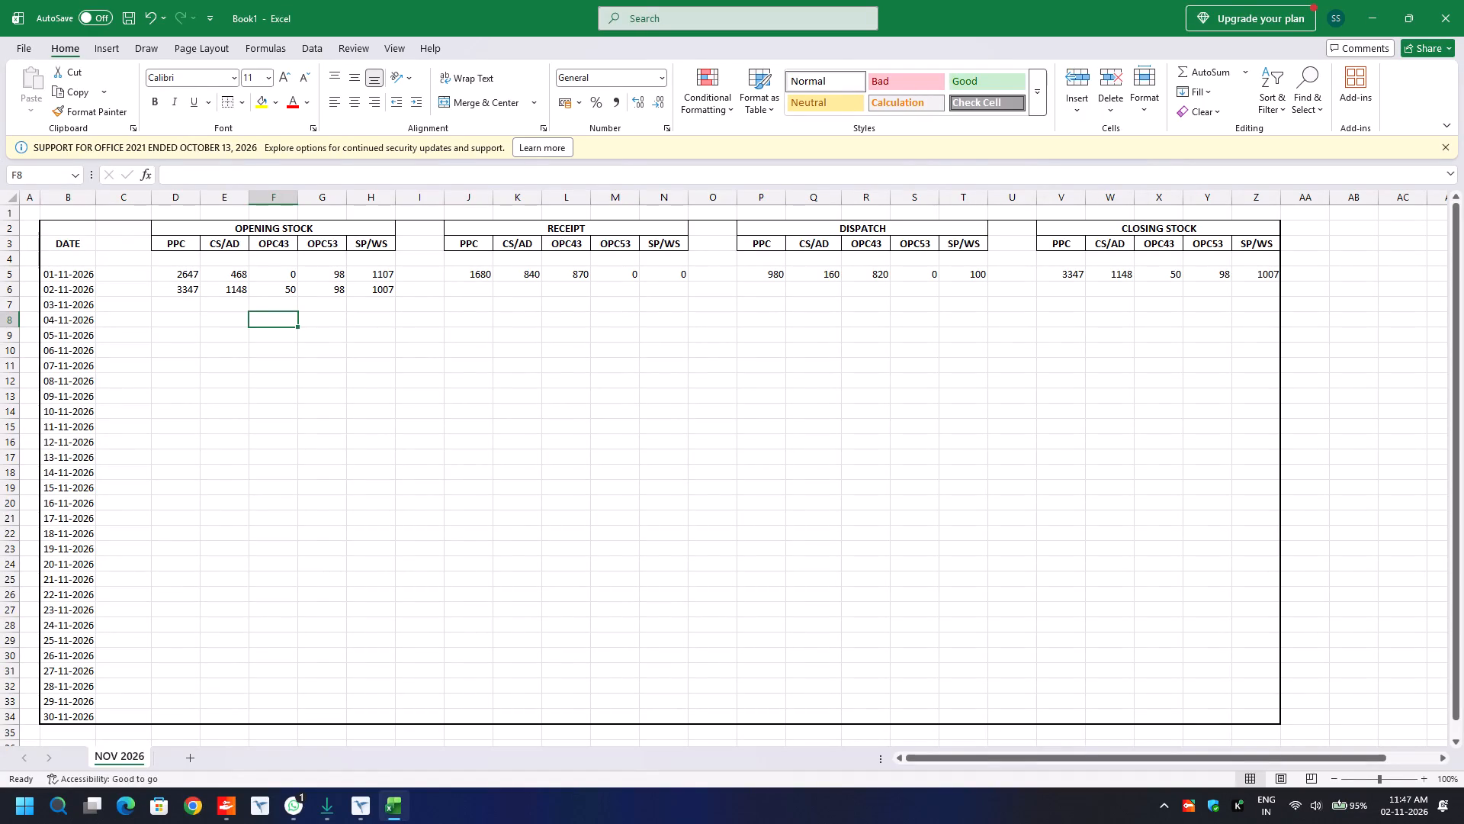
Apply all borders to the DATE heading cell, B3.
{"action": "left_click", "coordinate": [59, 241]}
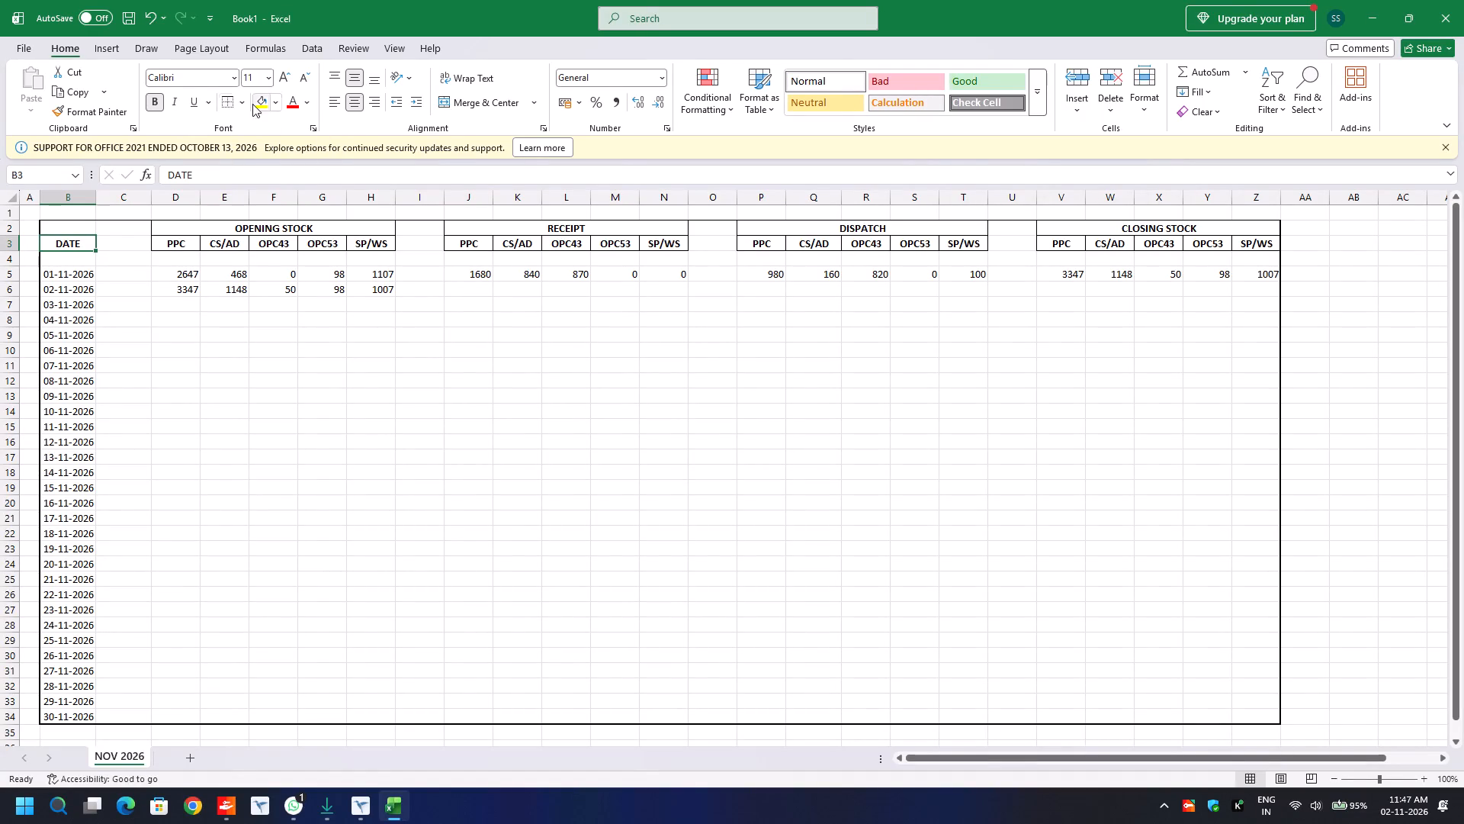
{"action": "left_click", "coordinate": [244, 102]}
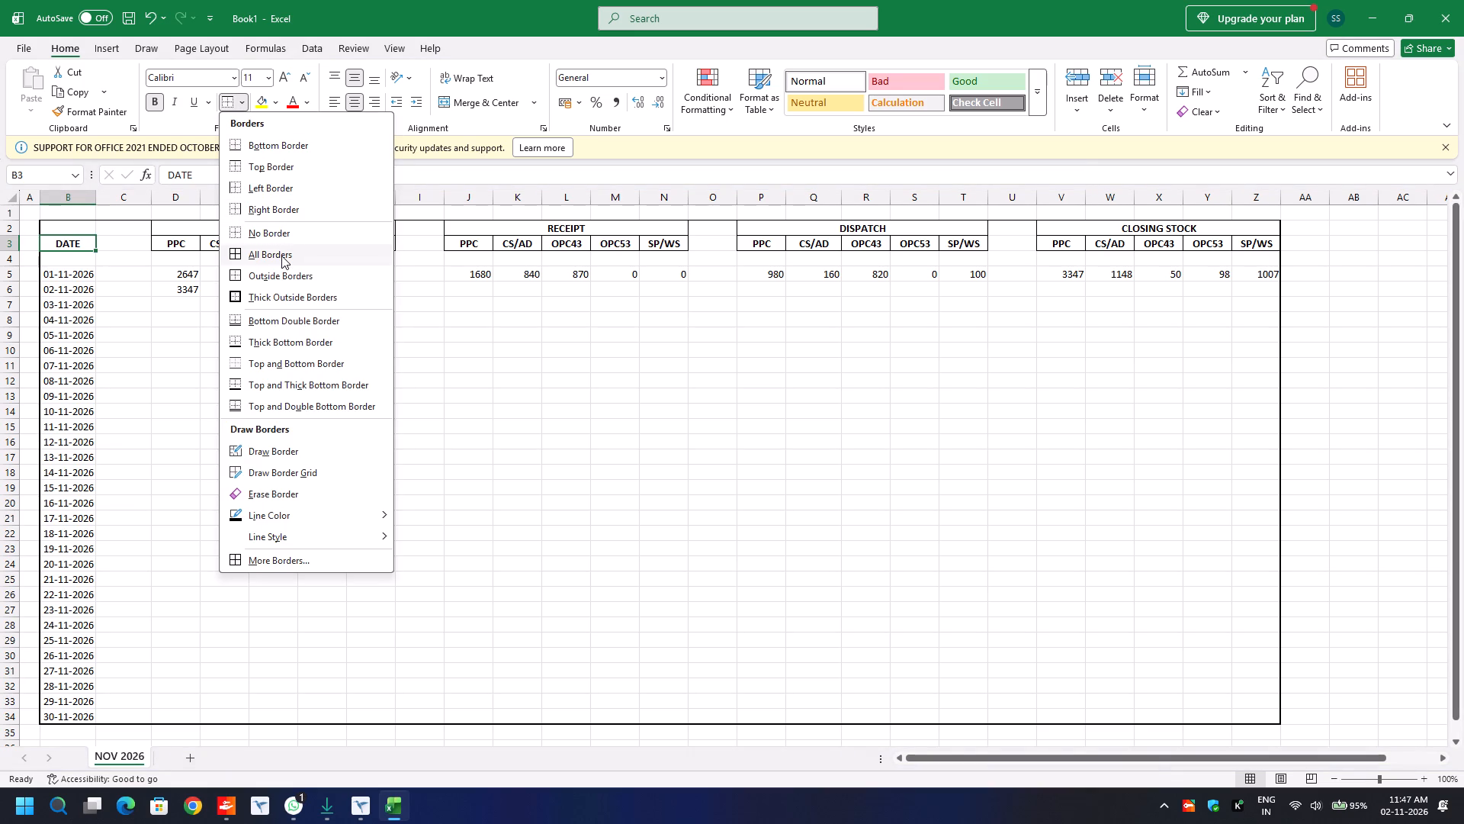
{"action": "left_click", "coordinate": [281, 256]}
{"action": "left_click", "coordinate": [147, 351]}
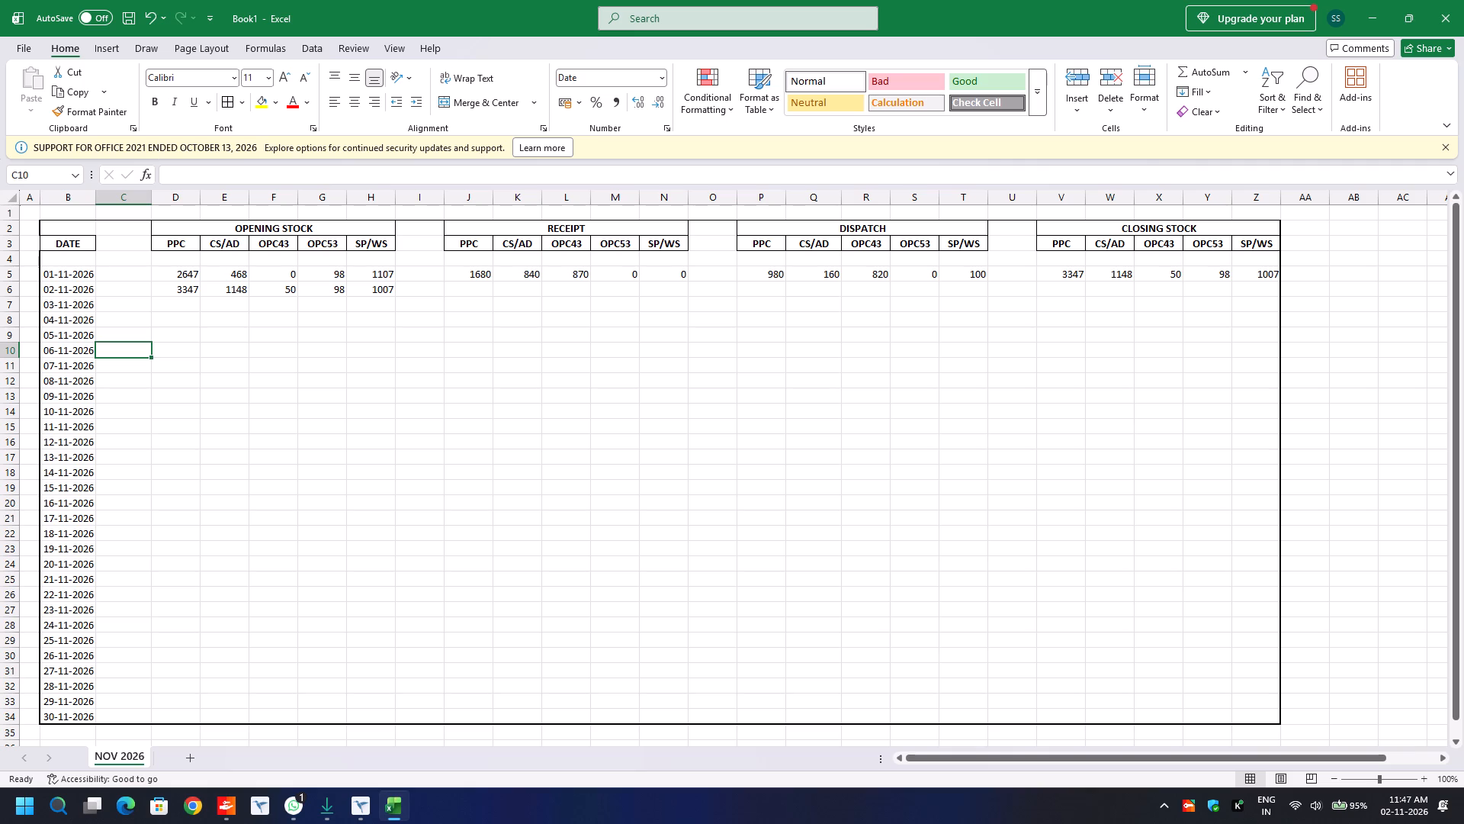
Apply all borders to the date column from 01-11-2026 to 30-11-2026, B5:B34.
{"action": "left_click", "coordinate": [56, 227]}
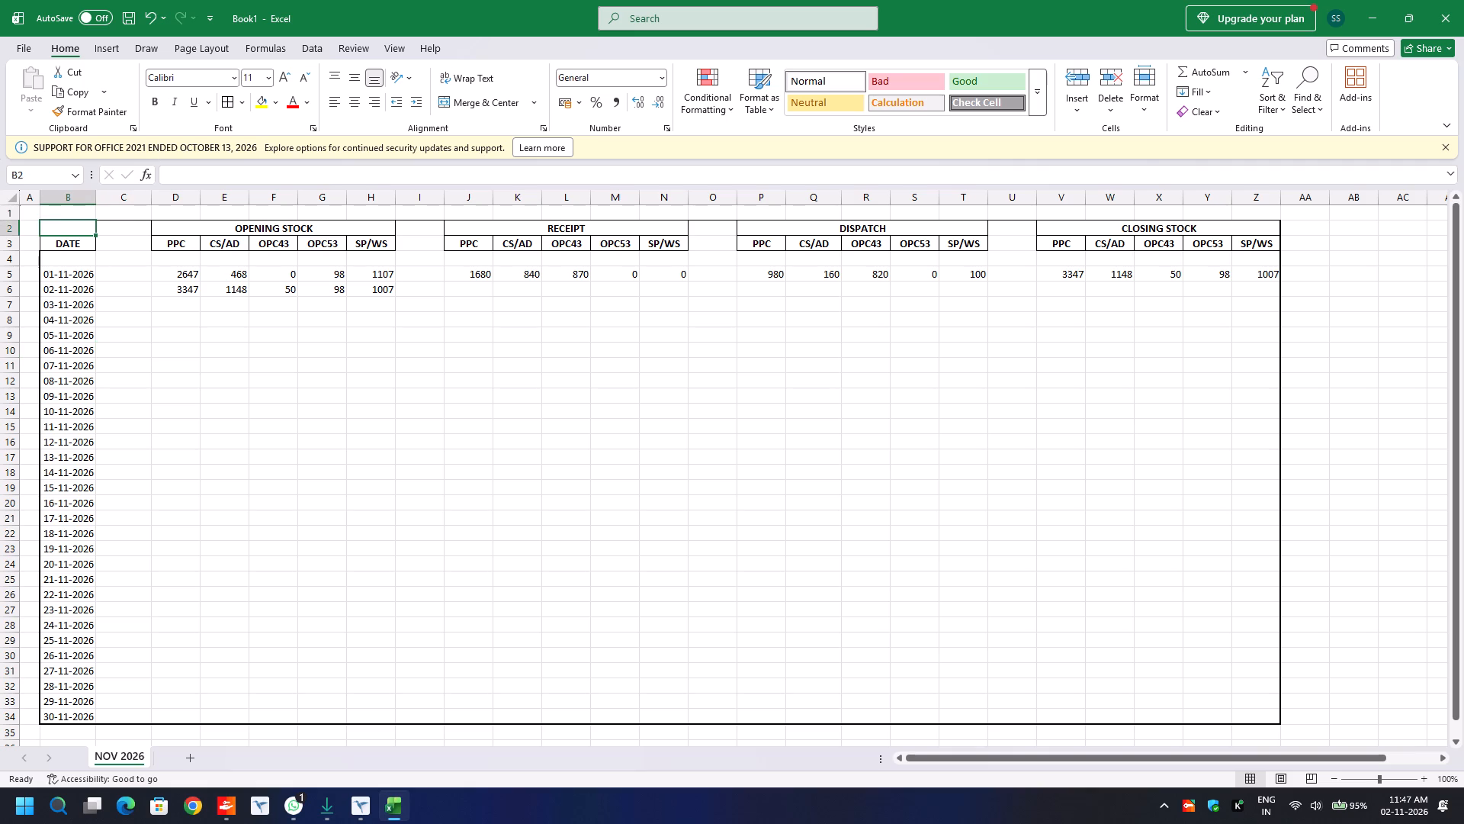
{"action": "left_click", "coordinate": [62, 272]}
{"action": "key", "text": "shift+Down"}
{"action": "key", "text": "shift+Down"}
{"action": "key", "text": "shift+Down"}
{"action": "key", "text": "shift+Down"}
{"action": "key", "text": "shift+Down"}
{"action": "key", "text": "shift+Down"}
{"action": "key", "text": "shift+Down"}
{"action": "key", "text": "shift+Down"}
{"action": "key", "text": "shift+Down"}
{"action": "key", "text": "shift+Down"}
{"action": "key", "text": "shift+Down"}
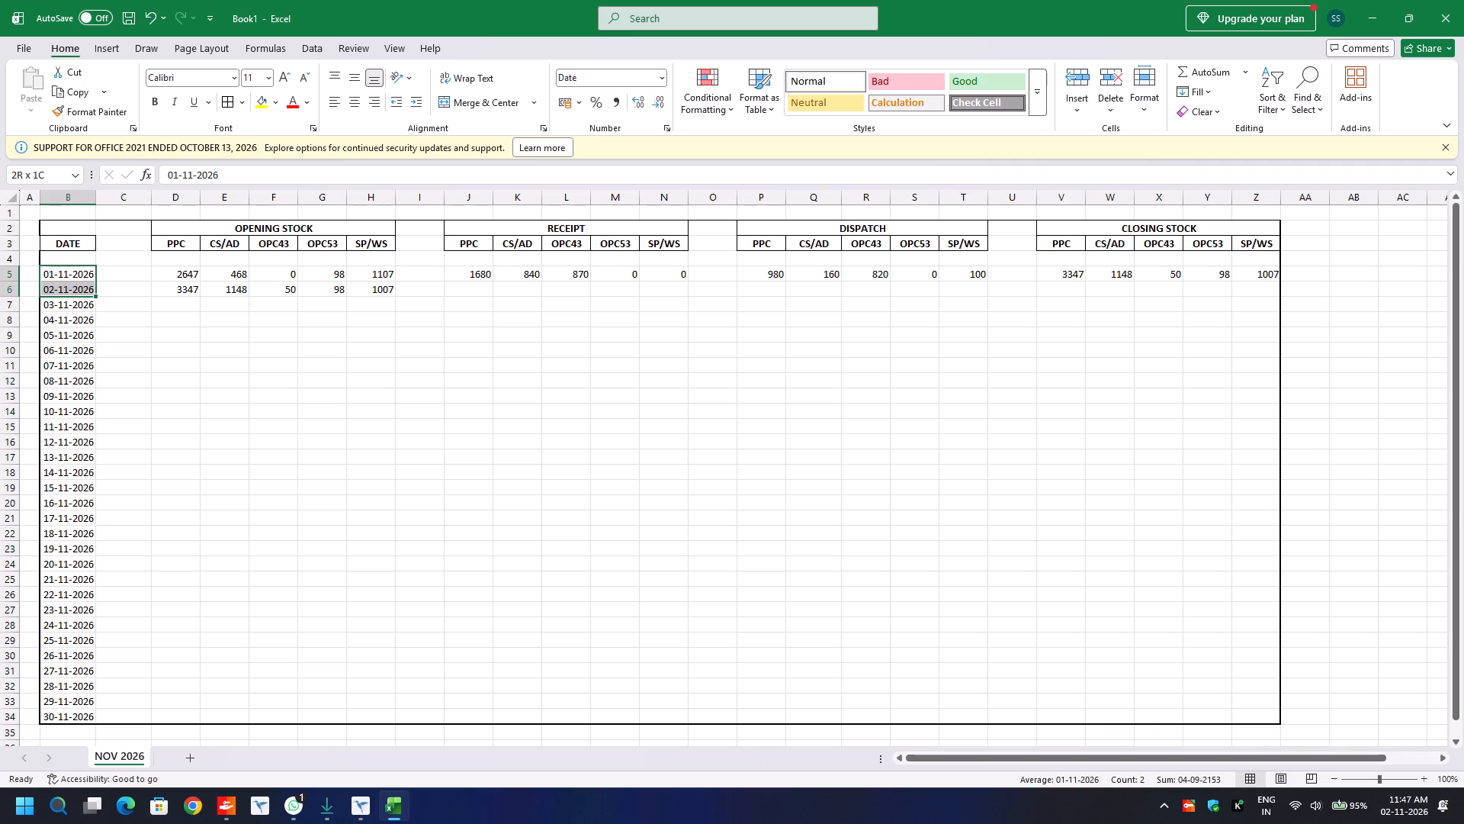
{"action": "key", "text": "shift+Down"}
{"action": "key", "text": "shift+Down"}
{"action": "key", "text": "shift+Down"}
{"action": "key", "text": "shift+Down"}
{"action": "key", "text": "shift+Down"}
{"action": "key", "text": "shift+Down"}
{"action": "key", "text": "shift+Down"}
{"action": "key", "text": "shift+Down"}
{"action": "key", "text": "shift+Down"}
{"action": "key", "text": "shift+Down"}
{"action": "key", "text": "shift+Down"}
{"action": "key", "text": "shift+Down"}
{"action": "key", "text": "shift+Down"}
{"action": "key", "text": "shift+Down"}
{"action": "key", "text": "shift+Down"}
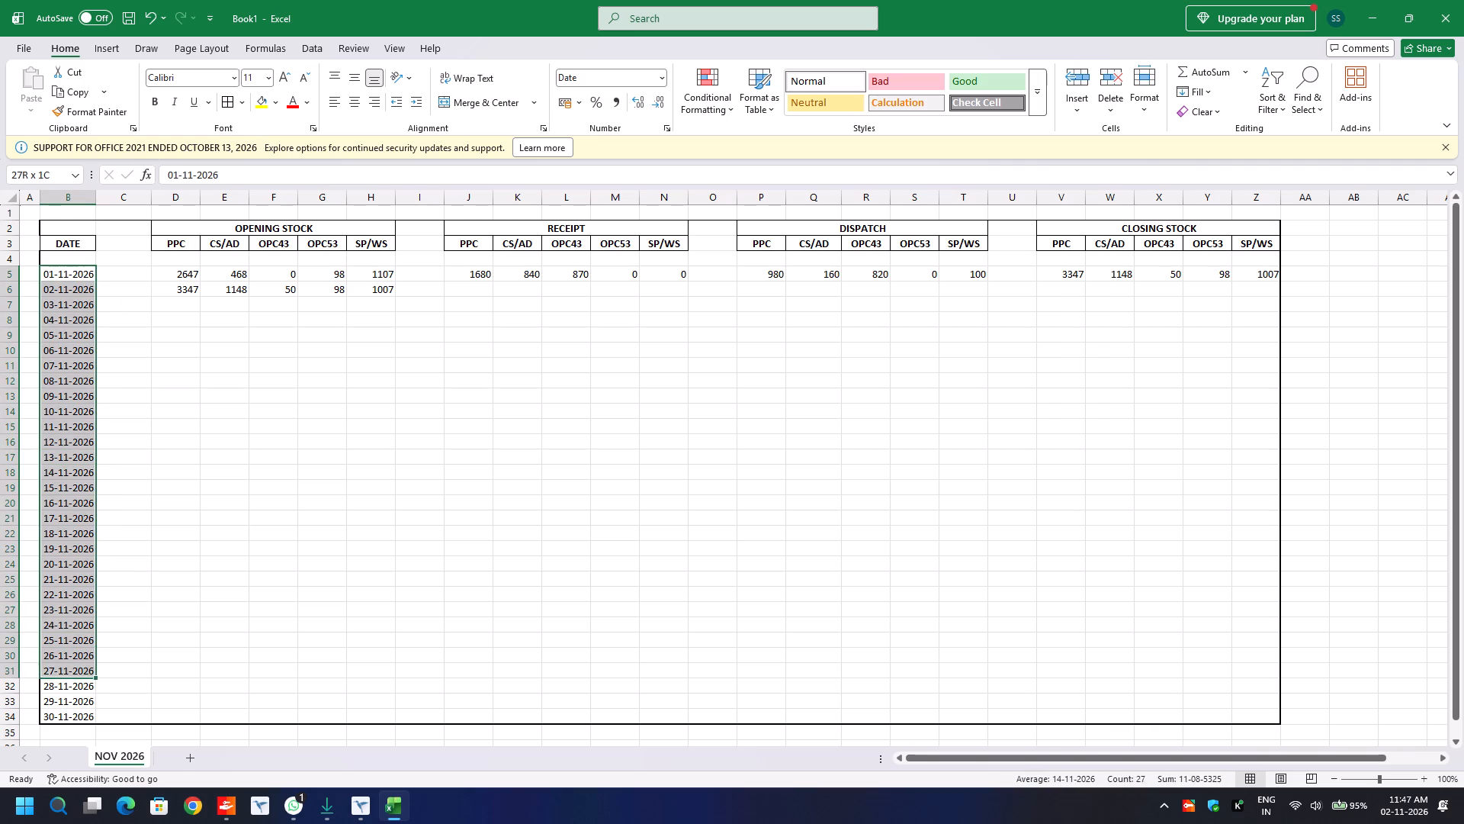
{"action": "key", "text": "shift+Down"}
{"action": "key", "text": "shift+Down"}
{"action": "key", "text": "shift+Down"}
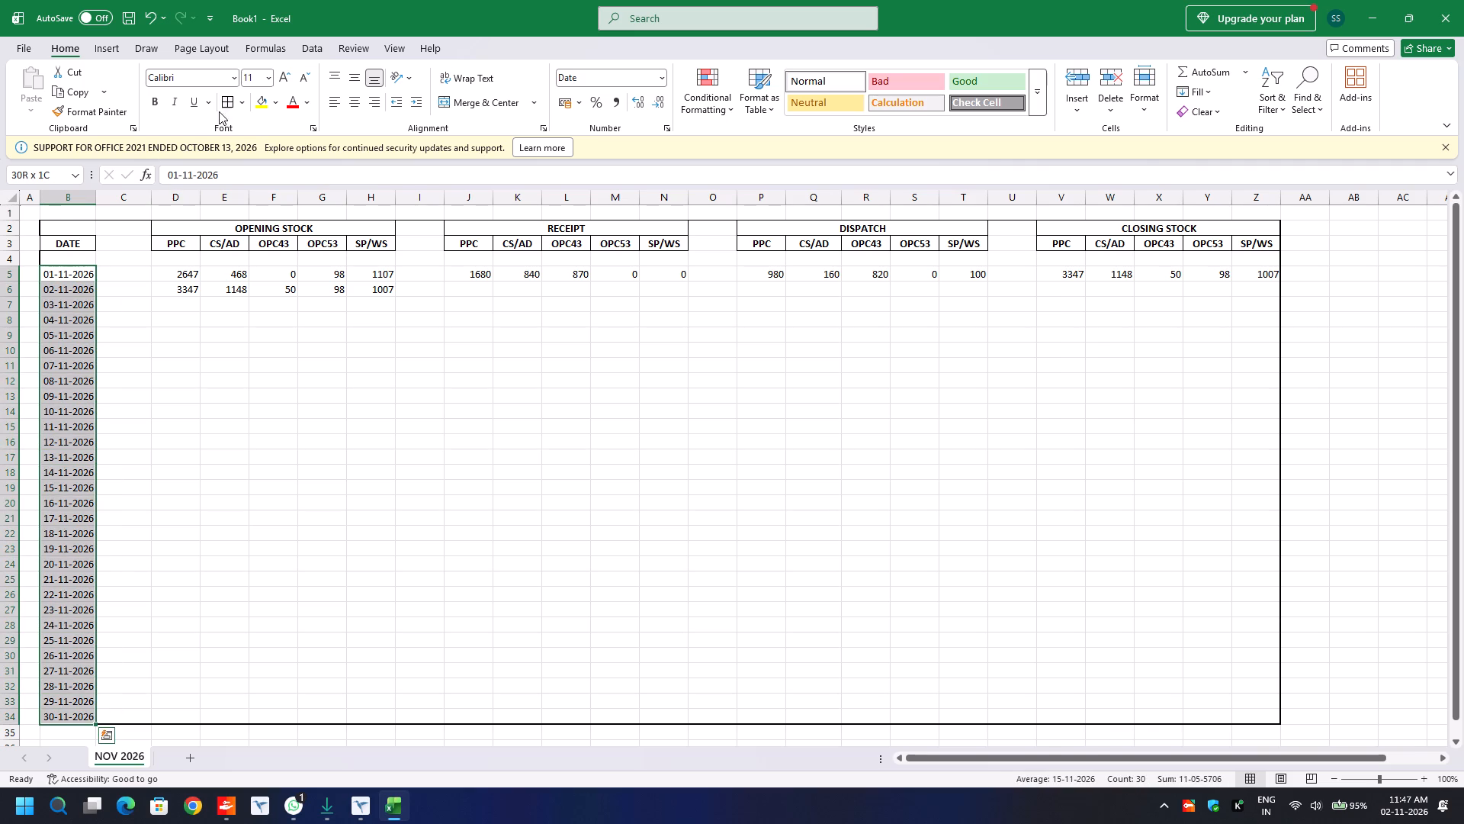
{"action": "left_click", "coordinate": [225, 101]}
{"action": "left_click", "coordinate": [198, 307]}
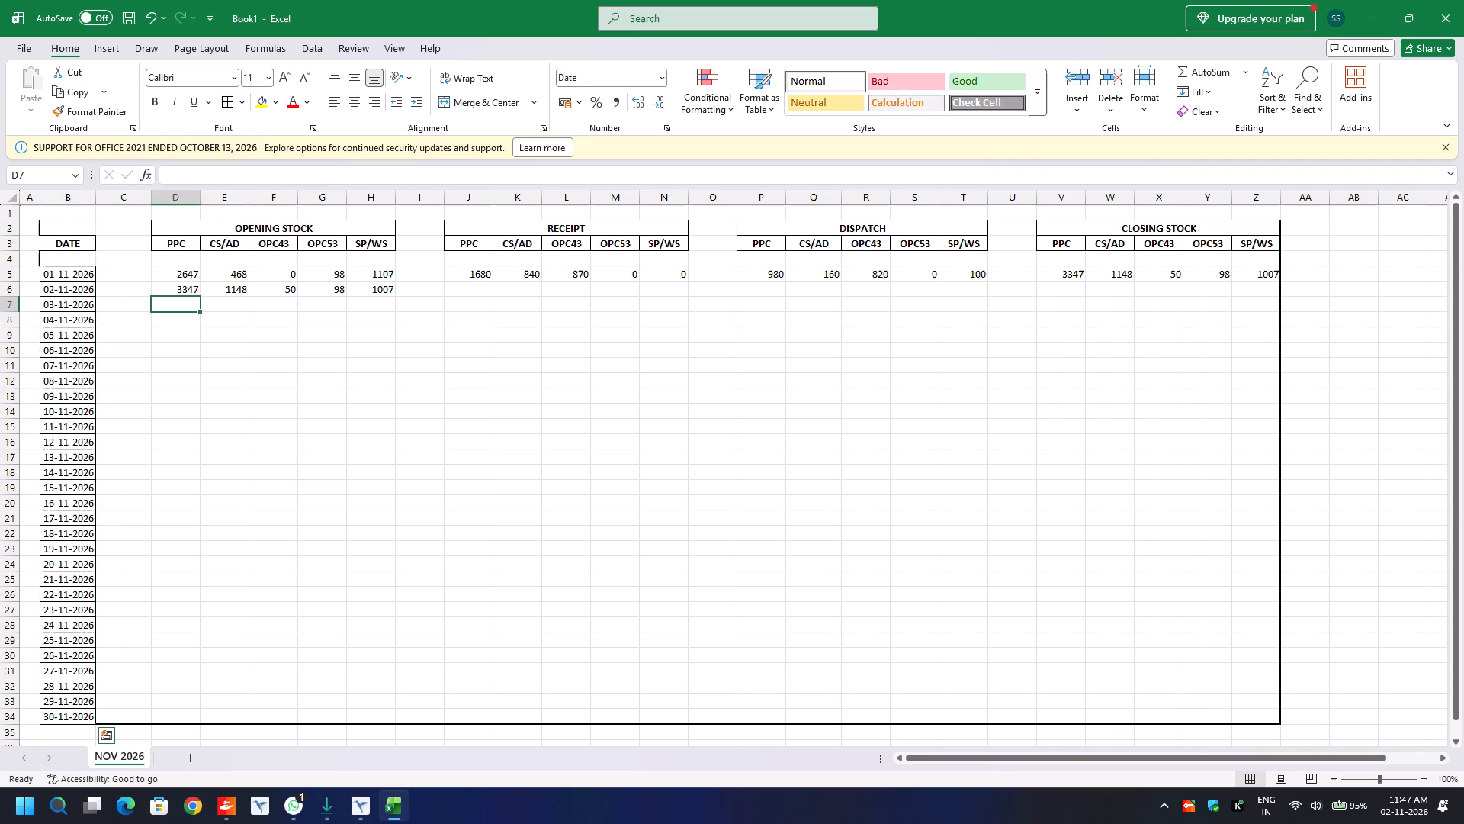
Apply all borders to the OPENING STOCK daily cells, D5:H34.
{"action": "left_click_drag", "start_coordinate": [180, 275], "coordinate": [360, 452]}
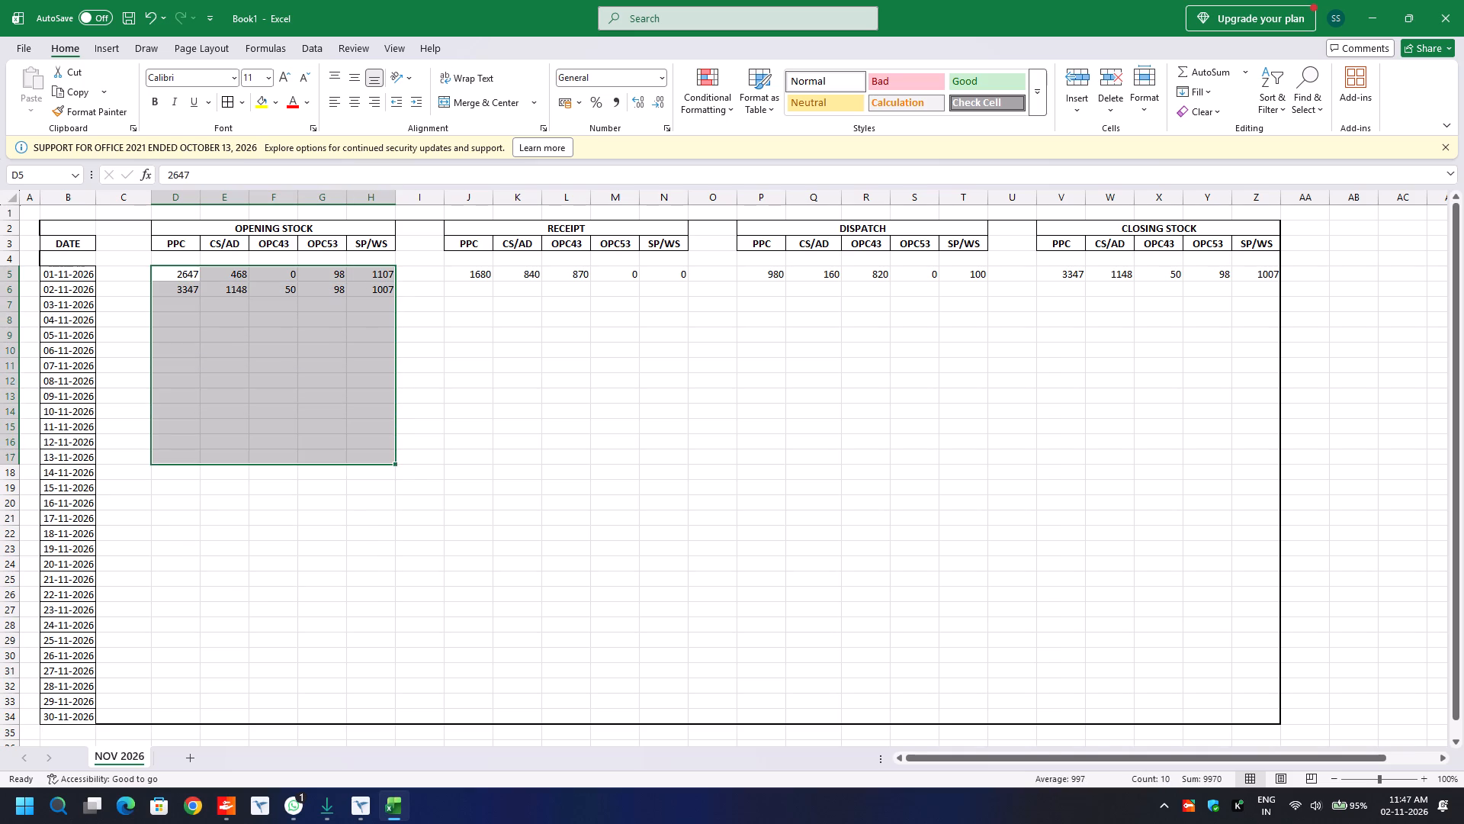
{"action": "key", "text": "shift+Down"}
{"action": "key", "text": "shift+Down"}
{"action": "key", "text": "shift+Down"}
{"action": "key", "text": "shift+Down"}
{"action": "key", "text": "shift+Down"}
{"action": "key", "text": "shift+Down"}
{"action": "key", "text": "shift+Down"}
{"action": "key", "text": "shift+Down"}
{"action": "key", "text": "shift+Down"}
{"action": "key", "text": "shift+Down"}
{"action": "key", "text": "shift+Down"}
{"action": "key", "text": "shift+Down"}
{"action": "key", "text": "shift+Down"}
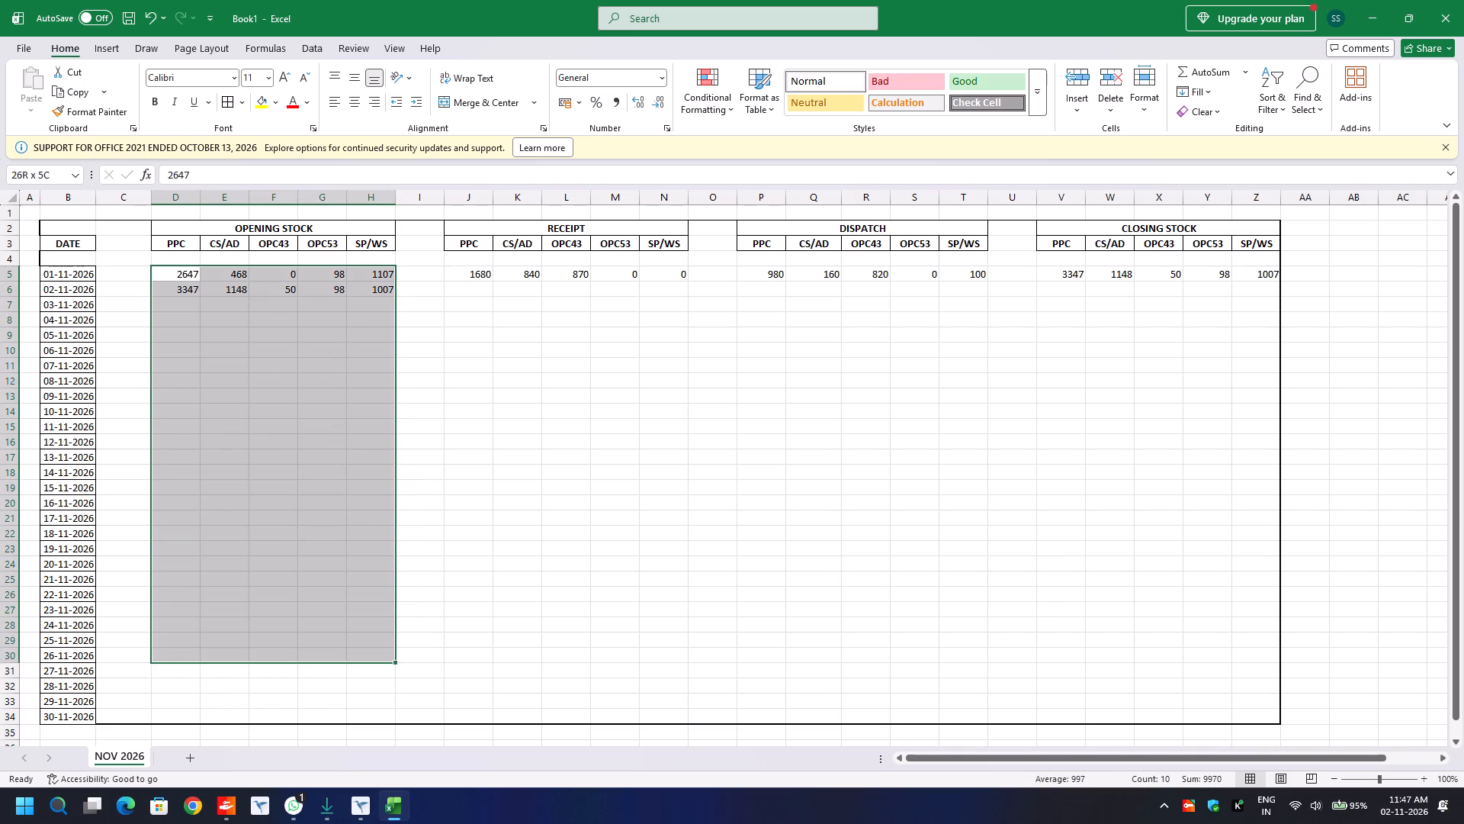
{"action": "key", "text": "shift+Down"}
{"action": "key", "text": "shift+Down"}
{"action": "key", "text": "shift+Down"}
{"action": "key", "text": "shift+Down"}
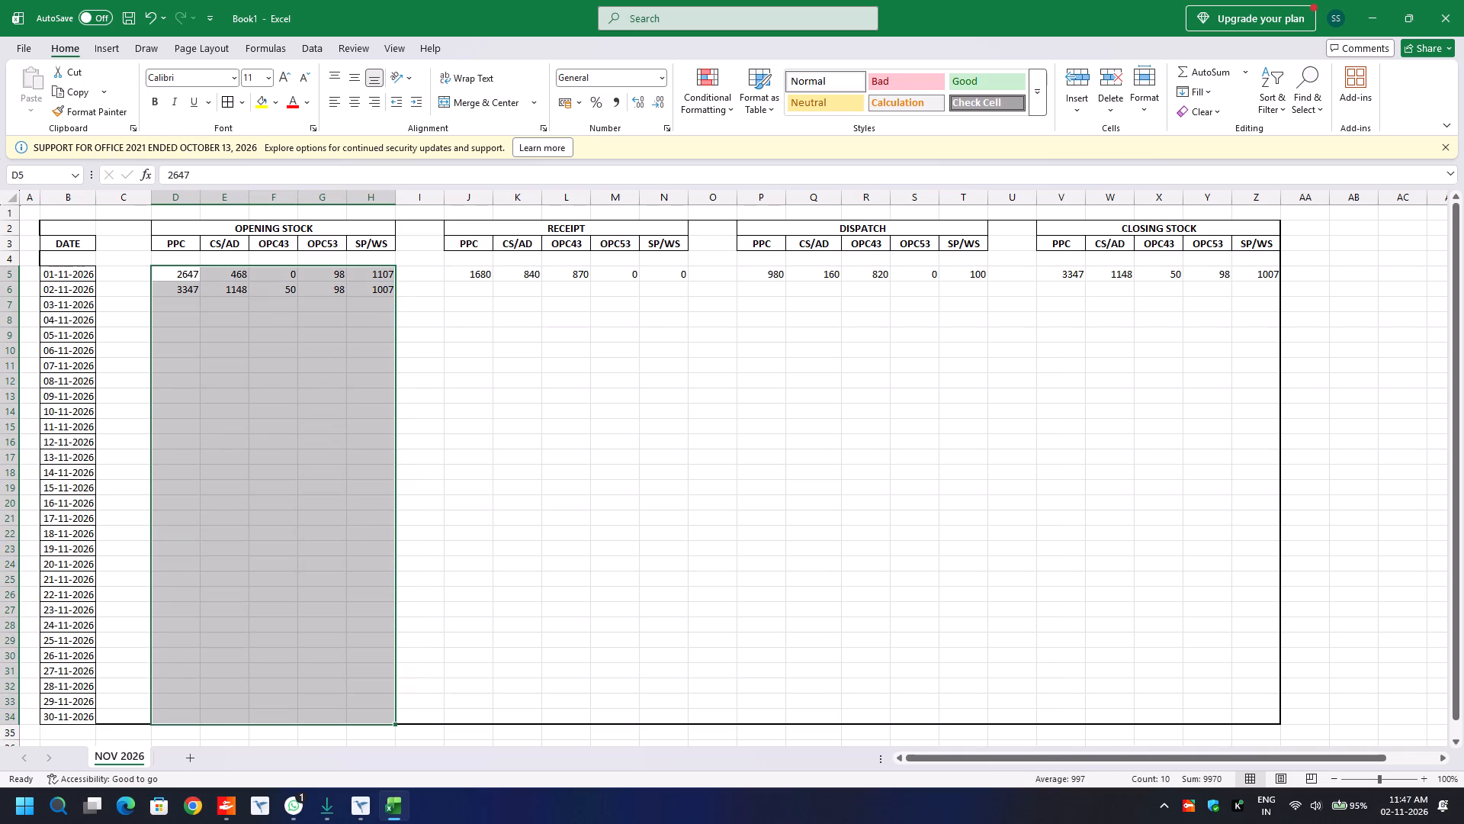
{"action": "left_click", "coordinate": [230, 98]}
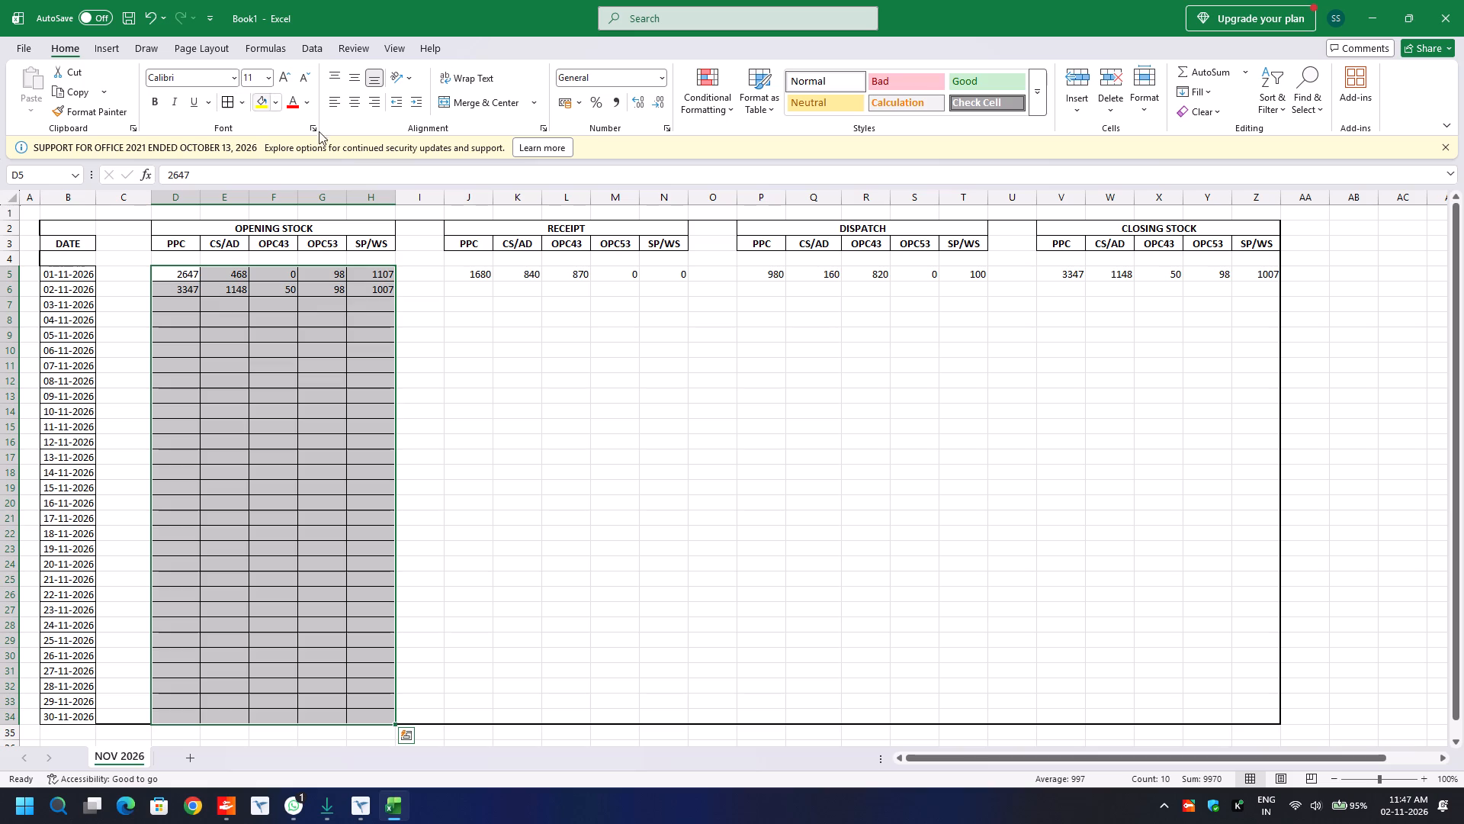
Apply all borders to the RECEIPT daily cells, J5:N34.
{"action": "left_click_drag", "start_coordinate": [475, 273], "coordinate": [674, 283]}
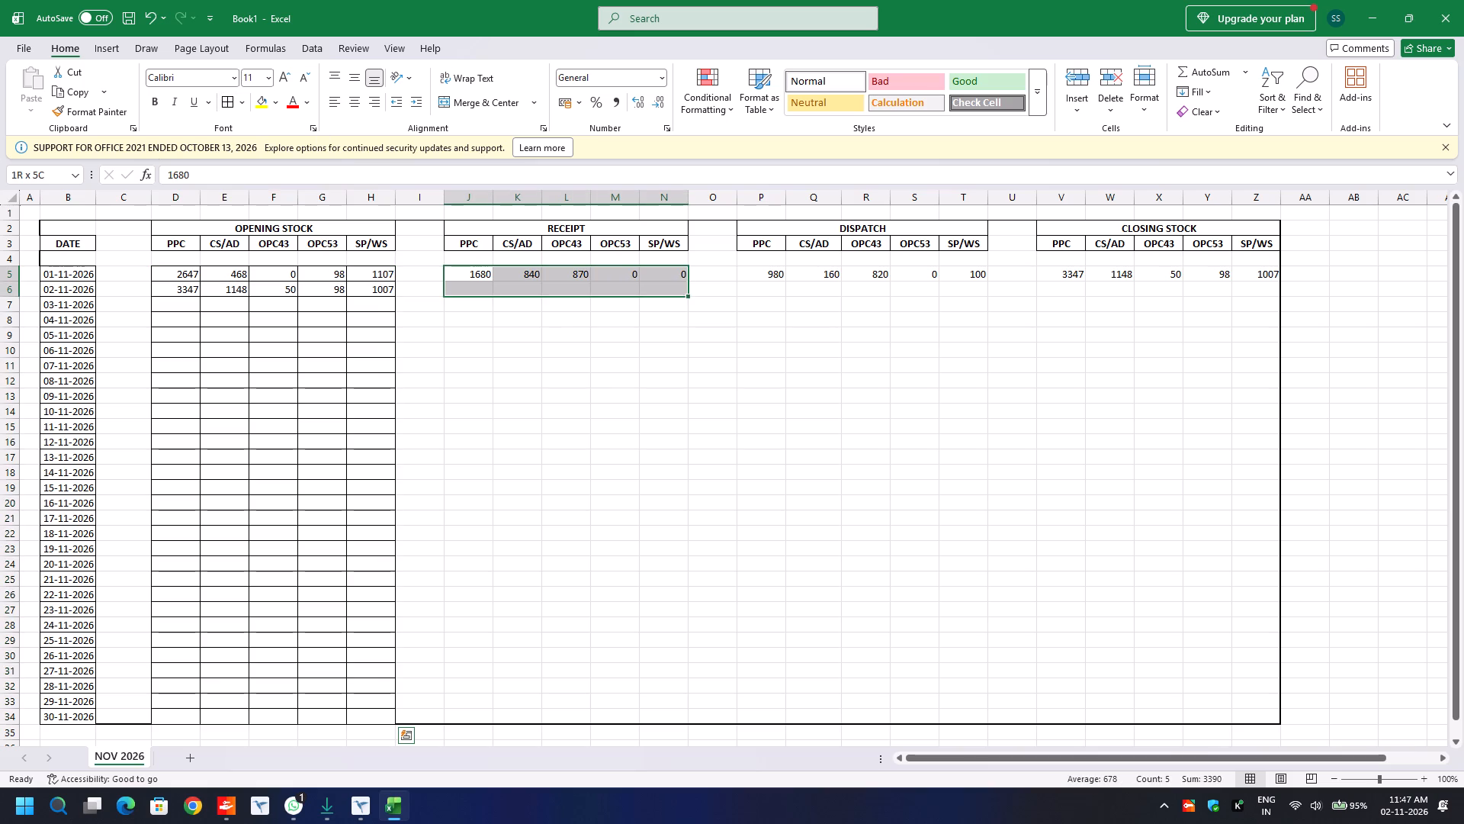
{"action": "left_click_drag", "start_coordinate": [674, 283], "coordinate": [656, 463]}
{"action": "key", "text": "shift+Down"}
{"action": "key", "text": "shift+Down"}
{"action": "key", "text": "shift+Down"}
{"action": "key", "text": "shift+Down"}
{"action": "key", "text": "shift+Down"}
{"action": "key", "text": "shift+Down"}
{"action": "key", "text": "shift+Down"}
{"action": "key", "text": "shift+Down"}
{"action": "key", "text": "shift+Down"}
{"action": "key", "text": "shift+Down"}
{"action": "key", "text": "shift+Down"}
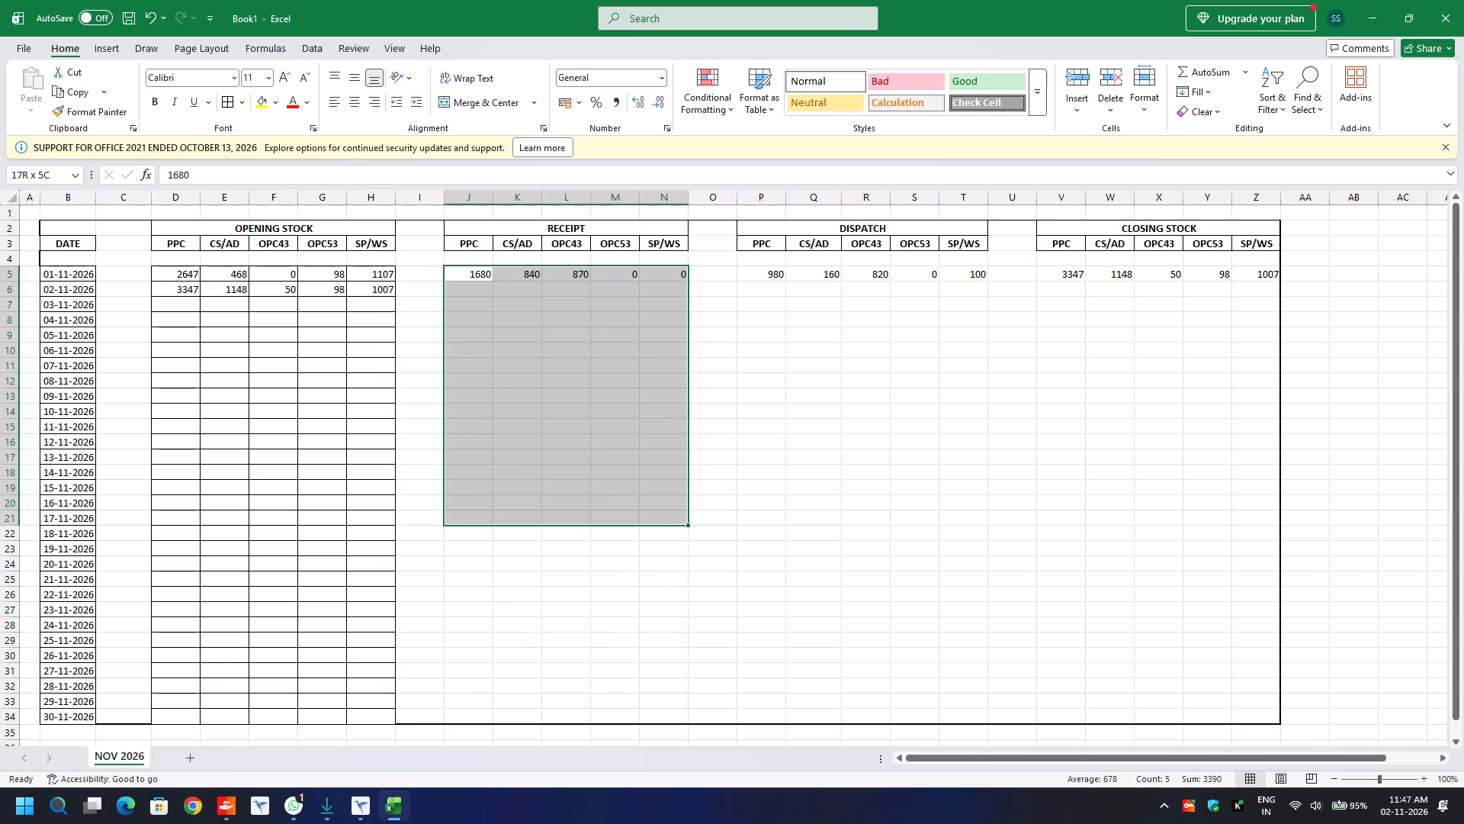
{"action": "key", "text": "shift+Down"}
{"action": "key", "text": "shift+Down"}
{"action": "key", "text": "shift+Down"}
{"action": "key", "text": "shift+Down"}
{"action": "key", "text": "shift+Down"}
{"action": "key", "text": "shift+Down"}
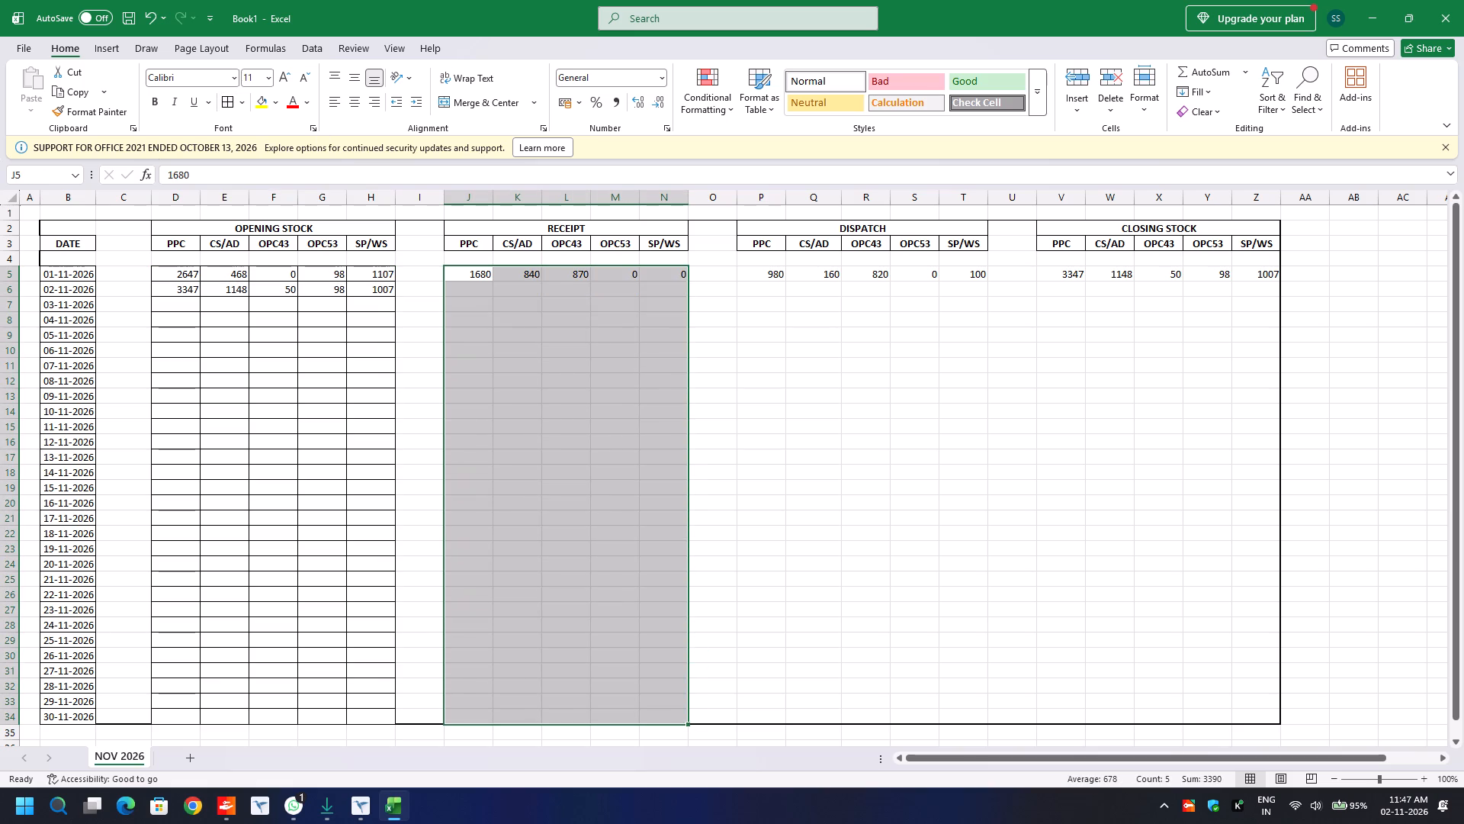
{"action": "left_click", "coordinate": [228, 98]}
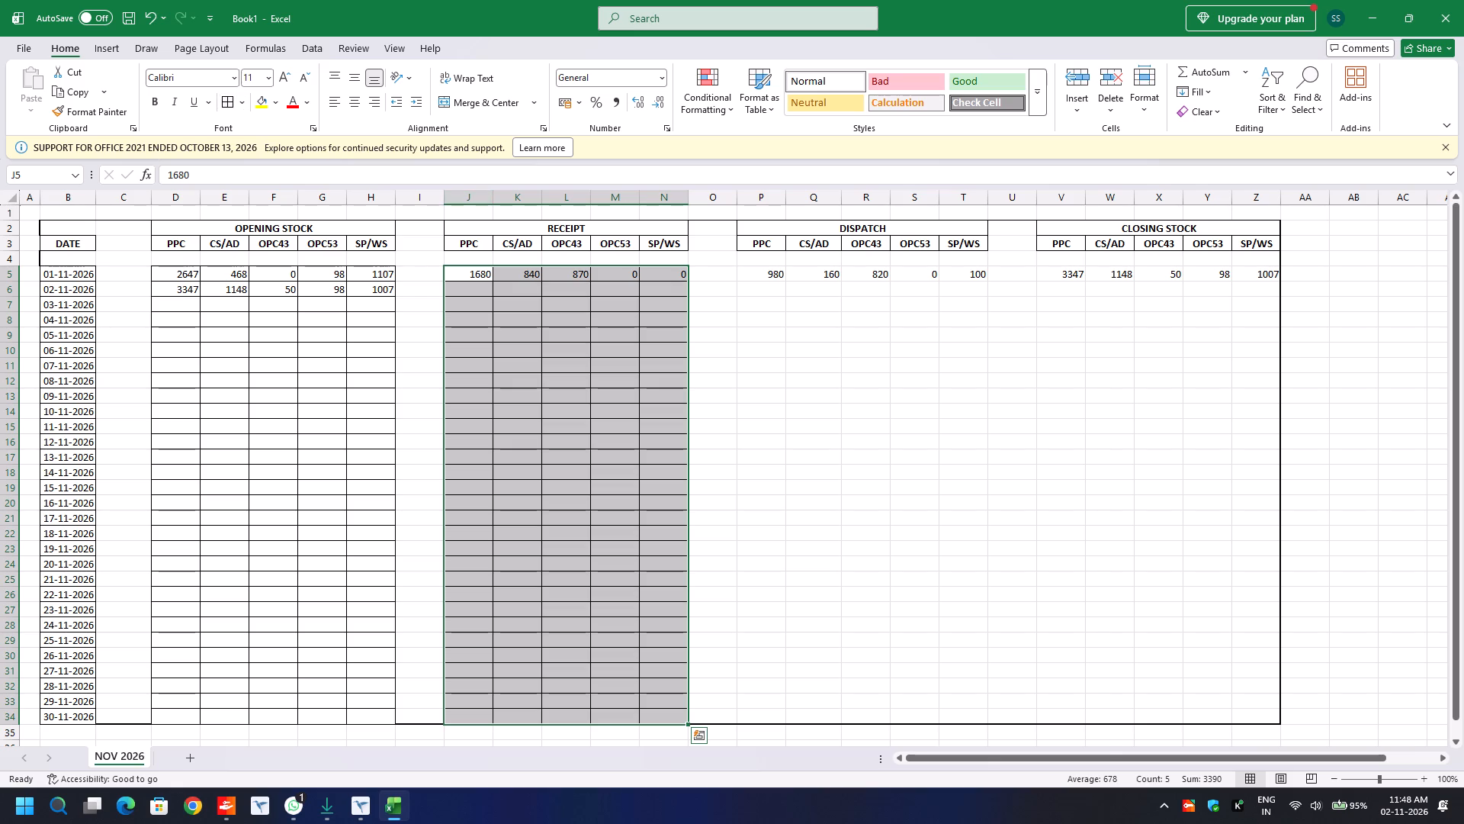
Apply all borders to the DISPATCH daily cells, P5:T34.
{"action": "left_click_drag", "start_coordinate": [764, 275], "coordinate": [984, 510]}
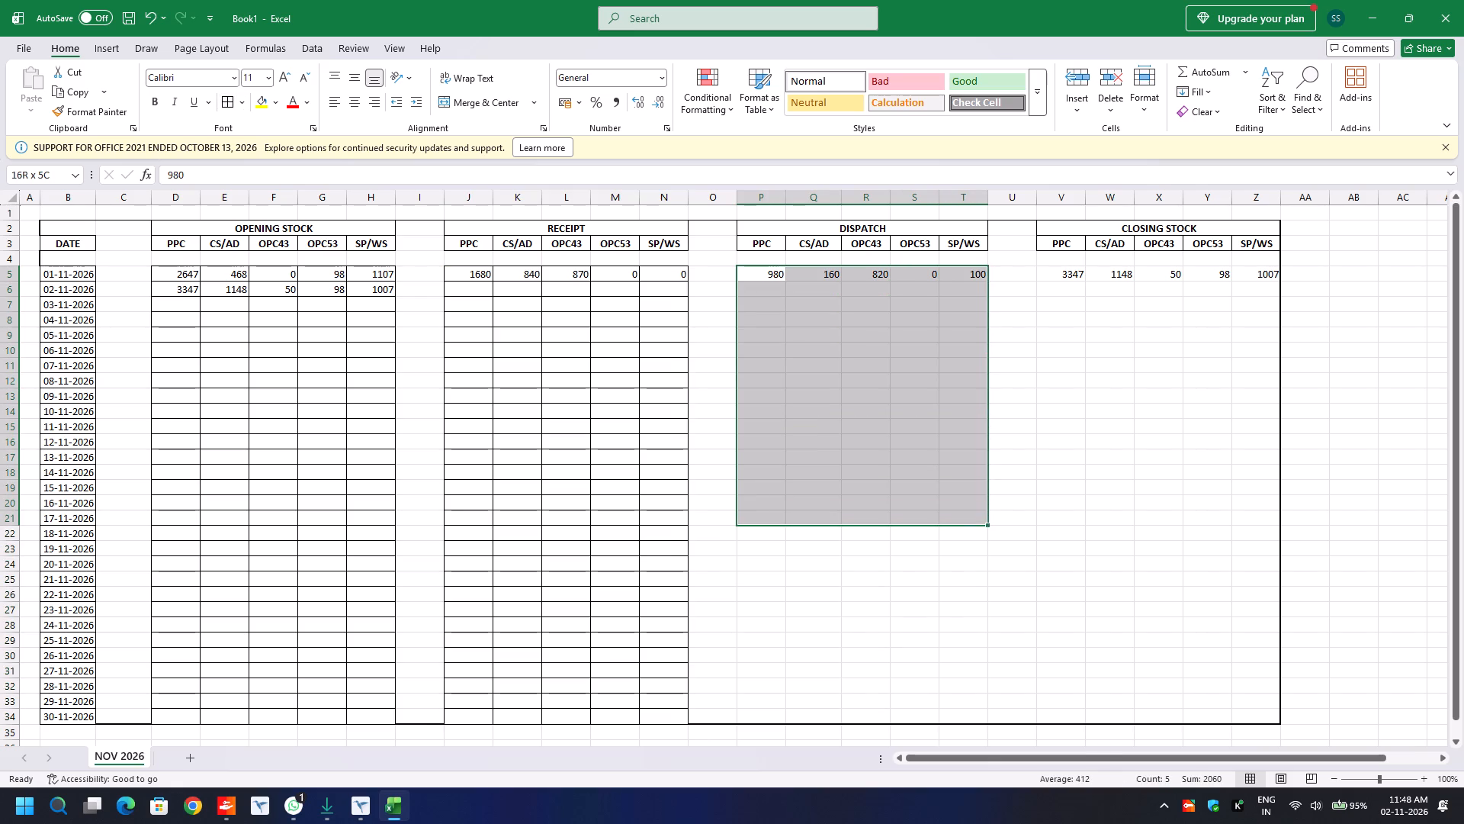
{"action": "key", "text": "shift+Down"}
{"action": "key", "text": "shift+Down"}
{"action": "key", "text": "shift+Down"}
{"action": "key", "text": "shift+Down"}
{"action": "key", "text": "shift+Down"}
{"action": "key", "text": "shift+Down"}
{"action": "key", "text": "shift+Down"}
{"action": "key", "text": "shift+Down"}
{"action": "key", "text": "shift+Down"}
{"action": "key", "text": "shift+Down"}
{"action": "key", "text": "shift+Down"}
{"action": "key", "text": "shift+Down"}
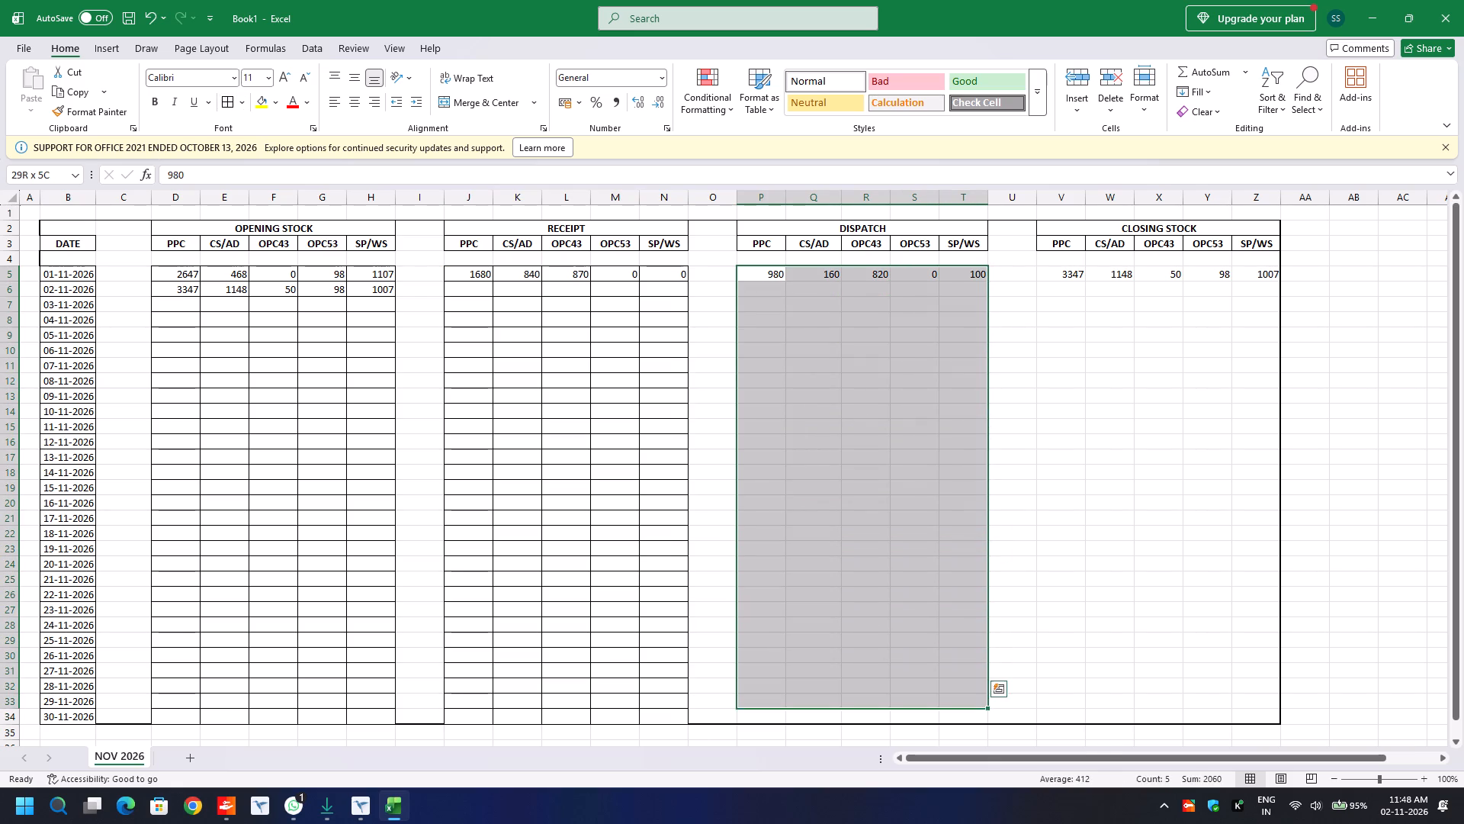
{"action": "key", "text": "shift+Down"}
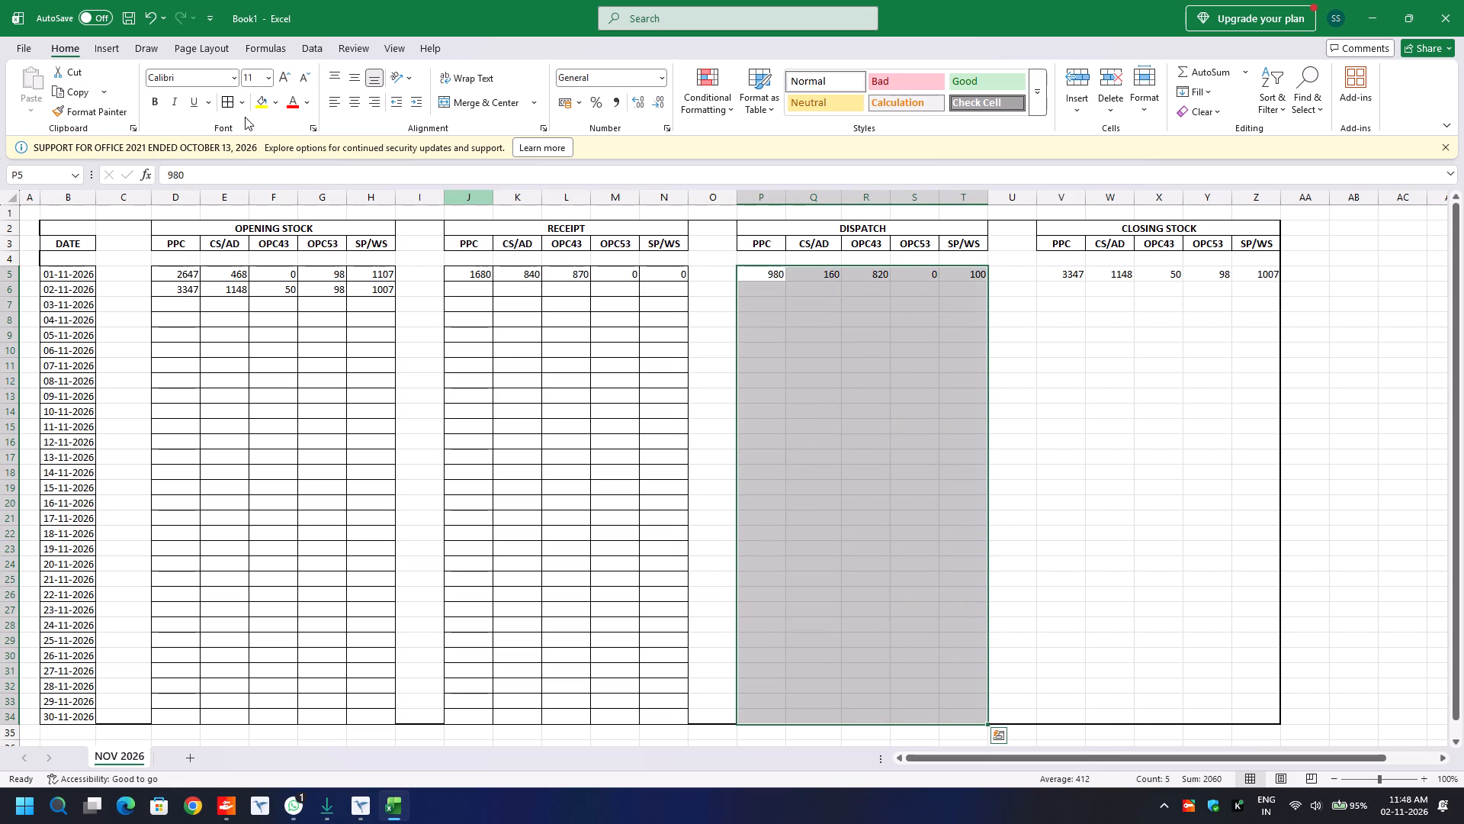
{"action": "left_click", "coordinate": [229, 103]}
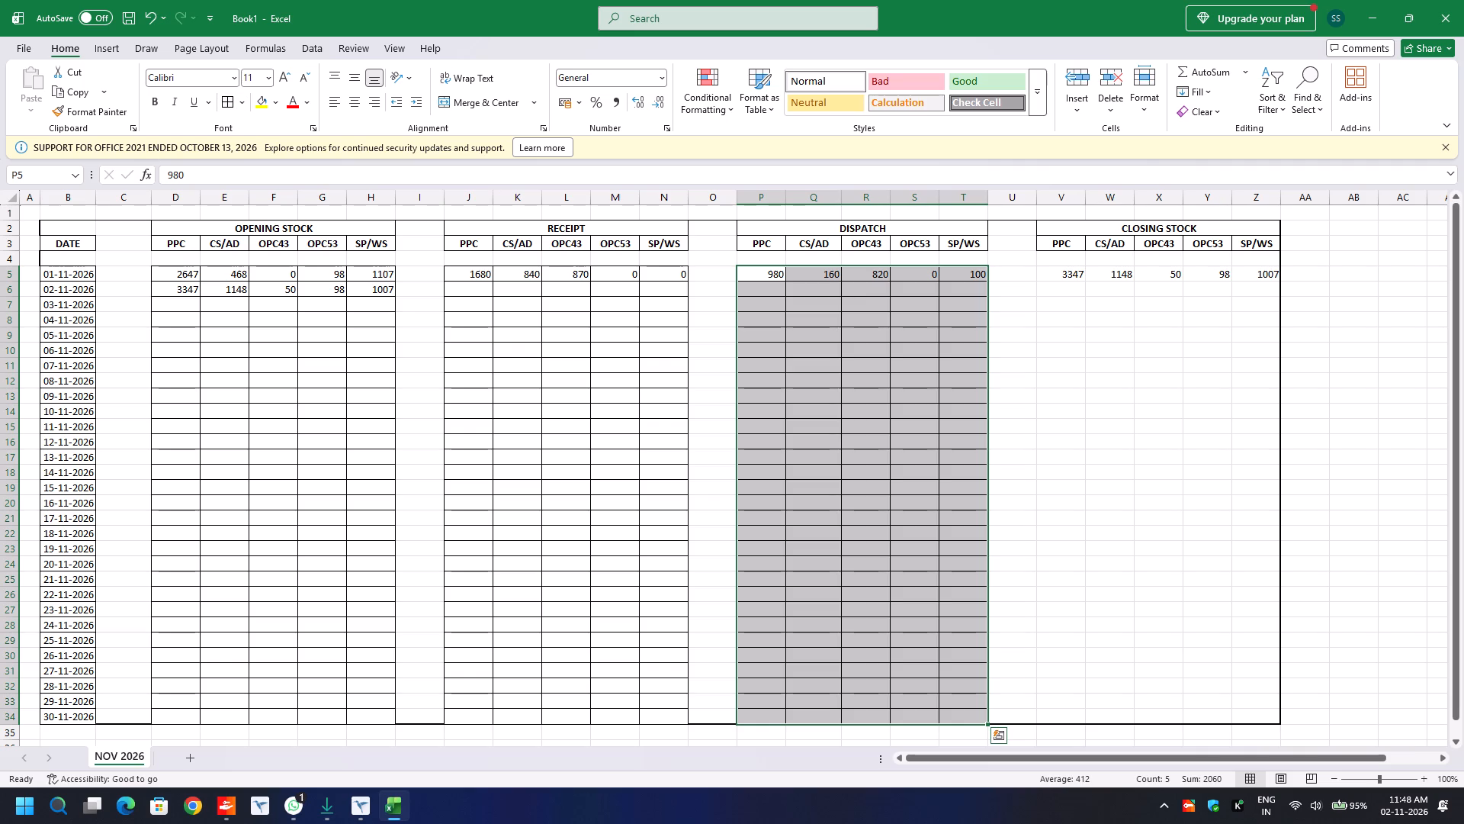
Apply all borders to the CLOSING STOCK daily cells, V5:Z34.
{"action": "left_click", "coordinate": [1051, 274]}
{"action": "key", "text": "shift+Right"}
{"action": "key", "text": "shift+Right"}
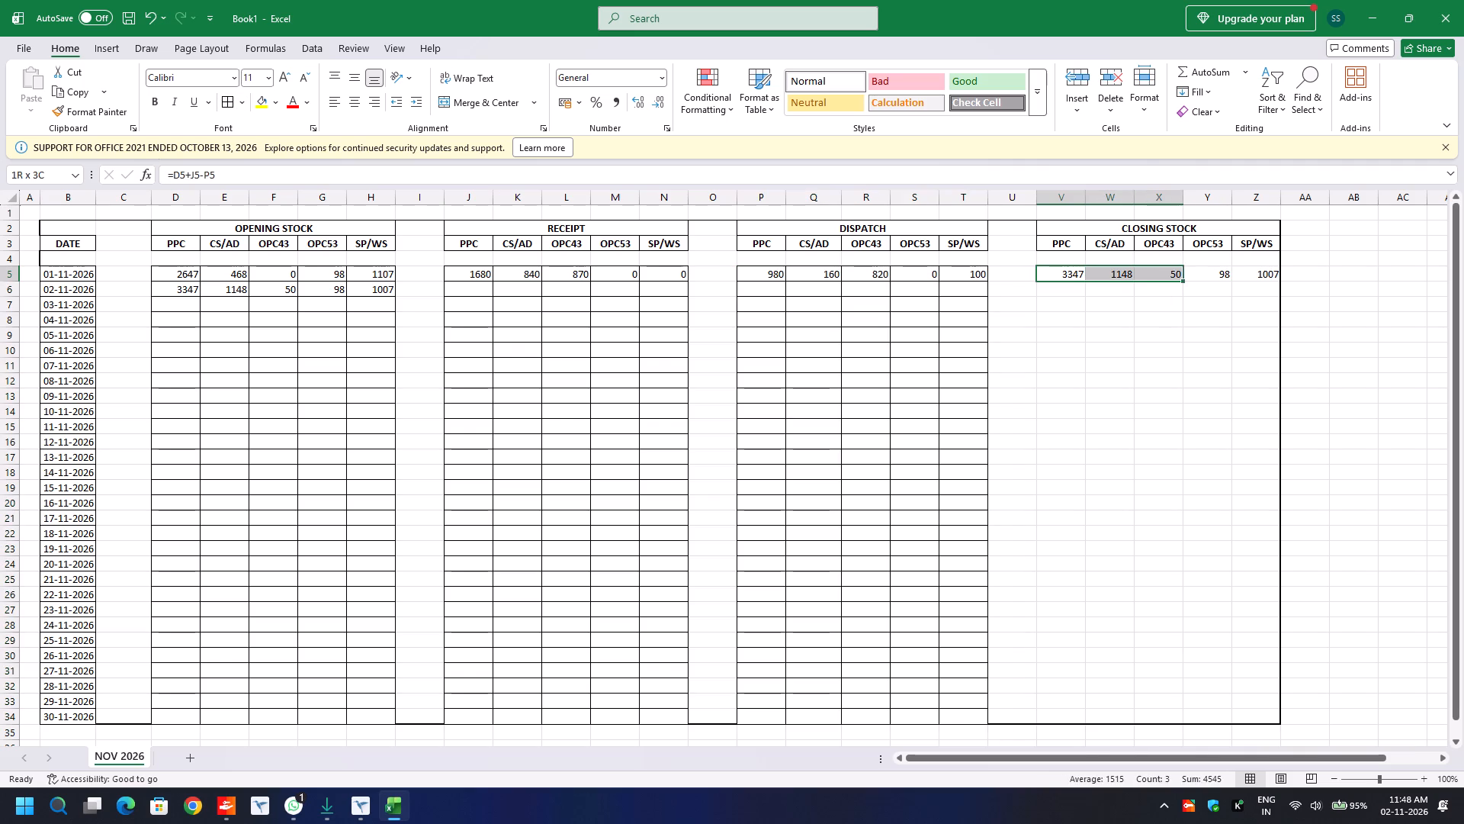
{"action": "key", "text": "shift+Right"}
{"action": "key", "text": "shift+Right"}
{"action": "key", "text": "shift+Down"}
{"action": "key", "text": "shift+Down"}
{"action": "key", "text": "shift+Down"}
{"action": "key", "text": "shift+Down"}
{"action": "key", "text": "shift+Down"}
{"action": "key", "text": "shift+Down"}
{"action": "key", "text": "shift+Down"}
{"action": "key", "text": "shift+Down"}
{"action": "key", "text": "shift+Down"}
{"action": "key", "text": "shift+Down"}
{"action": "key", "text": "shift+Down"}
{"action": "key", "text": "shift+Down"}
{"action": "key", "text": "shift+Down"}
{"action": "key", "text": "shift+Down"}
{"action": "key", "text": "shift+Down"}
{"action": "key", "text": "shift+Down"}
{"action": "key", "text": "shift+Down"}
{"action": "key", "text": "shift+Down"}
{"action": "key", "text": "shift+Down"}
{"action": "key", "text": "shift+Down"}
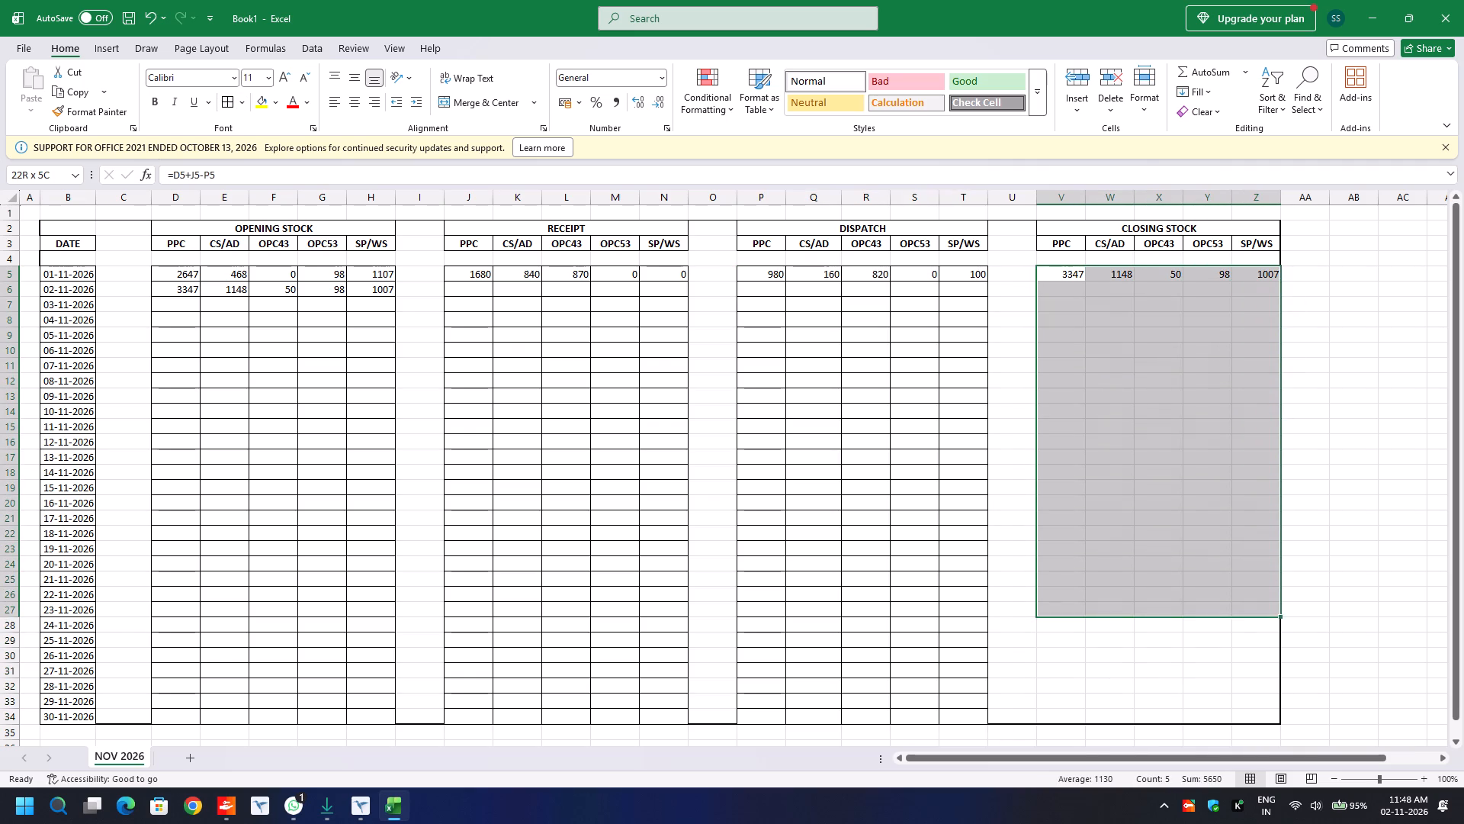
{"action": "key", "text": "shift+Down"}
{"action": "key", "text": "shift+Down"}
{"action": "key", "text": "shift+Down"}
{"action": "key", "text": "shift+Down"}
{"action": "key", "text": "shift+Down"}
{"action": "key", "text": "shift+Down"}
{"action": "key", "text": "shift+Down"}
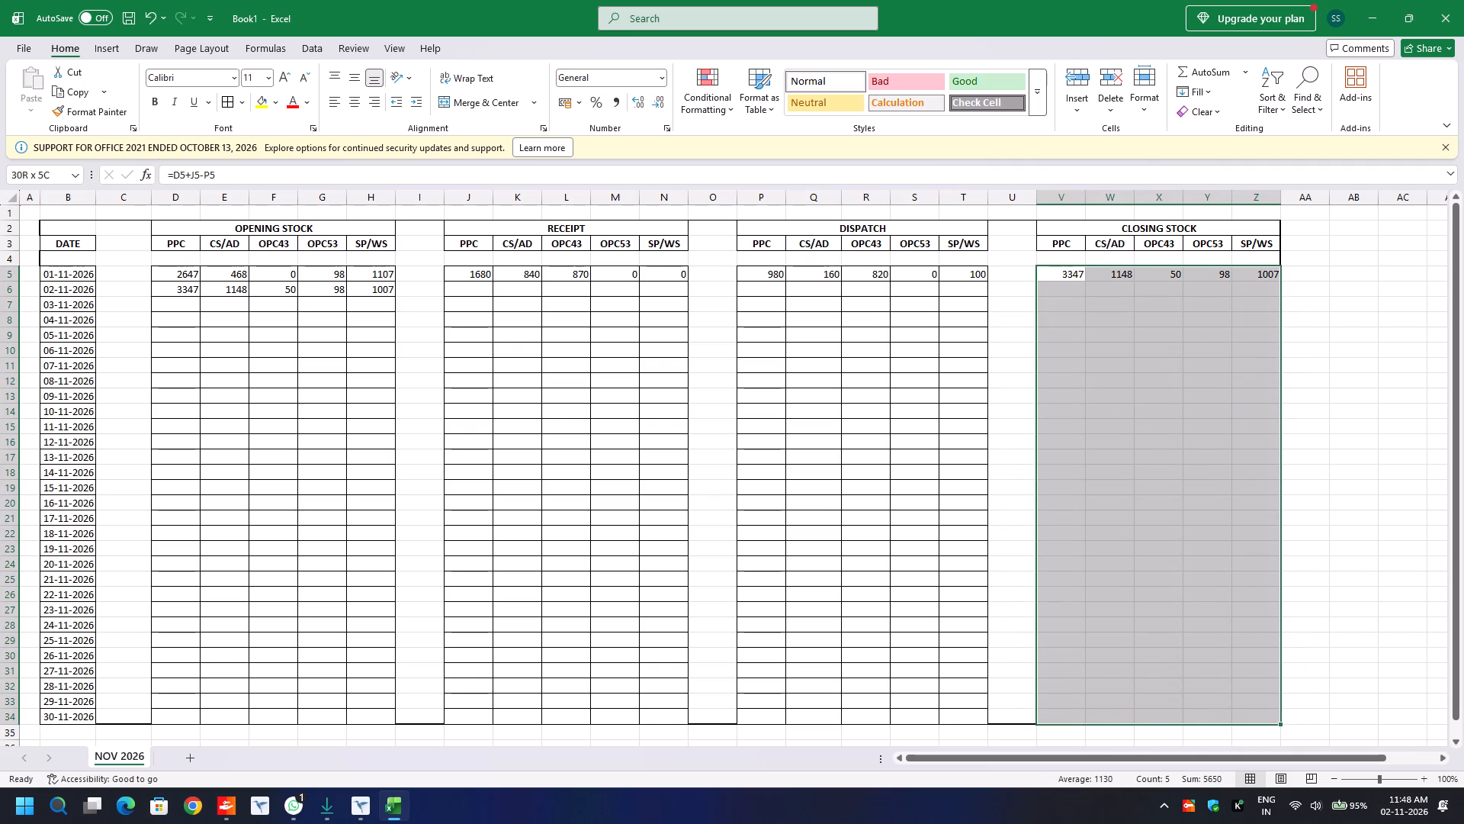
{"action": "left_click", "coordinate": [228, 103]}
{"action": "left_click", "coordinate": [649, 346]}
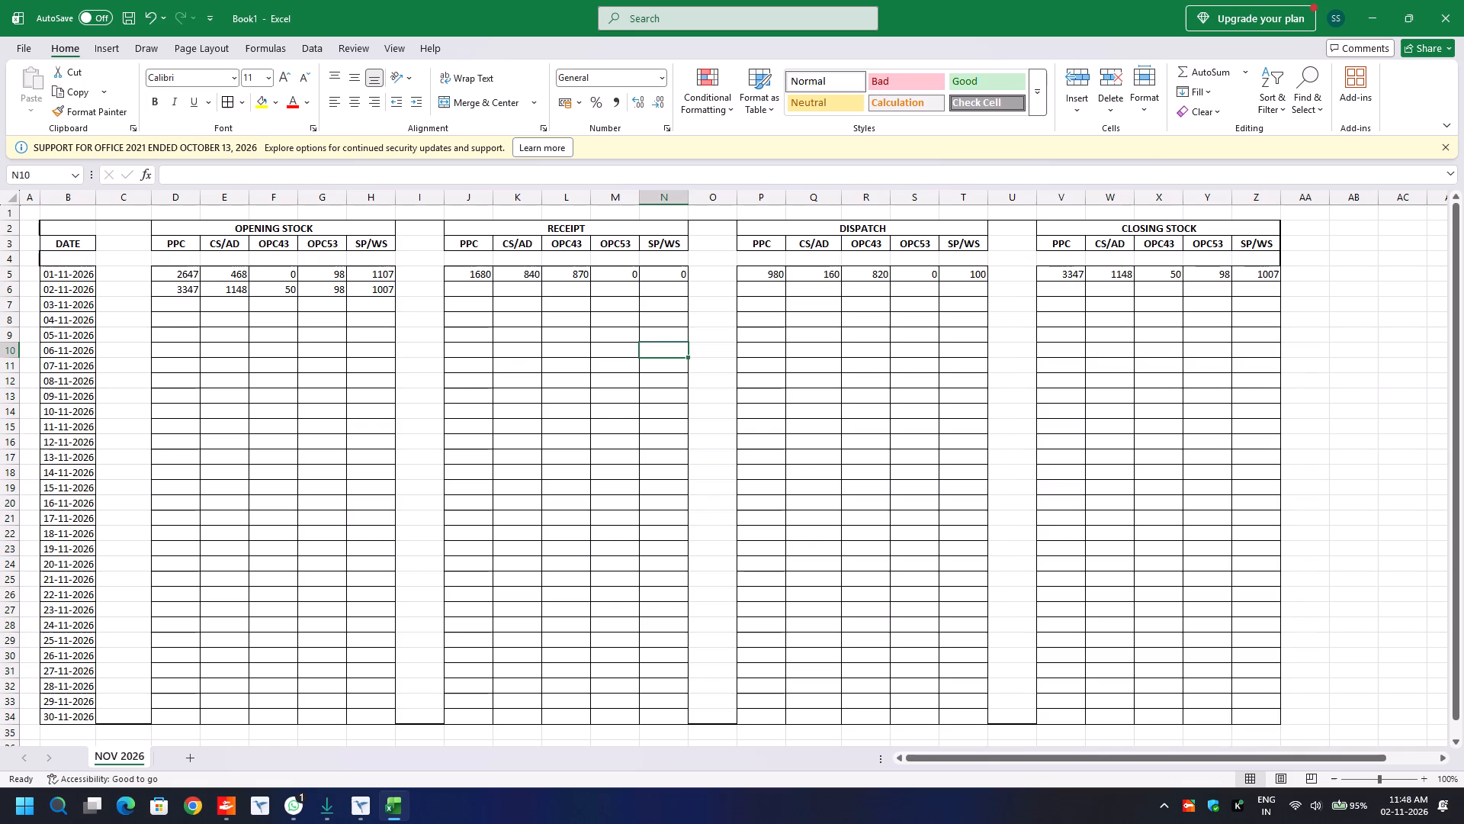
Select the whole stock table from the header row to 30-11-2026, B2:Z34.
{"action": "left_click", "coordinate": [49, 229]}
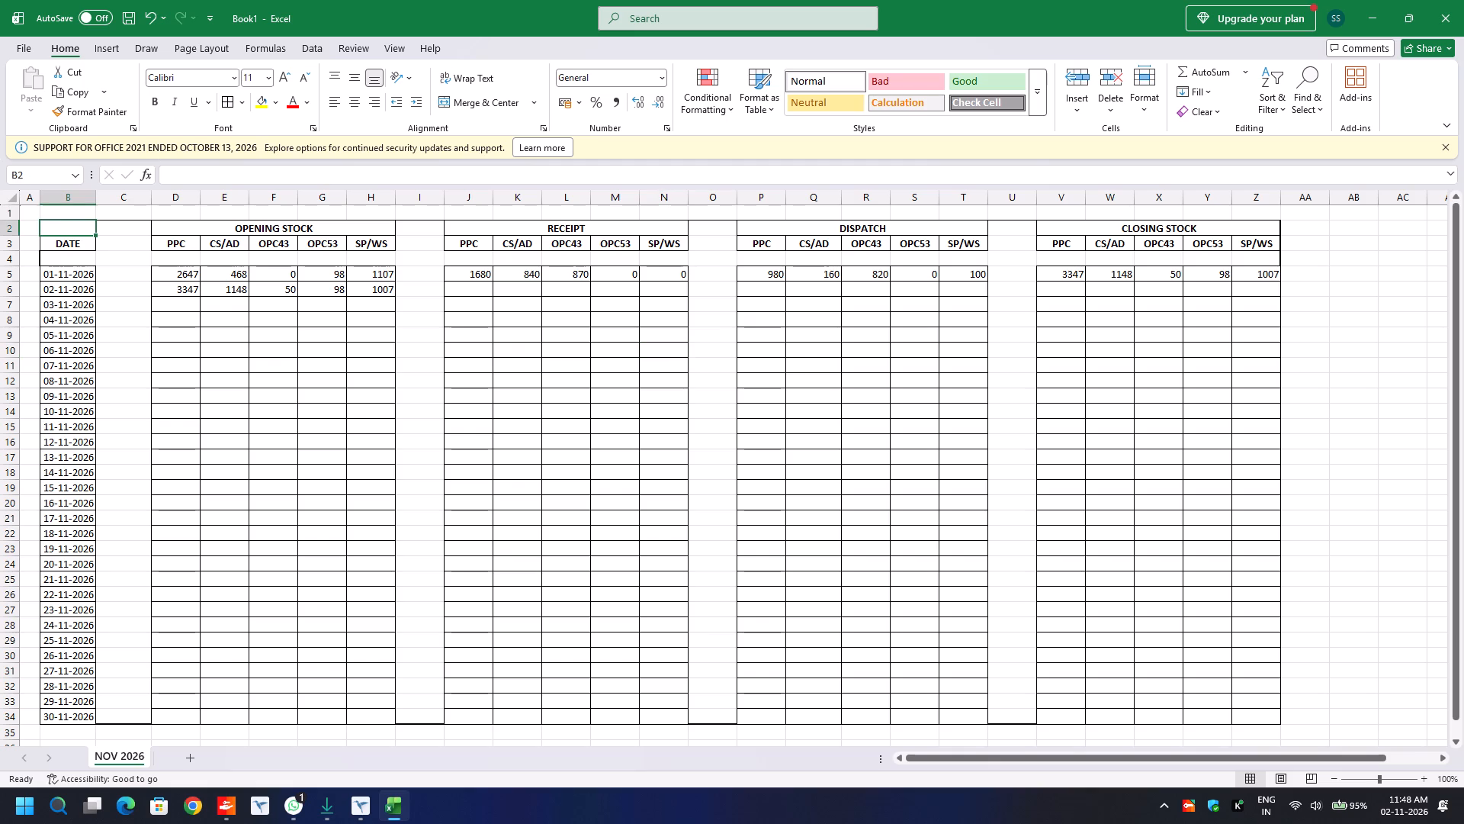
{"action": "key", "text": "shift+Down"}
{"action": "key", "text": "shift+Down"}
{"action": "key", "text": "shift+Down"}
{"action": "key", "text": "shift+Down"}
{"action": "key", "text": "shift+Down"}
{"action": "key", "text": "shift+Down"}
{"action": "key", "text": "shift+Down"}
{"action": "key", "text": "shift+Down"}
{"action": "key", "text": "shift+Down"}
{"action": "key", "text": "shift+Down"}
{"action": "key", "text": "shift+Down"}
{"action": "key", "text": "shift+Down"}
{"action": "key", "text": "shift+Down"}
{"action": "key", "text": "shift+Down"}
{"action": "key", "text": "shift+Down"}
{"action": "key", "text": "shift+Down"}
{"action": "key", "text": "shift+Down"}
{"action": "key", "text": "shift+Down"}
{"action": "key", "text": "shift+Down"}
{"action": "key", "text": "shift+Down"}
{"action": "key", "text": "shift+Down"}
{"action": "key", "text": "shift+Down"}
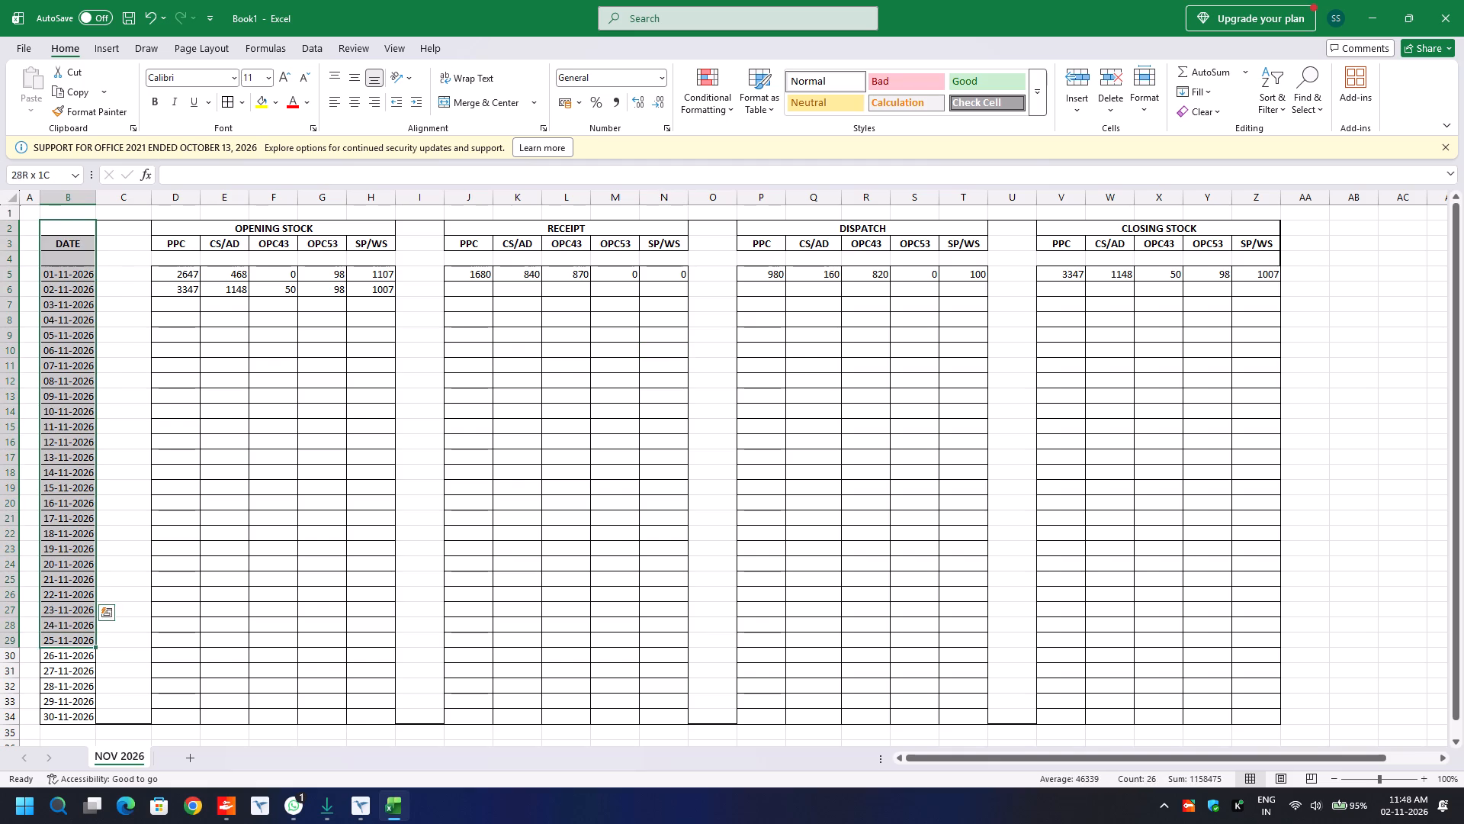
{"action": "key", "text": "shift+Down"}
{"action": "key", "text": "shift+Down"}
{"action": "key", "text": "shift+Down"}
{"action": "key", "text": "shift+Down"}
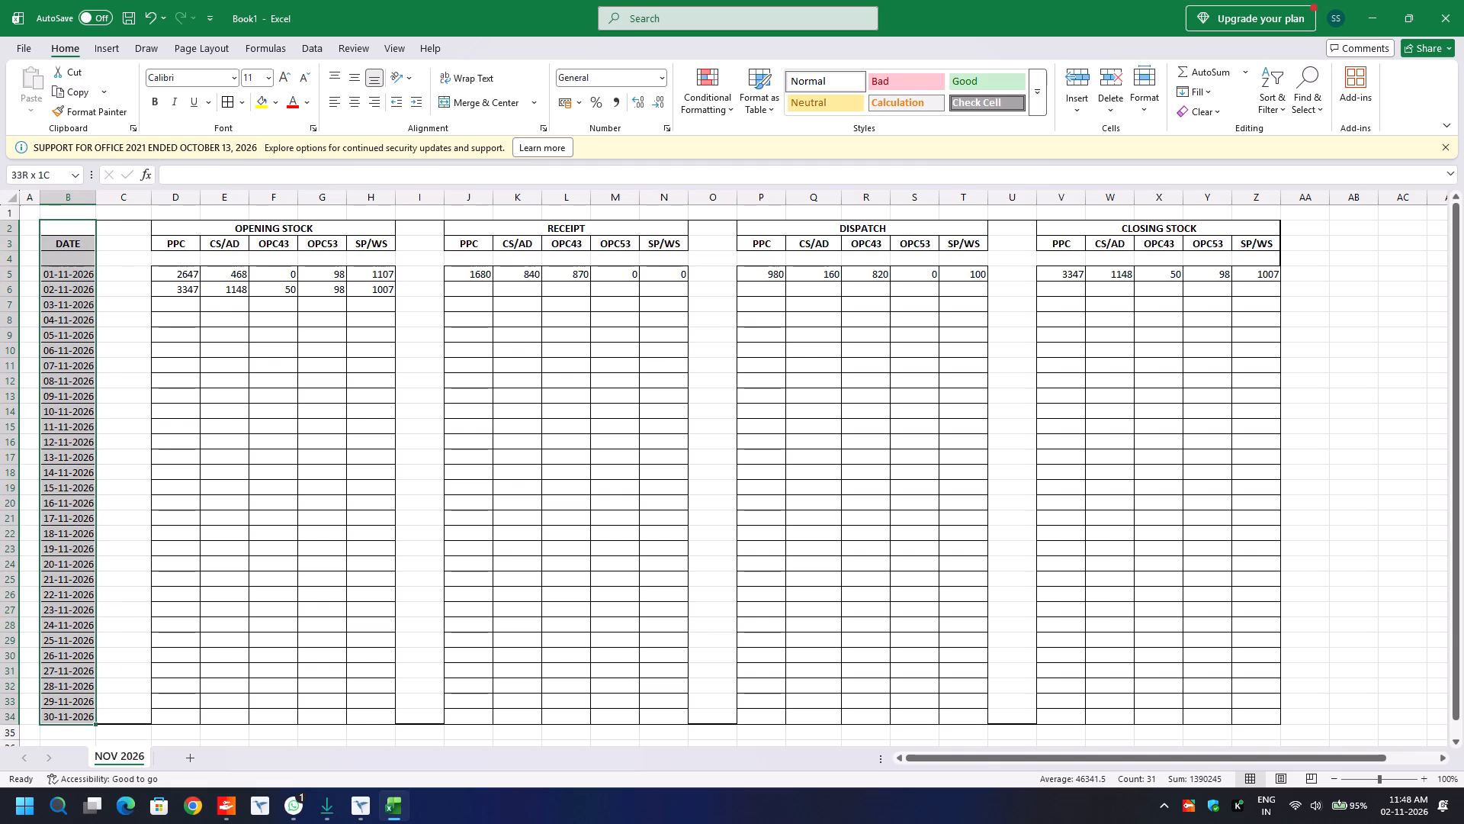
{"action": "key", "text": "ctrl+shift+Right"}
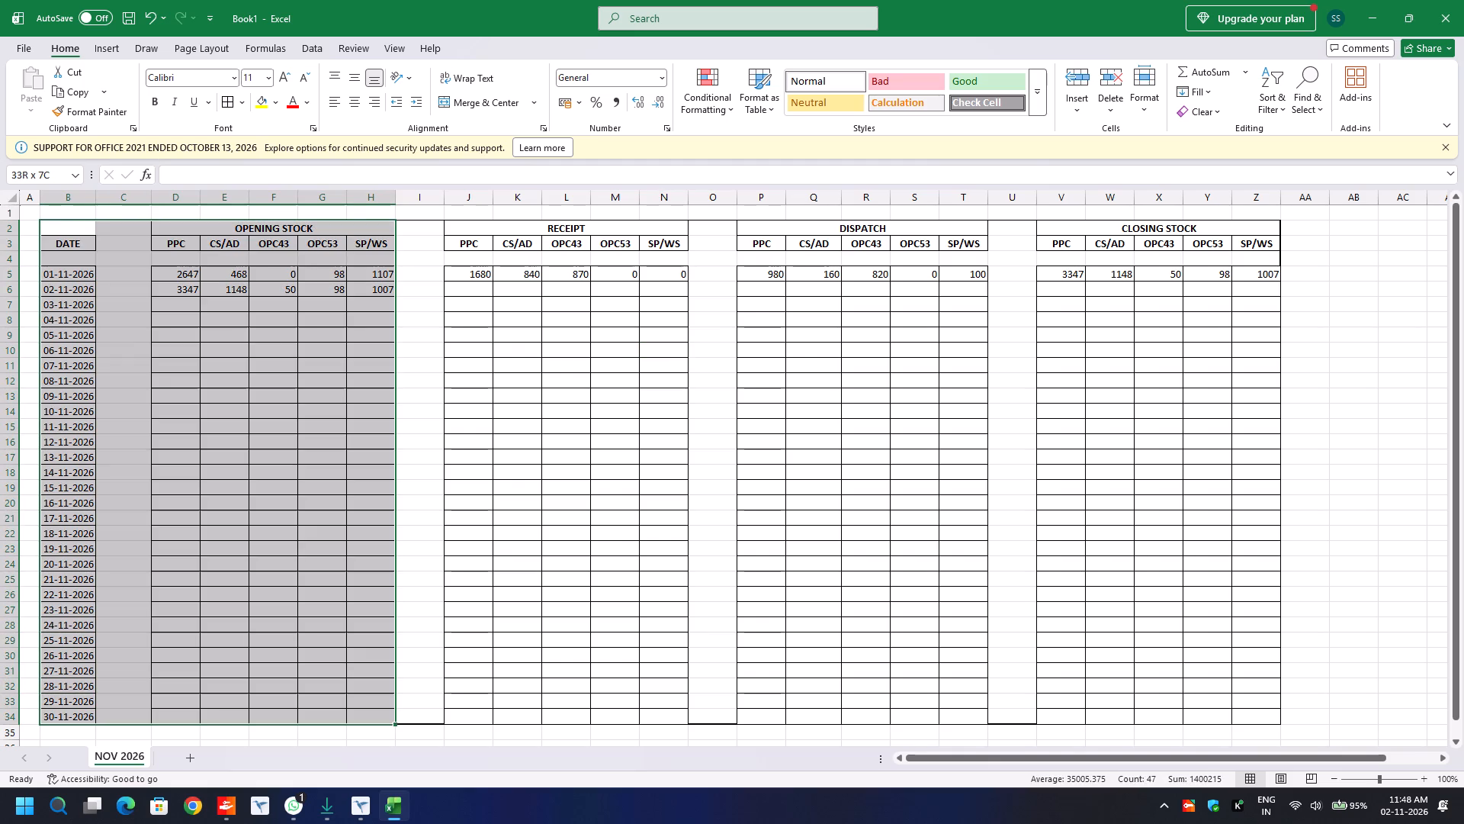
{"action": "key", "text": "ctrl+shift+Right"}
{"action": "key", "text": "ctrl+shift+Right"}
{"action": "key", "text": "ctrl+shift+Right"}
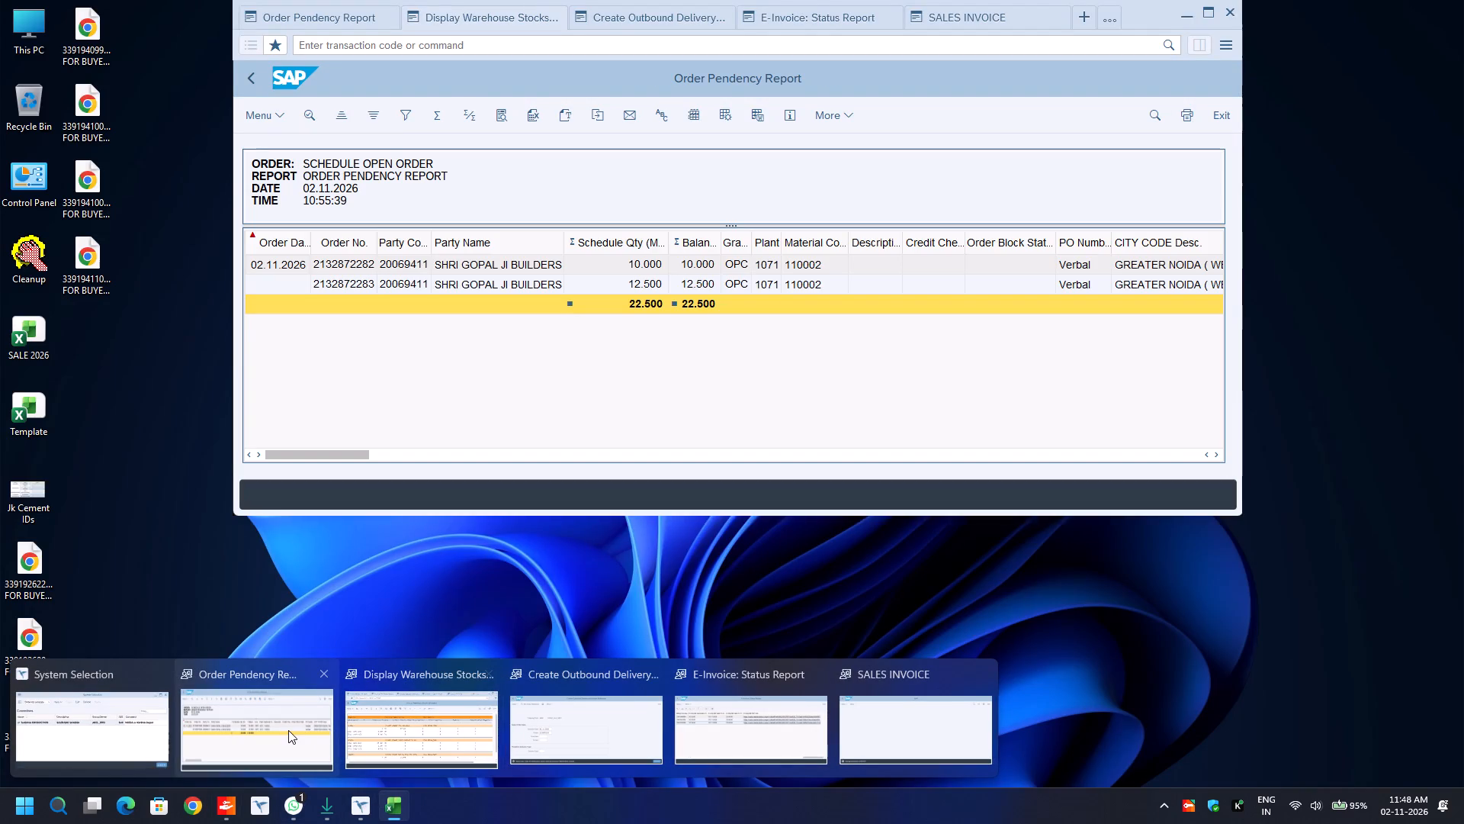
Switch to the Order Pendency Report window in SAP and try to go back from the report.
{"action": "left_click", "coordinate": [284, 729]}
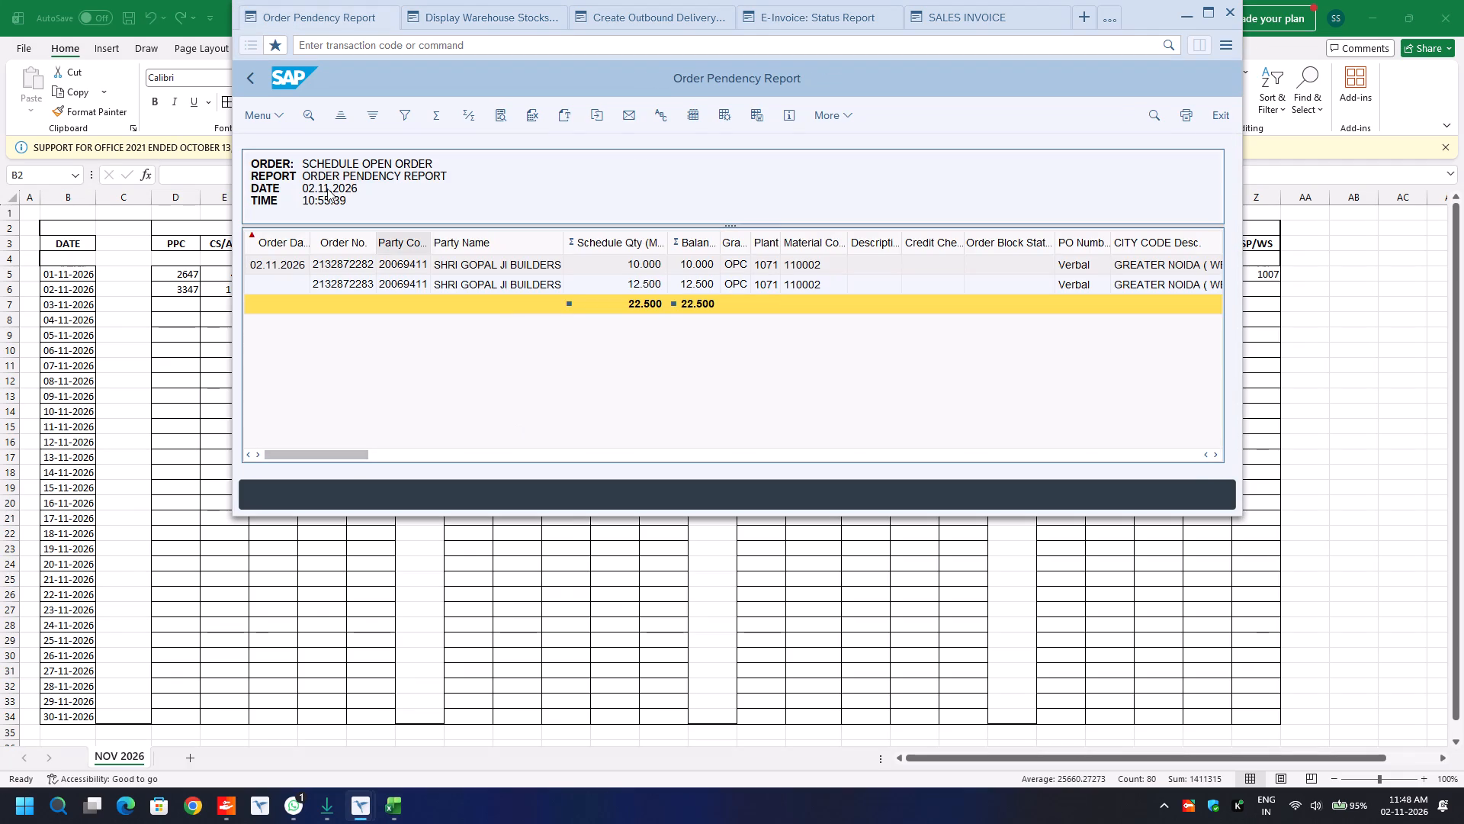
{"action": "left_click_drag", "start_coordinate": [257, 90], "coordinate": [250, 79]}
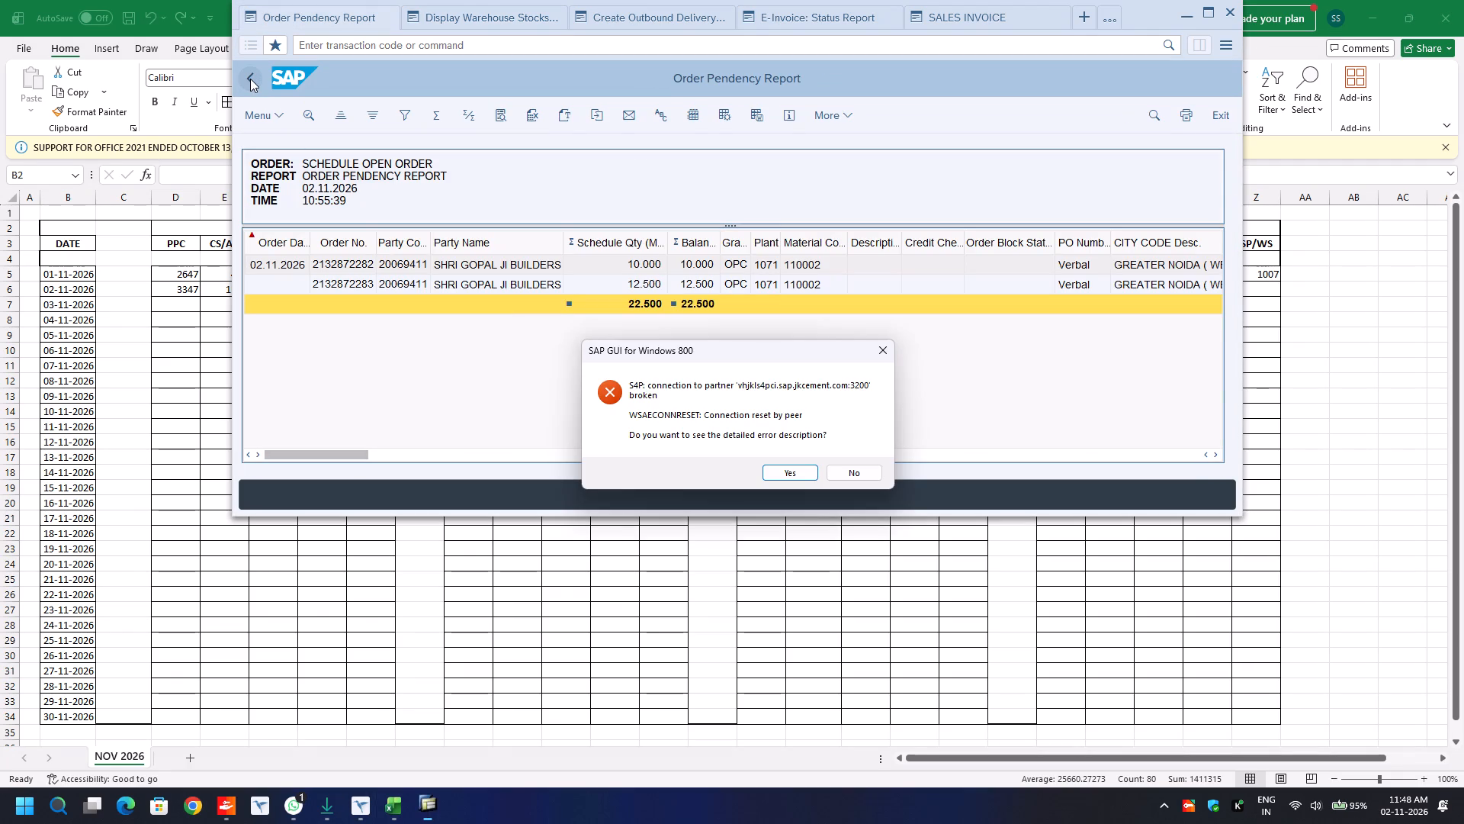
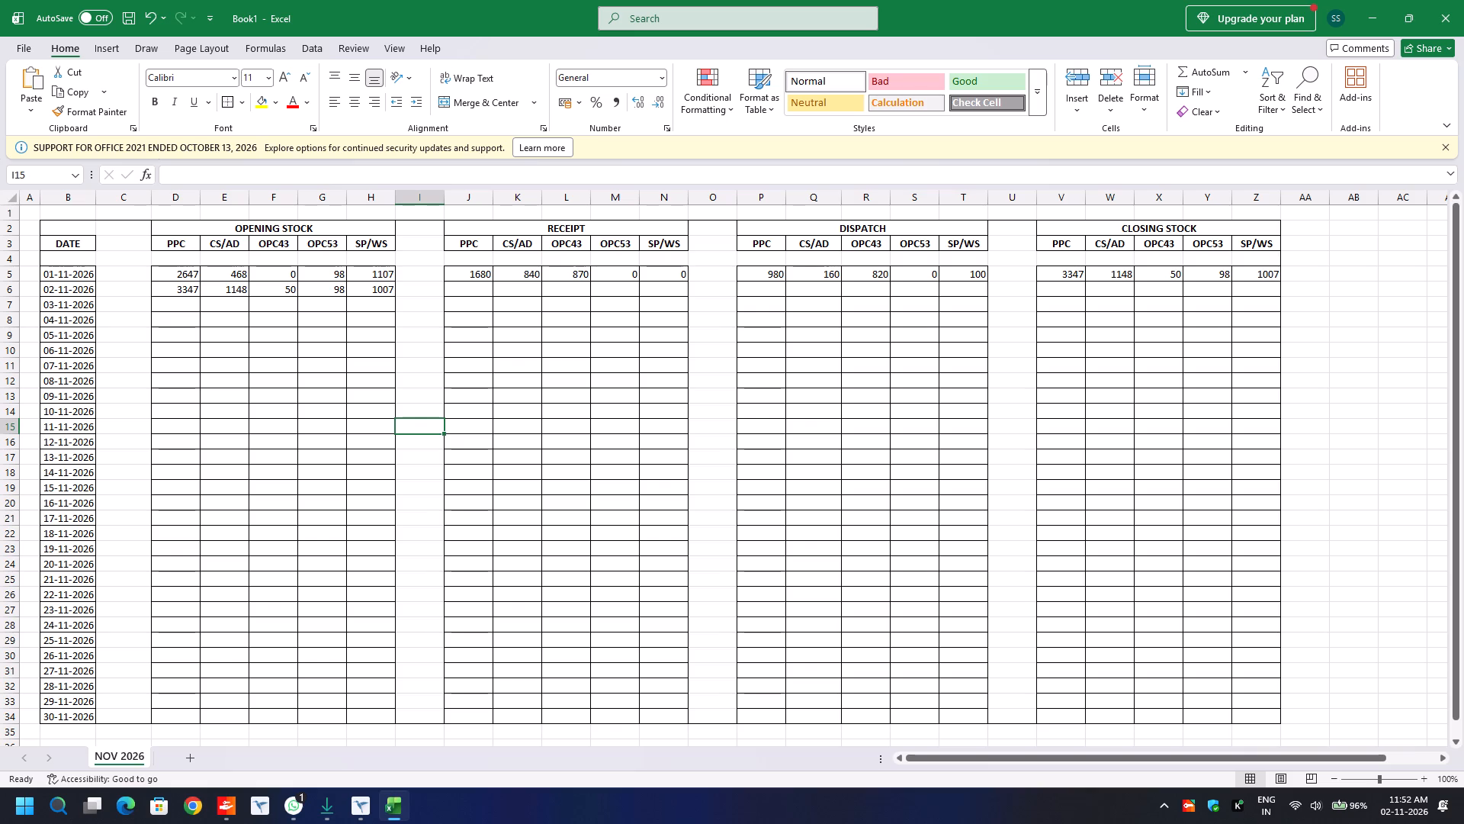
Convert the November stock range B2:Z34 into a table, leaving the headers option off.
{"action": "left_click", "coordinate": [72, 230]}
{"action": "left_click", "coordinate": [72, 230]}
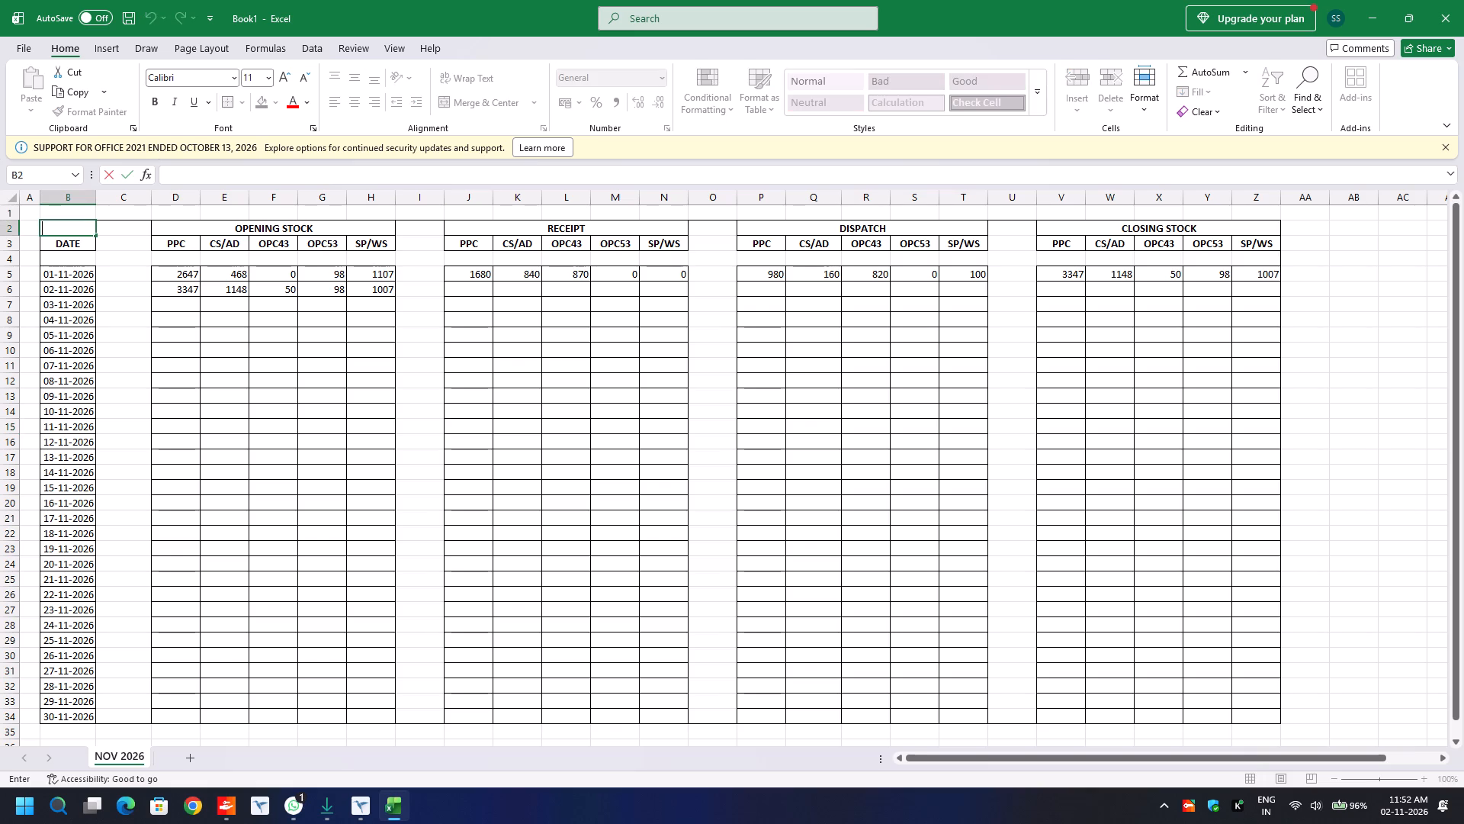
{"action": "key", "text": "shift+Right"}
{"action": "key", "text": "shift+Right"}
{"action": "key", "text": "shift+Right"}
{"action": "key", "text": "shift+Right"}
{"action": "key", "text": "shift+Right"}
{"action": "key", "text": "shift+Right"}
{"action": "key", "text": "shift+Right"}
{"action": "key", "text": "shift+Right"}
{"action": "key", "text": "shift+Right"}
{"action": "key", "text": "shift+Right"}
{"action": "key", "text": "shift+Right"}
{"action": "key", "text": "shift+Right"}
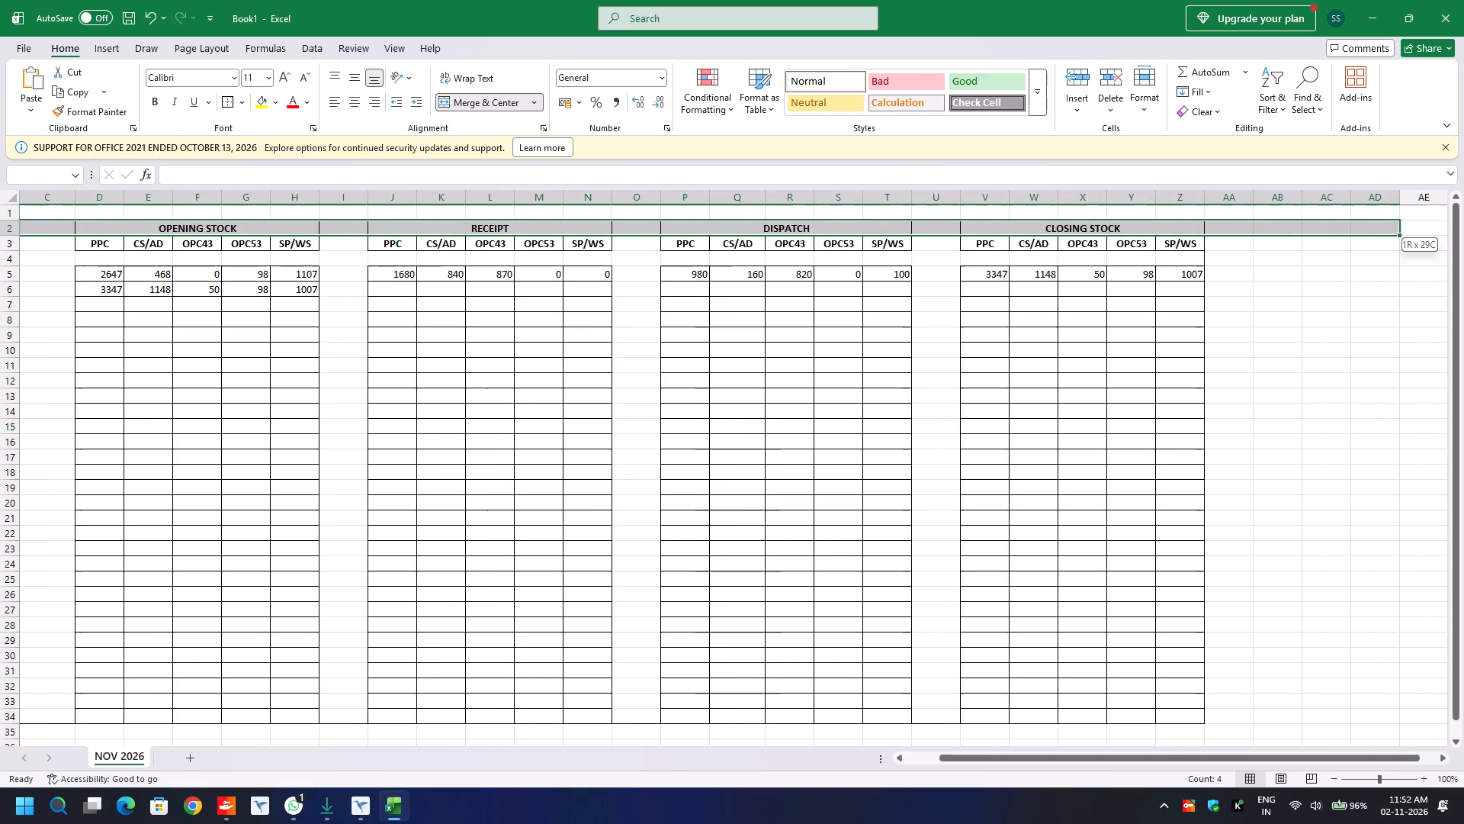
{"action": "key", "text": "shift+Left"}
{"action": "key", "text": "shift+Left"}
{"action": "key", "text": "shift+Left"}
{"action": "key", "text": "shift+Left"}
{"action": "key", "text": "shift+Down"}
{"action": "key", "text": "shift+Down"}
{"action": "key", "text": "shift+Down"}
{"action": "key", "text": "shift+Down"}
{"action": "key", "text": "shift+Down"}
{"action": "key", "text": "shift+Down"}
{"action": "key", "text": "shift+Down"}
{"action": "key", "text": "shift+Down"}
{"action": "key", "text": "shift+Down"}
{"action": "key", "text": "shift+Down"}
{"action": "key", "text": "shift+Down"}
{"action": "key", "text": "shift+Down"}
{"action": "key", "text": "shift+Down"}
{"action": "key", "text": "shift+Down"}
{"action": "key", "text": "shift+Down"}
{"action": "key", "text": "shift+Down"}
{"action": "key", "text": "shift+Down"}
{"action": "key", "text": "shift+Down"}
{"action": "key", "text": "shift+Down"}
{"action": "key", "text": "shift+Down"}
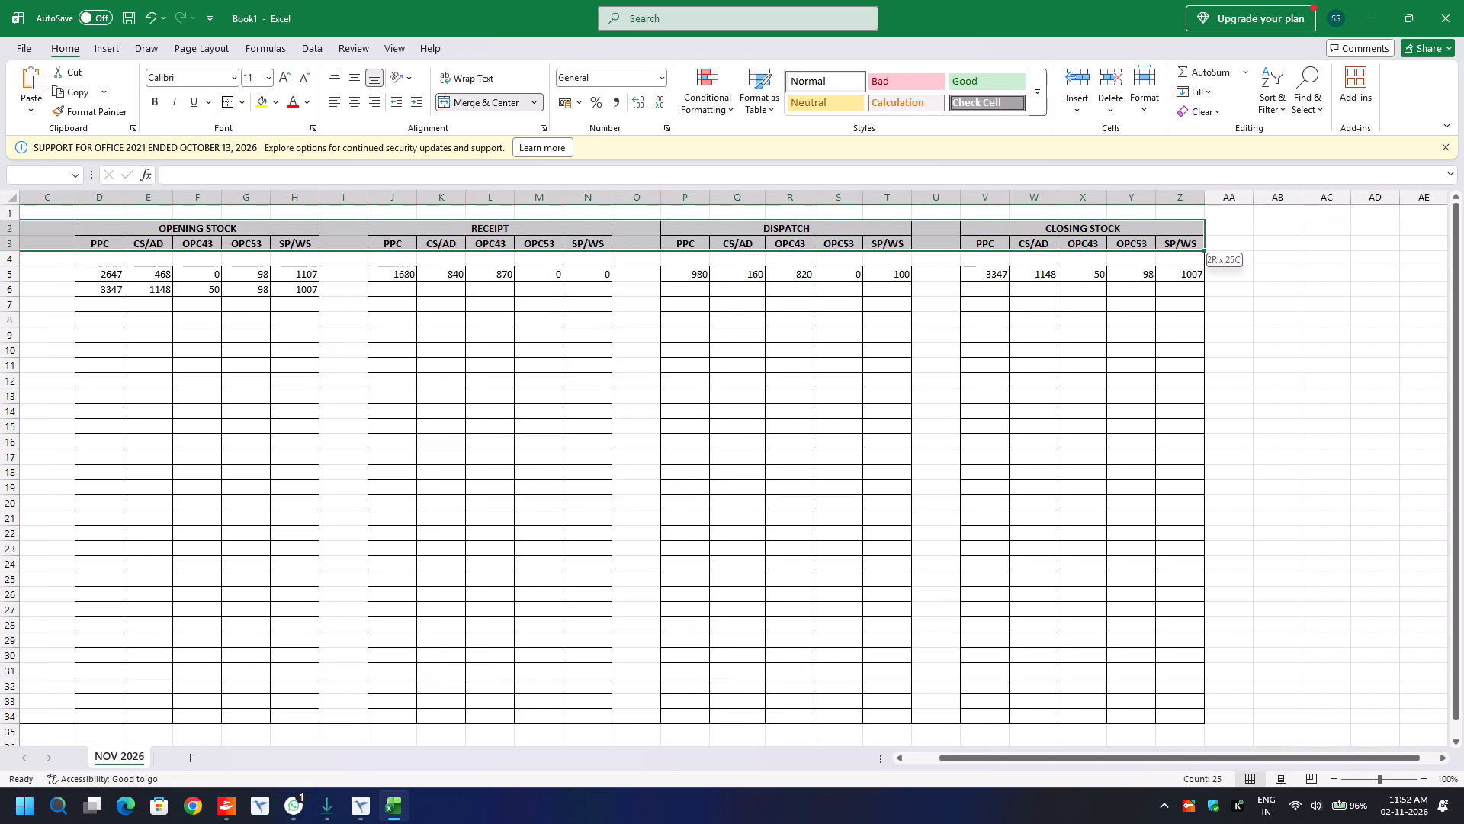
{"action": "key", "text": "shift+Down"}
{"action": "key", "text": "shift+Down"}
{"action": "key", "text": "shift+Down"}
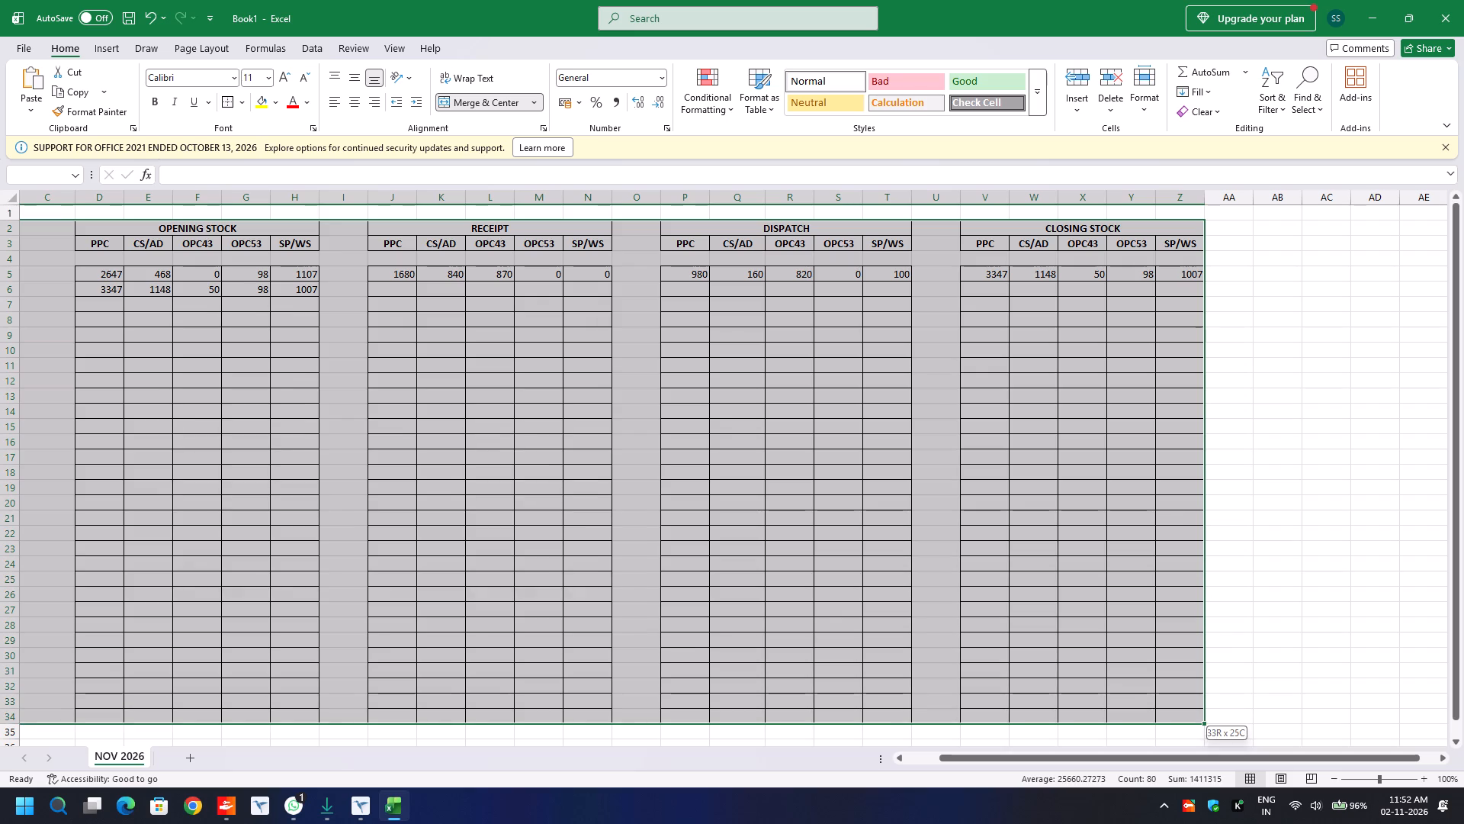
{"action": "key", "text": "ctrl+t"}
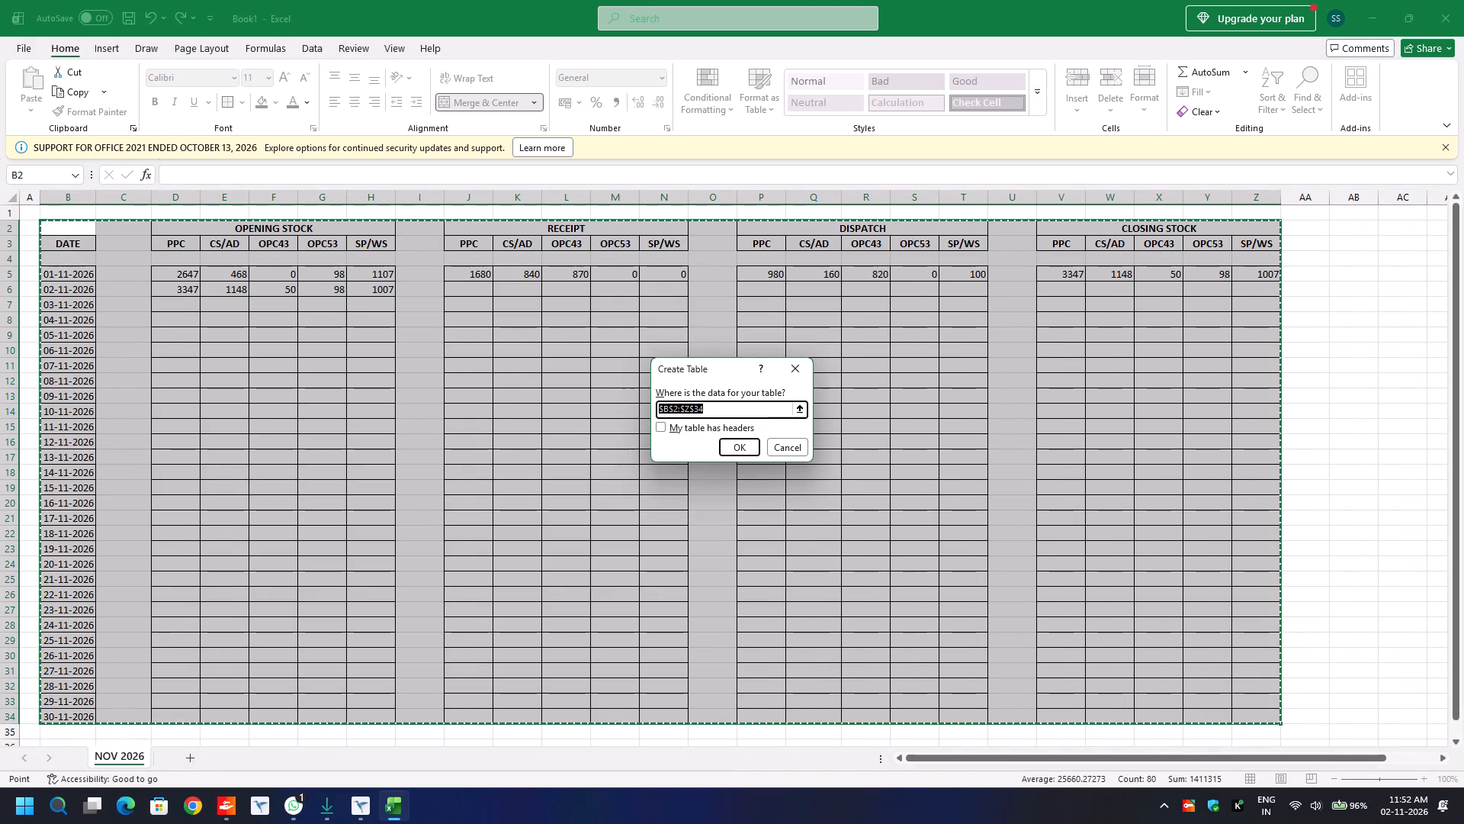
{"action": "key", "text": "Return"}
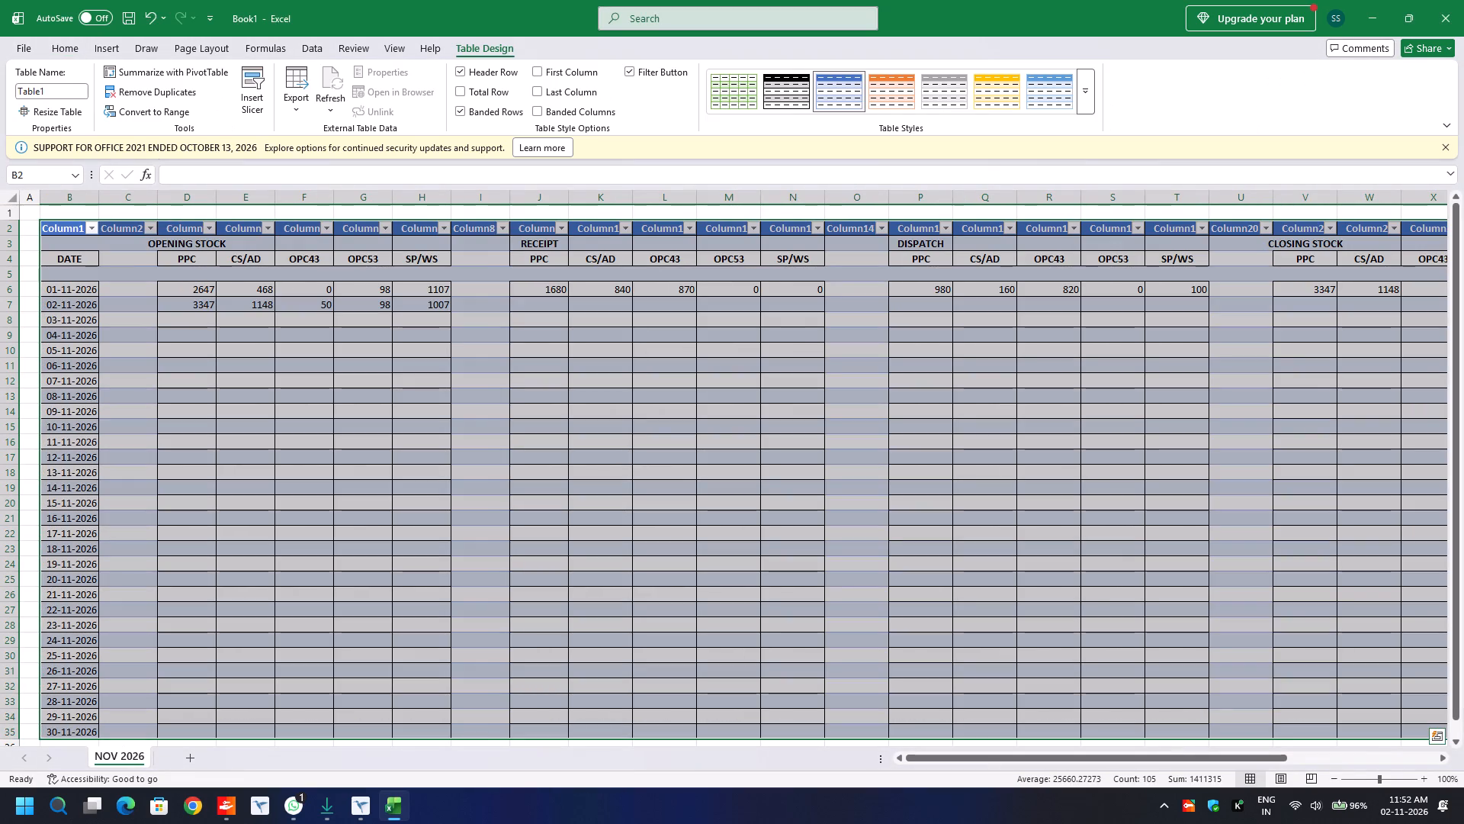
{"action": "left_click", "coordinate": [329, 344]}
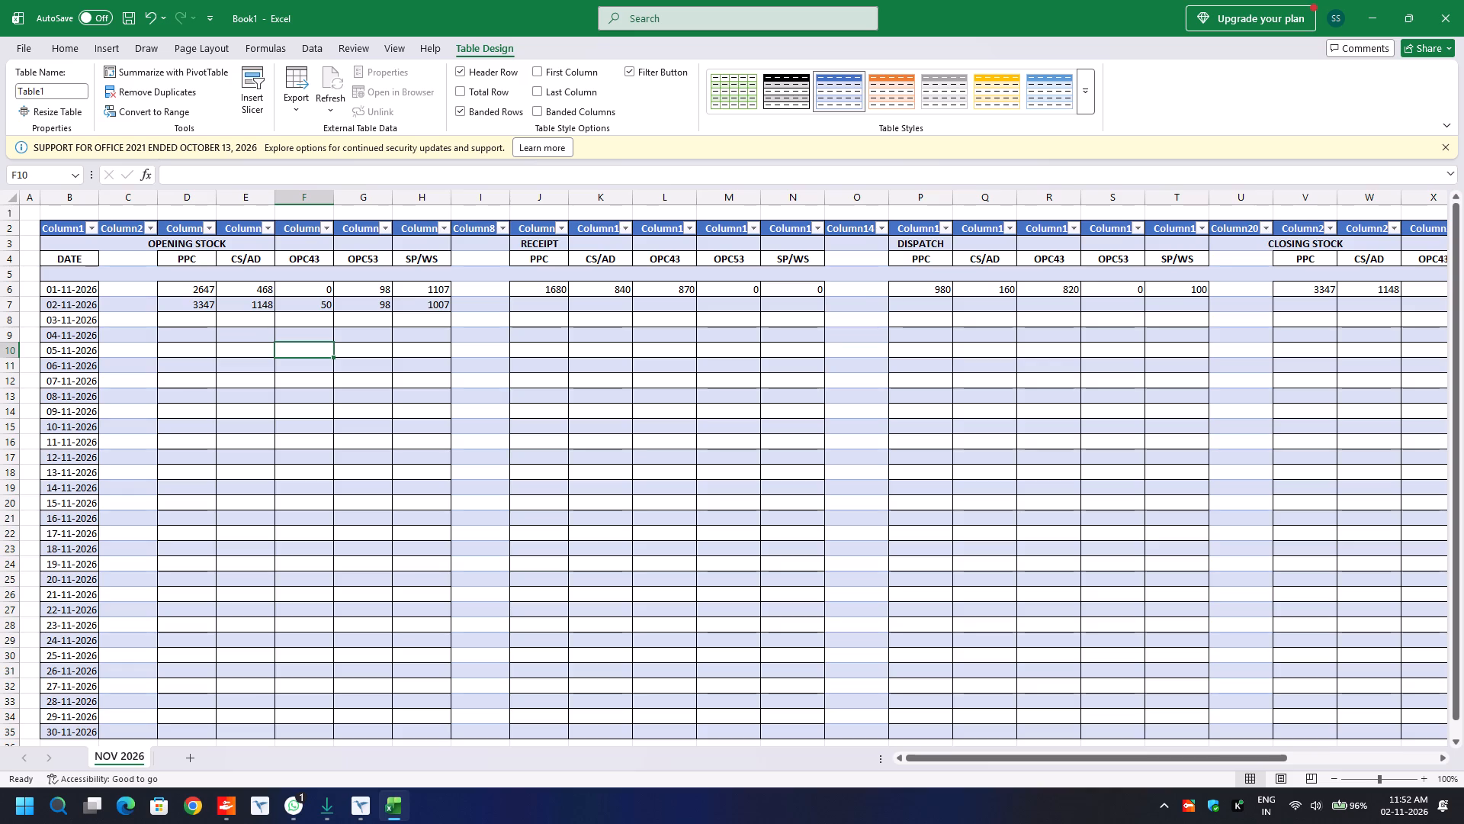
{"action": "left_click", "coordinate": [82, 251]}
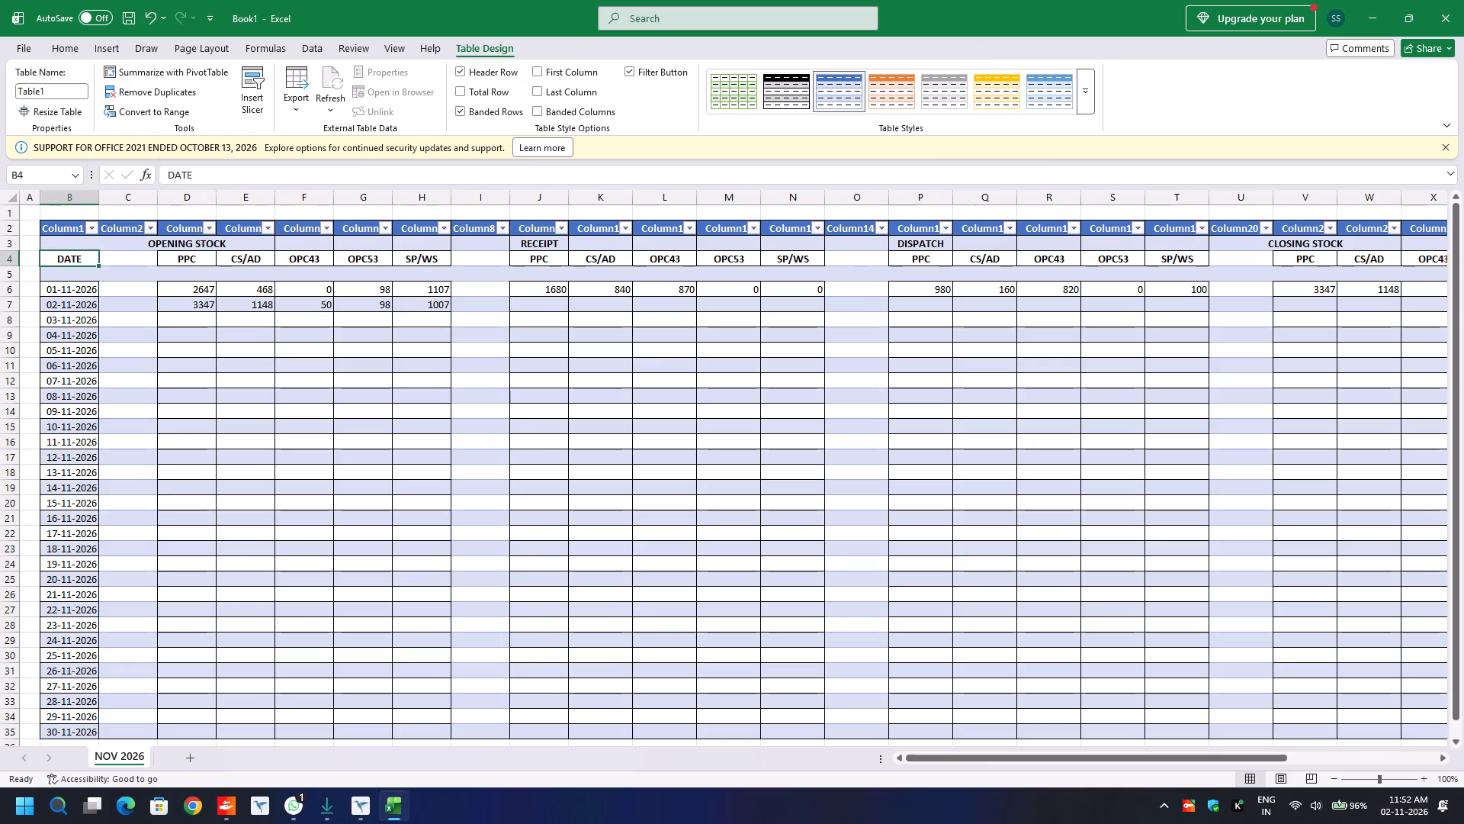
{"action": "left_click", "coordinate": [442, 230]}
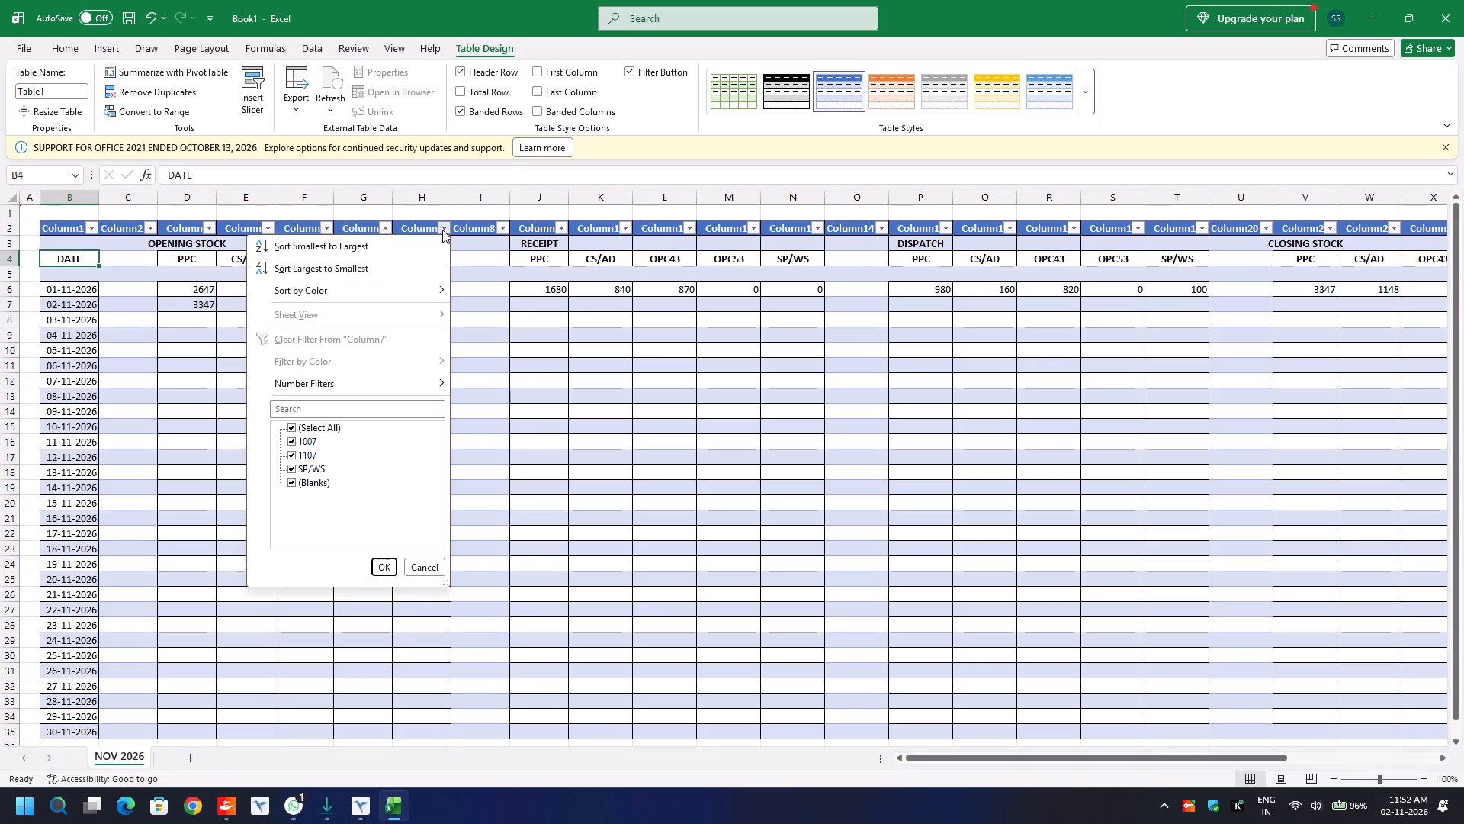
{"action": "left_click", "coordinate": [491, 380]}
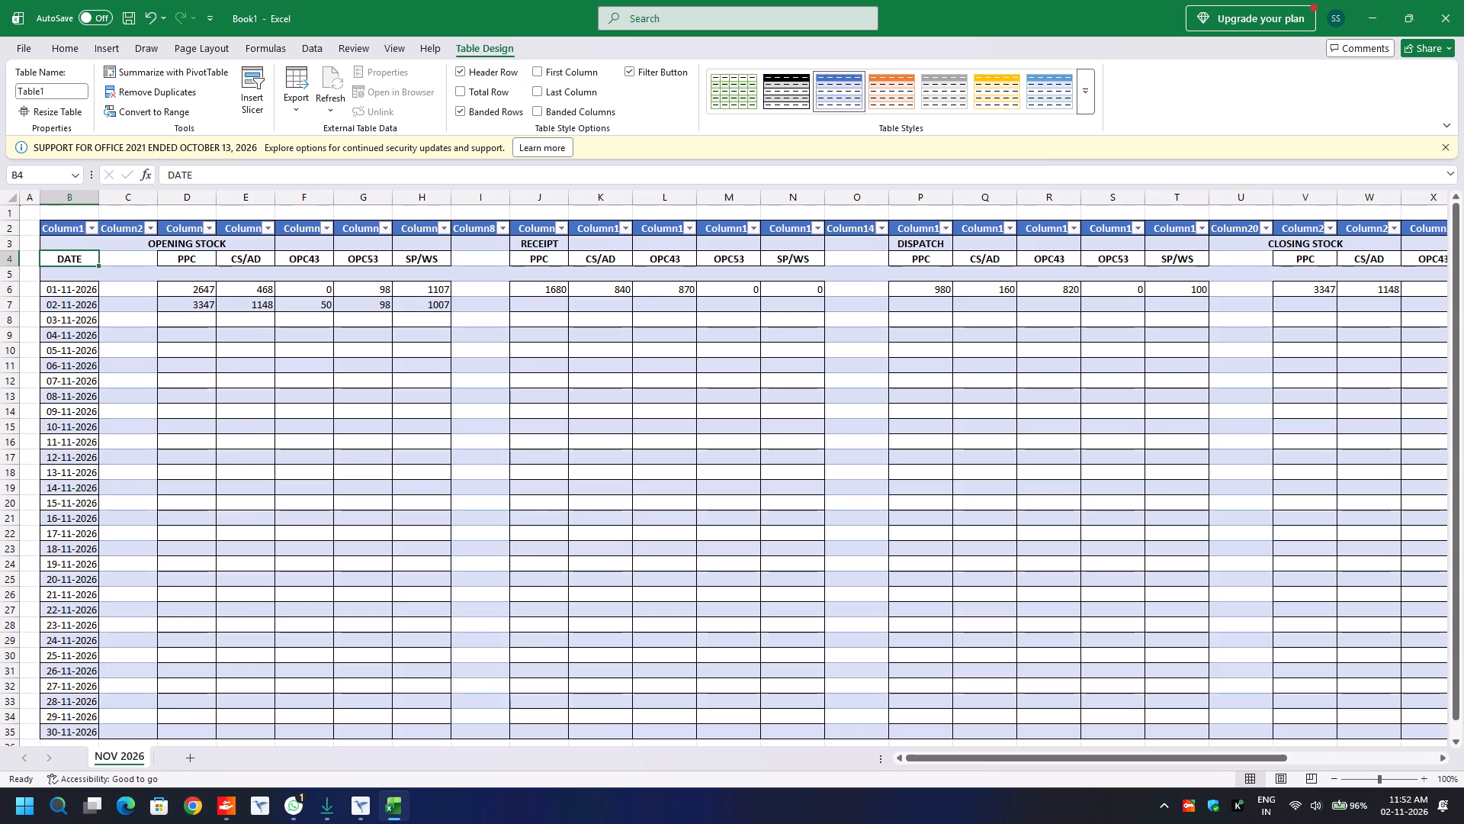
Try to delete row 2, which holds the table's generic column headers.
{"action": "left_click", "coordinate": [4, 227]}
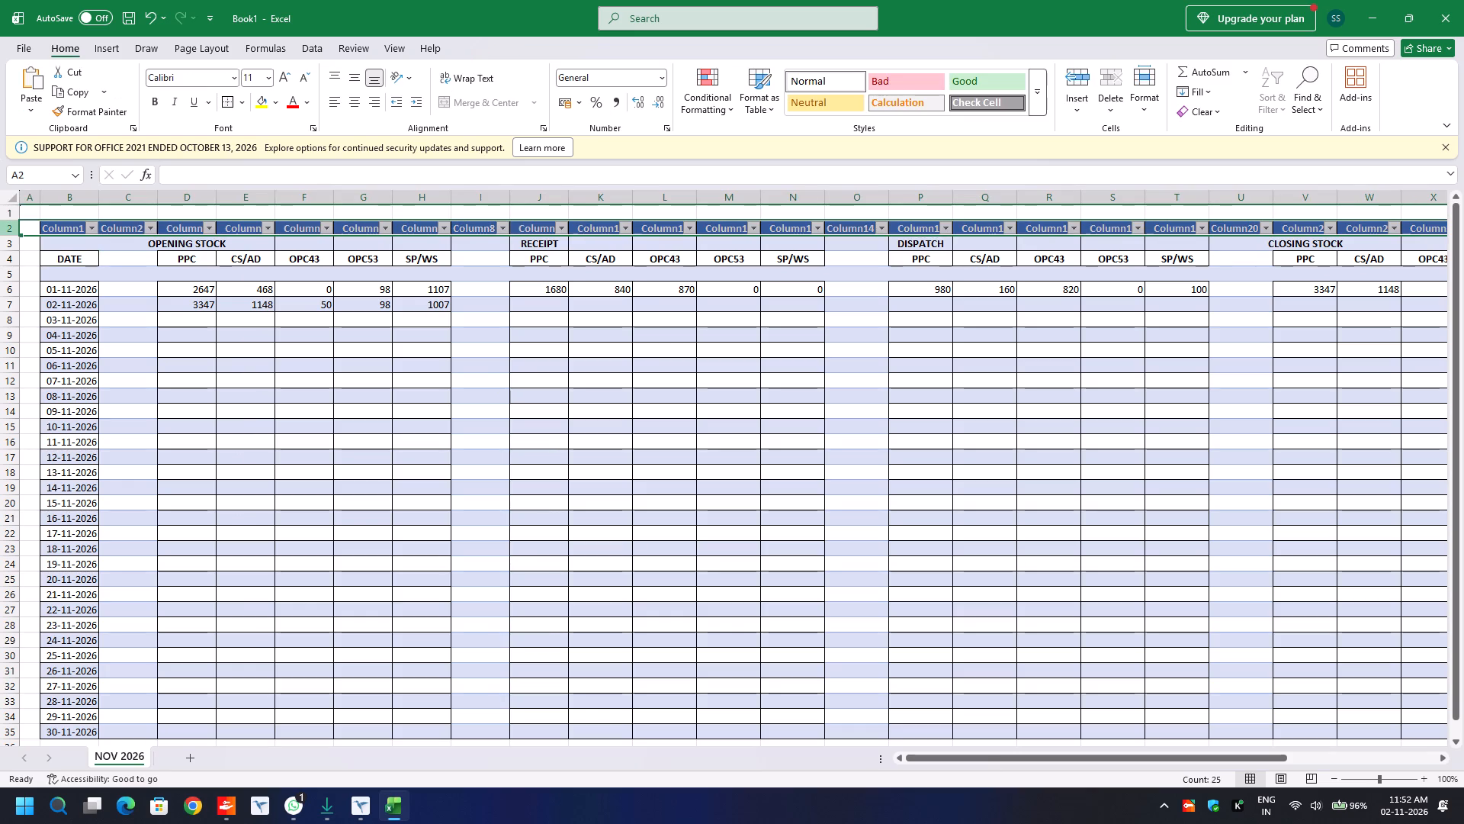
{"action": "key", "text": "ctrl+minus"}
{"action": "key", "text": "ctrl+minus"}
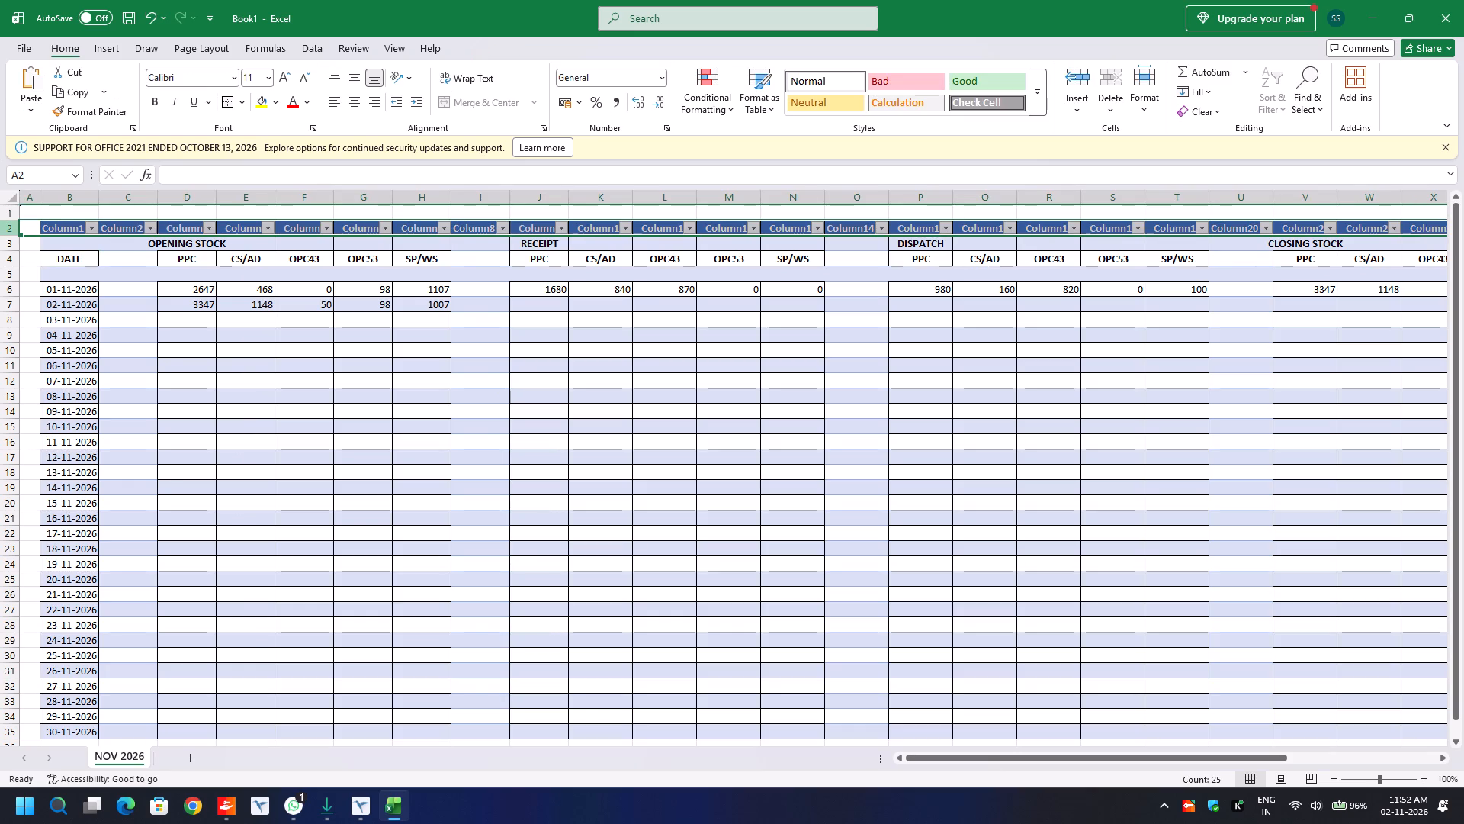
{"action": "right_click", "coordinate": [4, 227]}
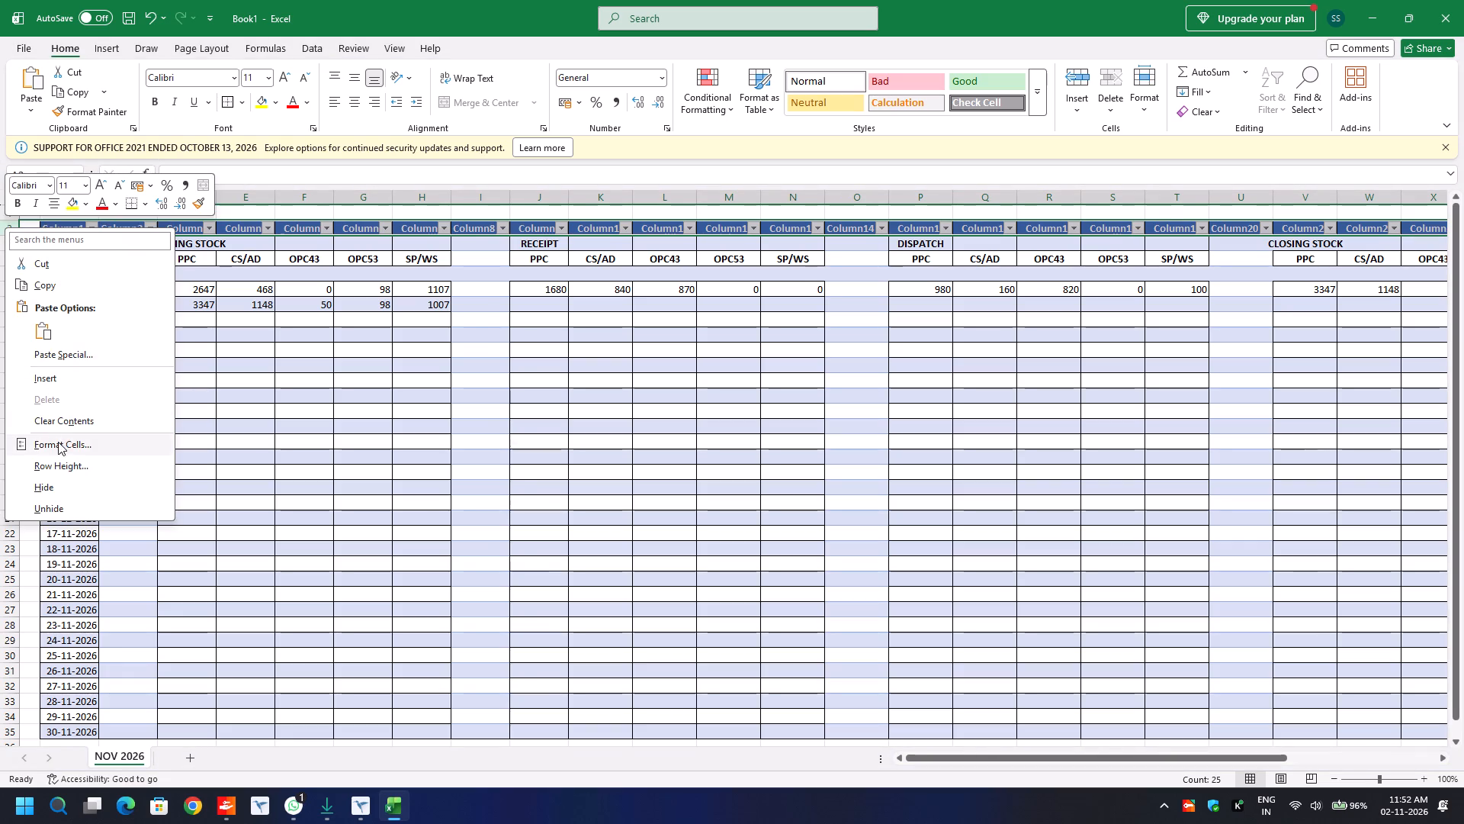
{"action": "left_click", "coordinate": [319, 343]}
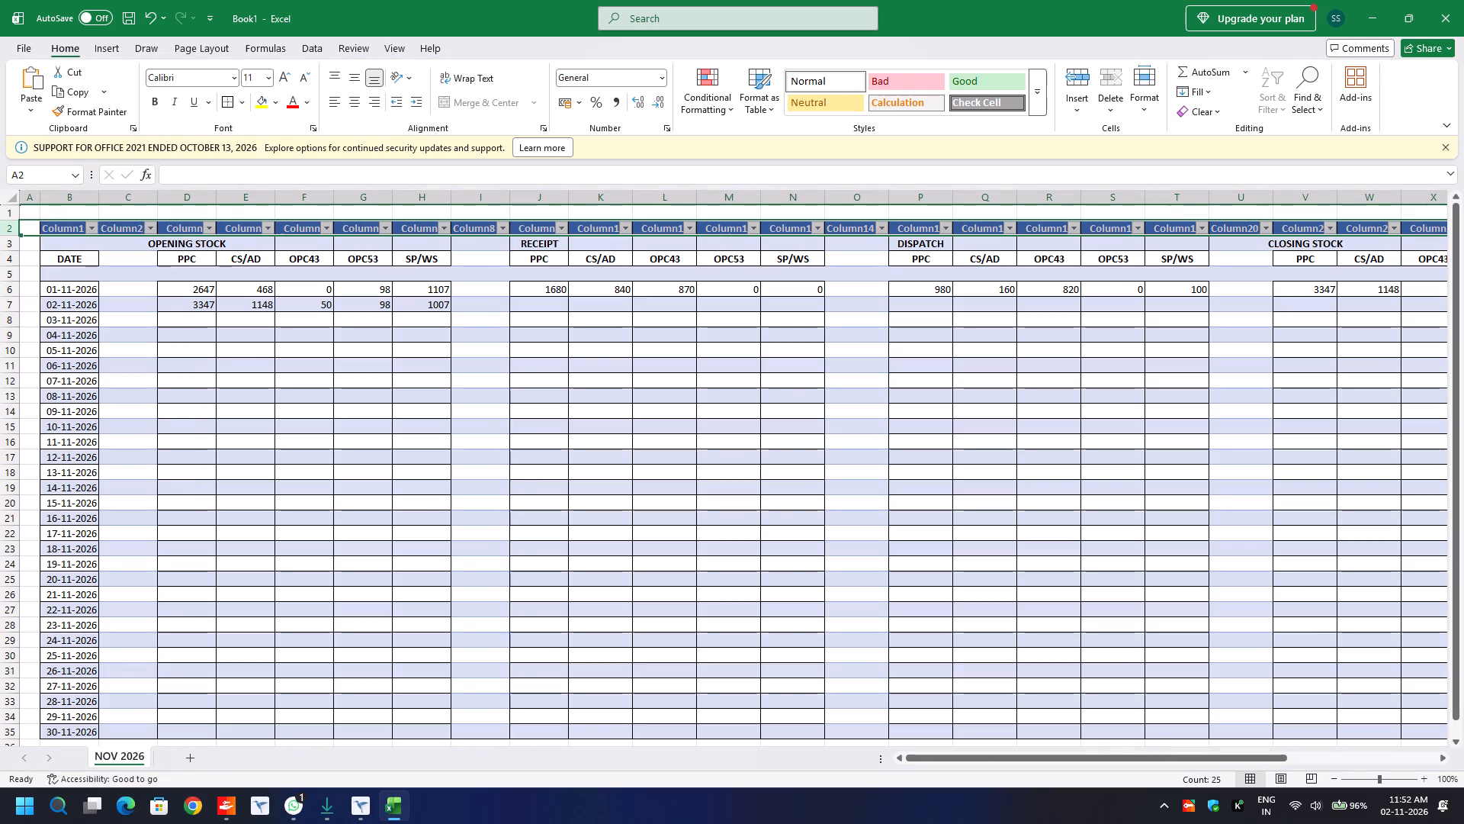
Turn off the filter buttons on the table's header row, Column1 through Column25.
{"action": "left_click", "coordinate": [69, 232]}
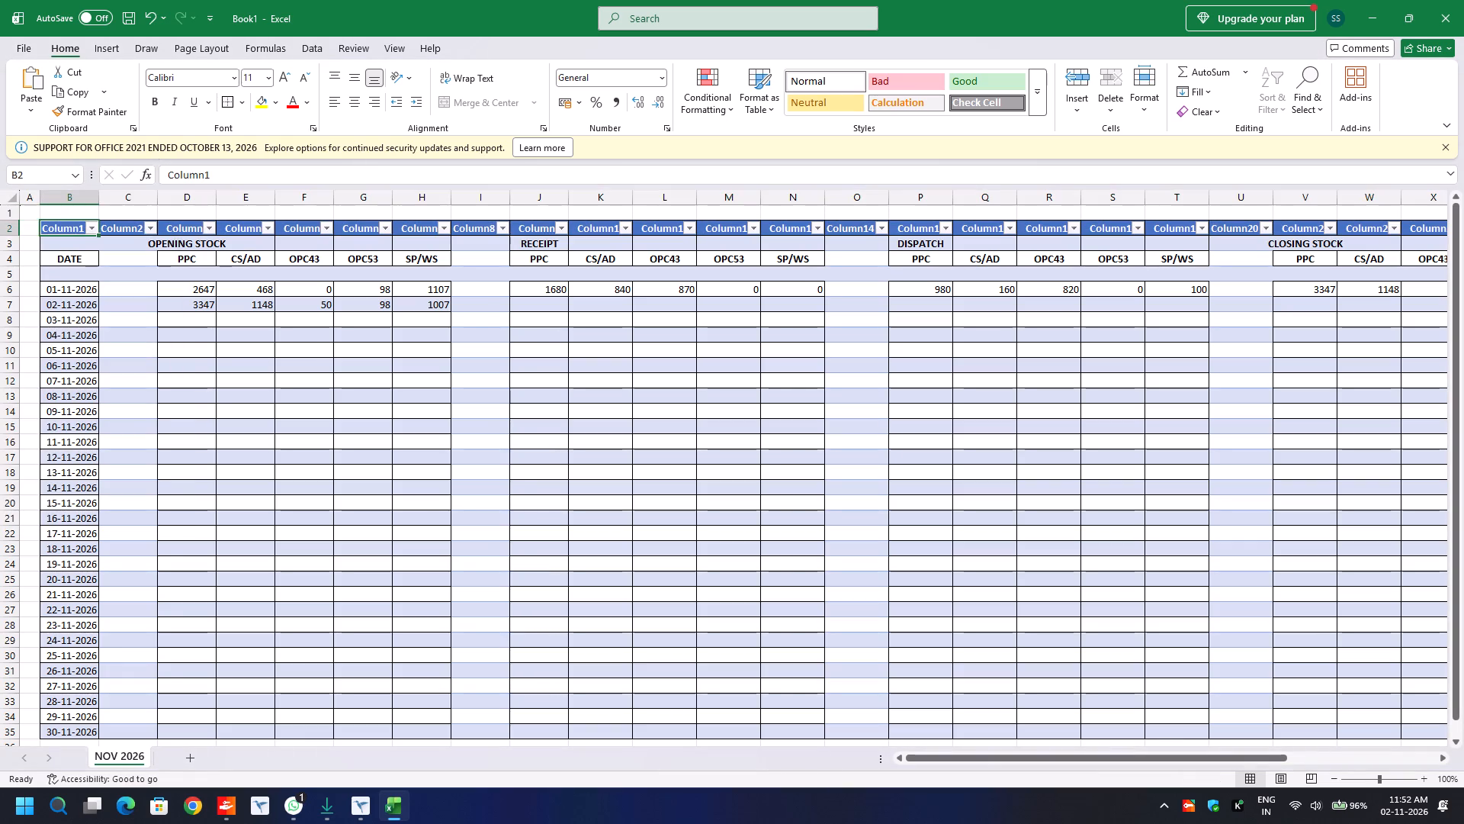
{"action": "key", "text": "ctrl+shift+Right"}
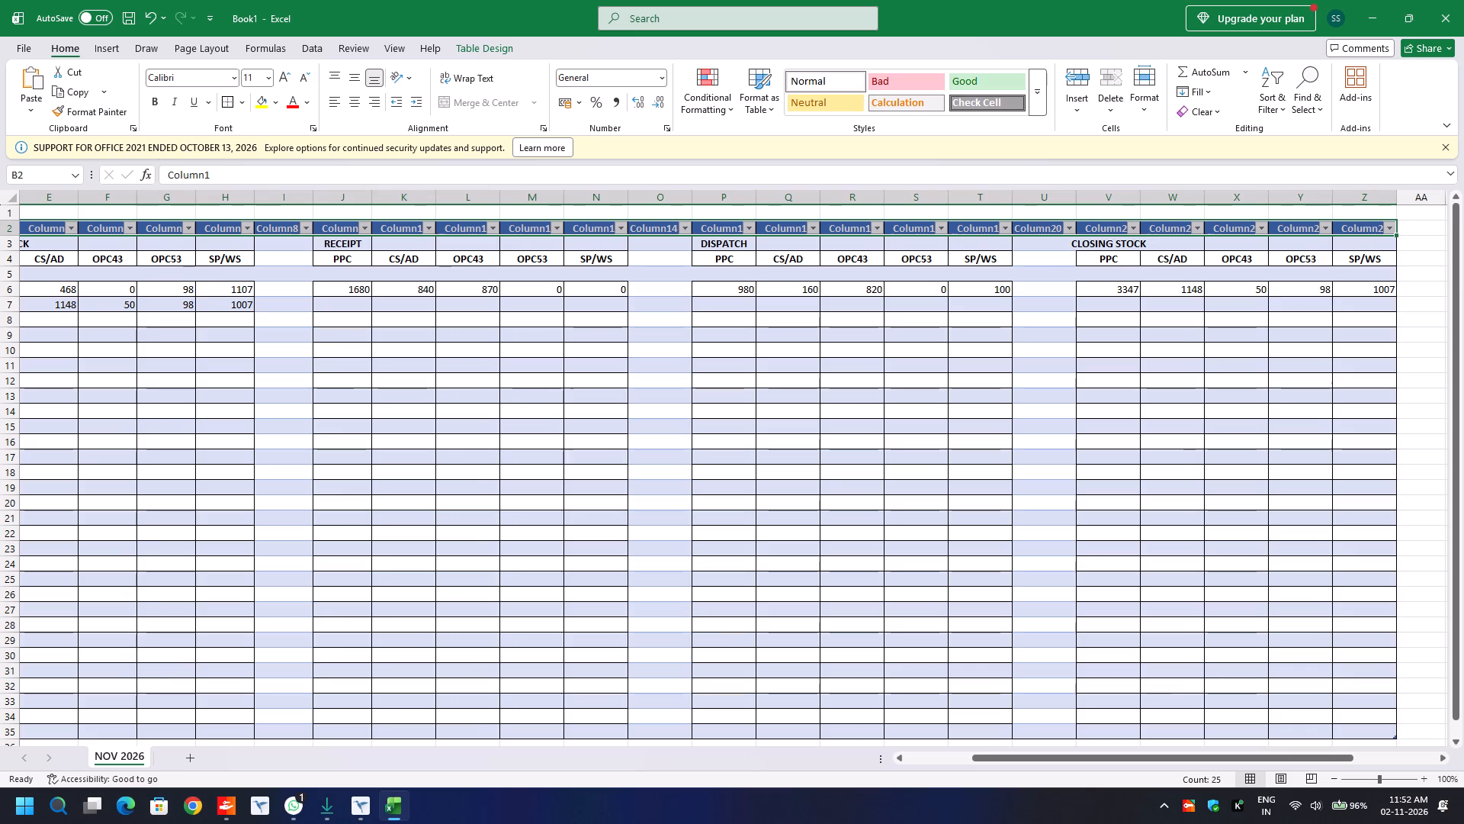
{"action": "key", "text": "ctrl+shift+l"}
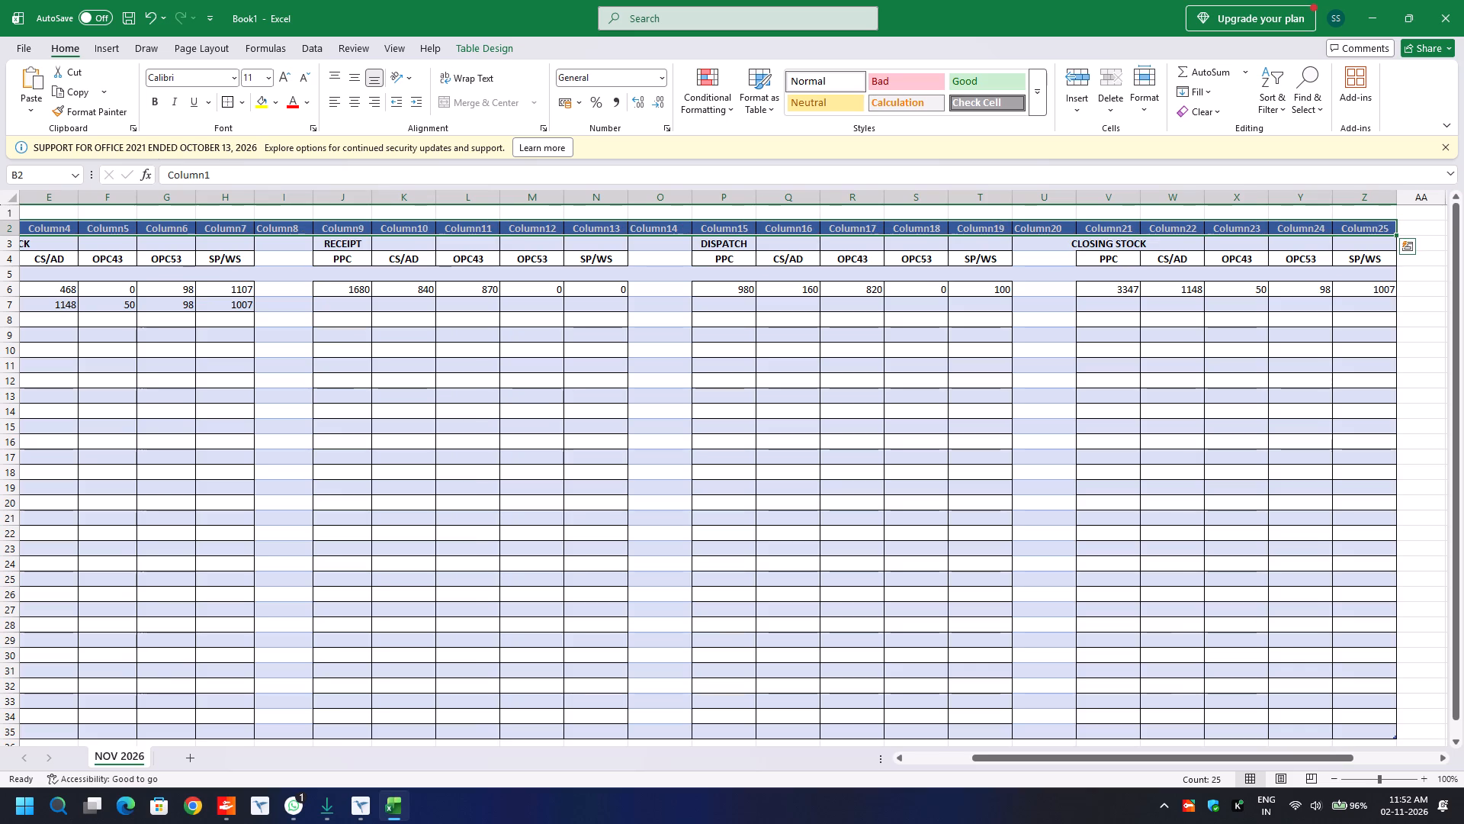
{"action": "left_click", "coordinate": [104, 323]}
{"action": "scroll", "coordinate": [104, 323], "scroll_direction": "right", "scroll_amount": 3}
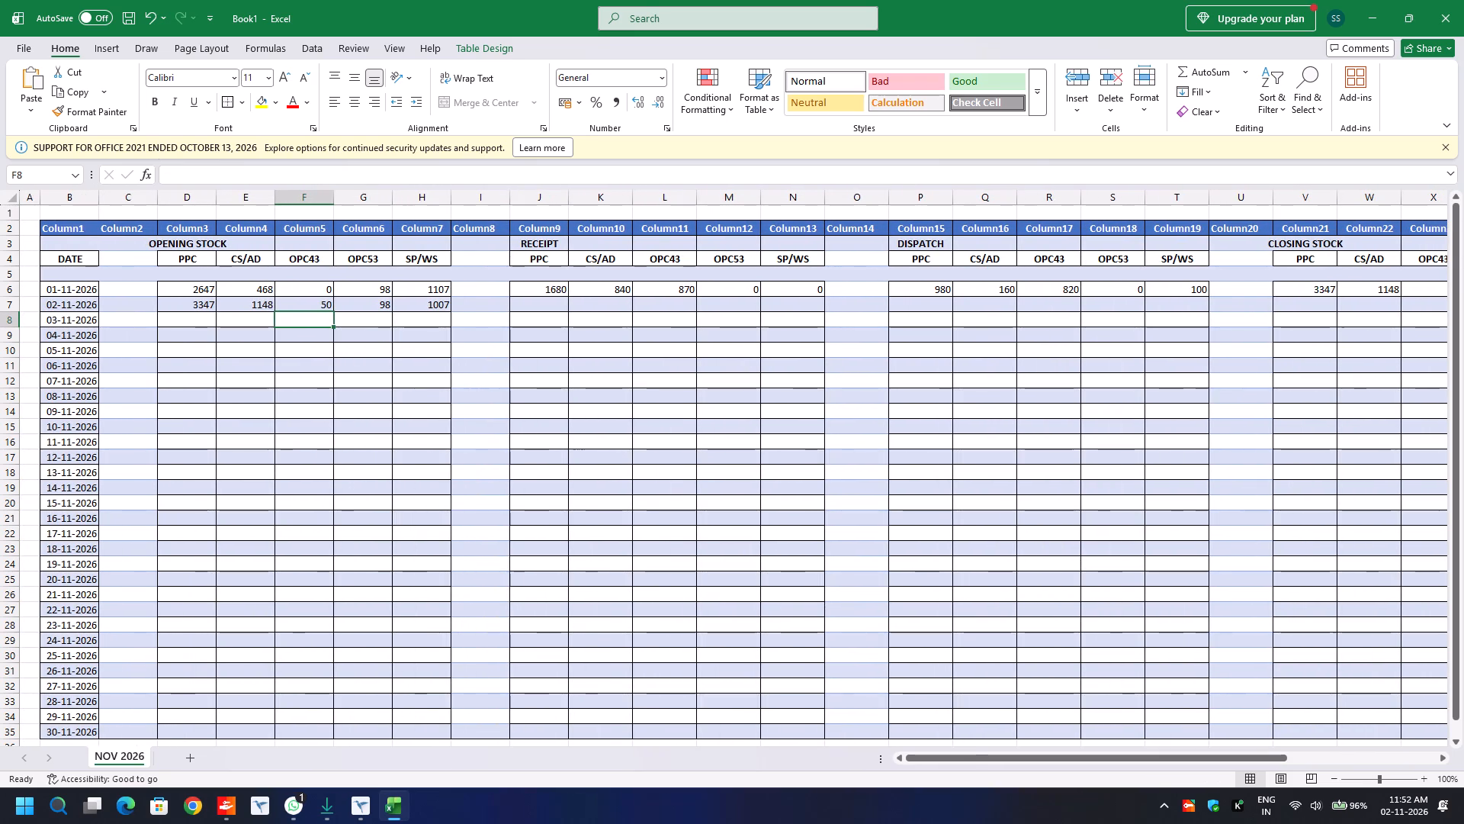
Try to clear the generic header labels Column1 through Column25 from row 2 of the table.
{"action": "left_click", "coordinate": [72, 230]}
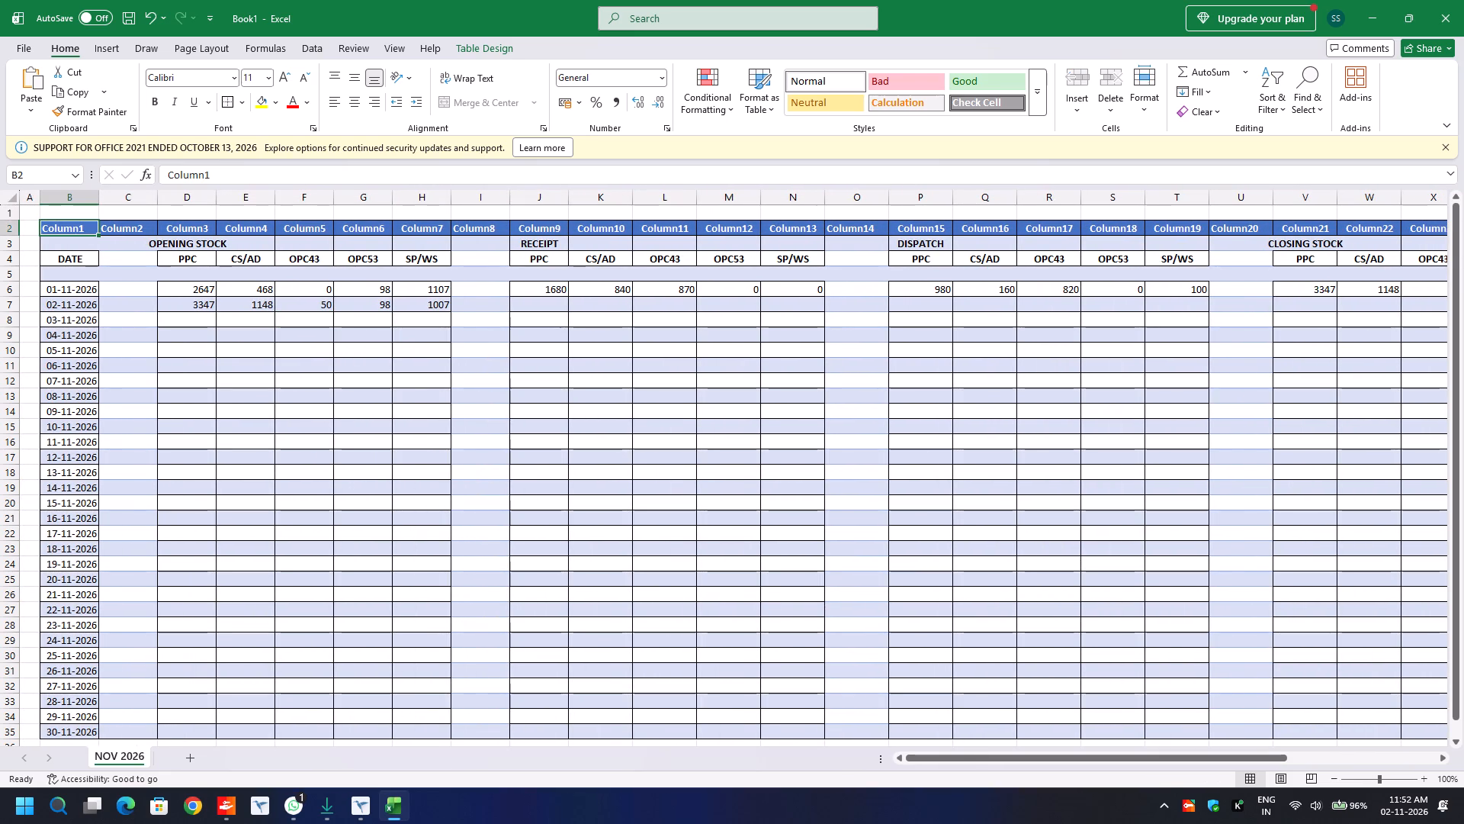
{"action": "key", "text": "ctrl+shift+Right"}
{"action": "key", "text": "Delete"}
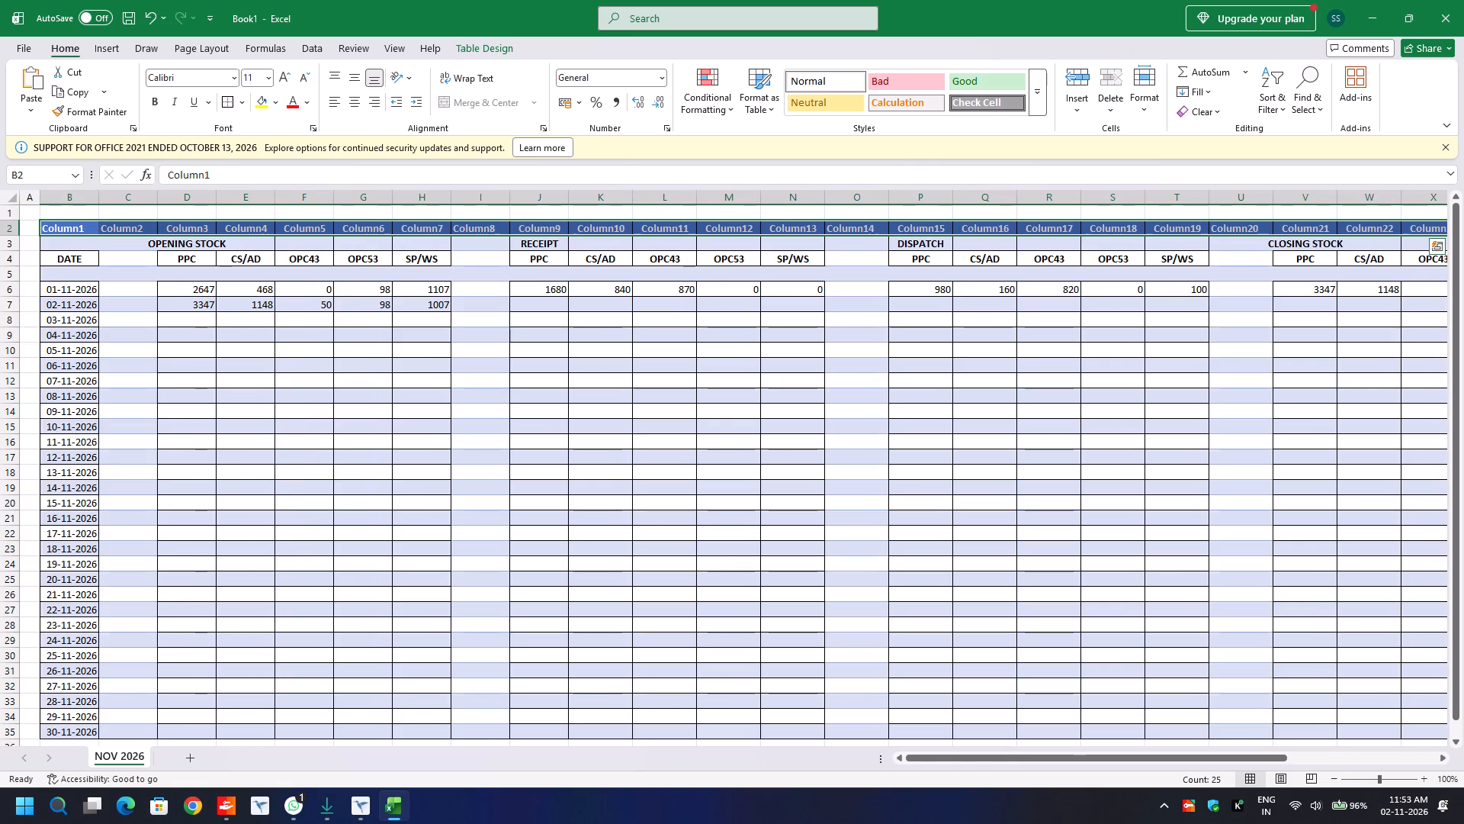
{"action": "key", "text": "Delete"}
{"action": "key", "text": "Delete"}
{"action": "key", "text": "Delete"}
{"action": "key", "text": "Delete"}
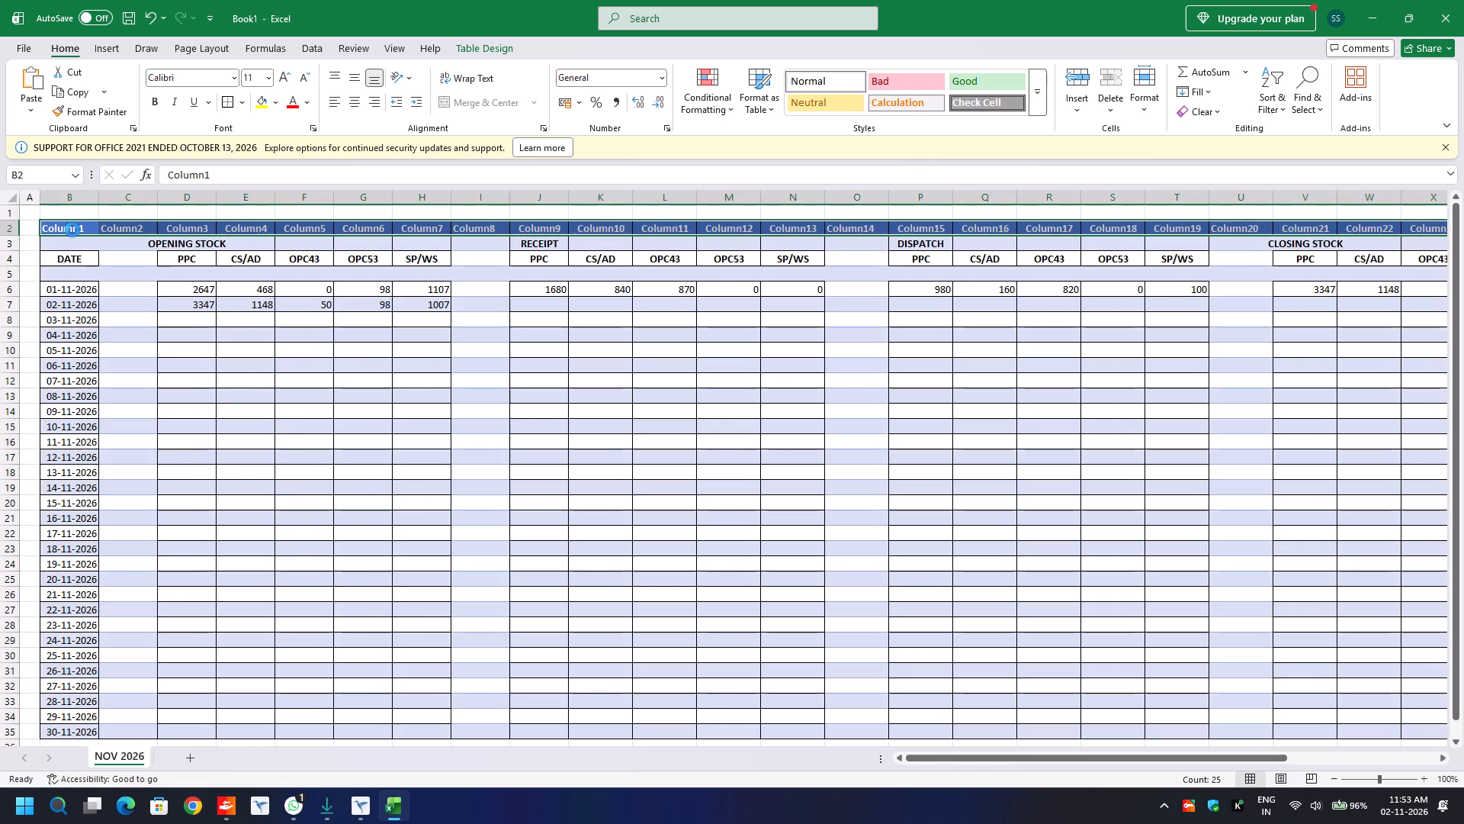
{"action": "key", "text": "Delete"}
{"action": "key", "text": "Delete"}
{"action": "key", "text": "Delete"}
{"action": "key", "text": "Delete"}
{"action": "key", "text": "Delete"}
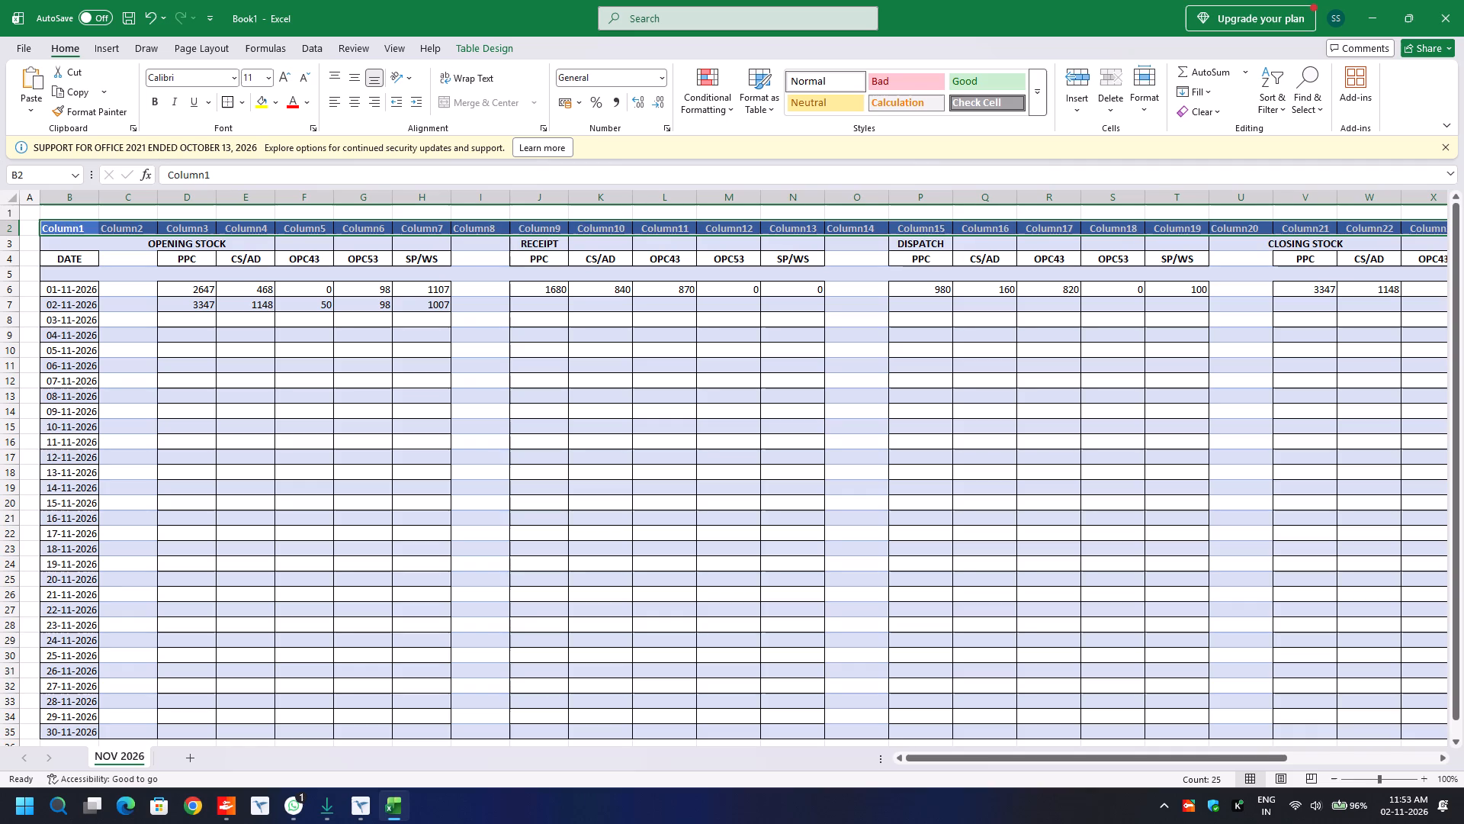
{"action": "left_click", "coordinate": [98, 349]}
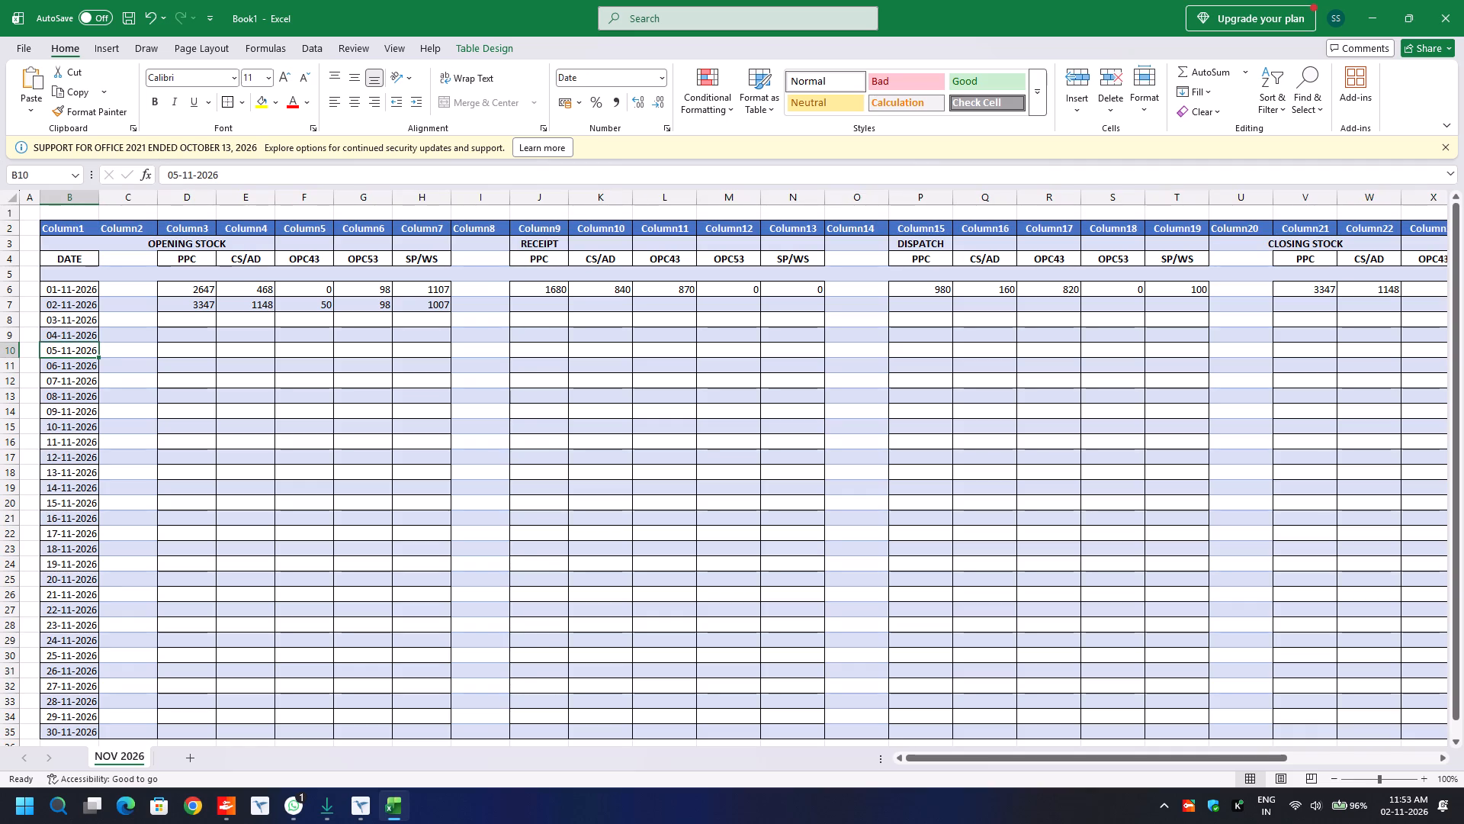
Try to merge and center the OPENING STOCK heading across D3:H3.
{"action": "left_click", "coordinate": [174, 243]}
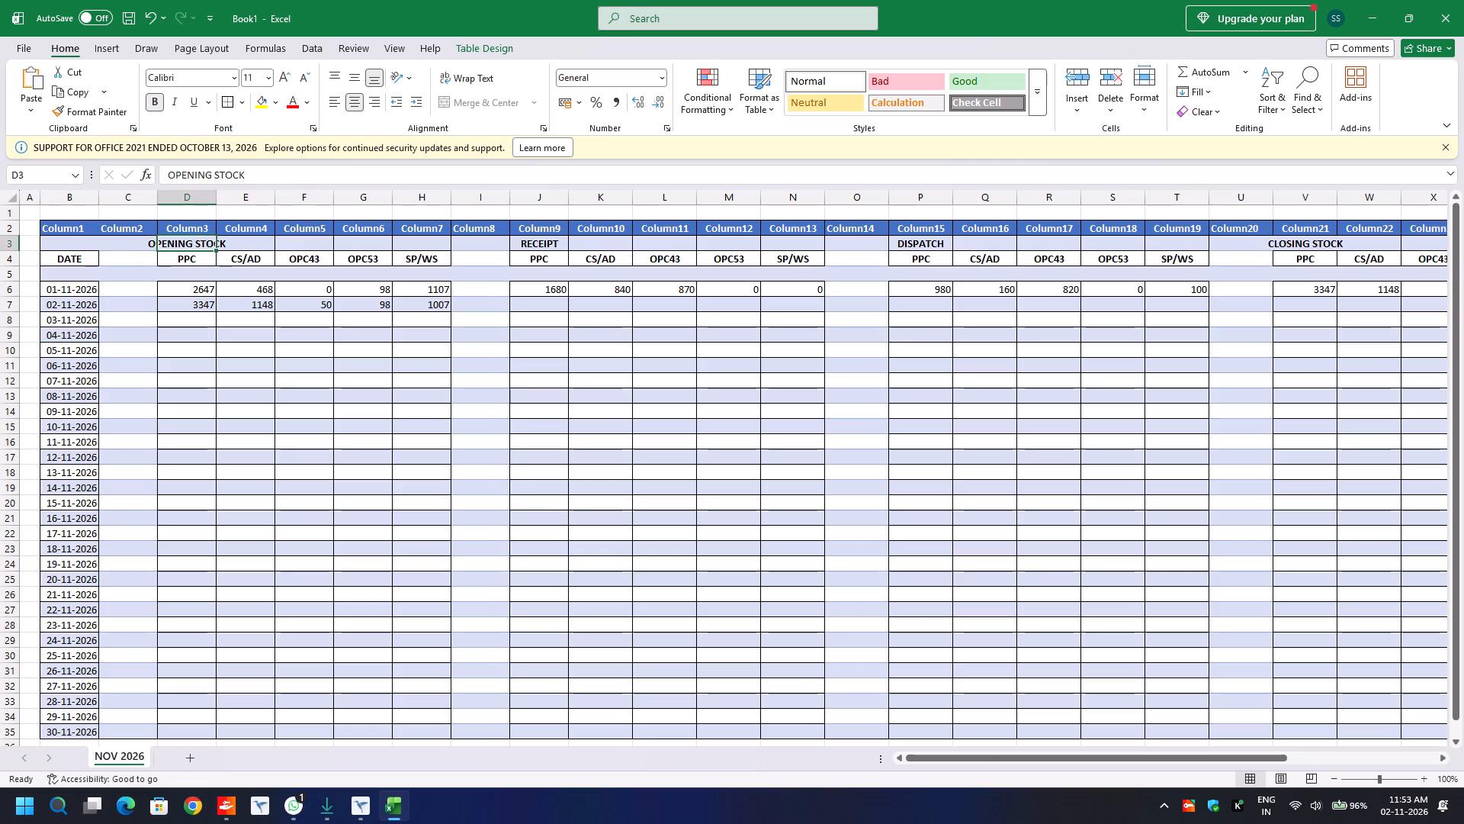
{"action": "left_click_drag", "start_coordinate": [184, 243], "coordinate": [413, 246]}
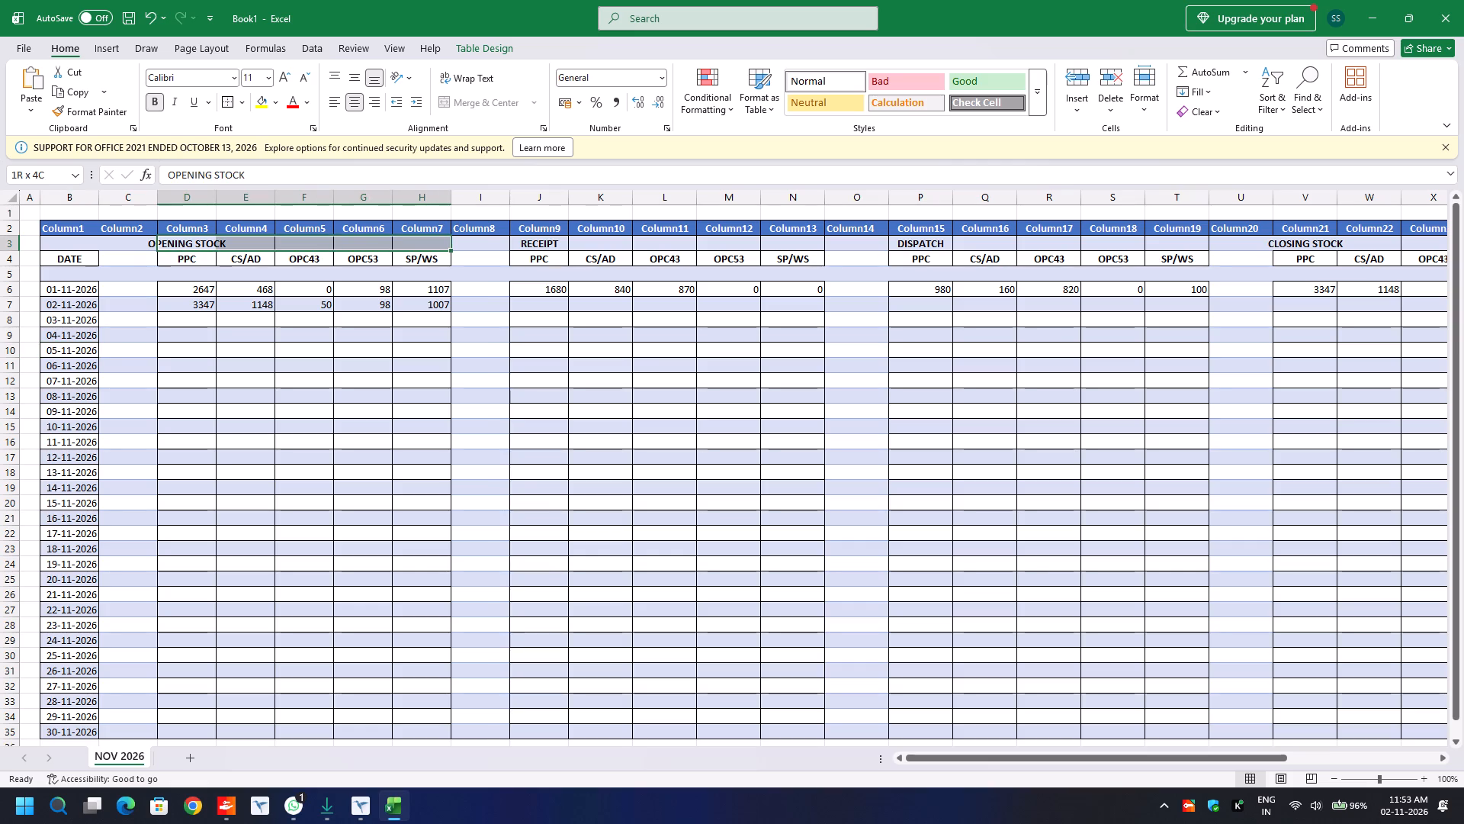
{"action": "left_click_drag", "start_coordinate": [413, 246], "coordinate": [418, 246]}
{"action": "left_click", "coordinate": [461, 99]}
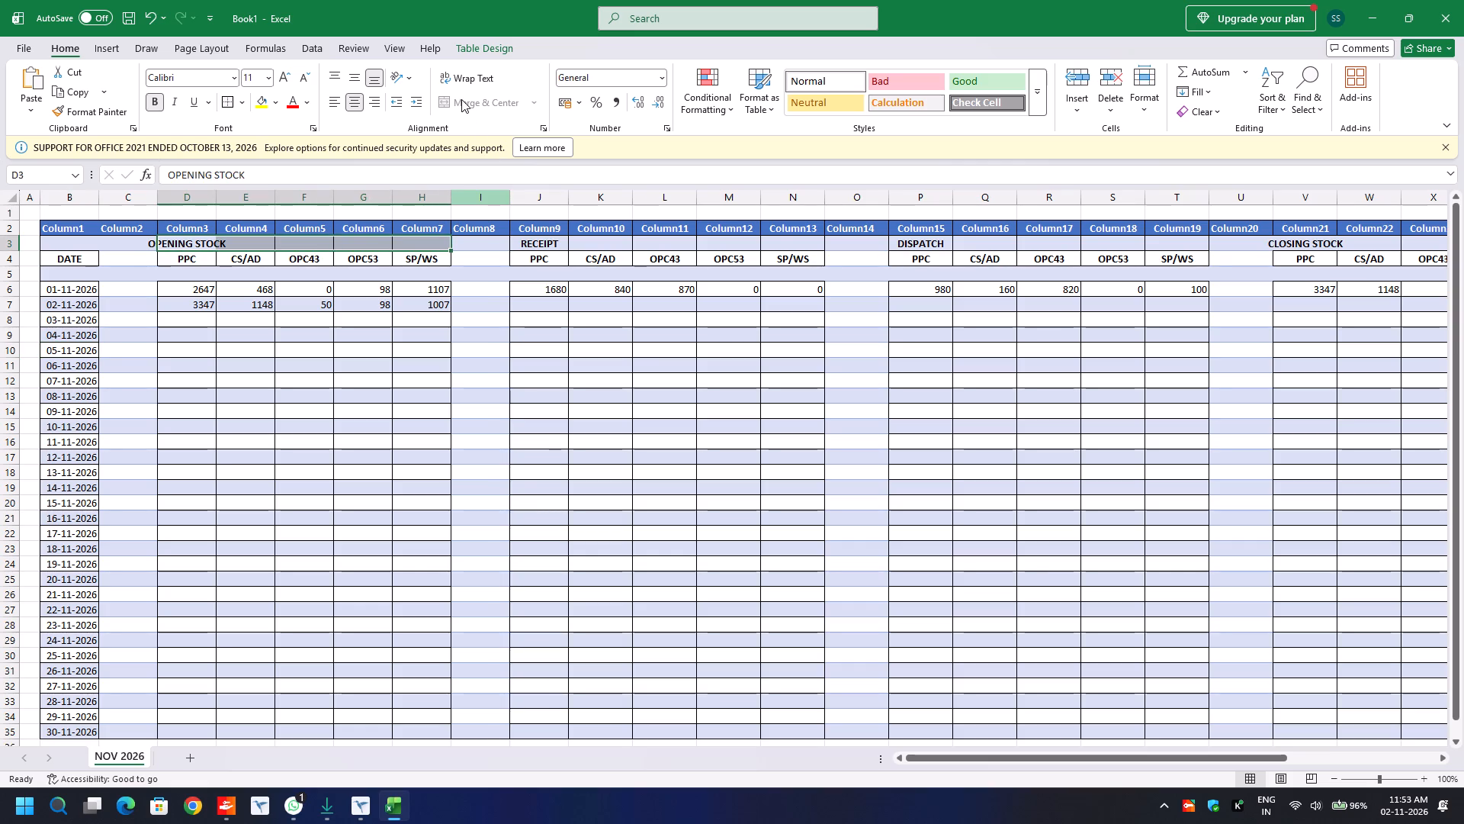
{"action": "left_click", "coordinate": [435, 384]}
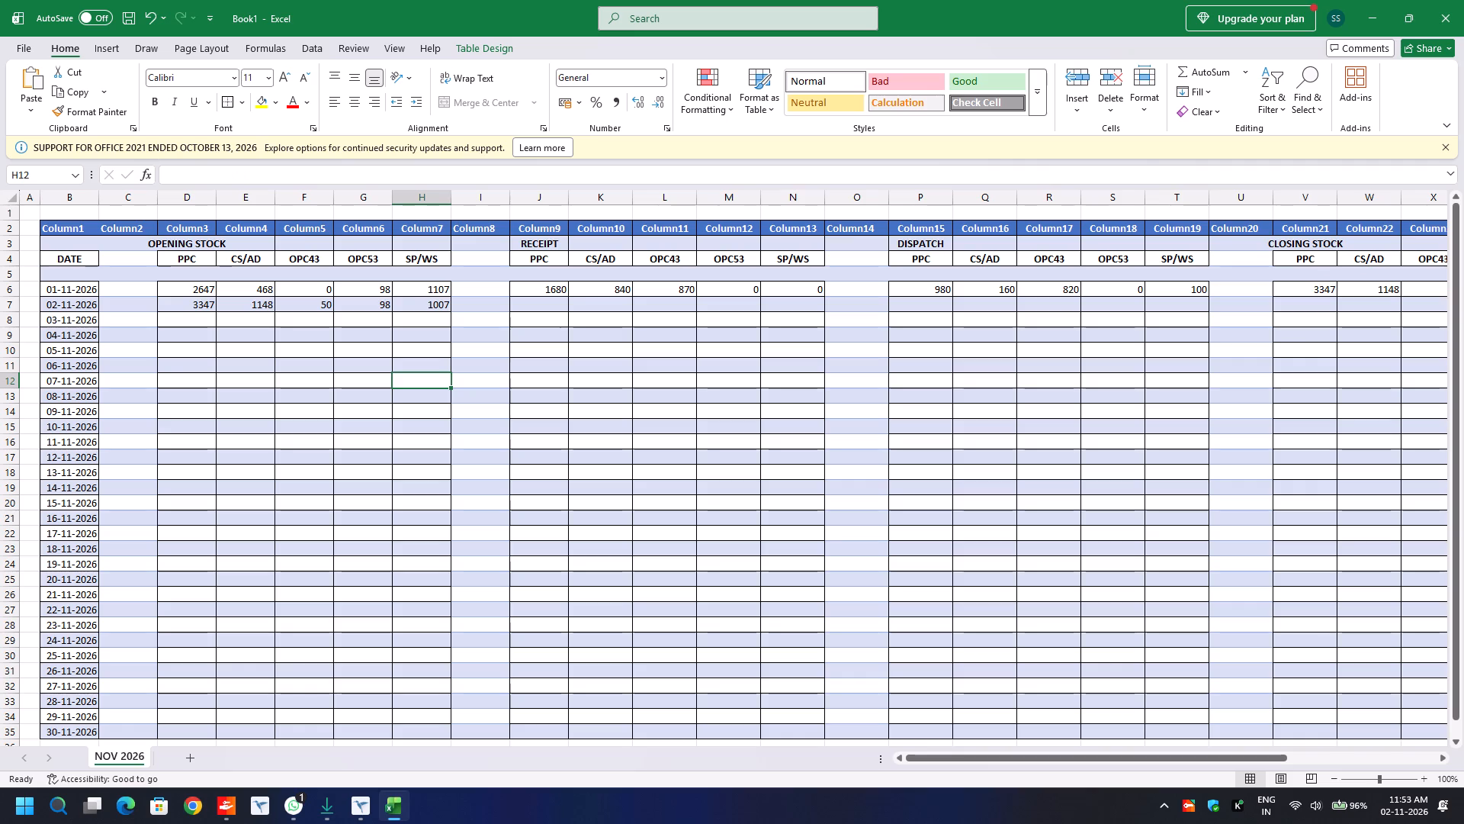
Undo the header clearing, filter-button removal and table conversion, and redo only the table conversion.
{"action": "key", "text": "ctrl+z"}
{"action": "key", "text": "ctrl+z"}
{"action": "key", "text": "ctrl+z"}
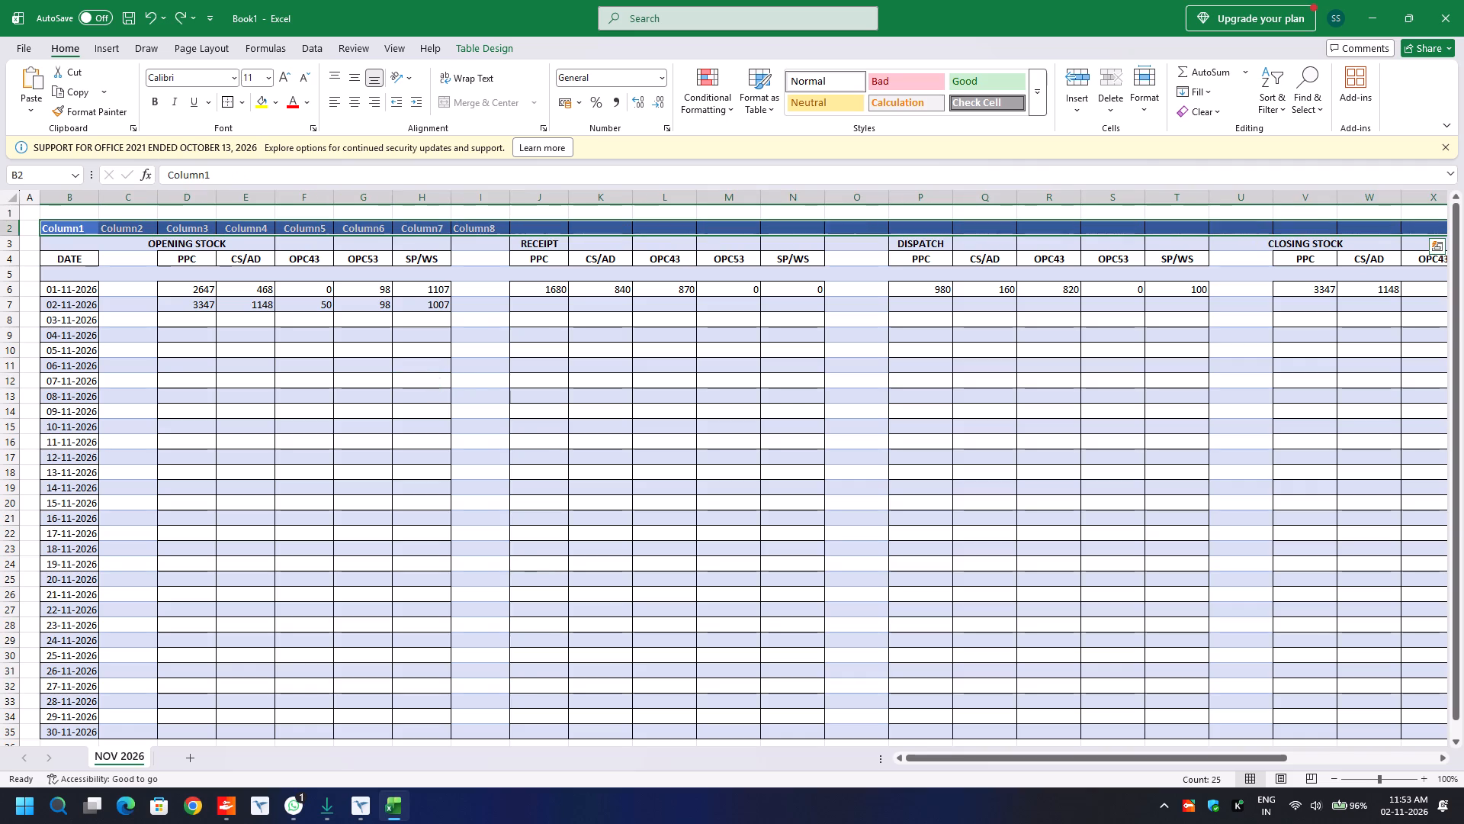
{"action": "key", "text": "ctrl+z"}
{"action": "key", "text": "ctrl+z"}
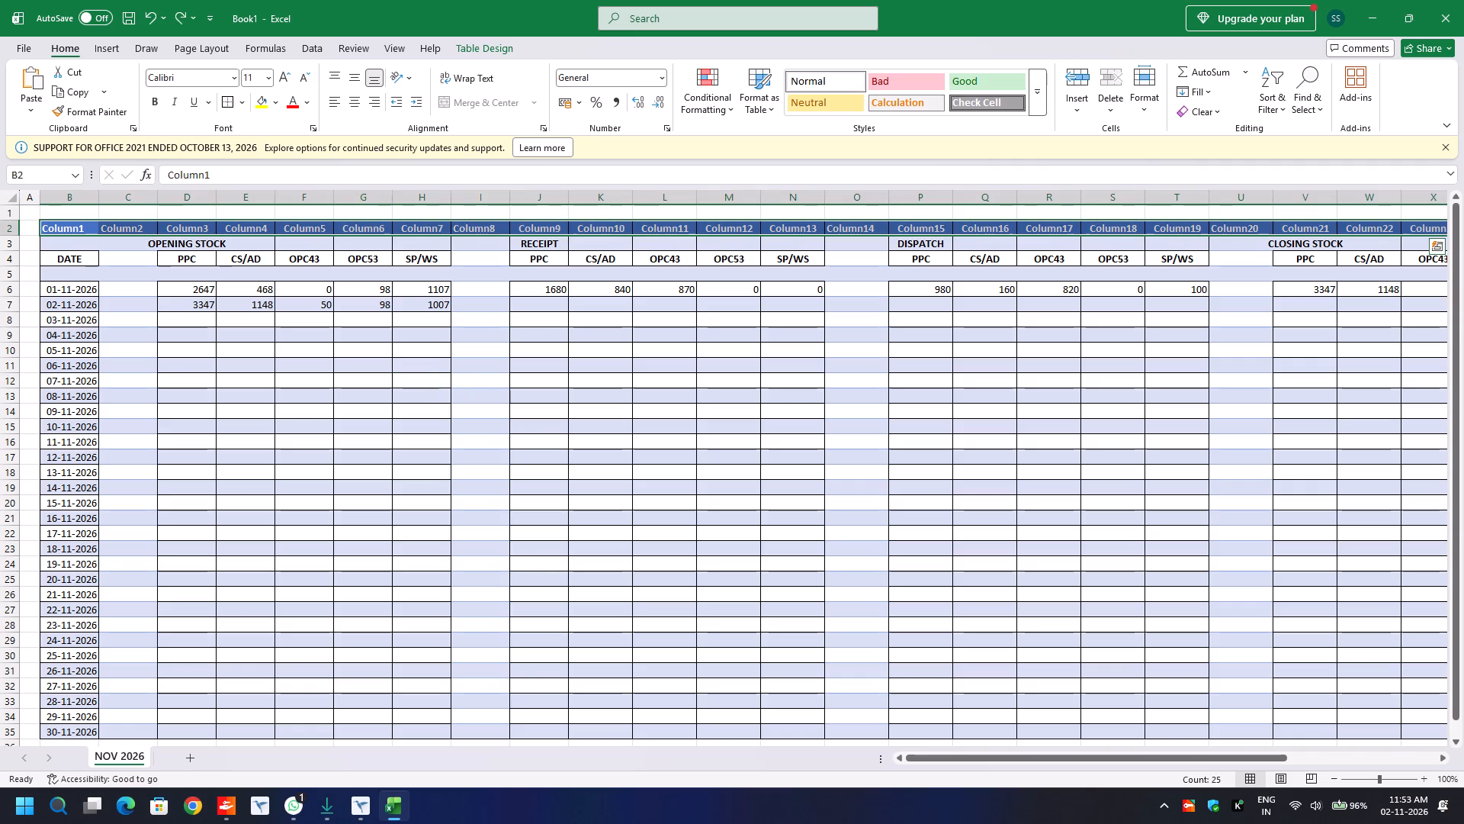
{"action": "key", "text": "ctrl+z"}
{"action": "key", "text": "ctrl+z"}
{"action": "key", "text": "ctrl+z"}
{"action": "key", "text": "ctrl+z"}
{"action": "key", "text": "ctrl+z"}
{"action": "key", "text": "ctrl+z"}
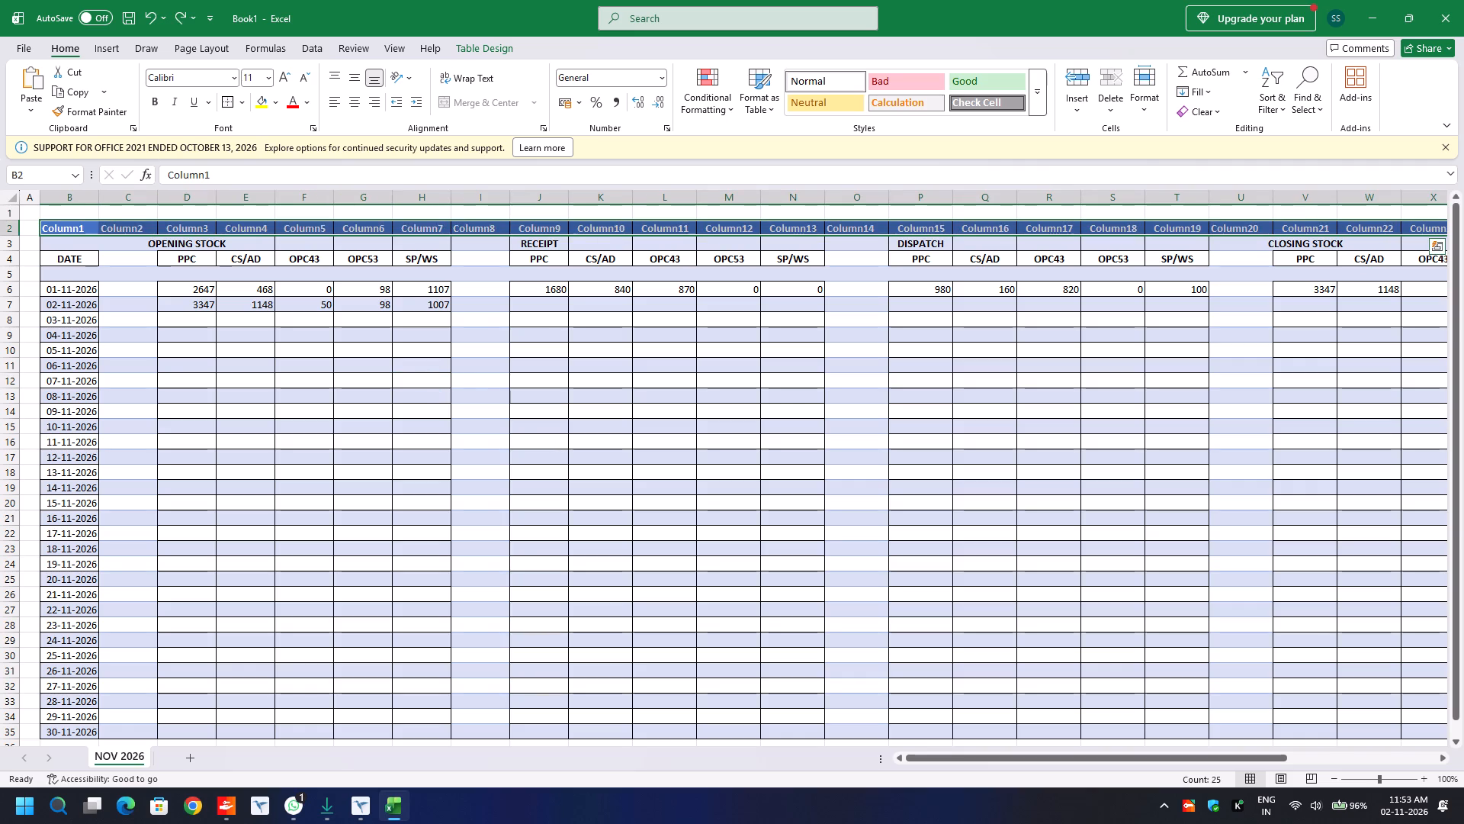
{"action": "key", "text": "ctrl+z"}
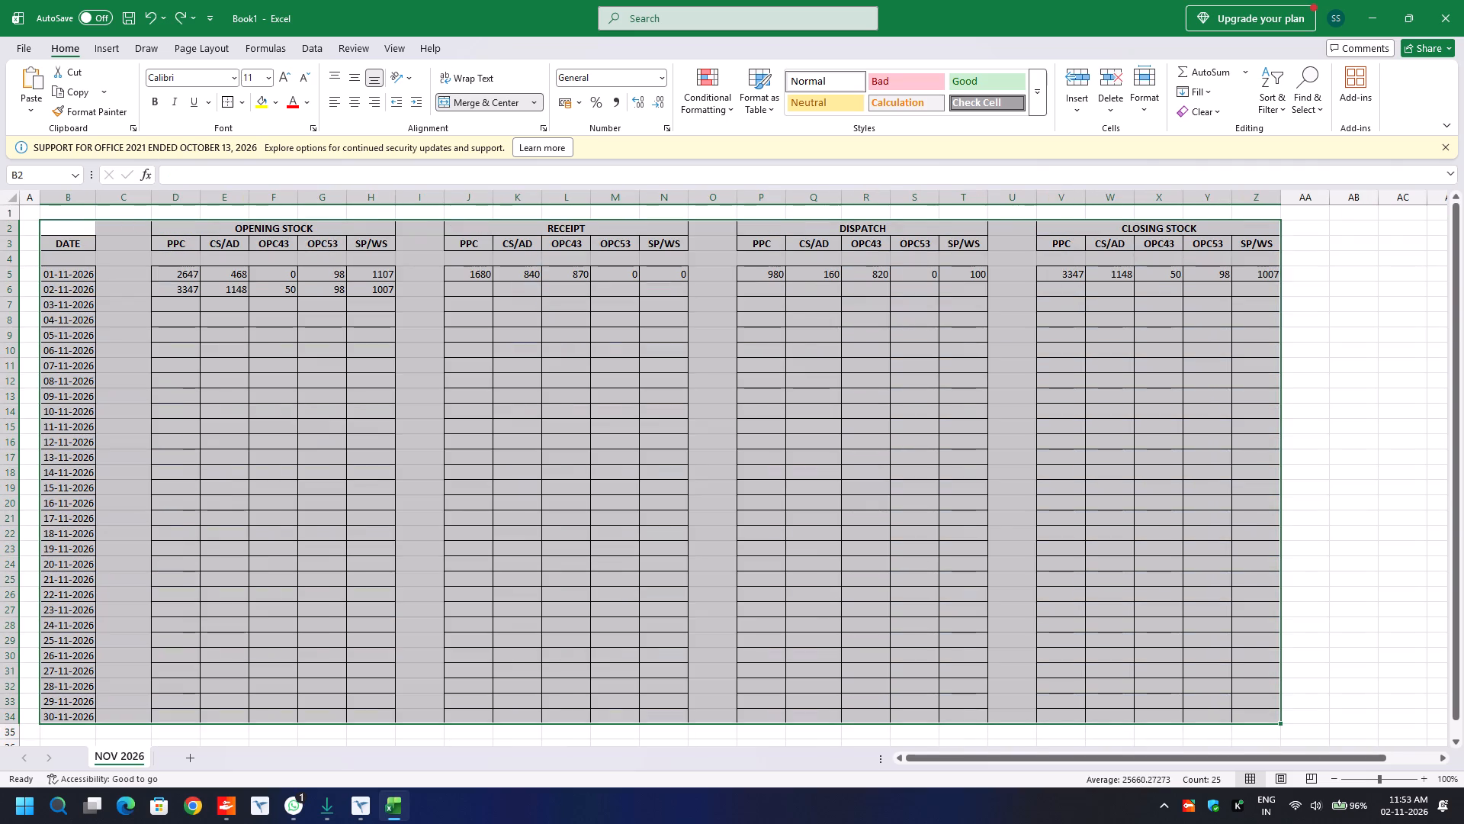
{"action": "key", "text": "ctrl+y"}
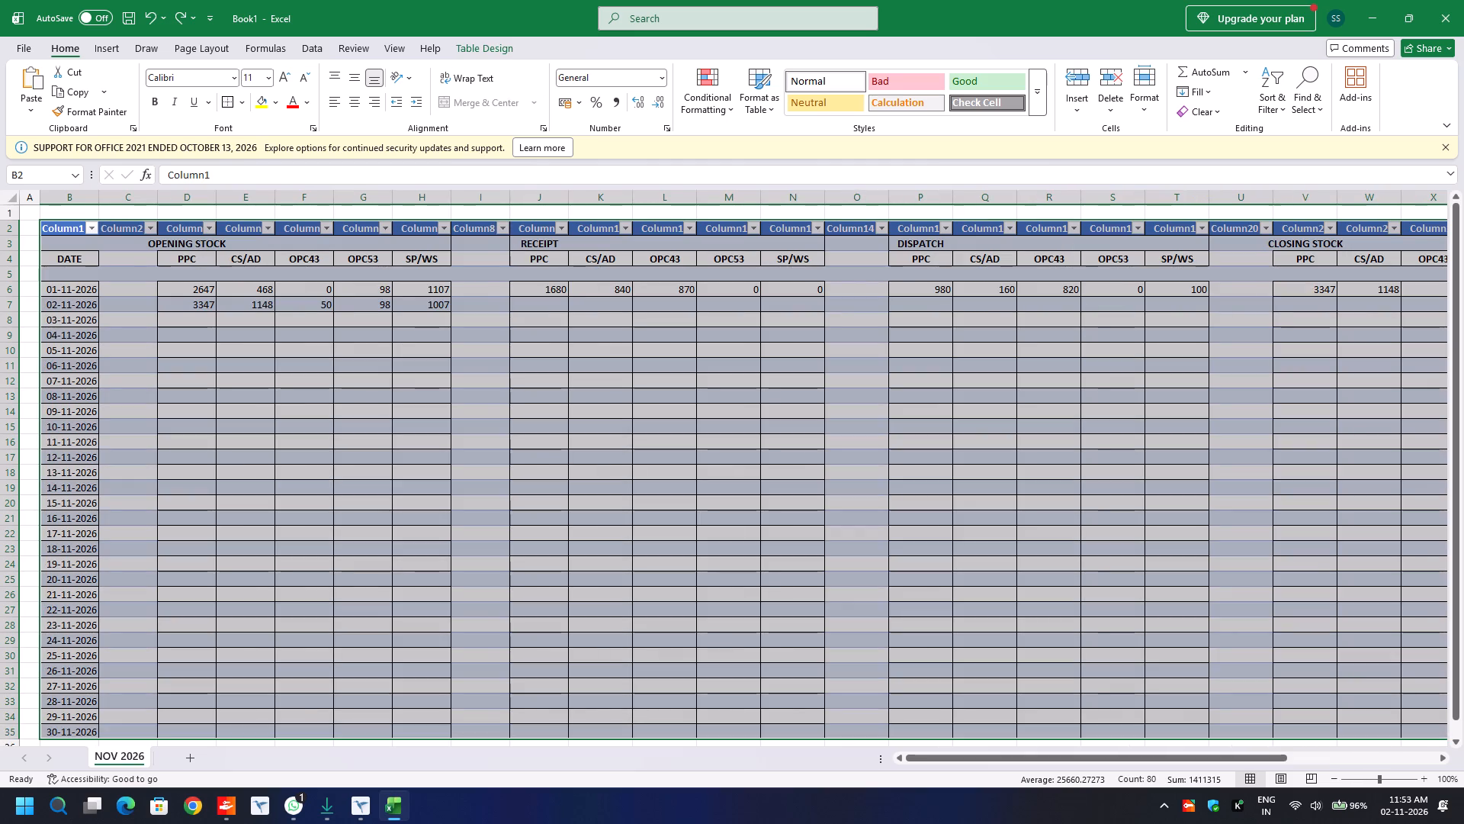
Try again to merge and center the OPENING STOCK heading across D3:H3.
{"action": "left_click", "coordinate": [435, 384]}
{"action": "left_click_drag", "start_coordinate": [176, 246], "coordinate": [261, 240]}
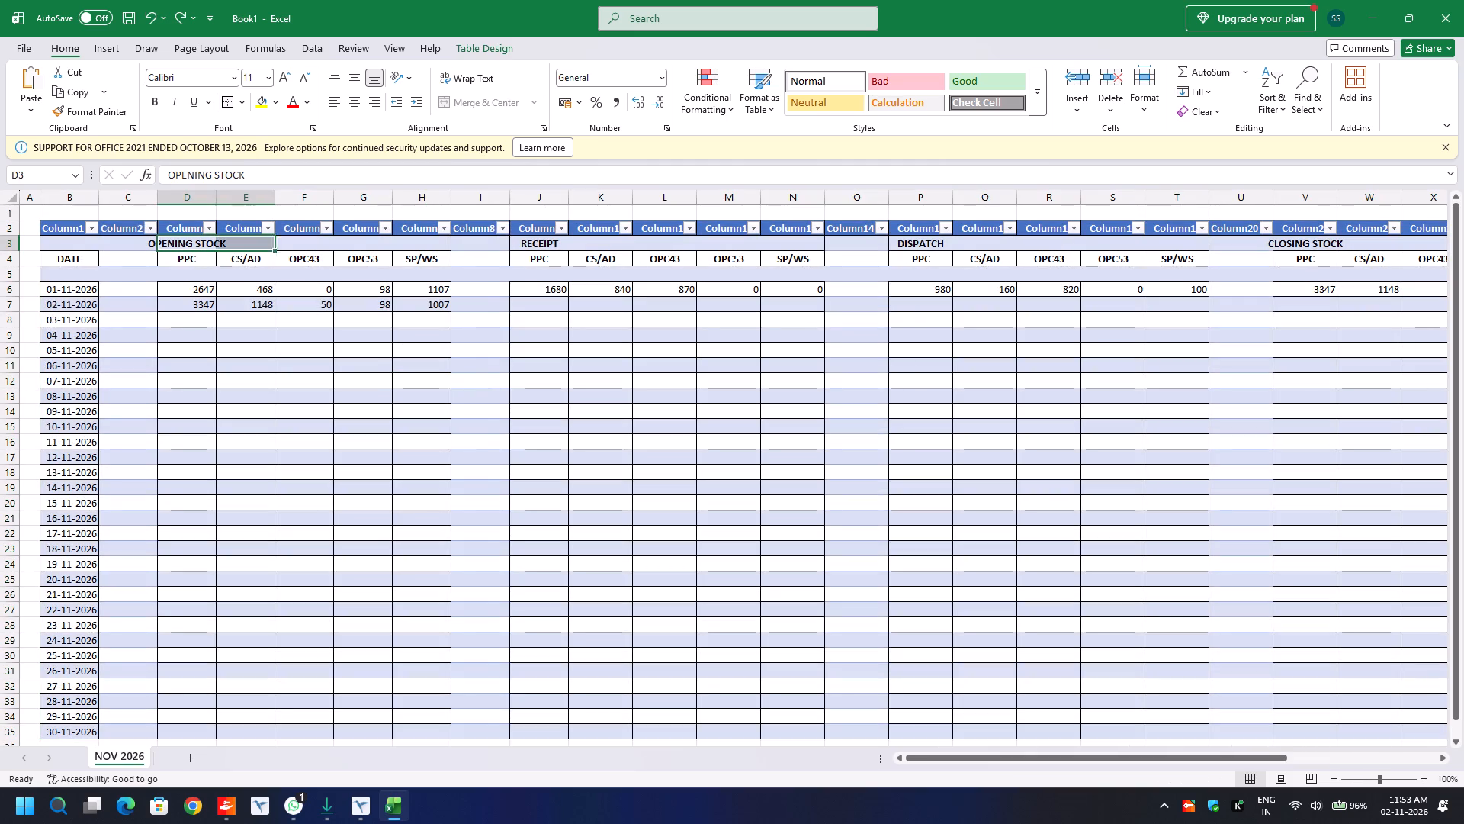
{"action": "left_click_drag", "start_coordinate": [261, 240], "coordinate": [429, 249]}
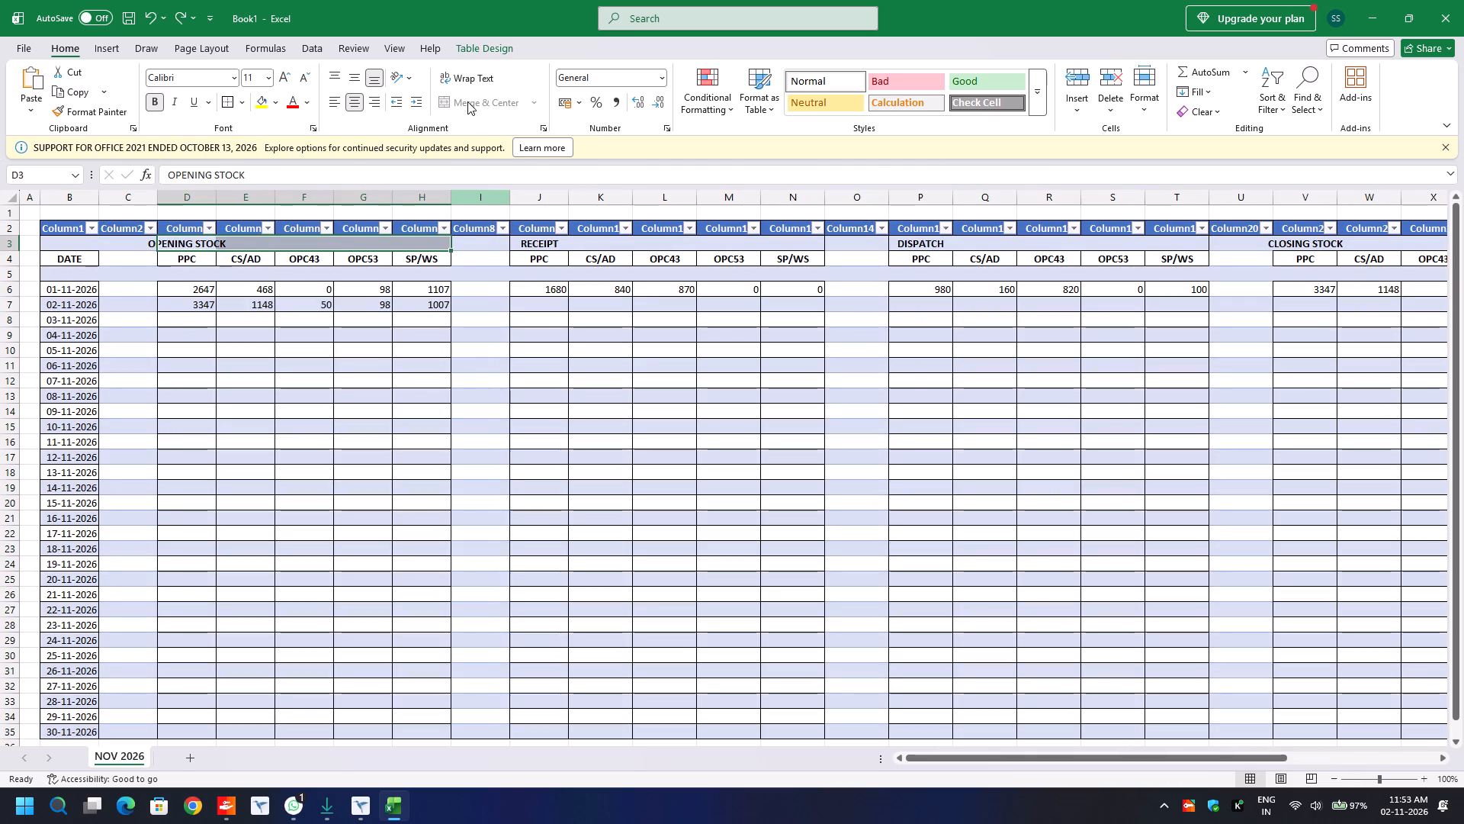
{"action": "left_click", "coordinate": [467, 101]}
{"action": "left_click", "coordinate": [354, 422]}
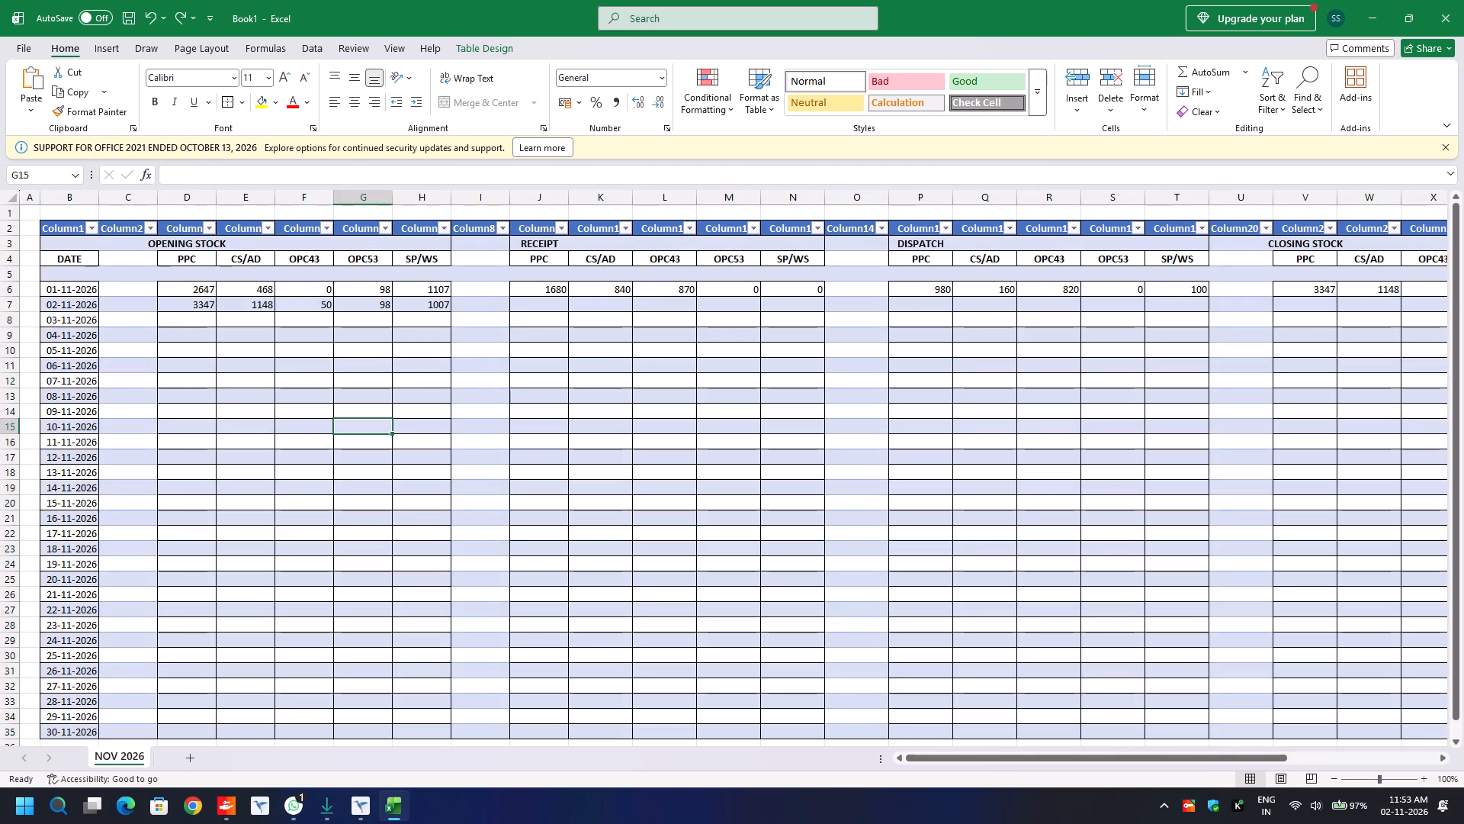
Undo the conversion of the stock sheet into a table.
{"action": "key", "text": "ctrl+z"}
{"action": "left_click", "coordinate": [354, 422]}
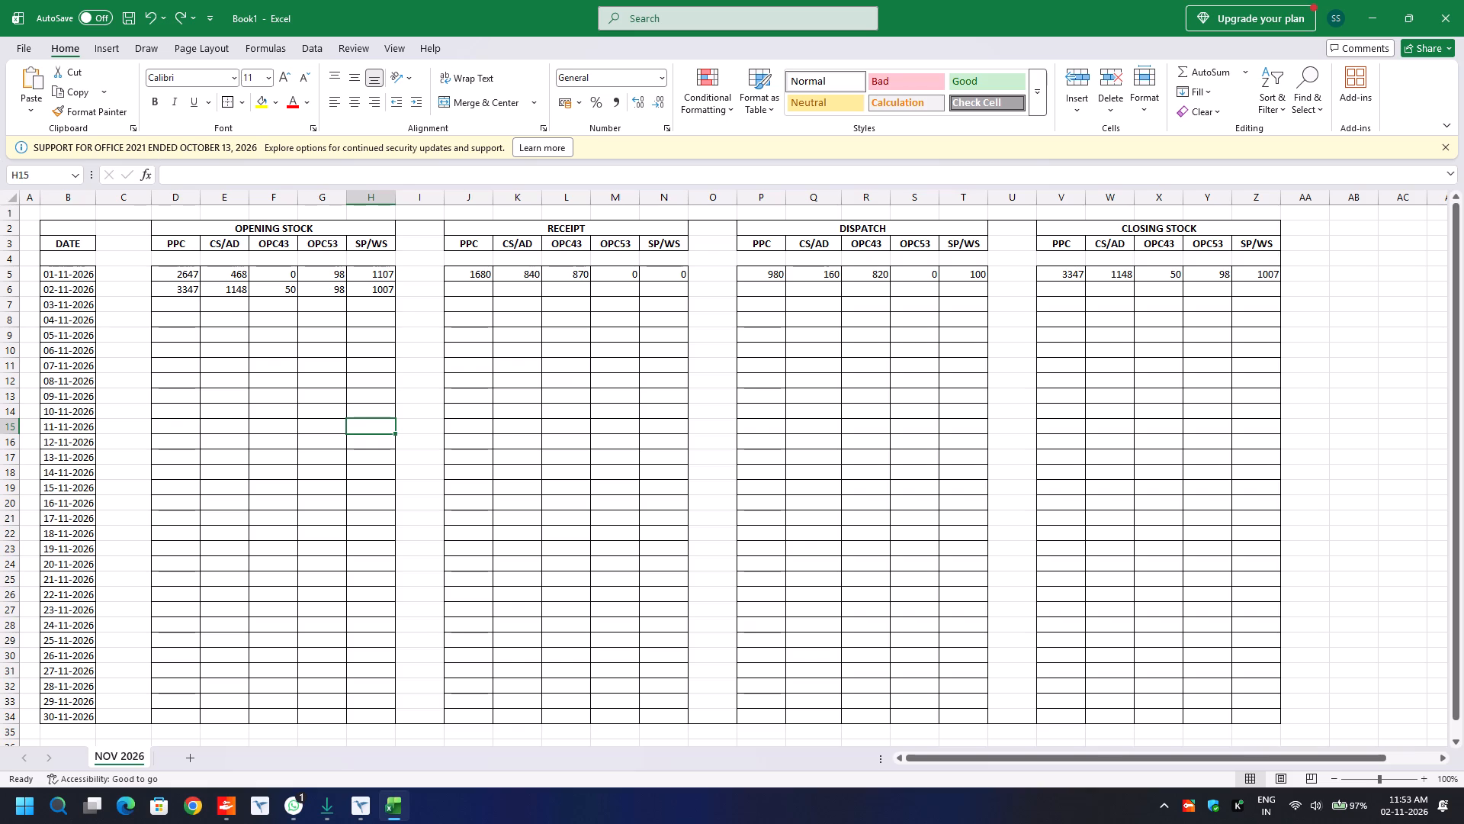
Apply the Good cell style to the RECEIPT headings J2:N3 and the Bad style to the DISPATCH headings P2:T3.
{"action": "left_click_drag", "start_coordinate": [516, 230], "coordinate": [518, 242]}
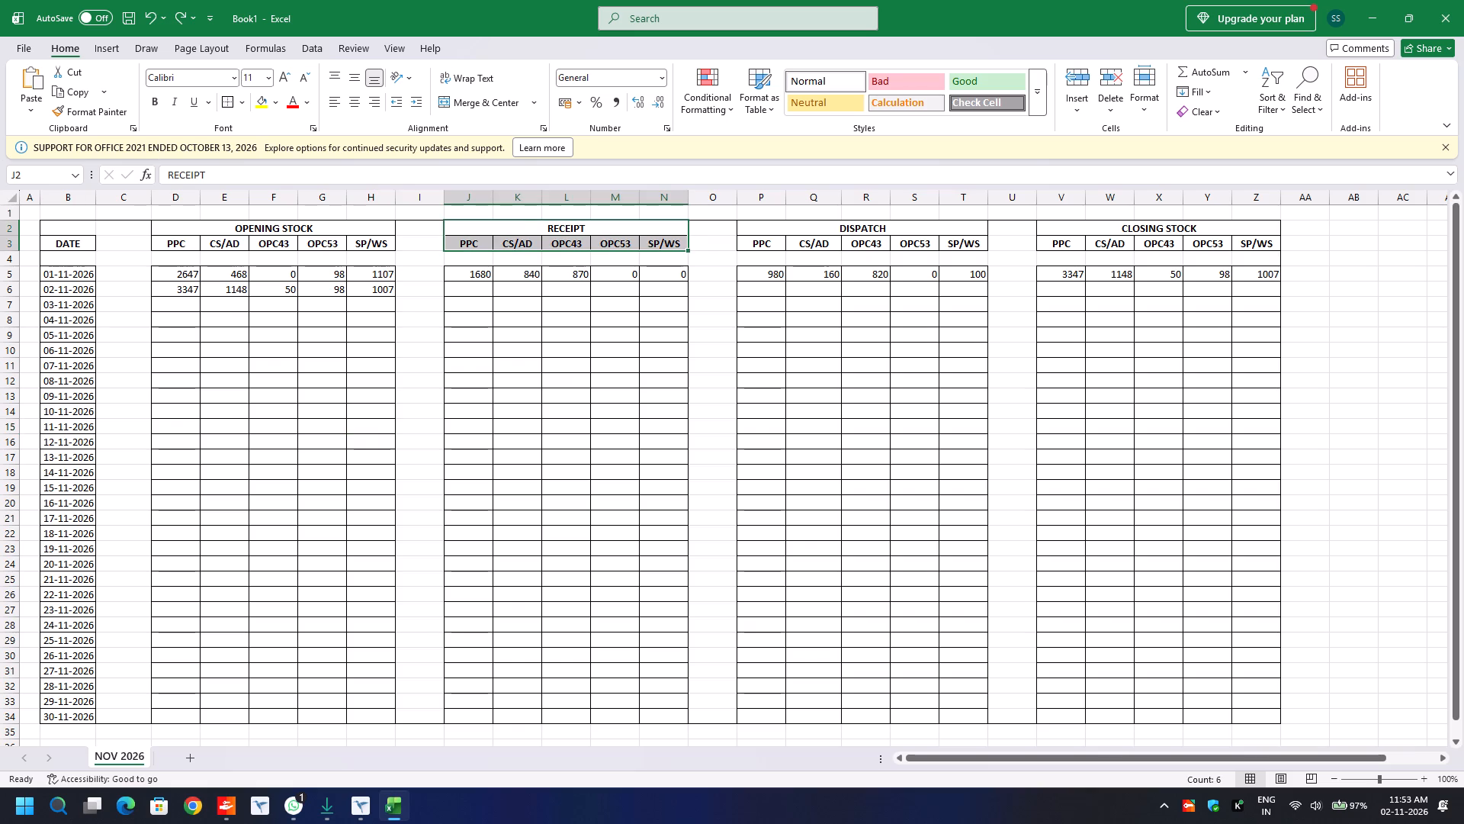
{"action": "left_click", "coordinate": [981, 82]}
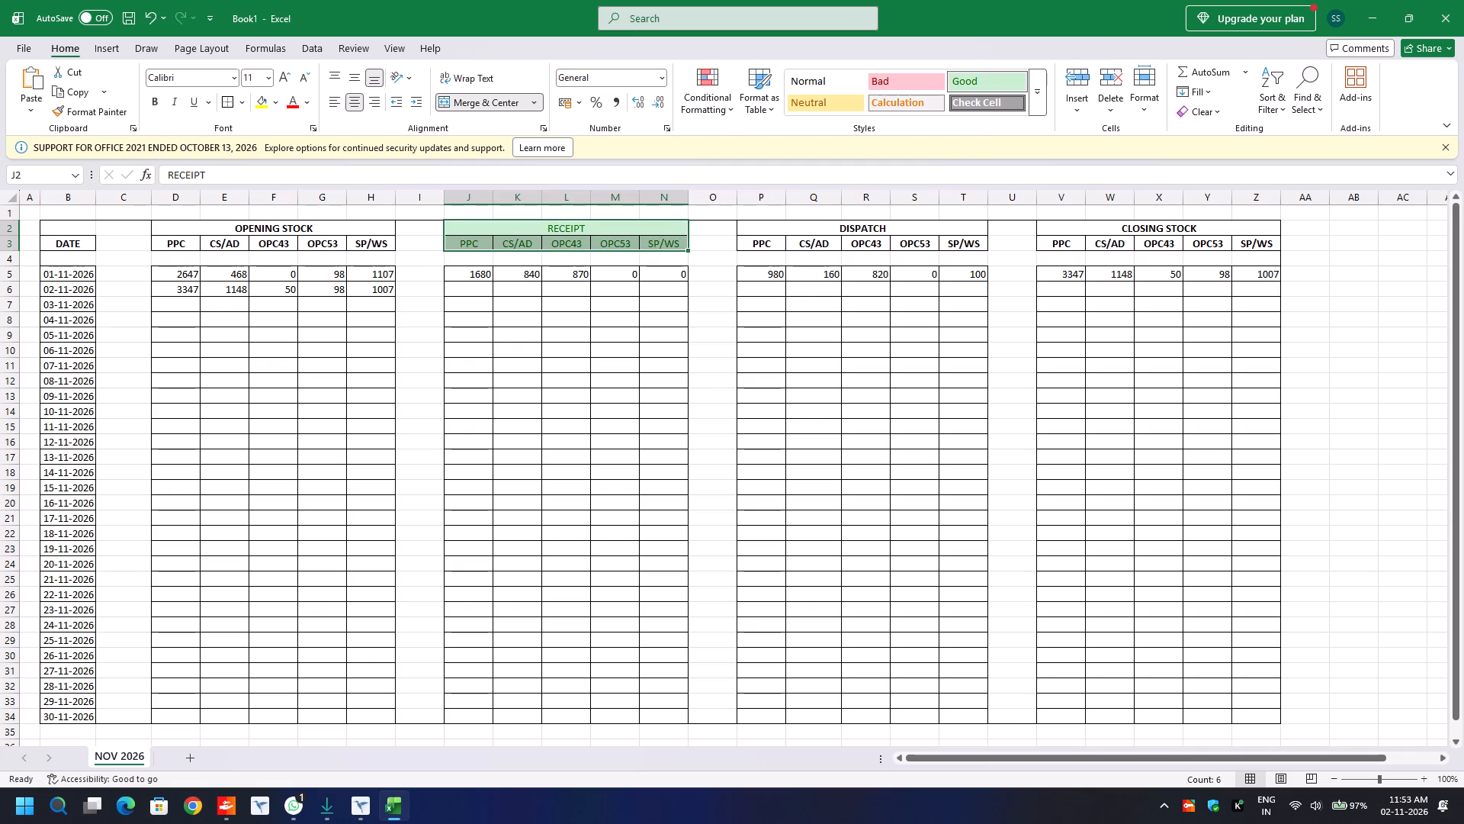
{"action": "left_click_drag", "start_coordinate": [820, 229], "coordinate": [820, 239]}
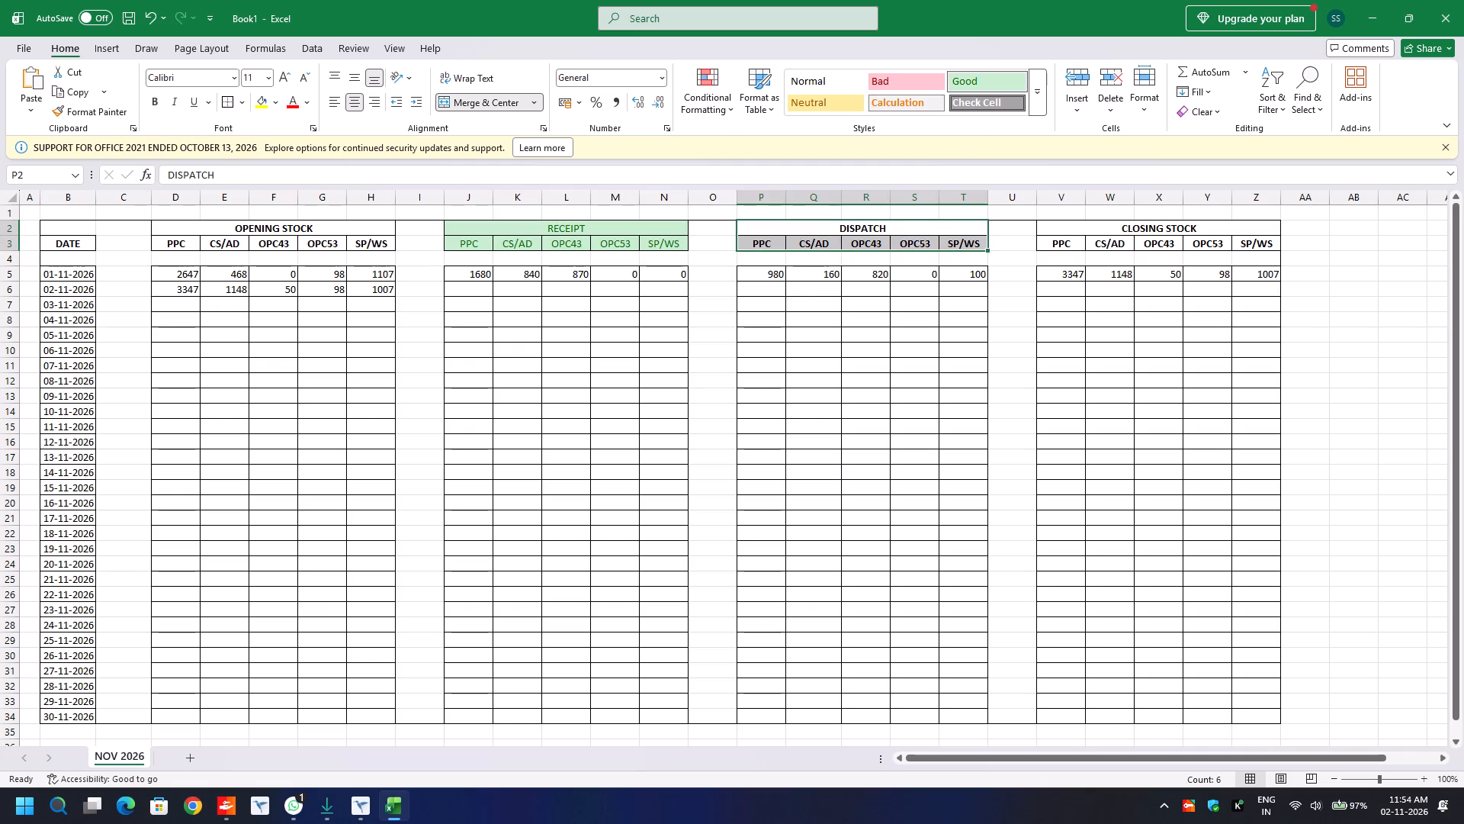
{"action": "left_click", "coordinate": [907, 81]}
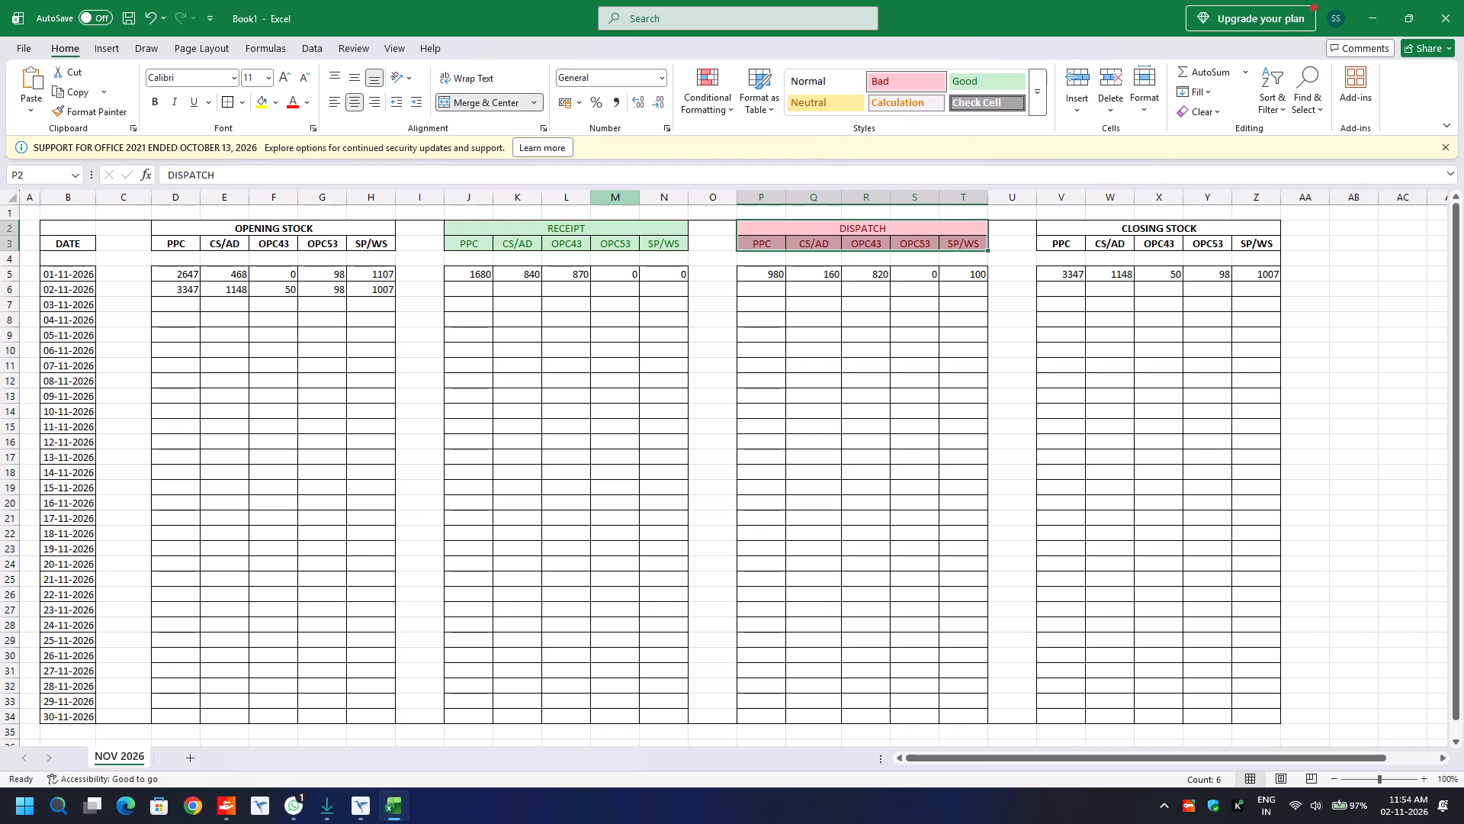
Apply the Neutral cell style to the OPENING STOCK headings in D2:H3.
{"action": "left_click_drag", "start_coordinate": [337, 235], "coordinate": [337, 247]}
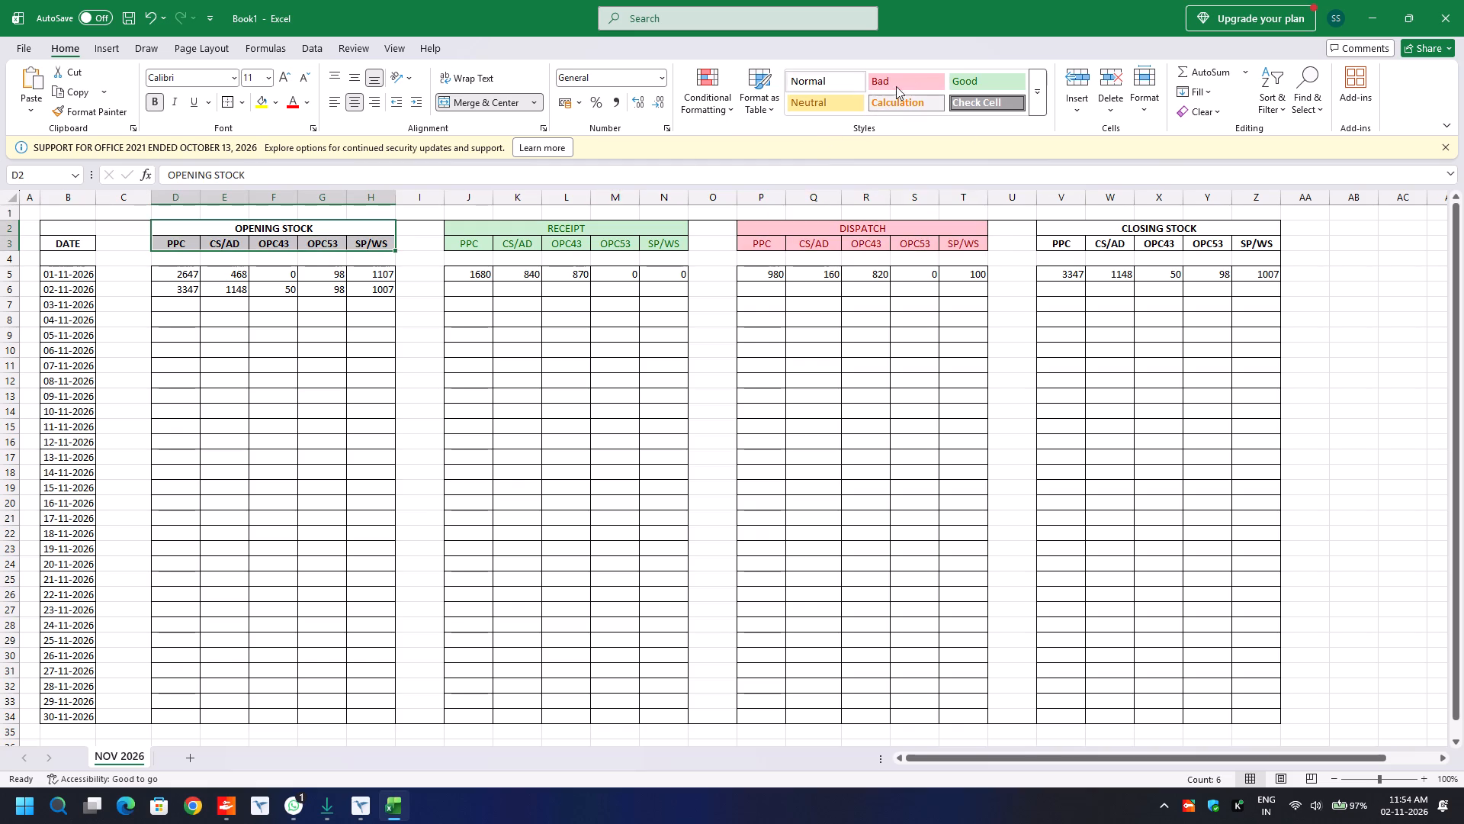
{"action": "left_click", "coordinate": [843, 103]}
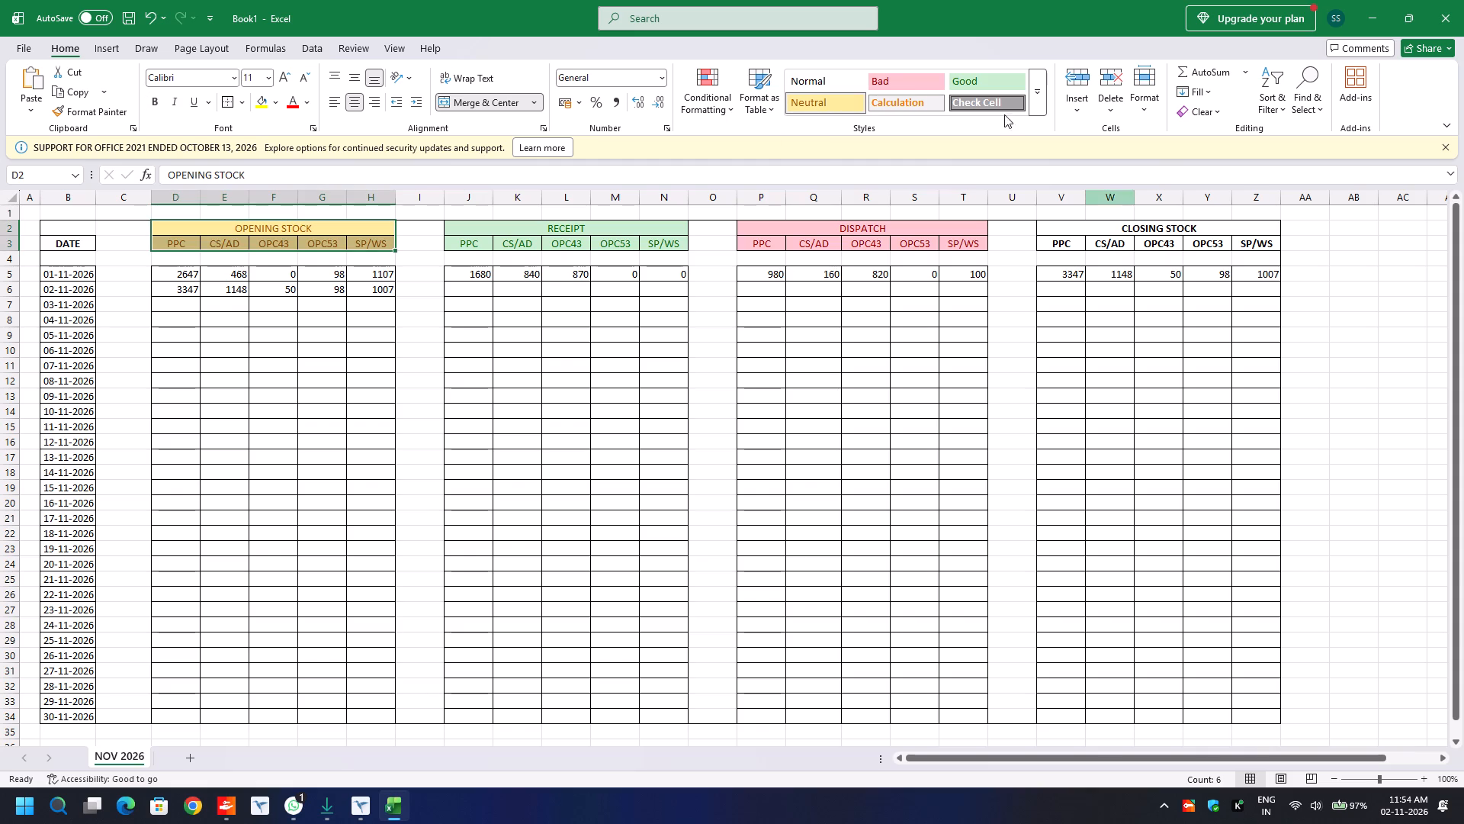
{"action": "left_click", "coordinate": [1035, 101]}
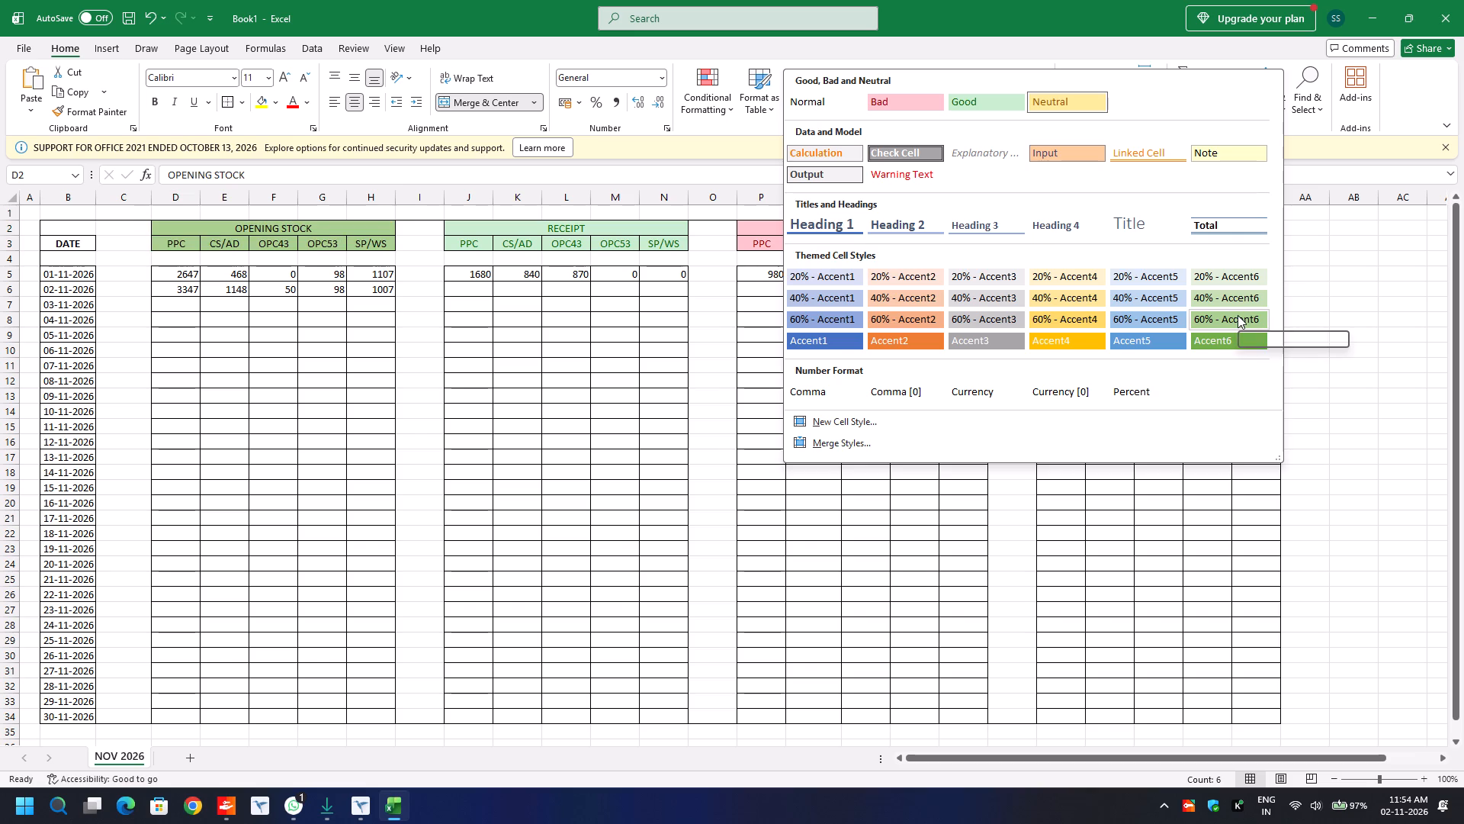
{"action": "left_click", "coordinate": [1326, 285]}
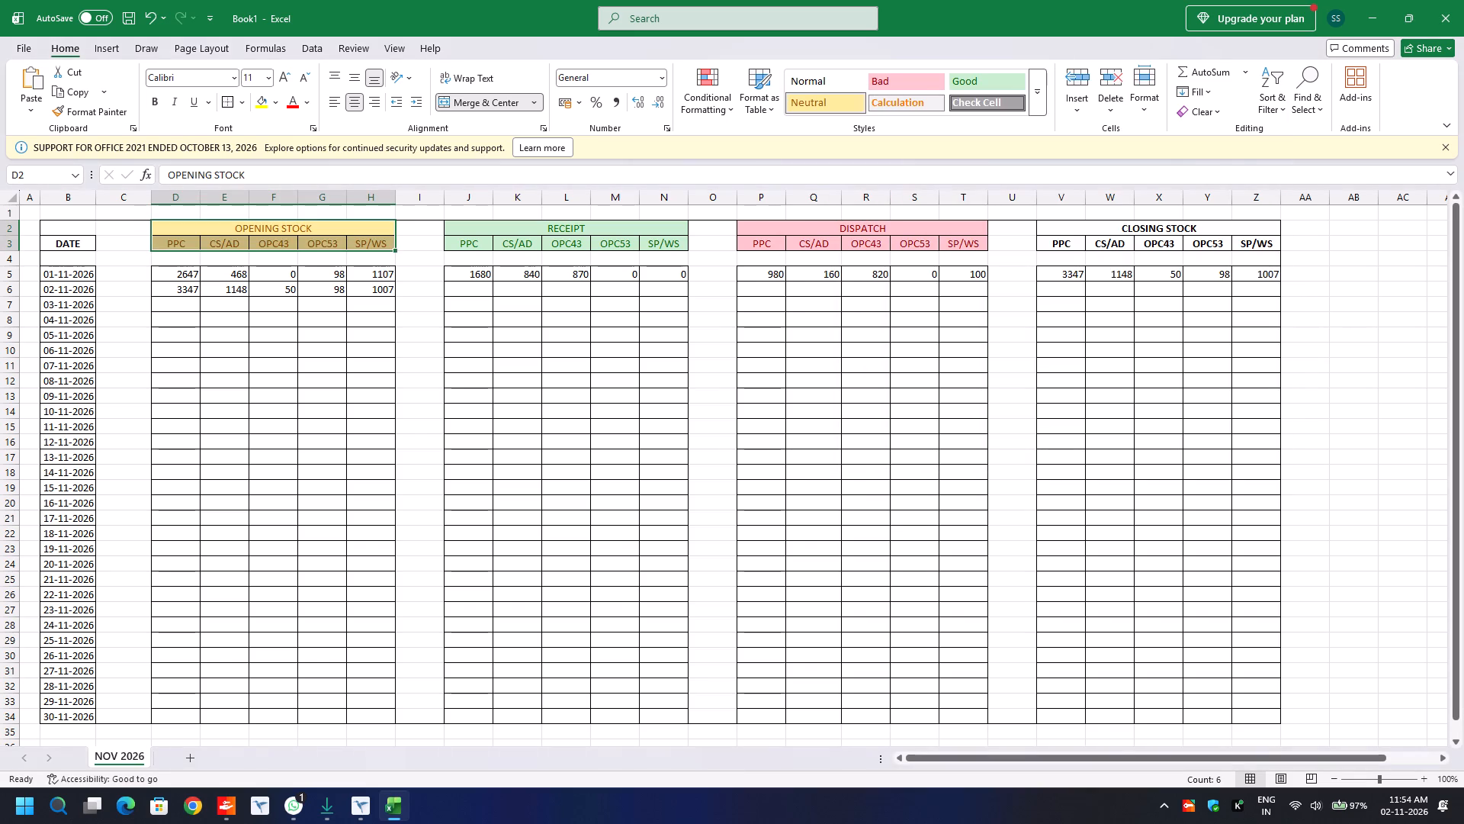
Apply the Check Cell style to the CLOSING STOCK headings in V2:Z3.
{"action": "left_click_drag", "start_coordinate": [1130, 231], "coordinate": [1132, 249]}
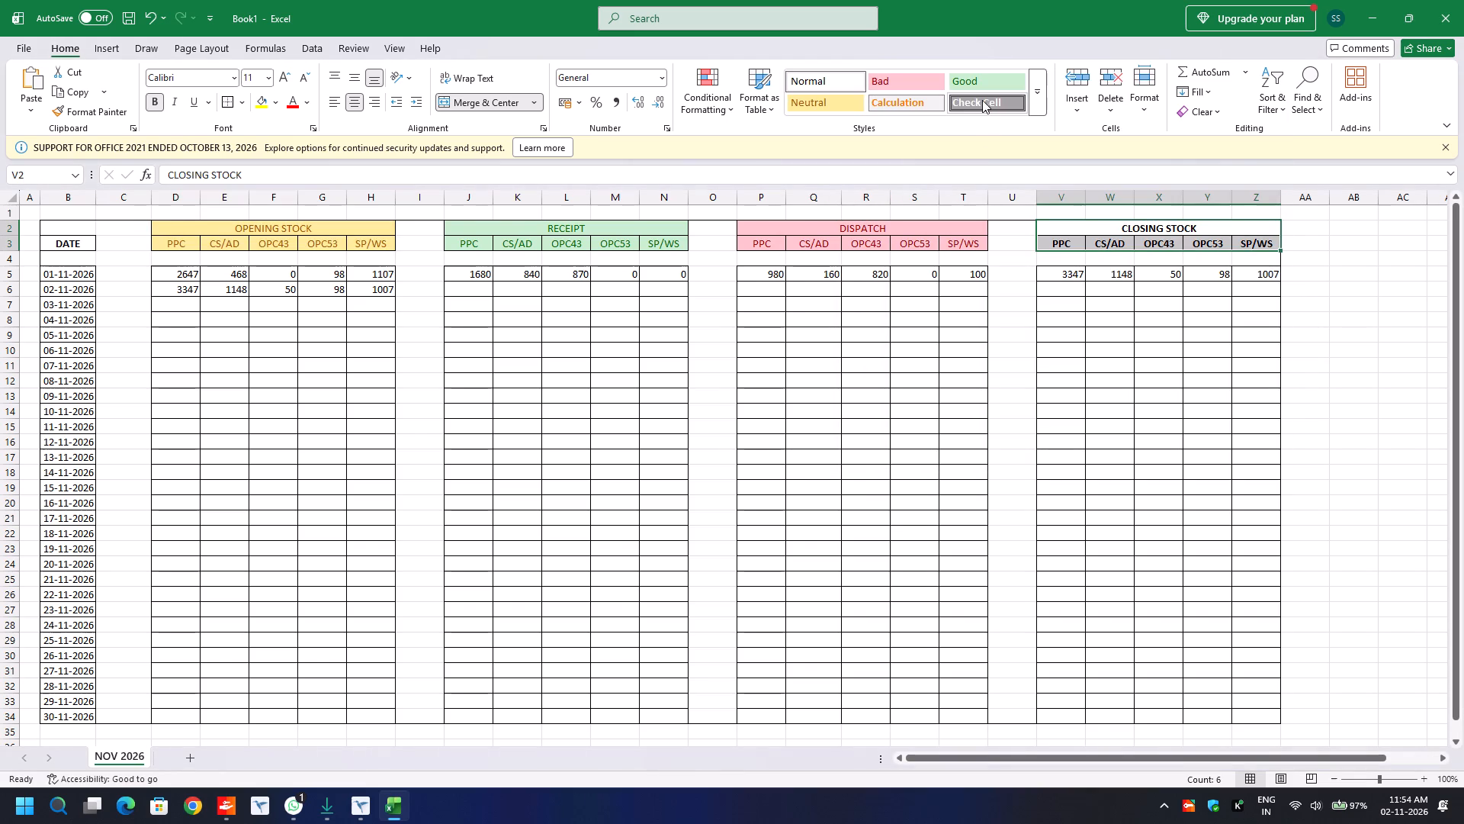
{"action": "left_click", "coordinate": [982, 100]}
{"action": "left_click", "coordinate": [888, 344]}
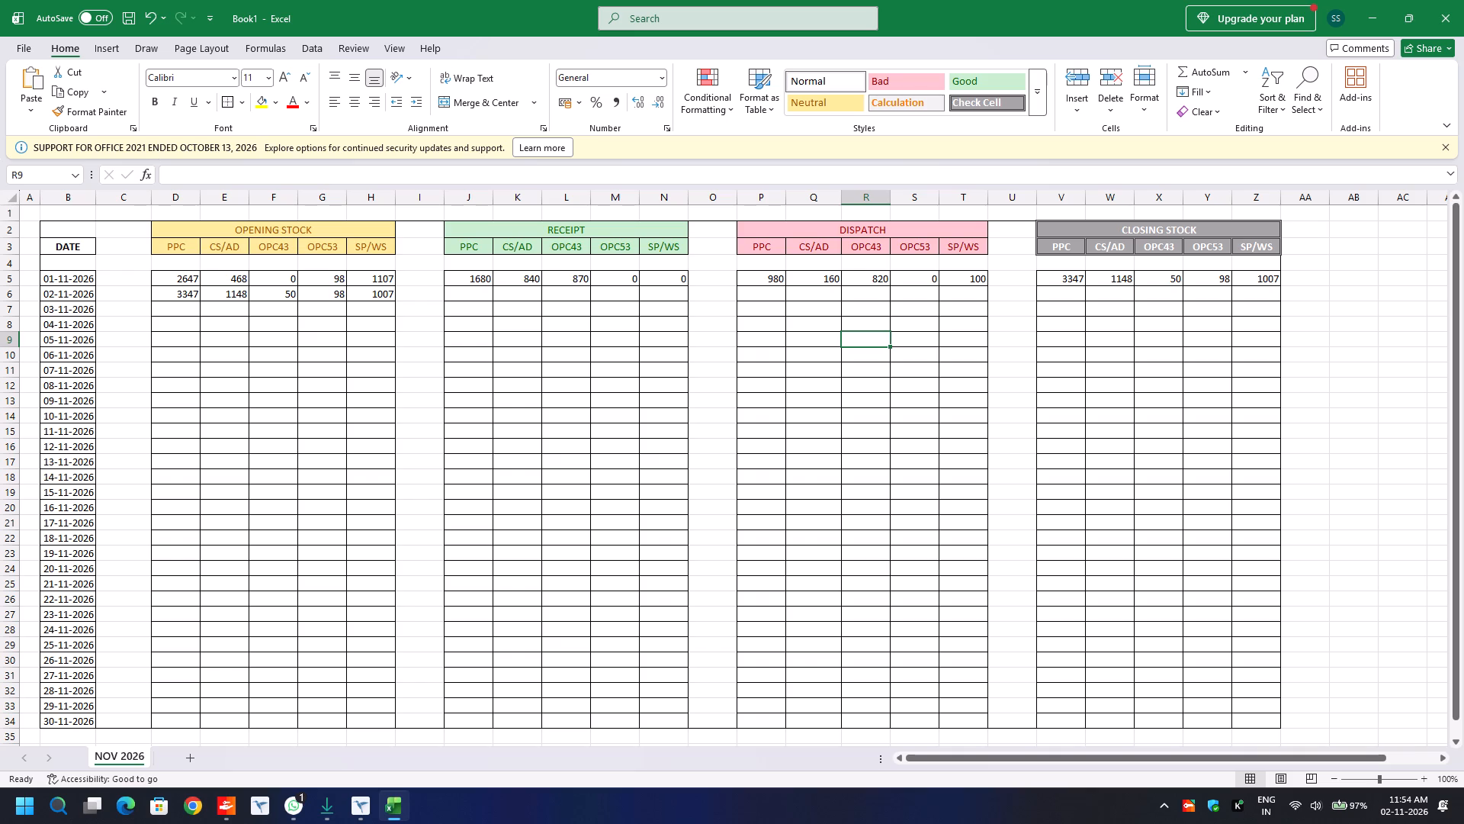
Make the two heading rows bold across B2:Z3, from DATE through CLOSING STOCK.
{"action": "left_click", "coordinate": [78, 232]}
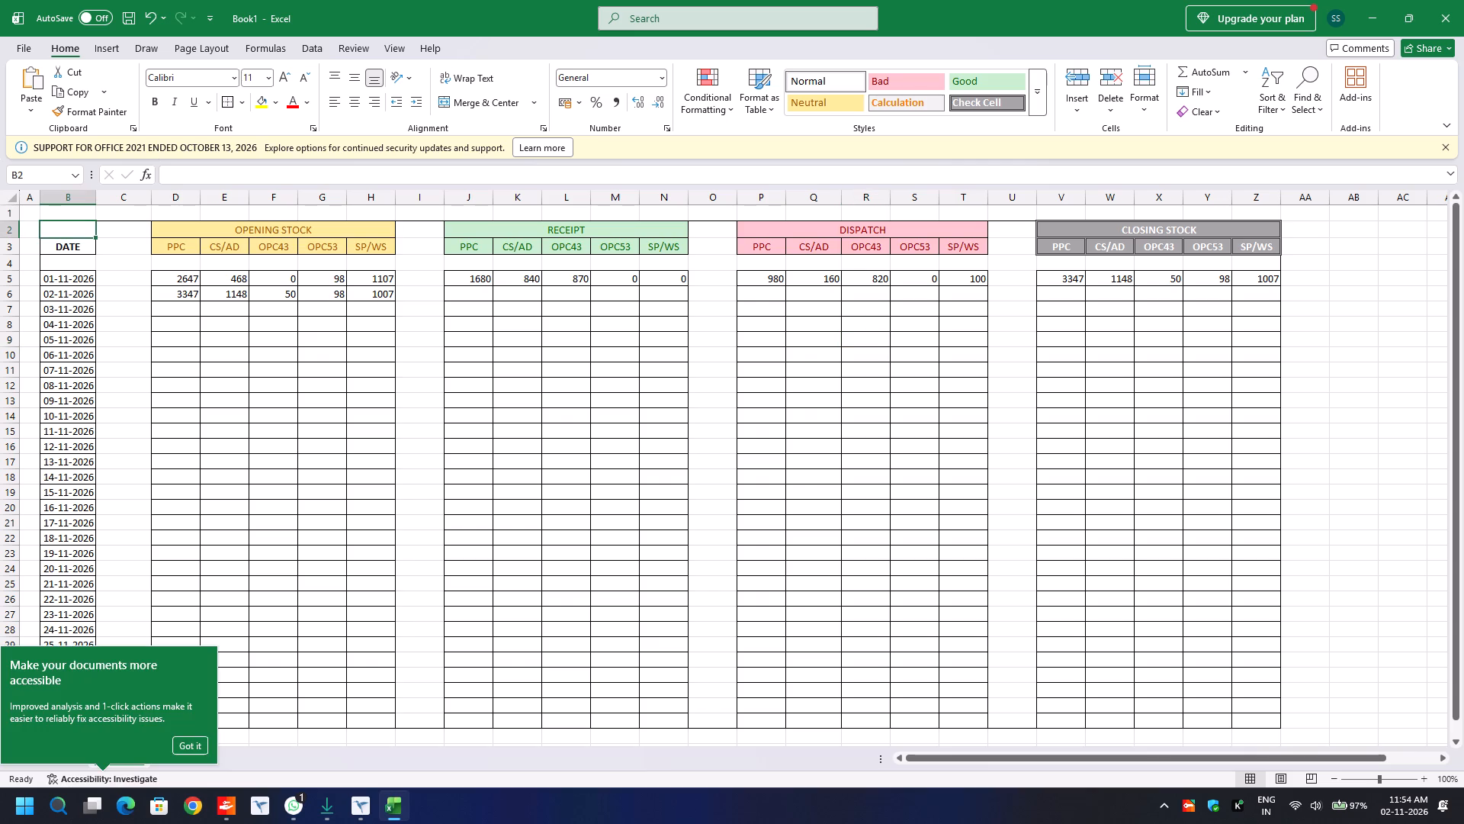
{"action": "key", "text": "shift+Down"}
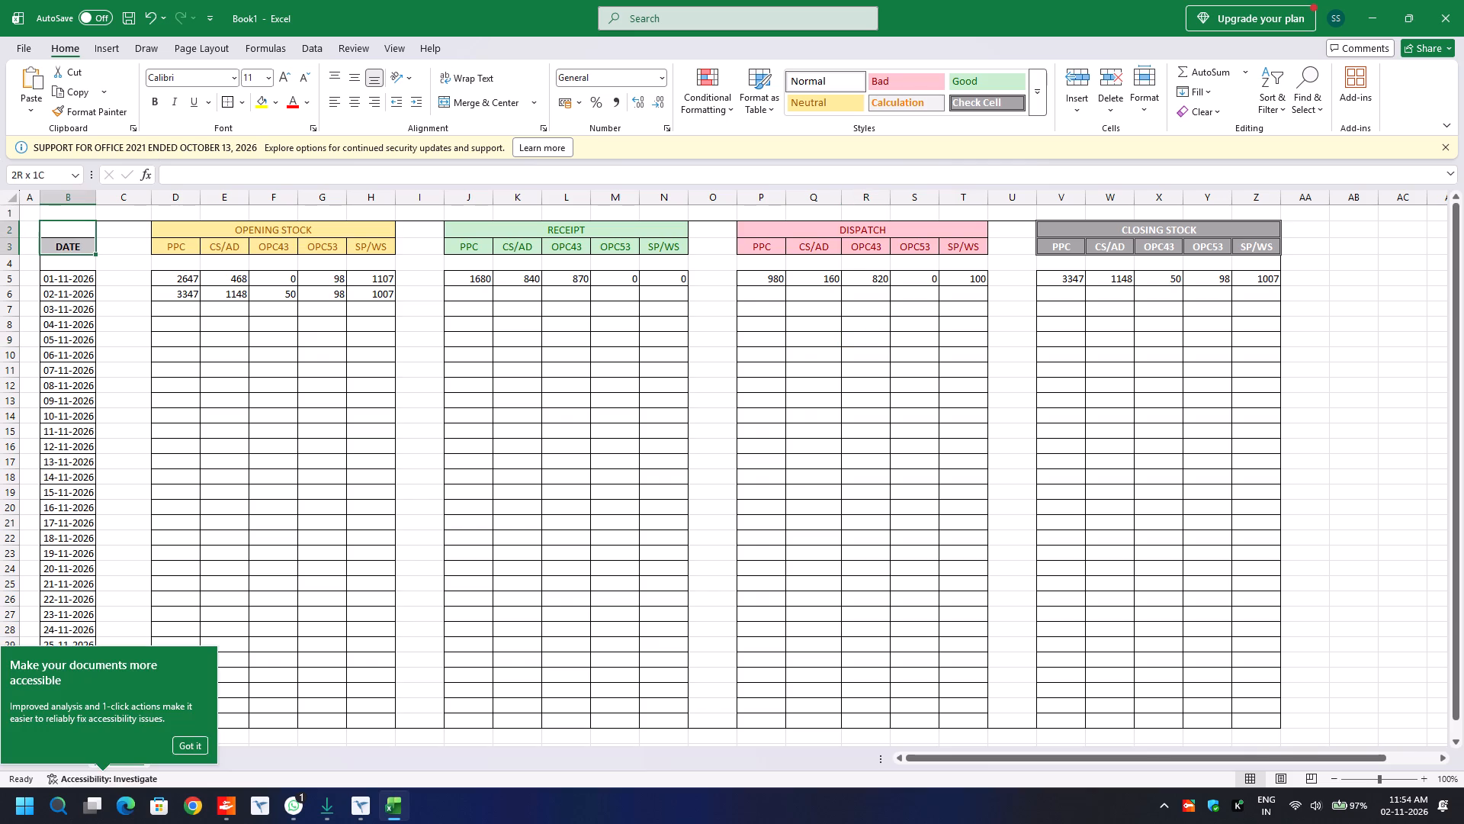
{"action": "key", "text": "ctrl+shift+Right"}
{"action": "key", "text": "ctrl+shift+Right"}
{"action": "key", "text": "ctrl+shift+Right"}
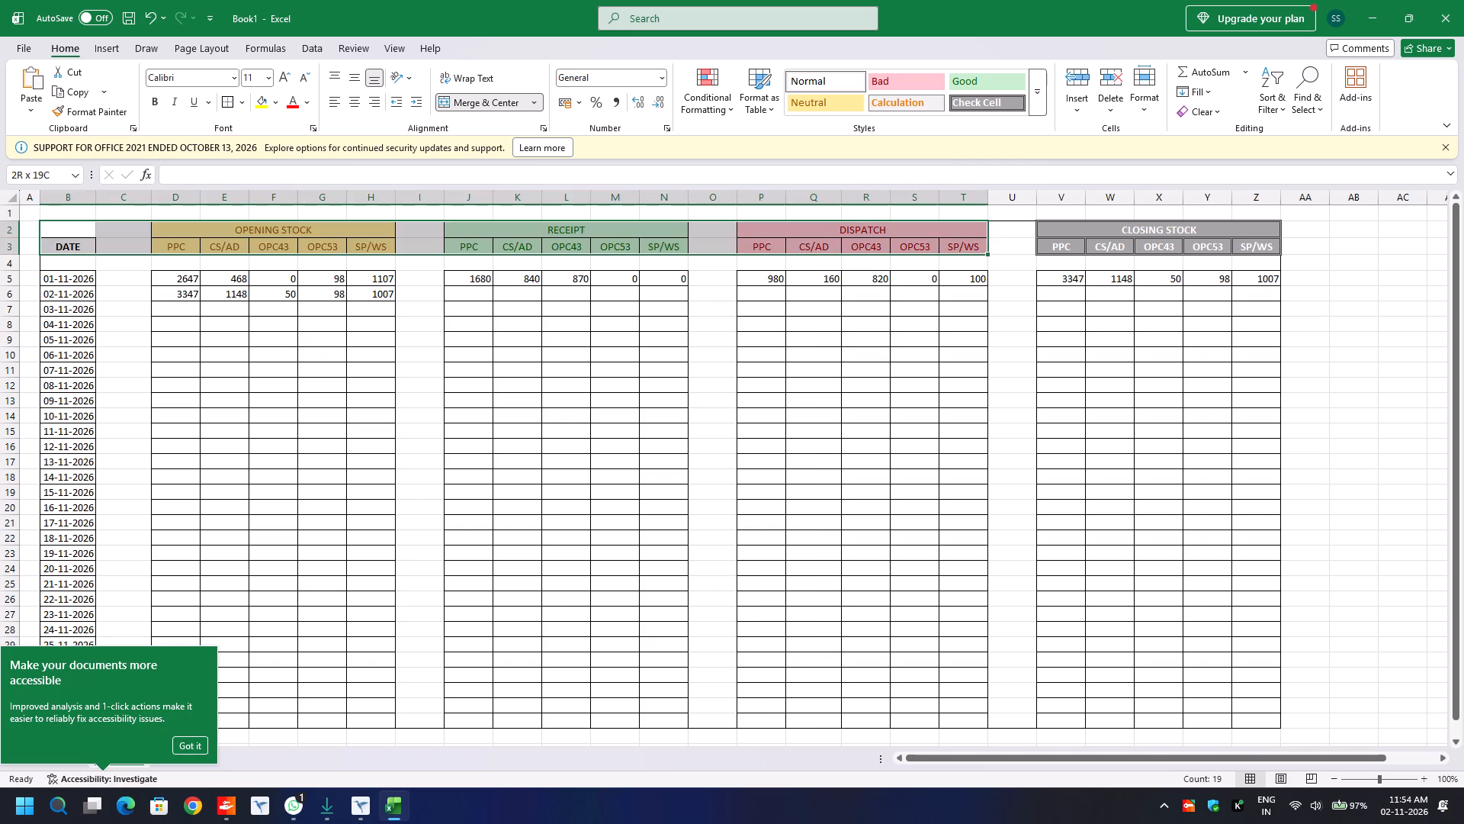
{"action": "key", "text": "ctrl+shift+Right"}
{"action": "key", "text": "ctrl+b"}
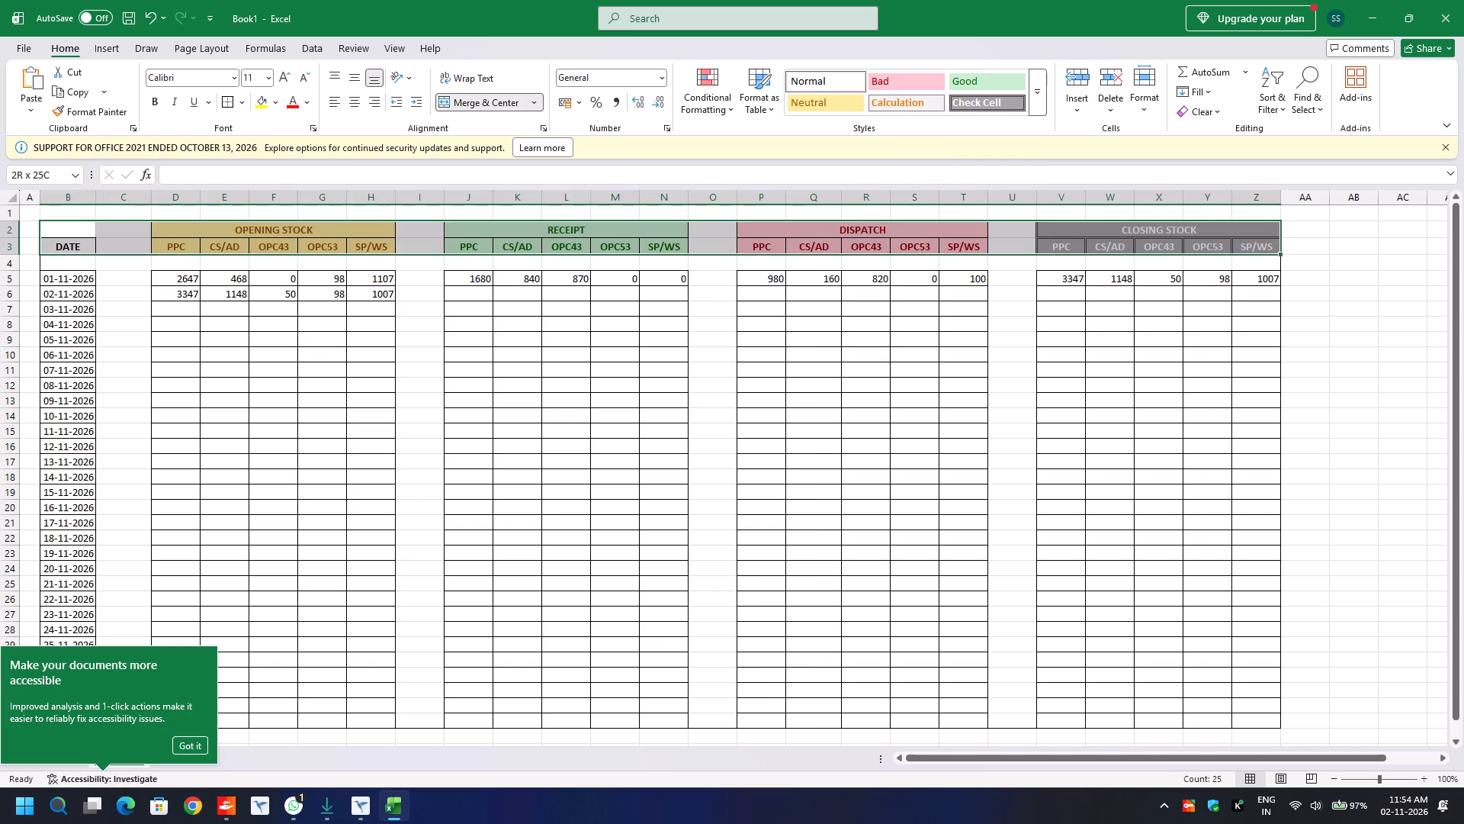
{"action": "key", "text": "ctrl+b"}
{"action": "key", "text": "ctrl+b"}
Middle-align and center the text of the heading rows B2:Z3.
{"action": "left_click", "coordinate": [350, 84]}
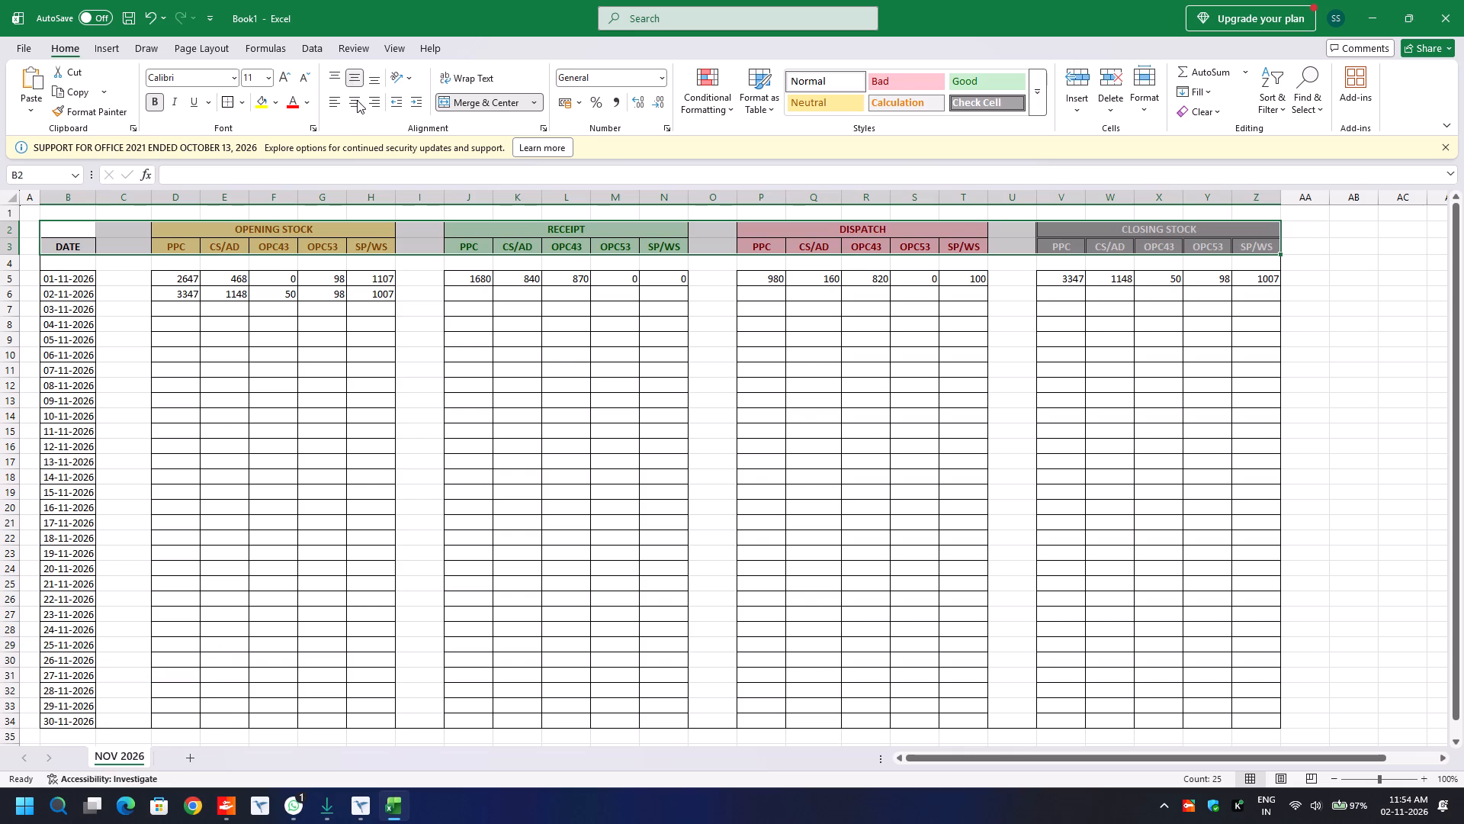
{"action": "left_click", "coordinate": [358, 108]}
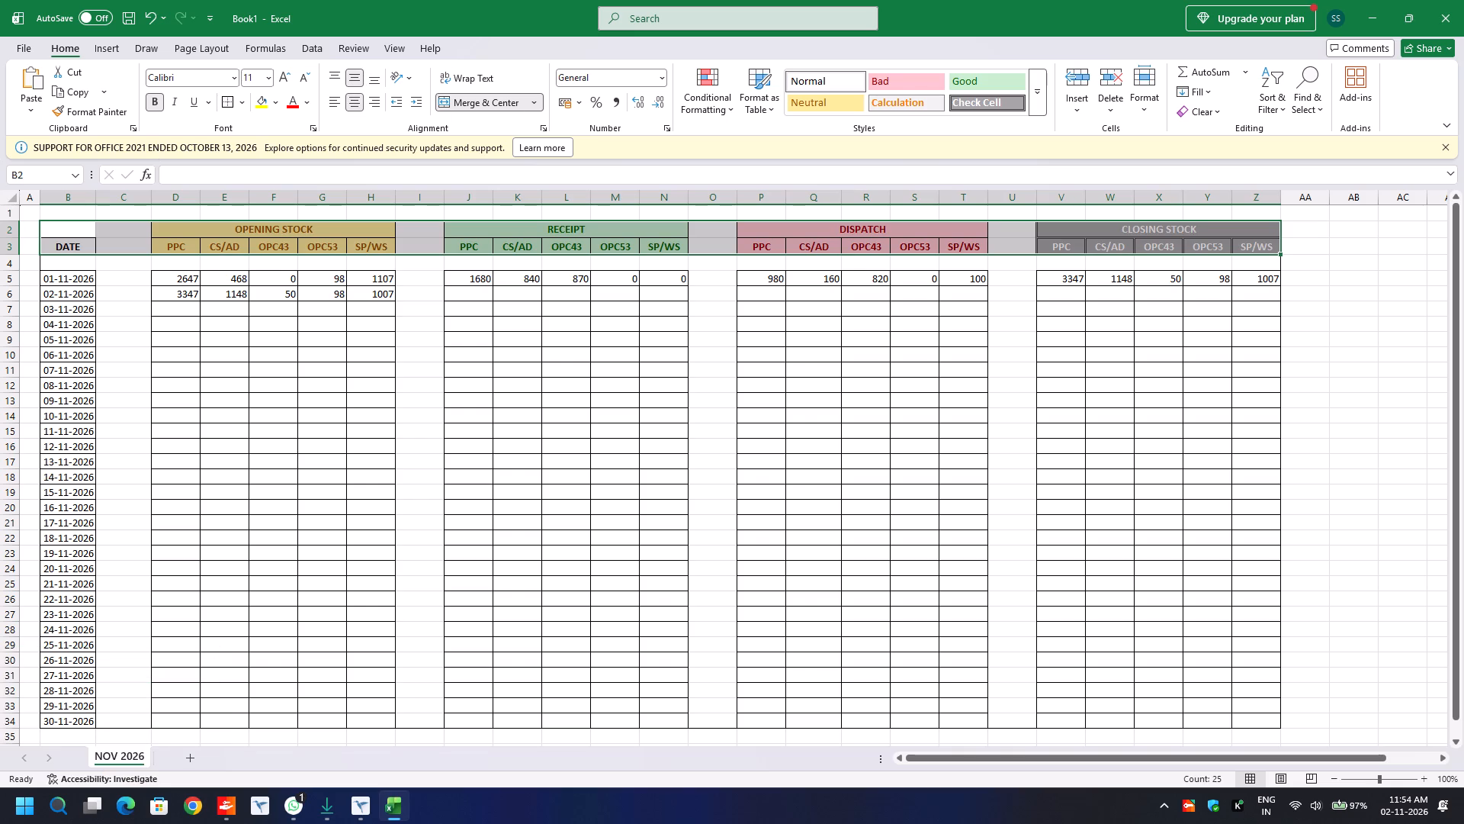
{"action": "left_click", "coordinate": [239, 314]}
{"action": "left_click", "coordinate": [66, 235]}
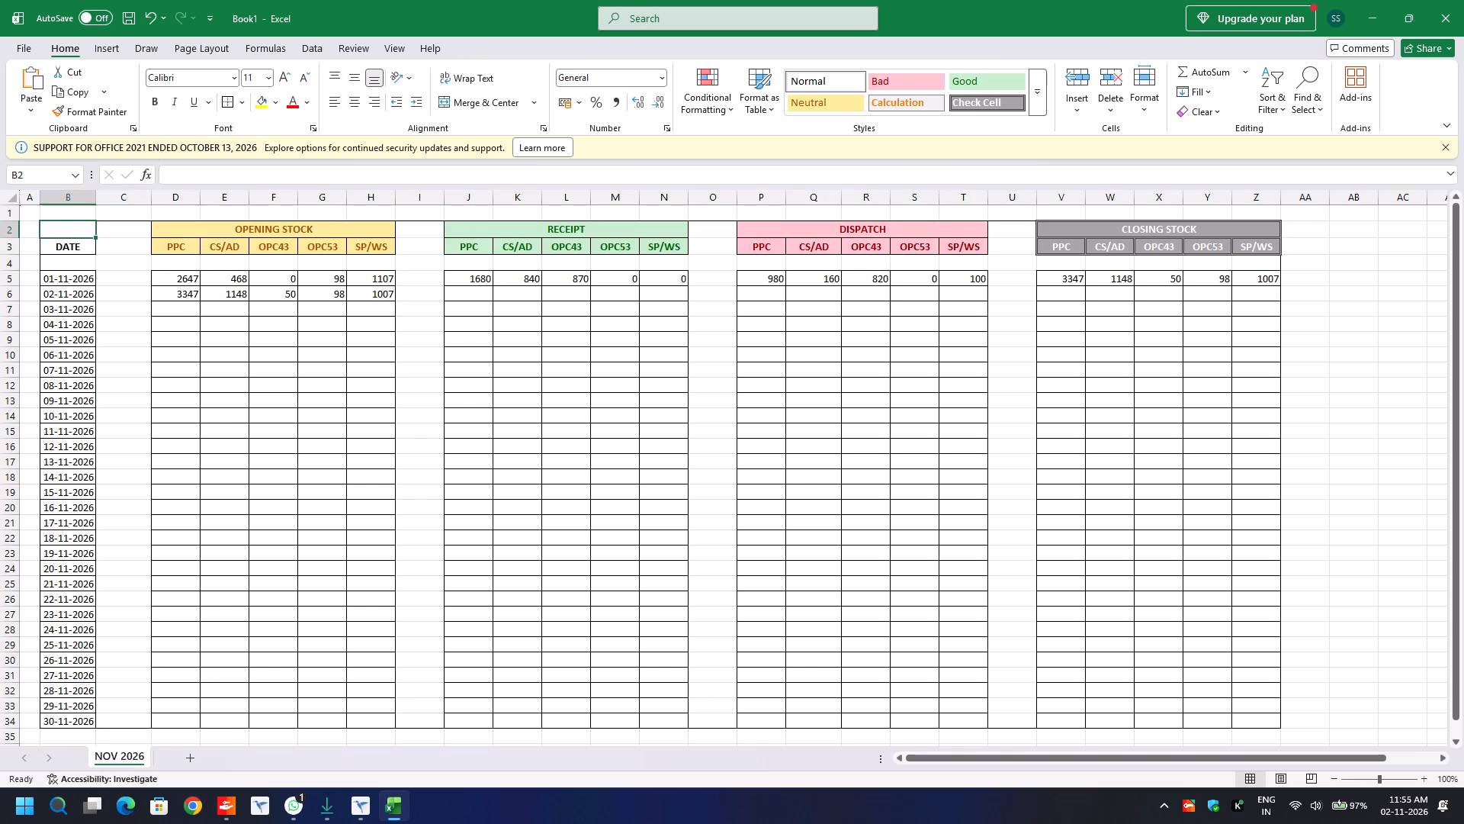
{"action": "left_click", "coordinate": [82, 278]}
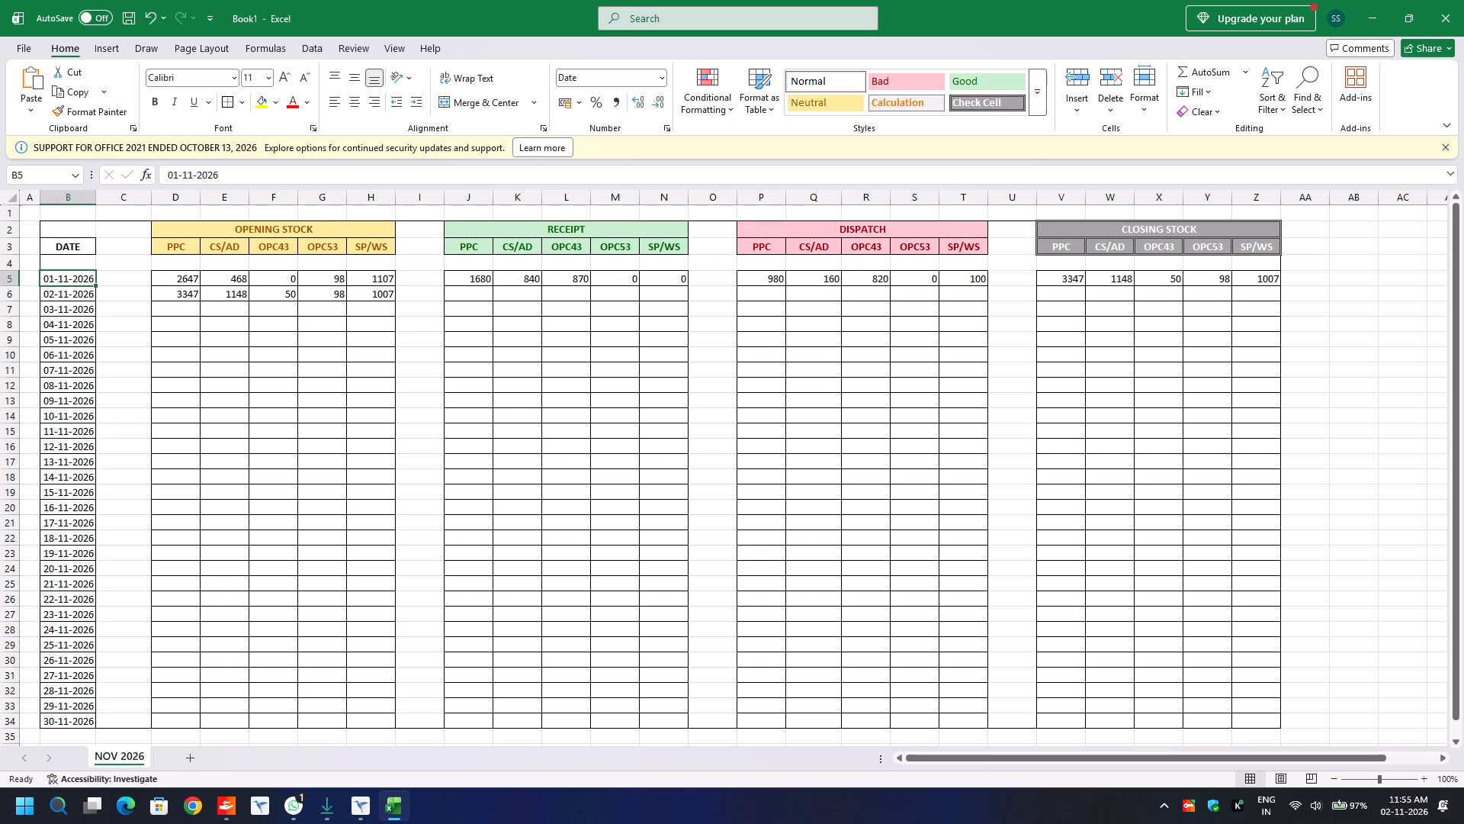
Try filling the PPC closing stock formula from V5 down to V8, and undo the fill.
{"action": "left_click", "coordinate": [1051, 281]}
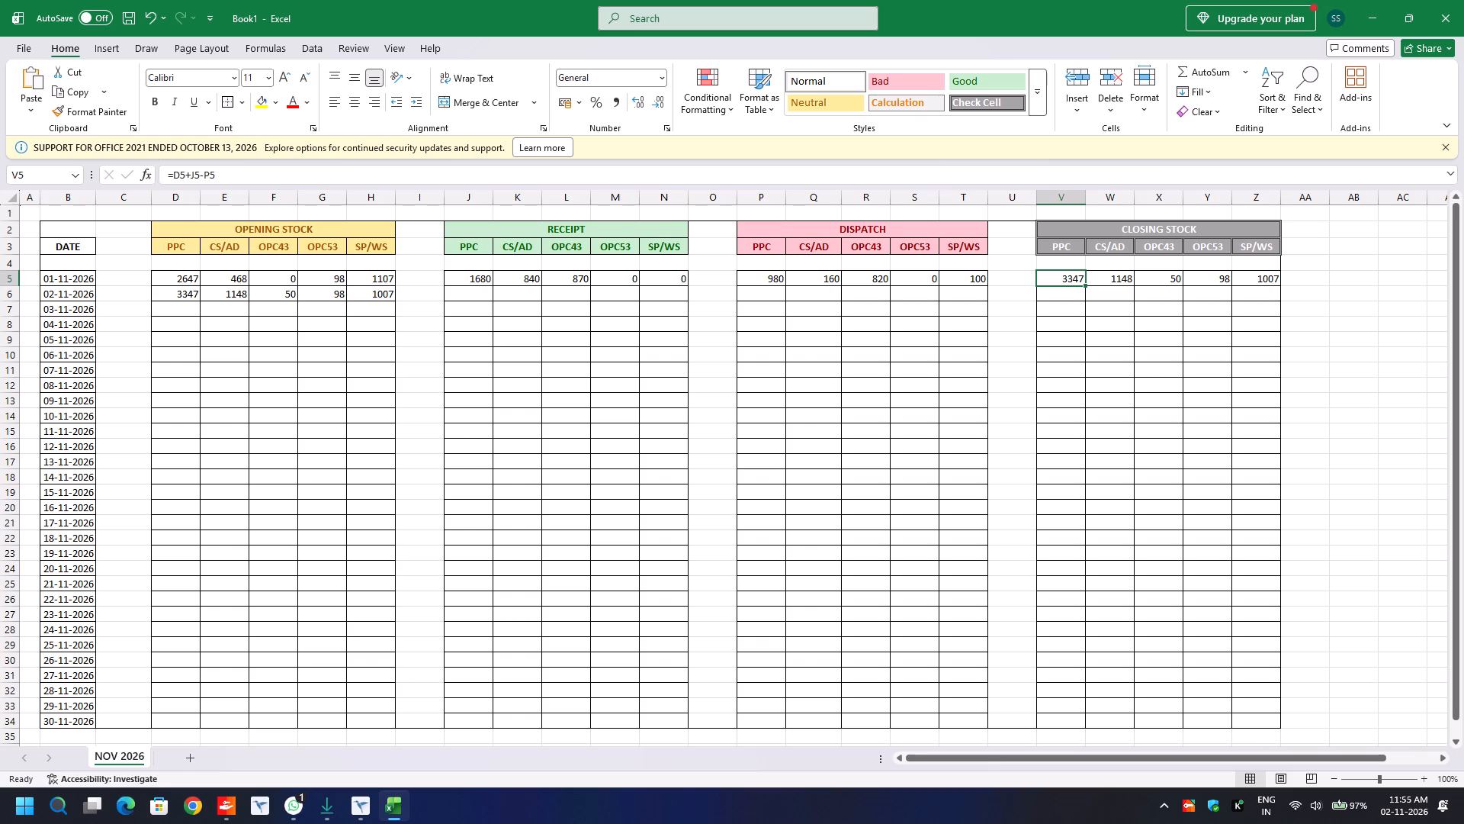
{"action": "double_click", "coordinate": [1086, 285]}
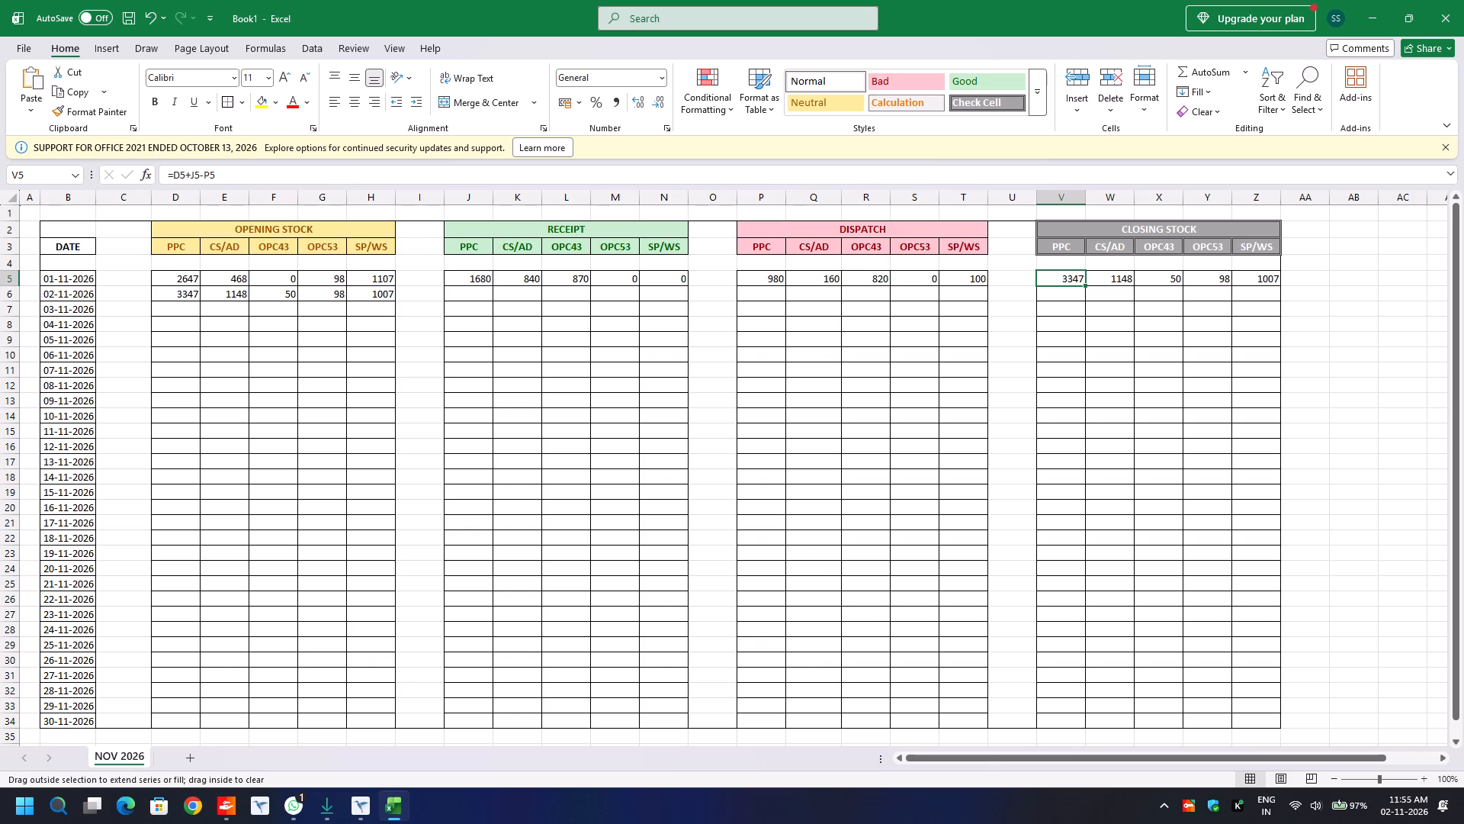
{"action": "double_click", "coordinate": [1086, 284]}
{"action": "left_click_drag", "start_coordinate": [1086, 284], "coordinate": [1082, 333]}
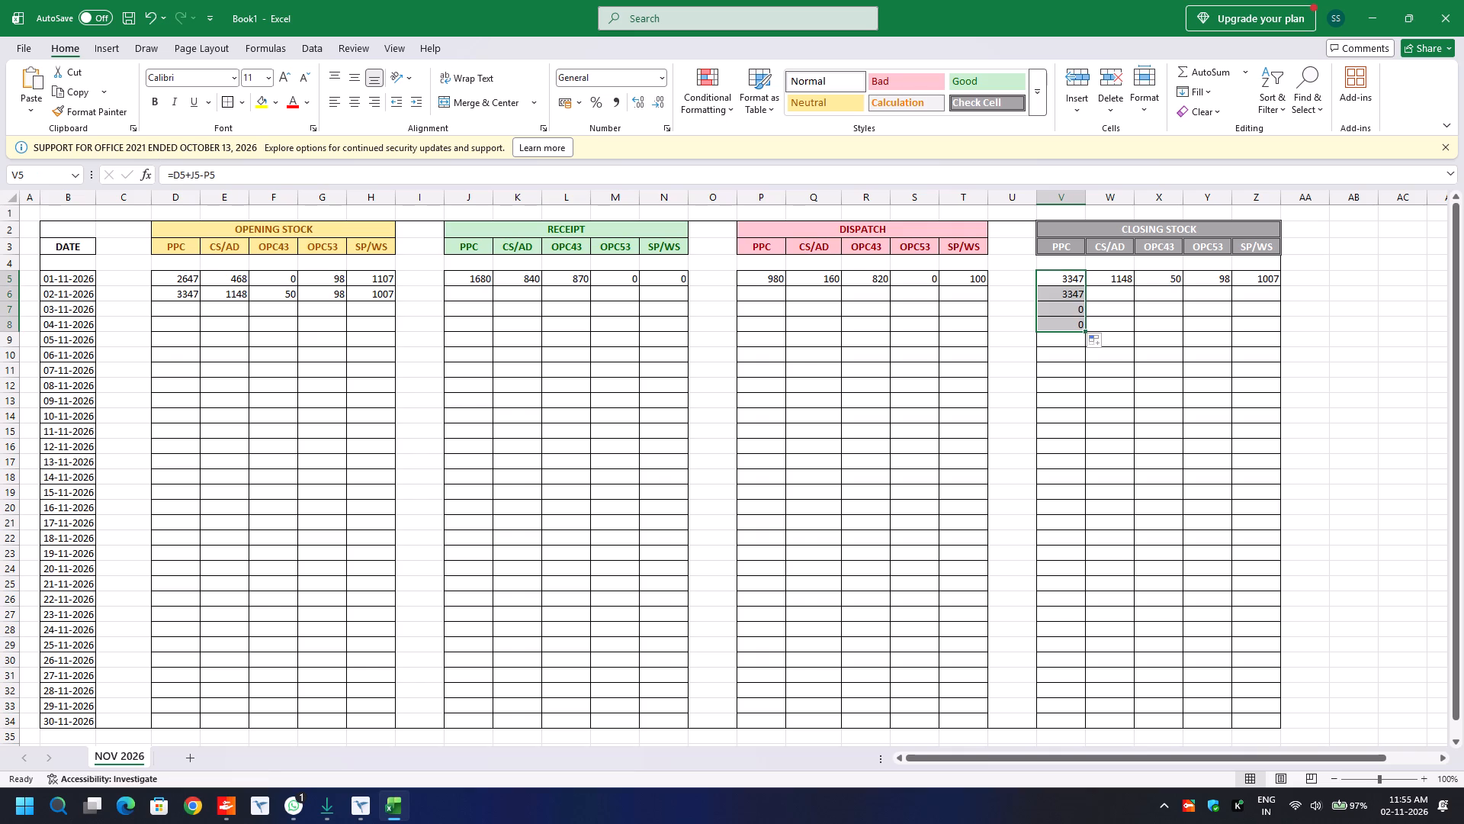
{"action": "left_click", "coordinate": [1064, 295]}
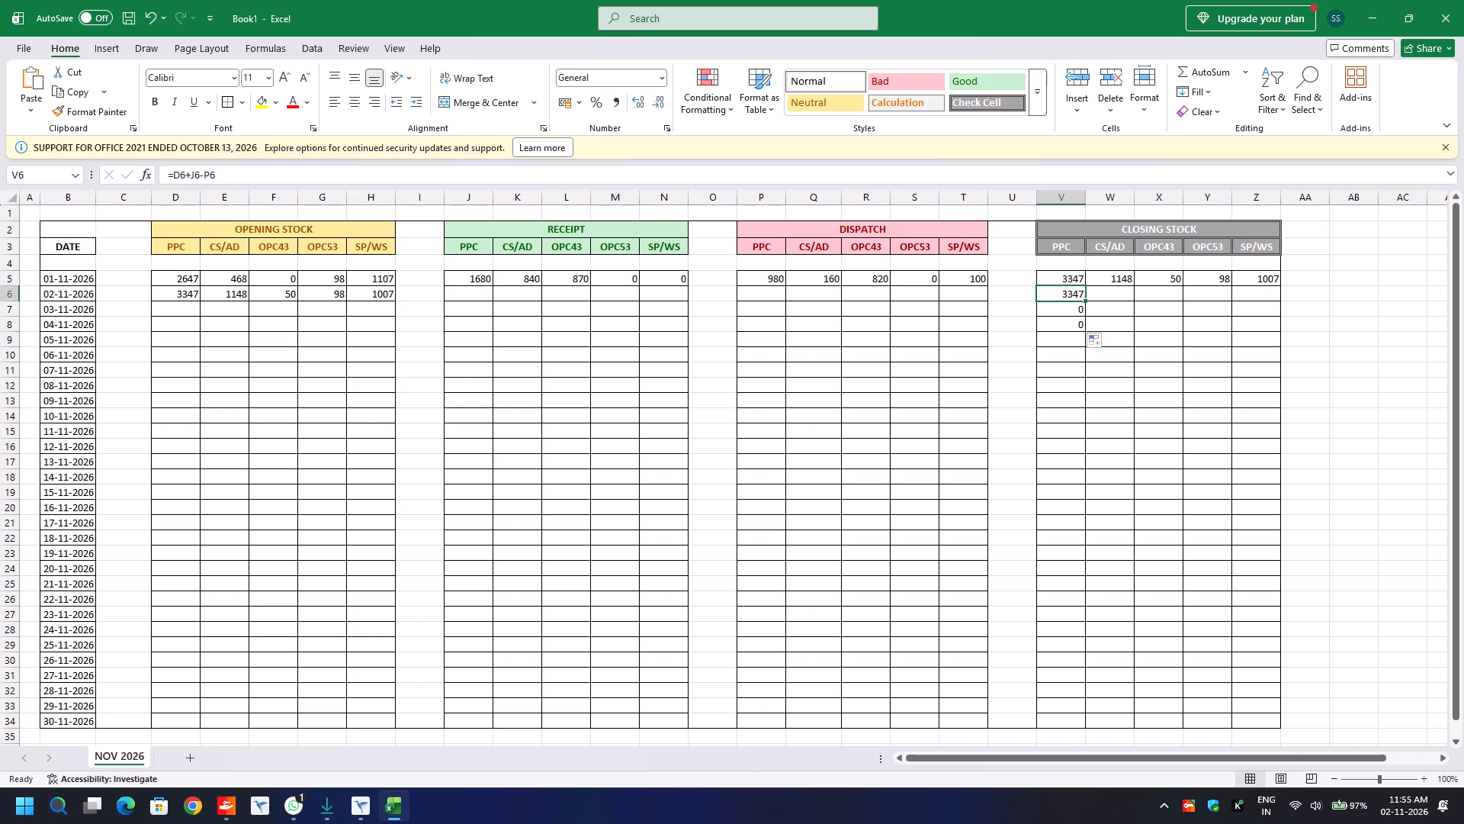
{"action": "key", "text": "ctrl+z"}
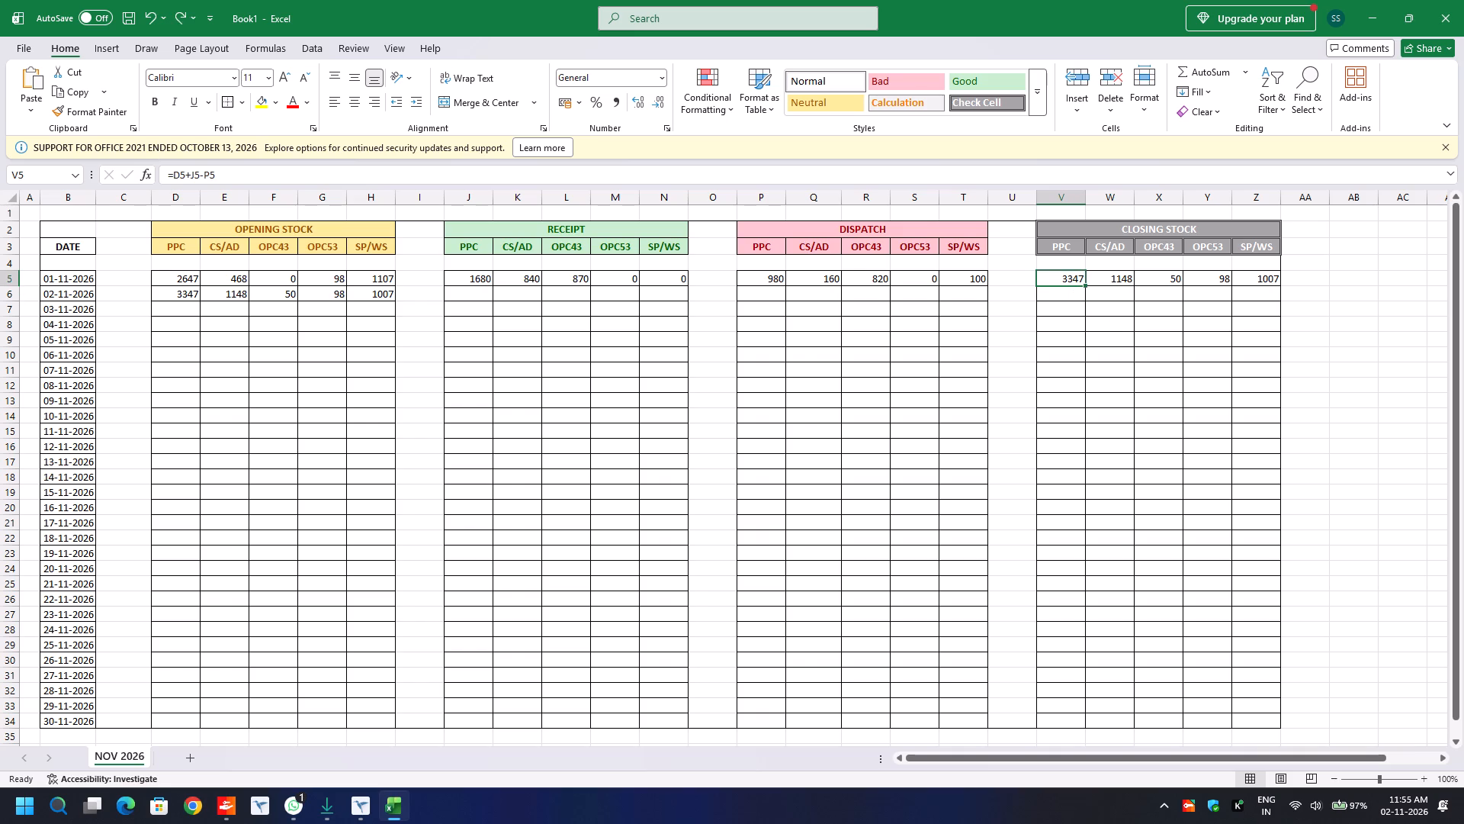
Fill the closing stock formulas in V5:Z5 down to row 34, covering all dates through 30-11-2026.
{"action": "left_click_drag", "start_coordinate": [1071, 279], "coordinate": [1117, 269]}
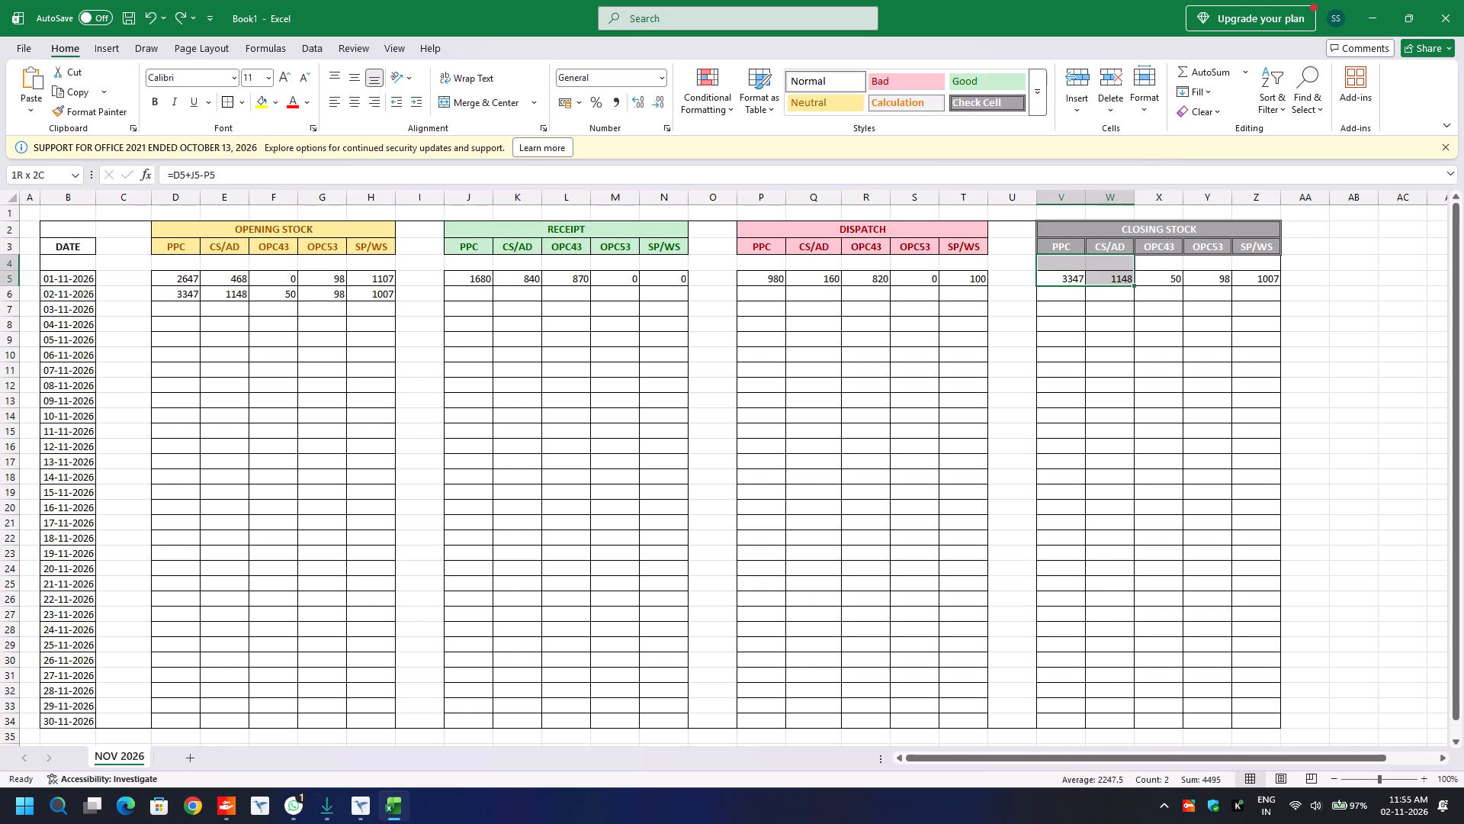
{"action": "left_click_drag", "start_coordinate": [1117, 269], "coordinate": [1257, 282]}
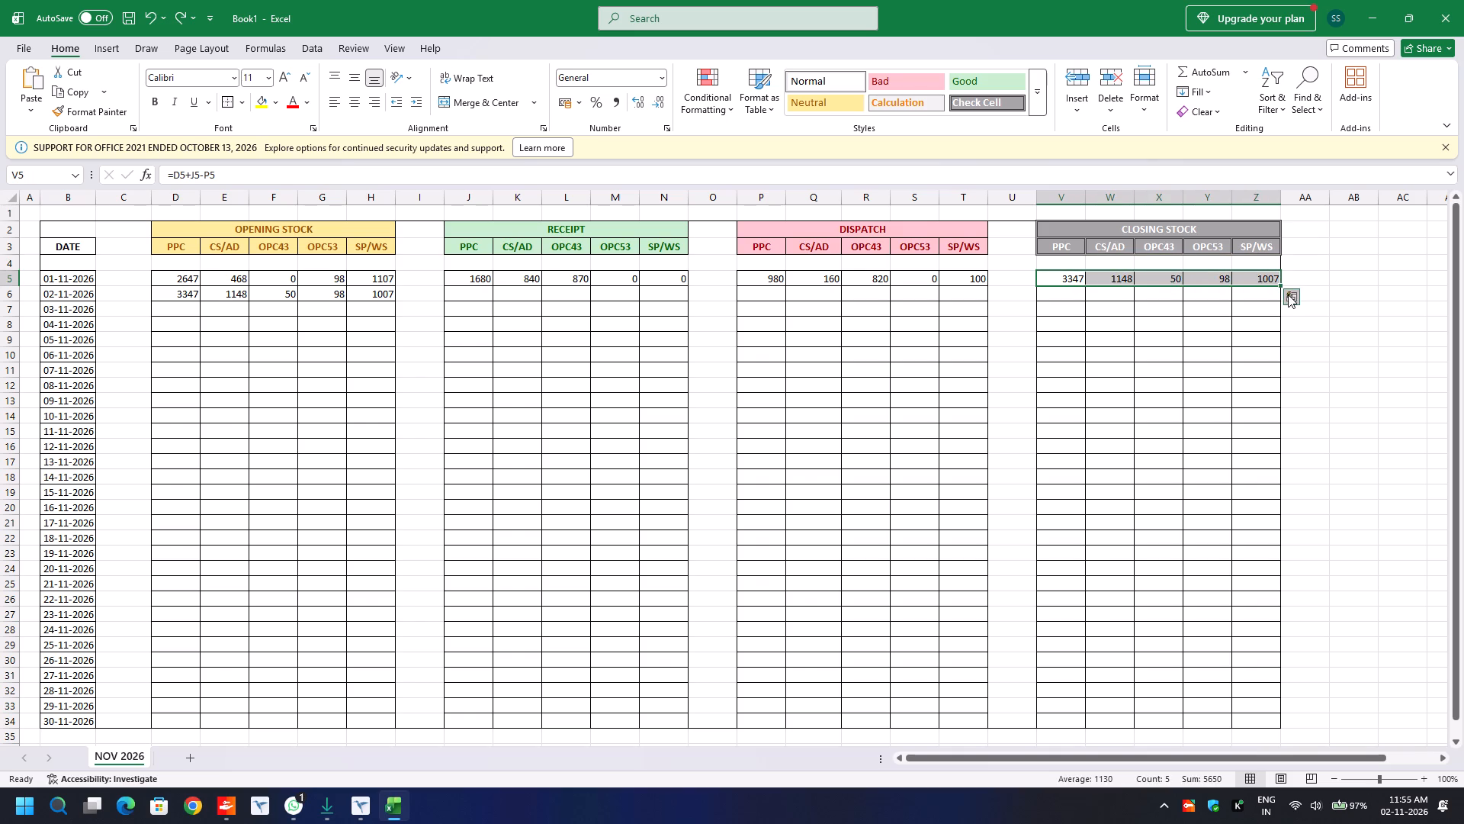
{"action": "left_click_drag", "start_coordinate": [1280, 286], "coordinate": [1272, 421]}
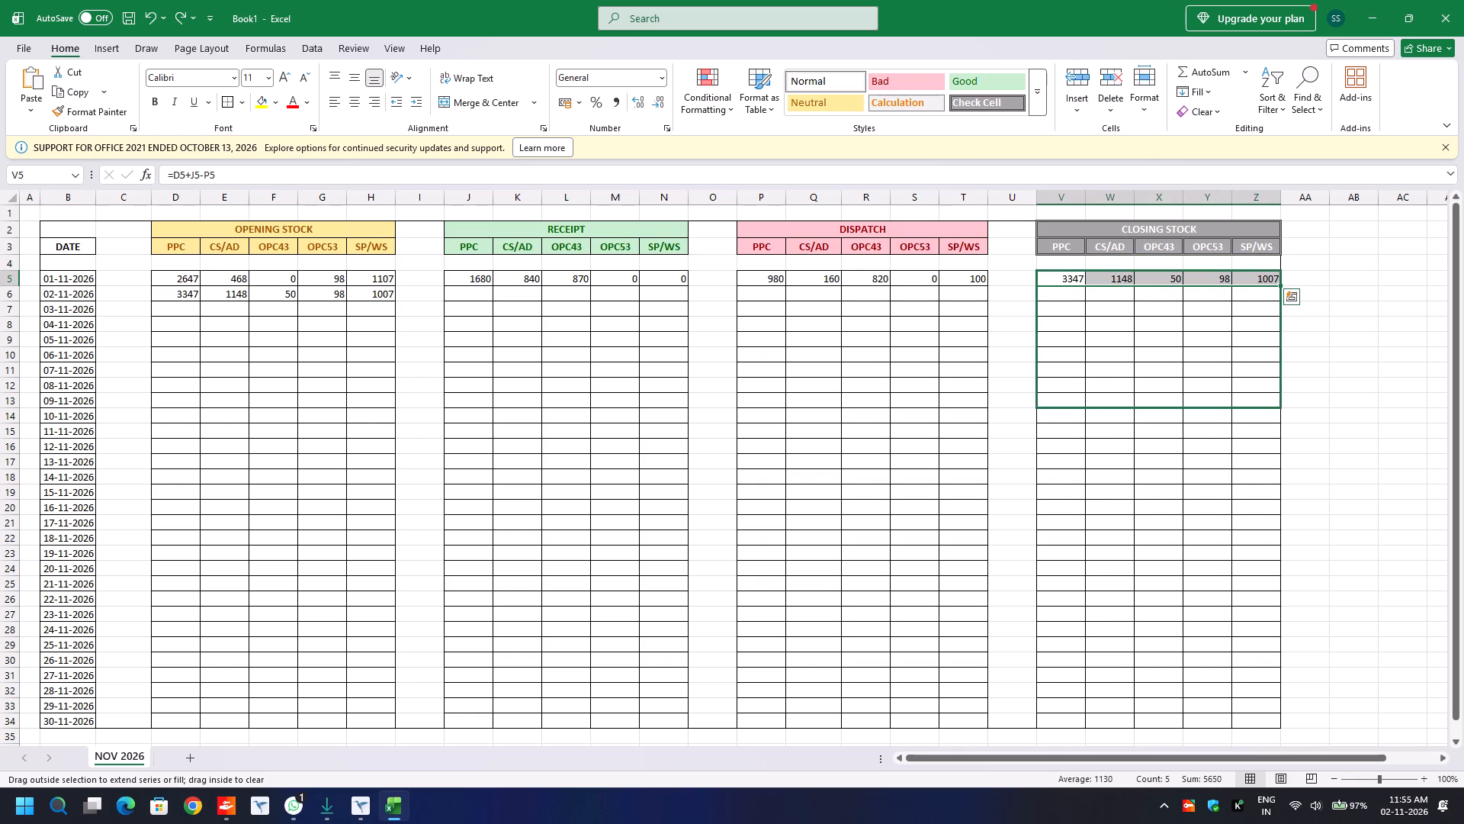
{"action": "left_click_drag", "start_coordinate": [1272, 421], "coordinate": [1276, 725]}
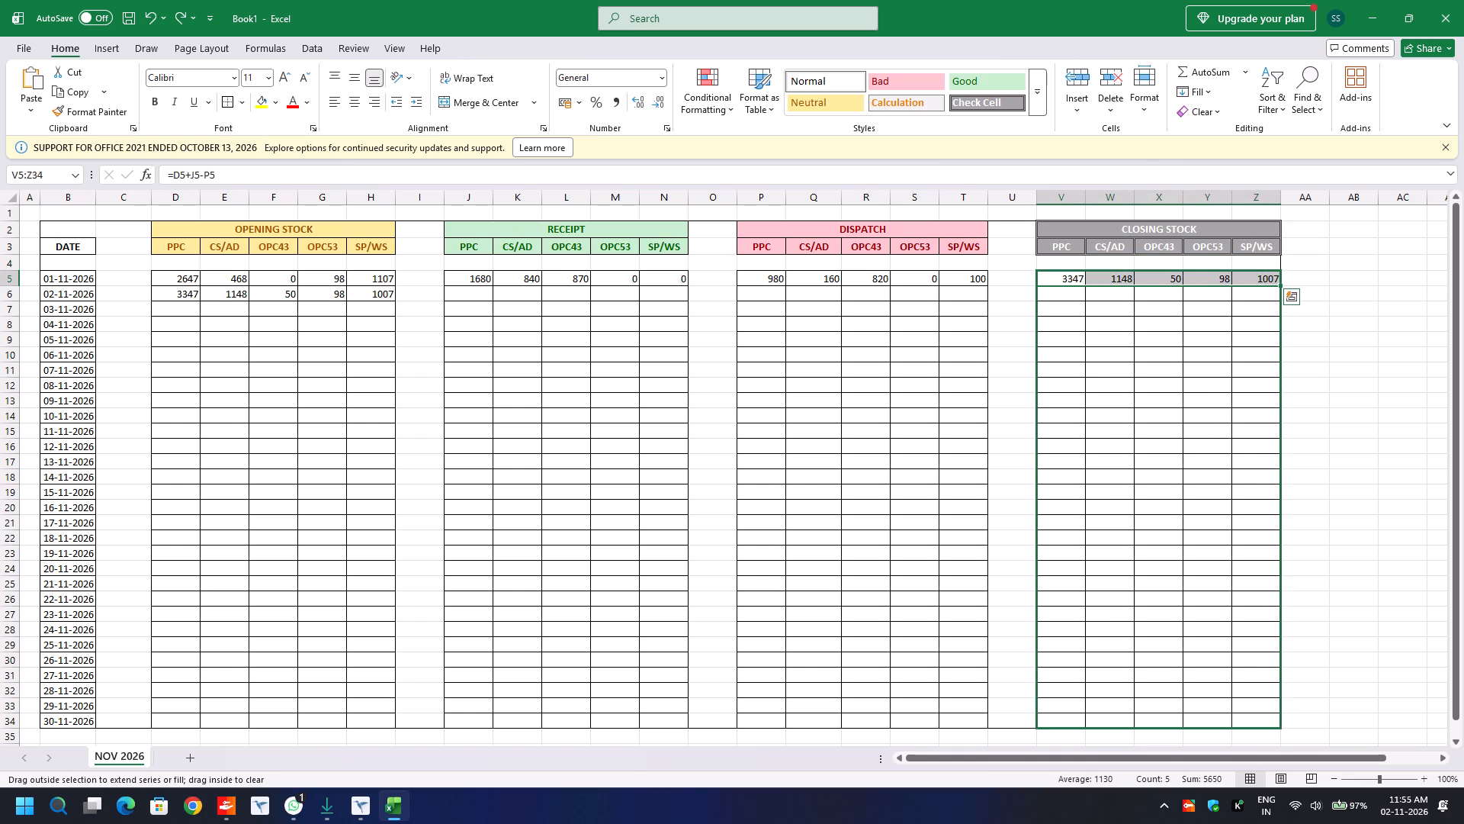
{"action": "left_click", "coordinate": [1156, 540]}
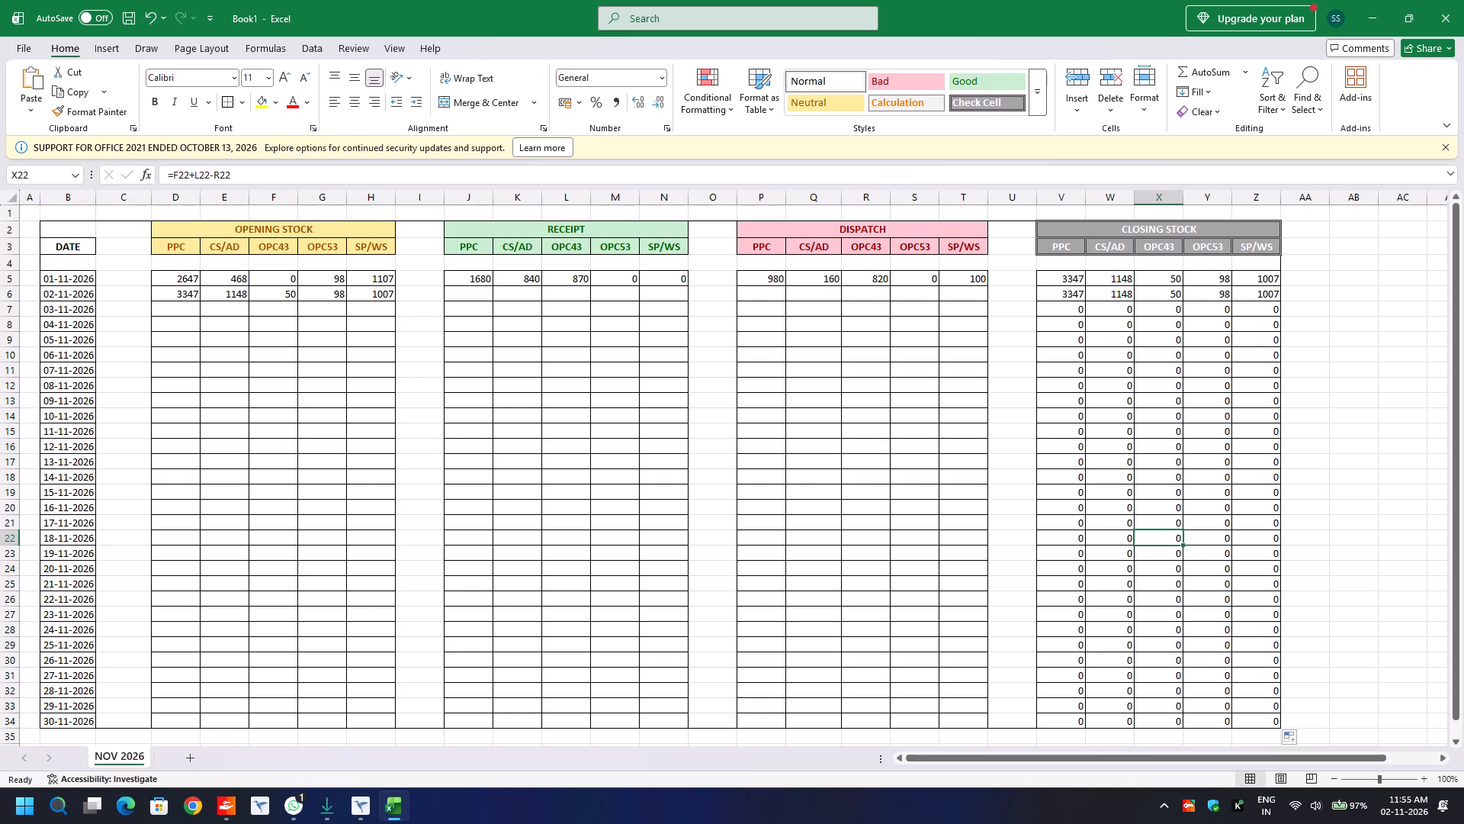
Fill the opening stock formulas in D6:H6 down to row 34, covering all dates through 30-11-2026.
{"action": "left_click", "coordinate": [183, 296]}
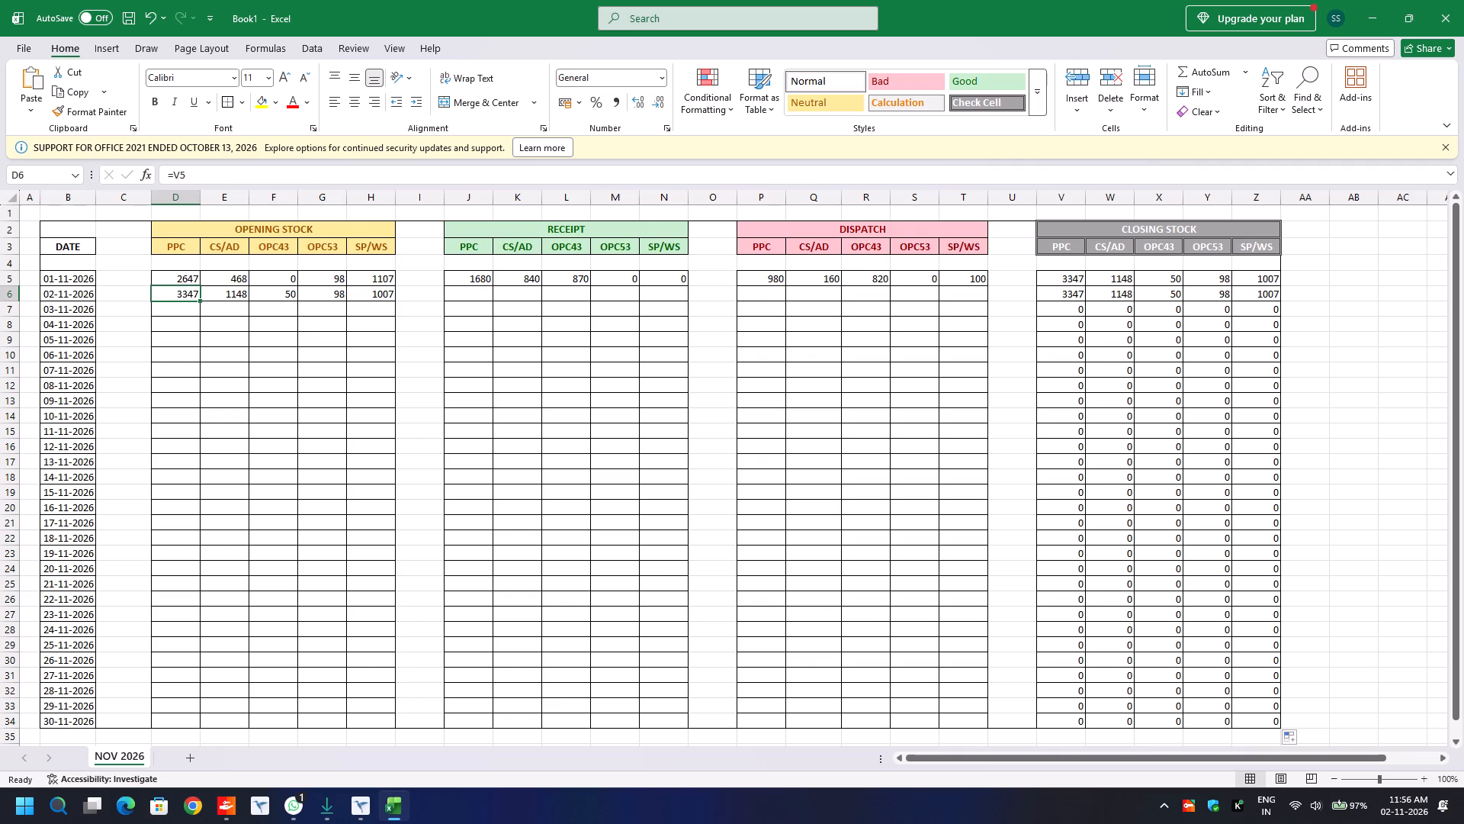
{"action": "left_click_drag", "start_coordinate": [186, 294], "coordinate": [380, 296]}
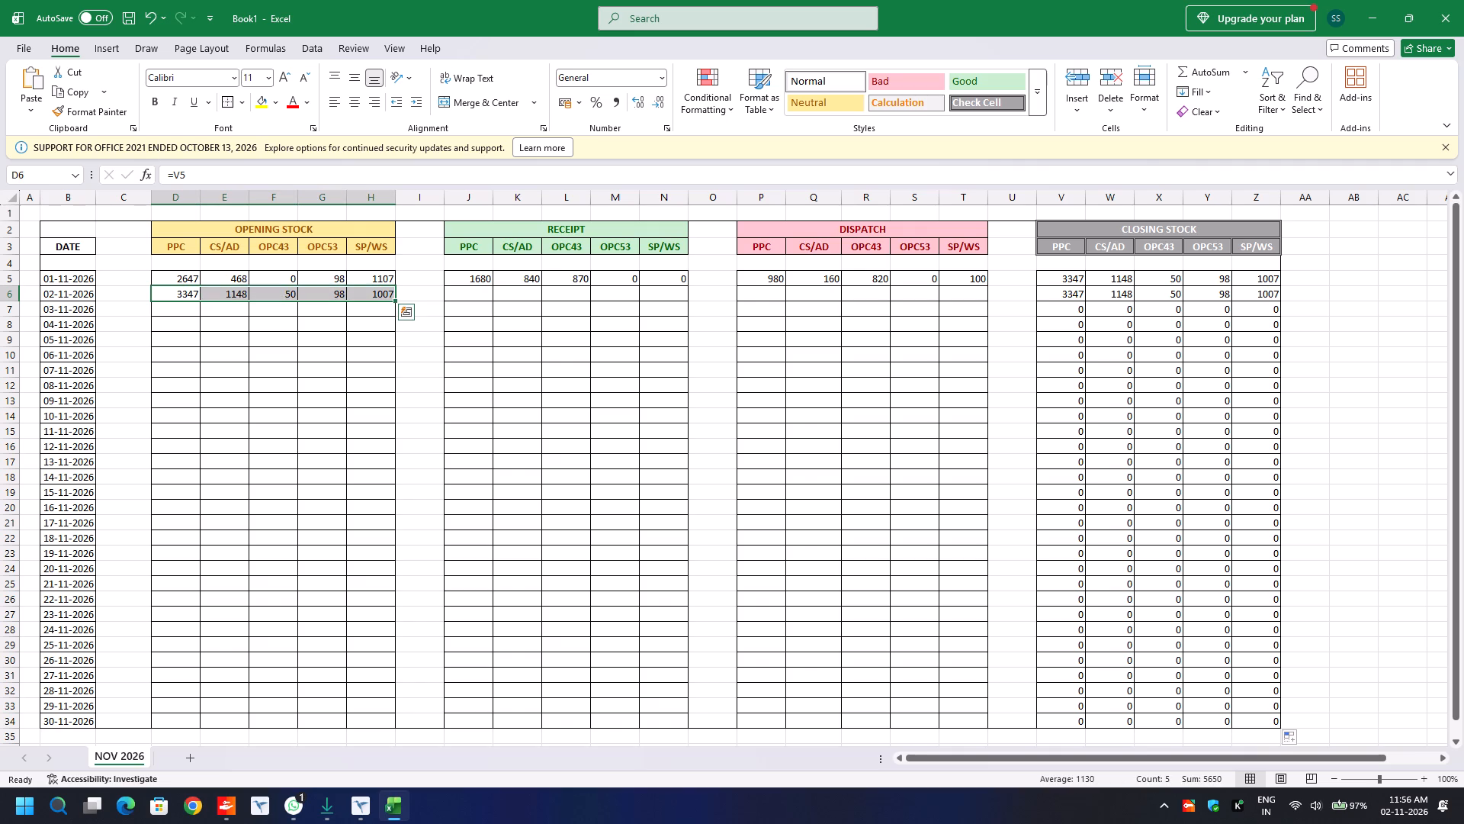
{"action": "left_click_drag", "start_coordinate": [394, 301], "coordinate": [377, 716]}
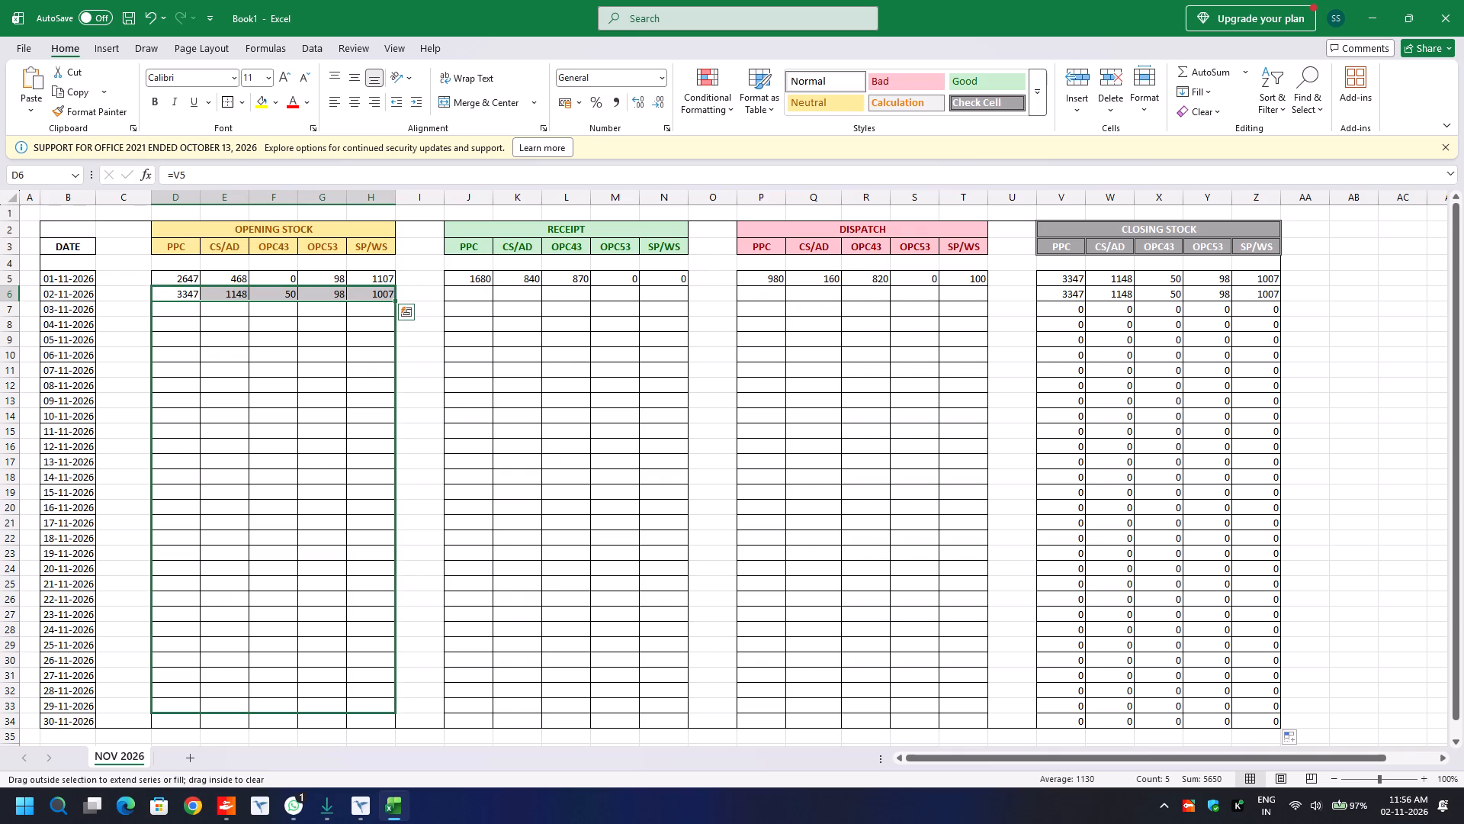
{"action": "left_click_drag", "start_coordinate": [377, 716], "coordinate": [377, 724]}
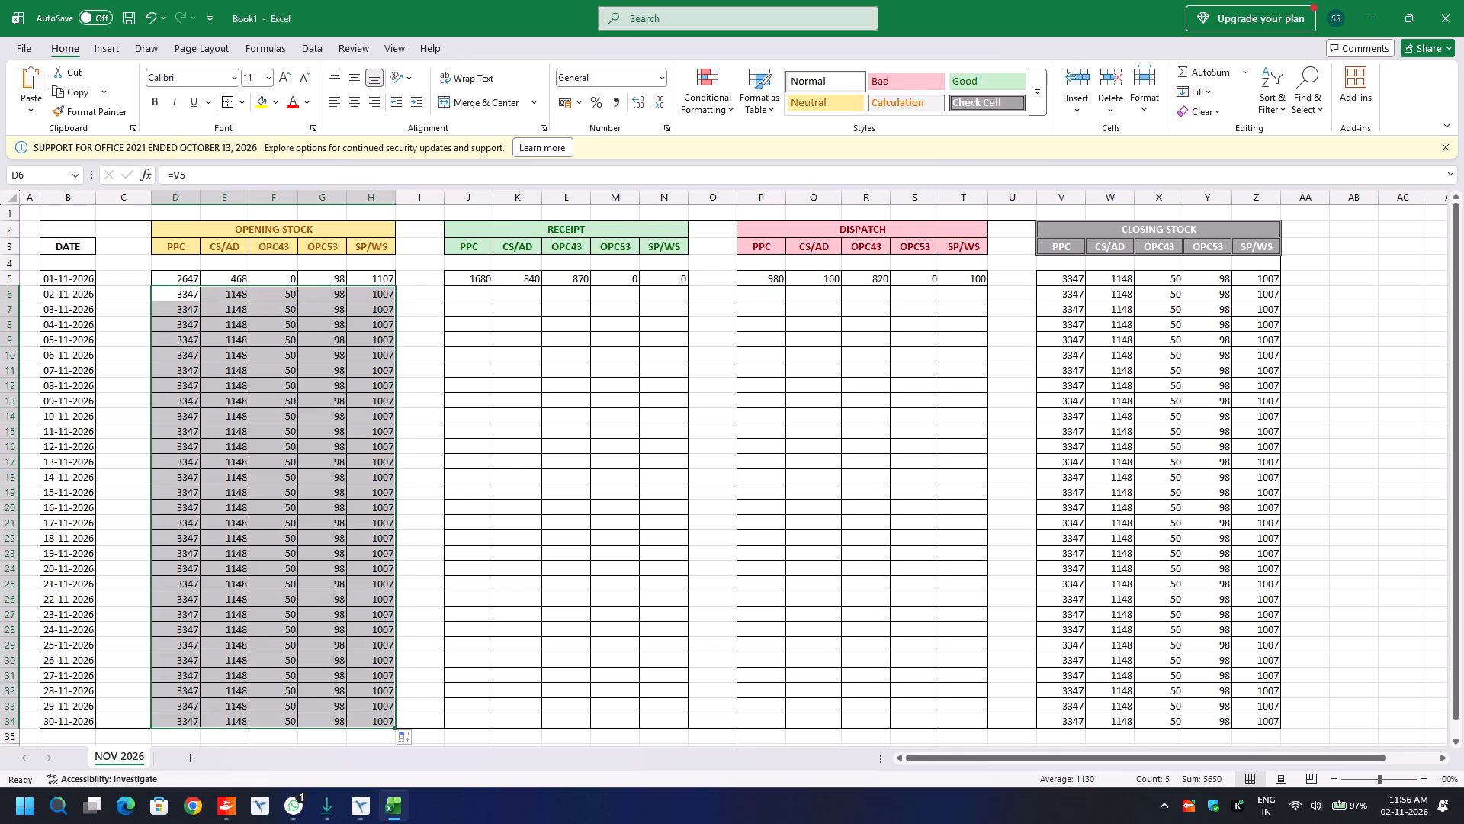
{"action": "left_click", "coordinate": [277, 531]}
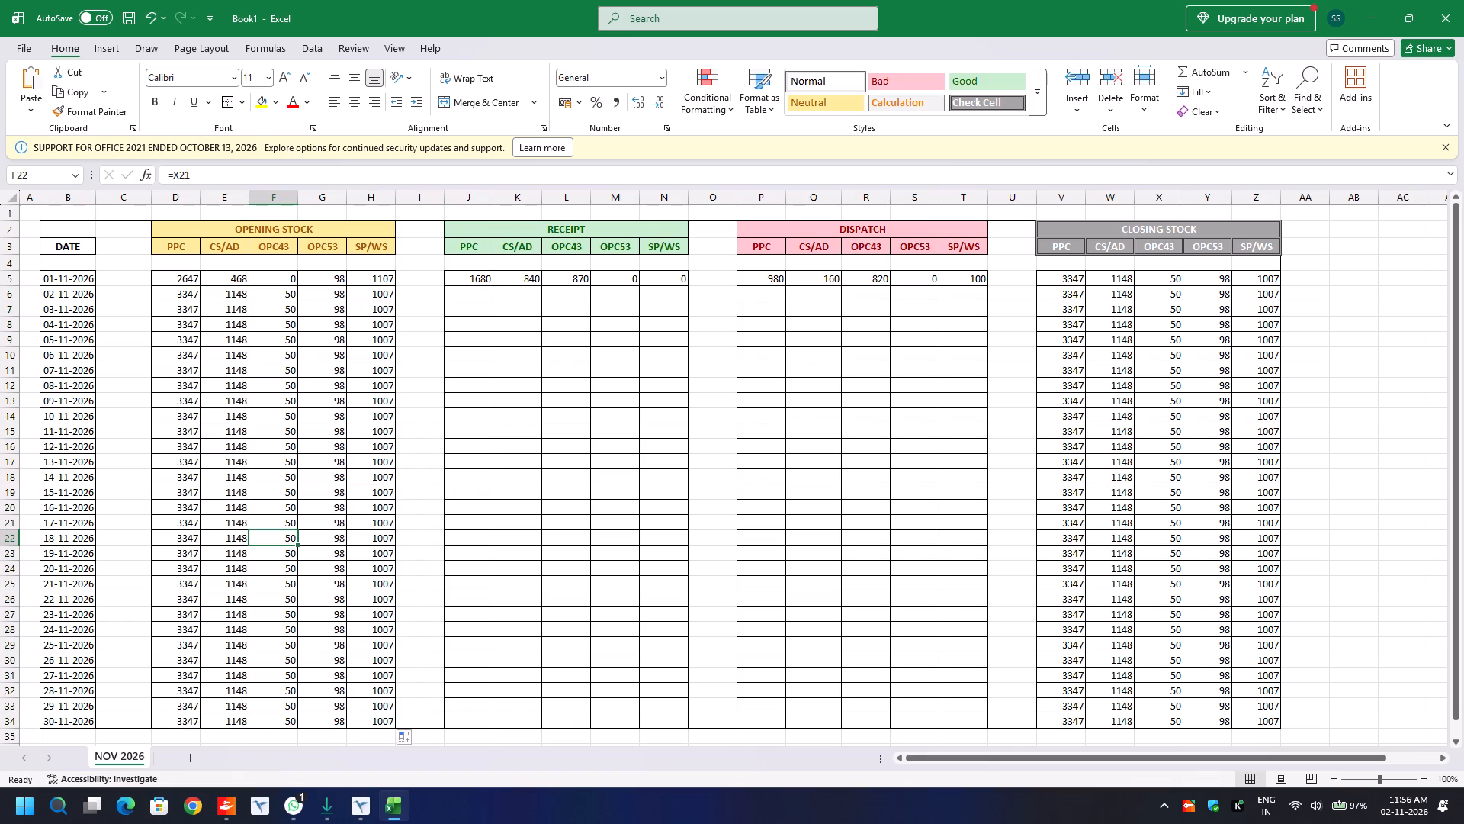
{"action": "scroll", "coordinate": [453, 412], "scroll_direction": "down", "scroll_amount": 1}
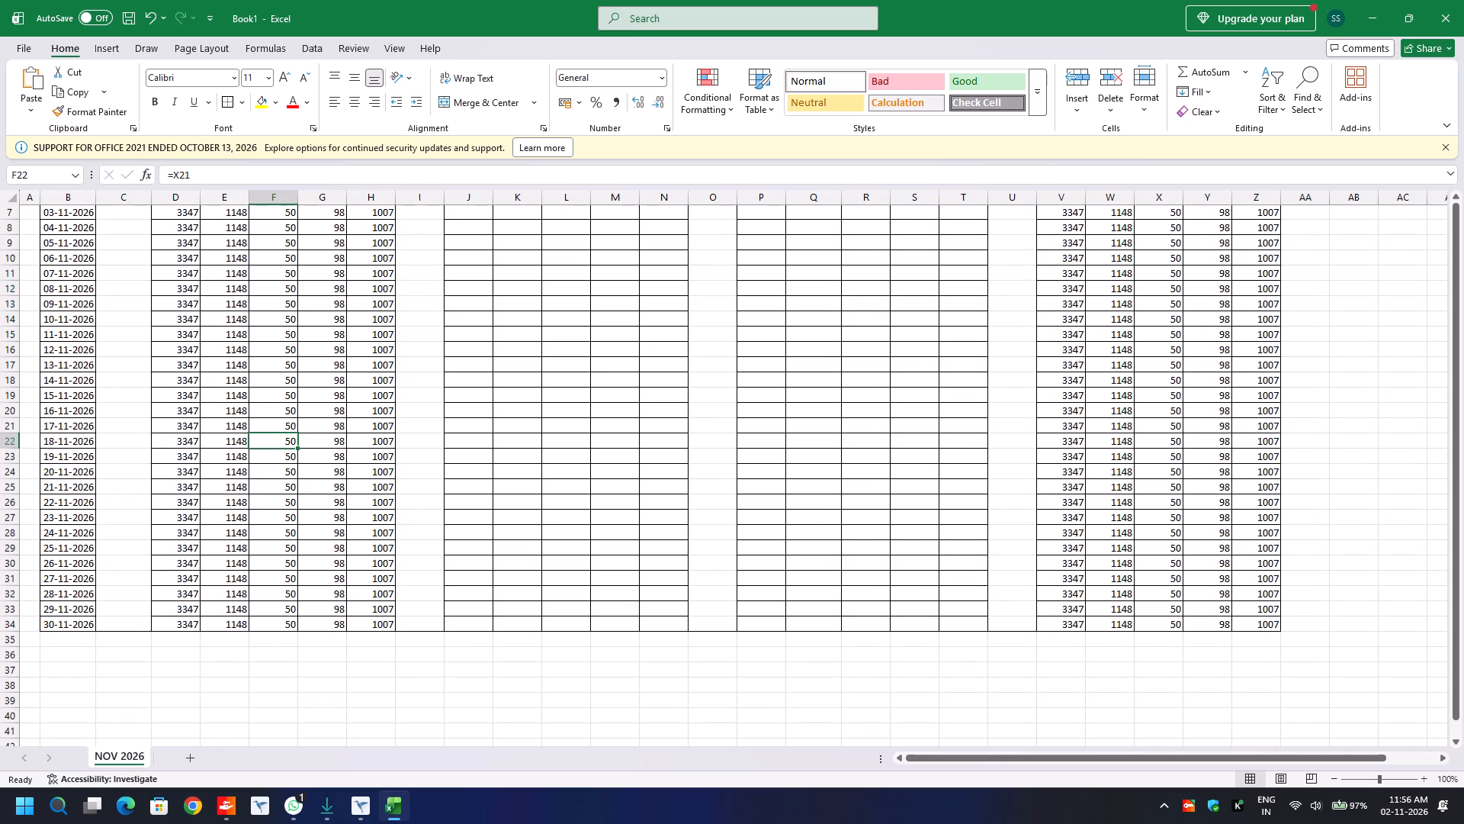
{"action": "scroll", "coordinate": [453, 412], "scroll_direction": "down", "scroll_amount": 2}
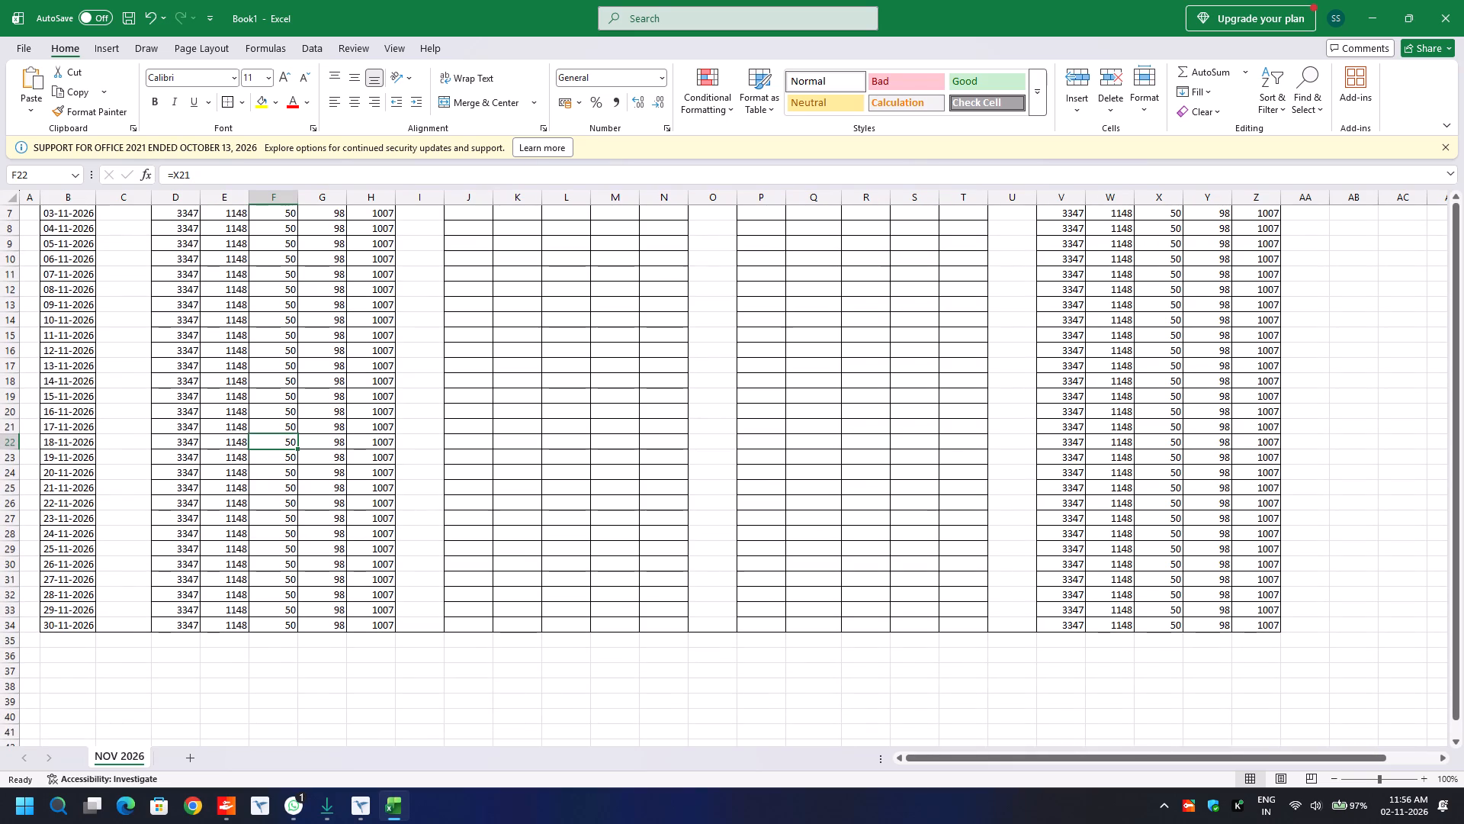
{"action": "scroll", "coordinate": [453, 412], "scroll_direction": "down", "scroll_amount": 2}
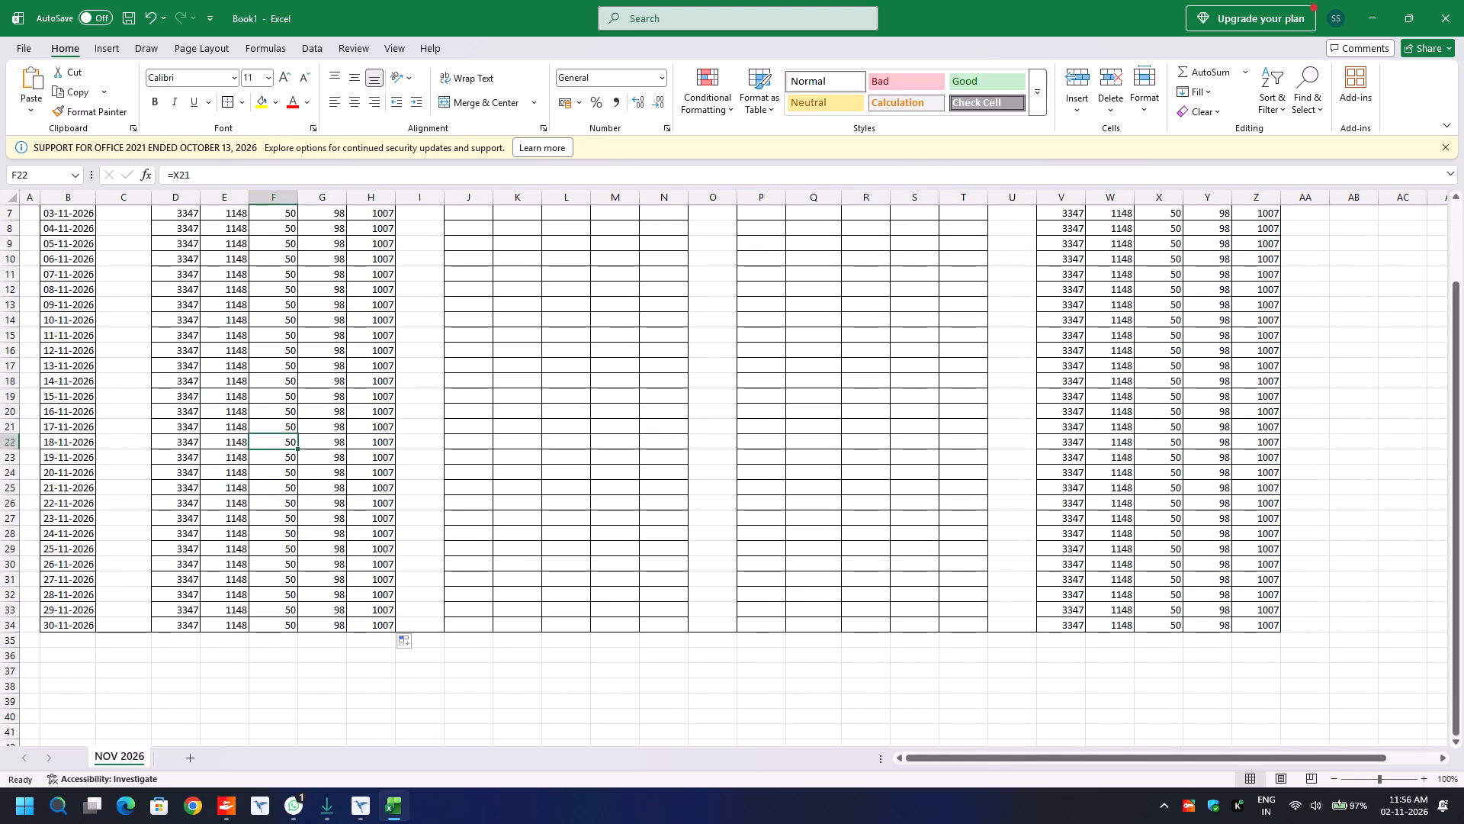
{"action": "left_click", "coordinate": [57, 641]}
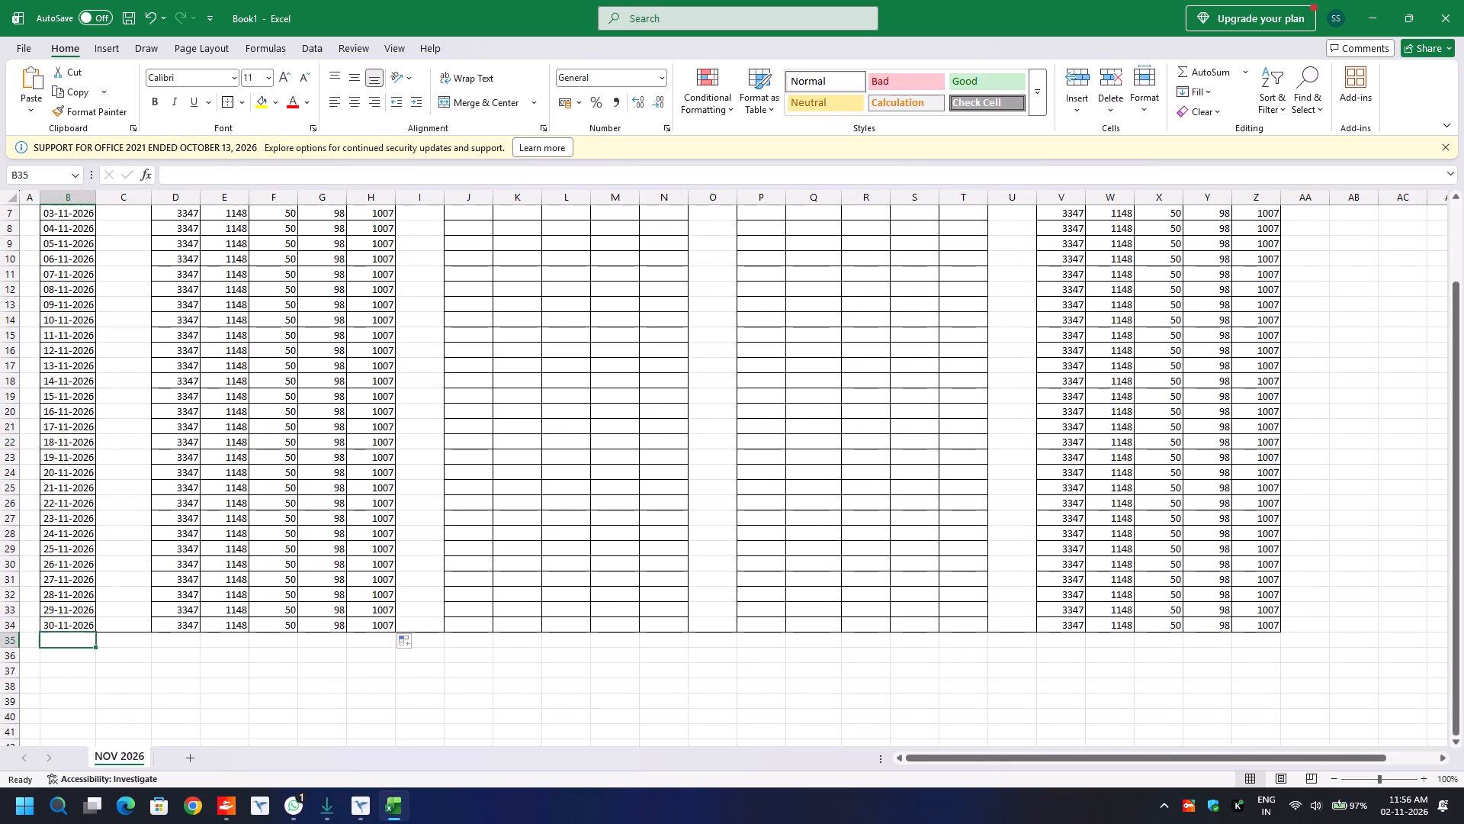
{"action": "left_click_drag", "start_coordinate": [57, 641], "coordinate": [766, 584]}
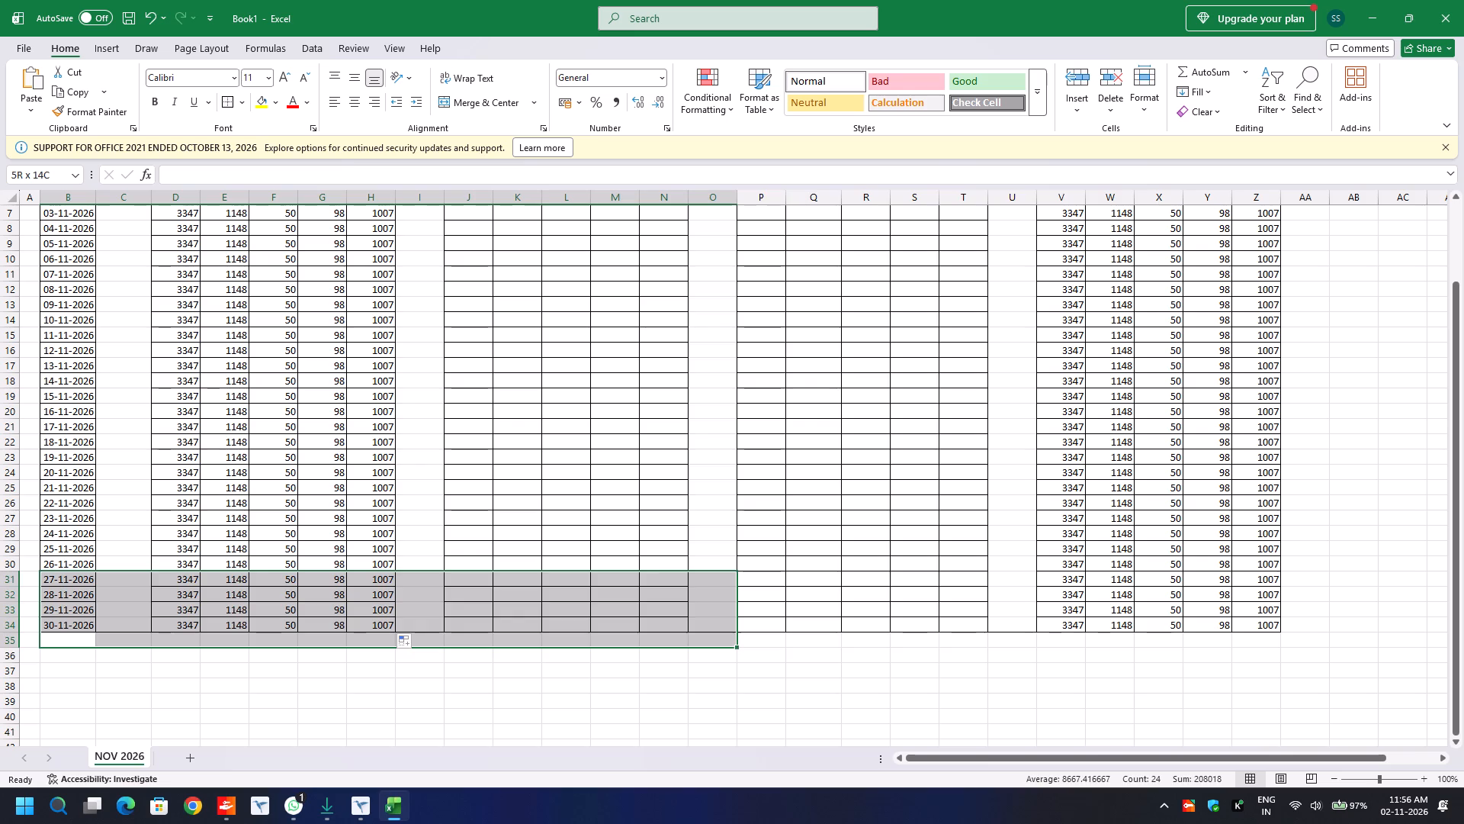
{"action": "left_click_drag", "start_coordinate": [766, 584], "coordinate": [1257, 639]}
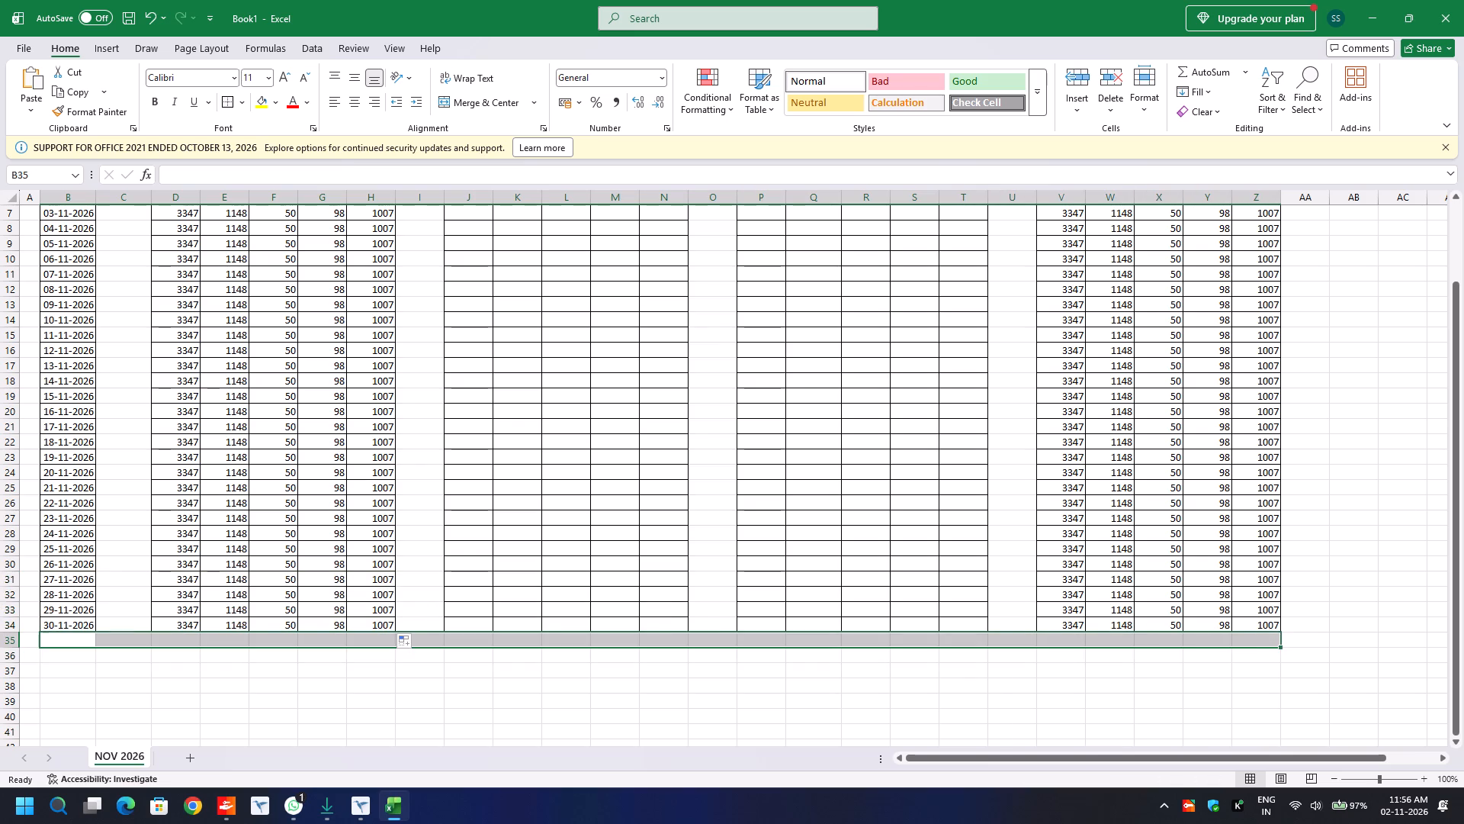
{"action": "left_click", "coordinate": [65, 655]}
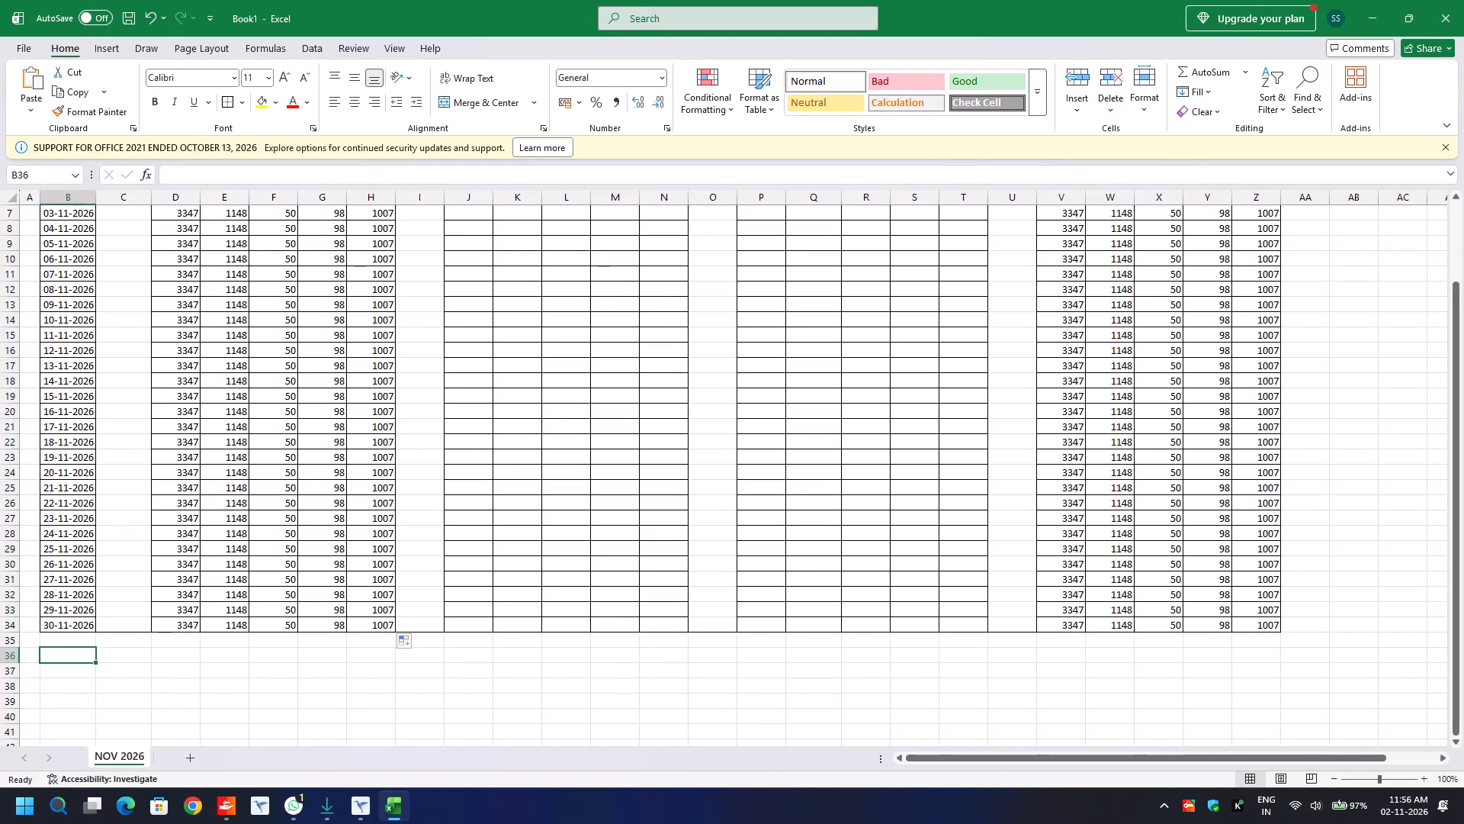
Enter the formula =SUM(J5:J34) in J36 to total the PPC receipt column for the month.
{"action": "left_click", "coordinate": [478, 658]}
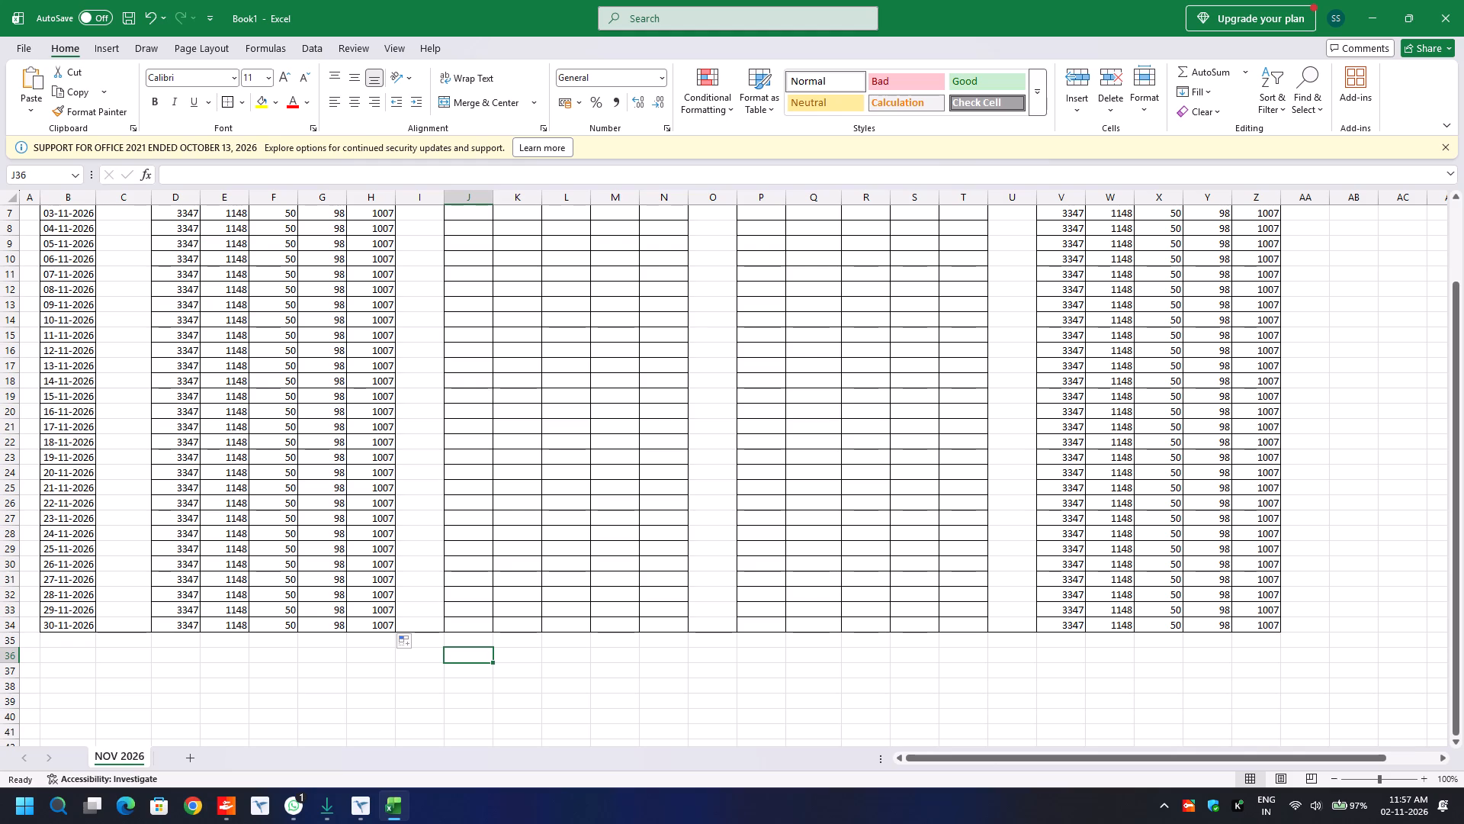
{"action": "scroll", "coordinate": [478, 658], "scroll_direction": "up", "scroll_amount": 2}
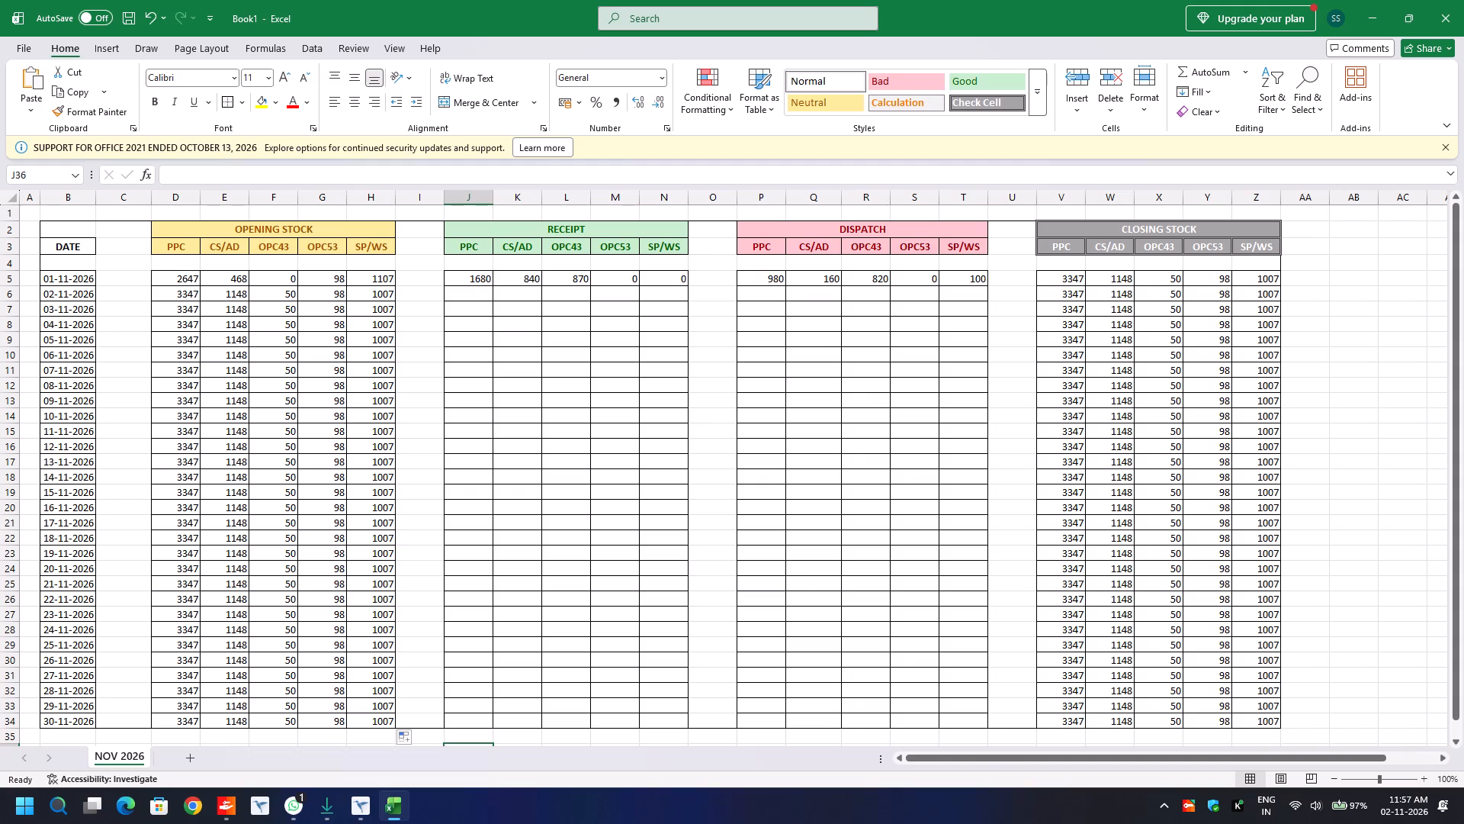
{"action": "key", "text": "equal"}
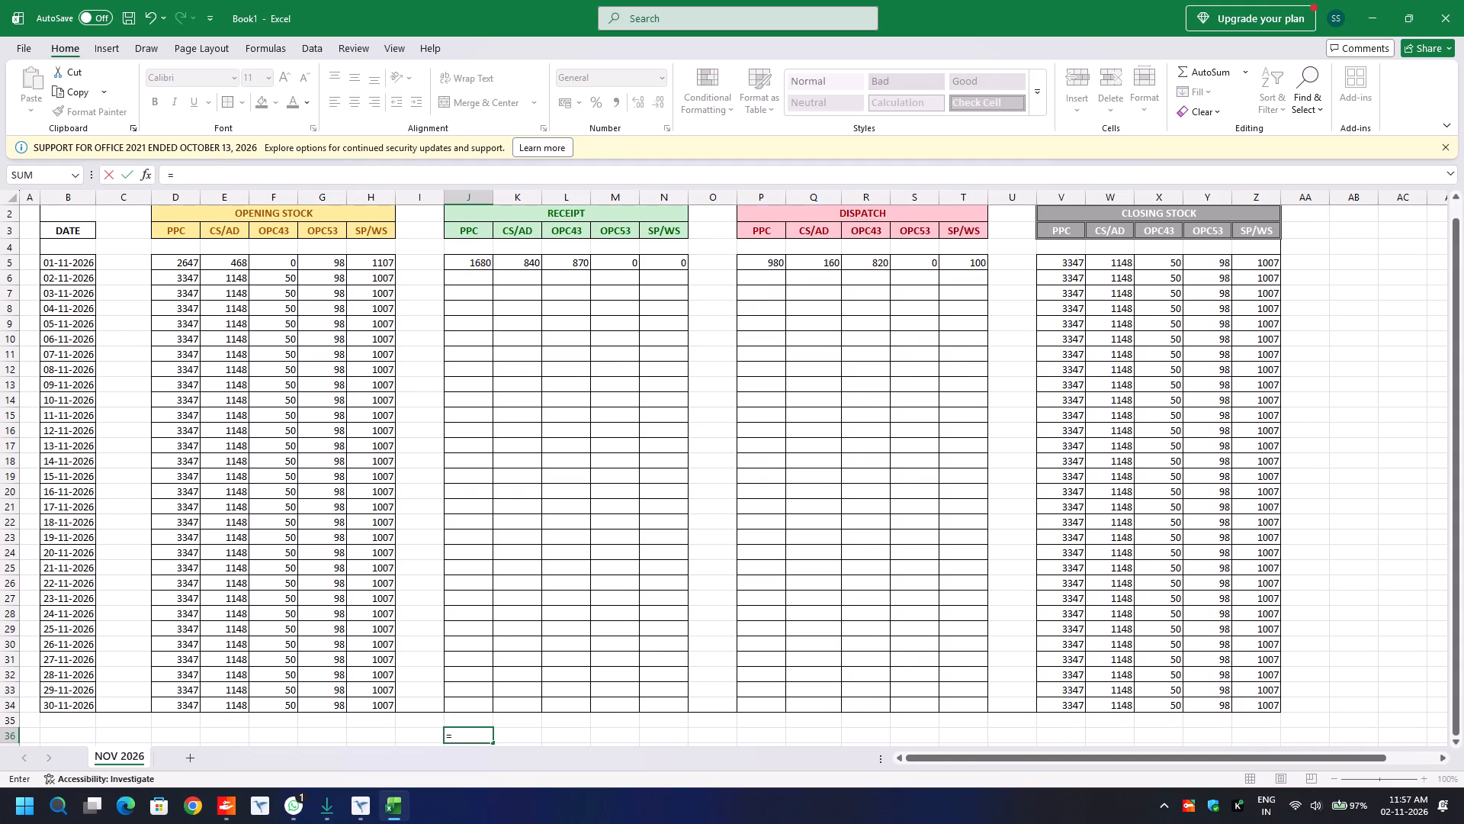
{"action": "key", "text": "Up"}
{"action": "key", "text": "Up"}
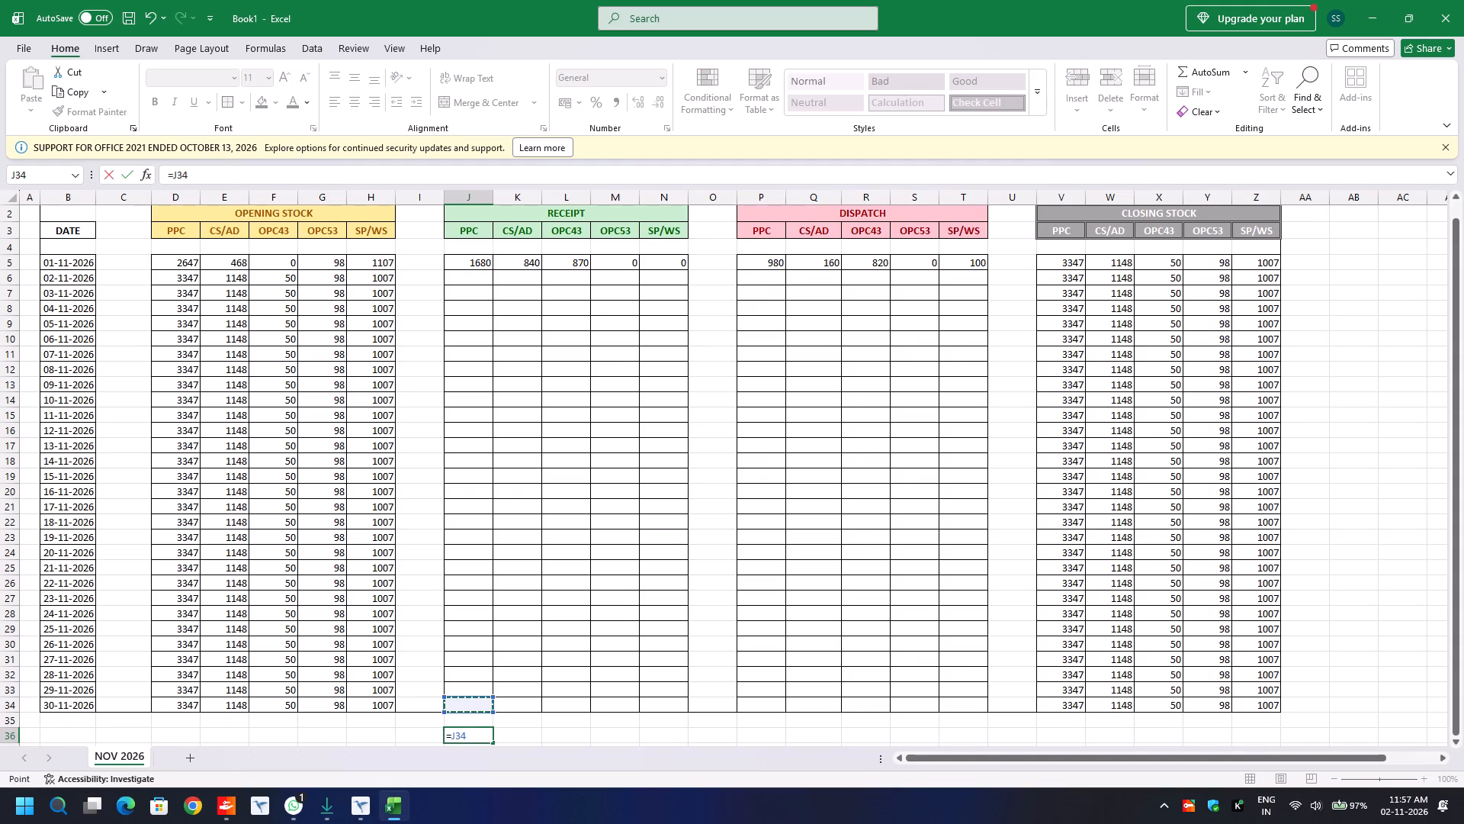
{"action": "key", "text": "Down"}
{"action": "key", "text": "Down"}
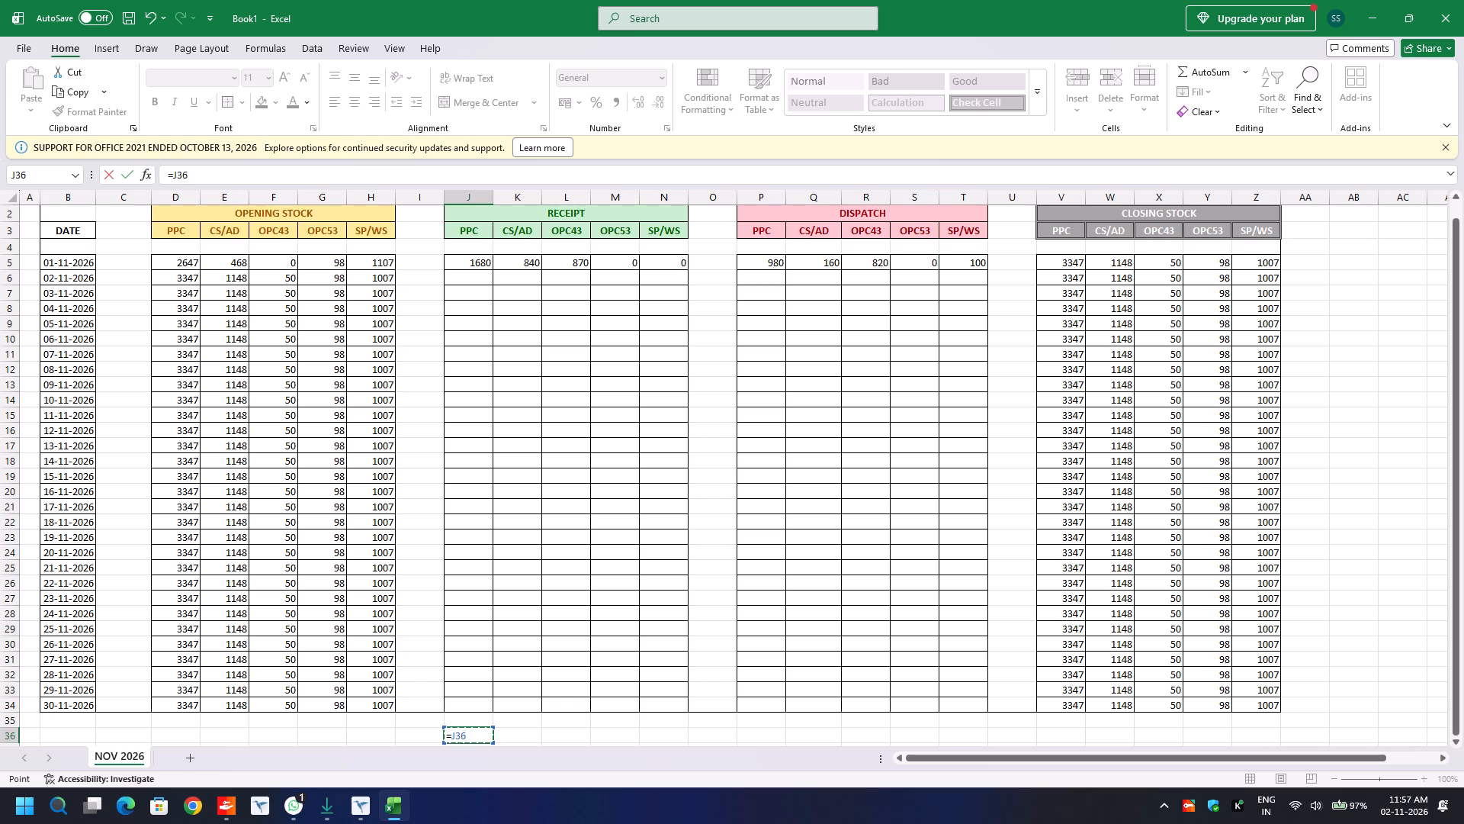
{"action": "key", "text": "BackSpace"}
{"action": "key", "text": "BackSpace"}
{"action": "key", "text": "BackSpace"}
{"action": "type", "text": "sum"}
{"action": "key", "text": "Tab"}
{"action": "key", "text": "Up"}
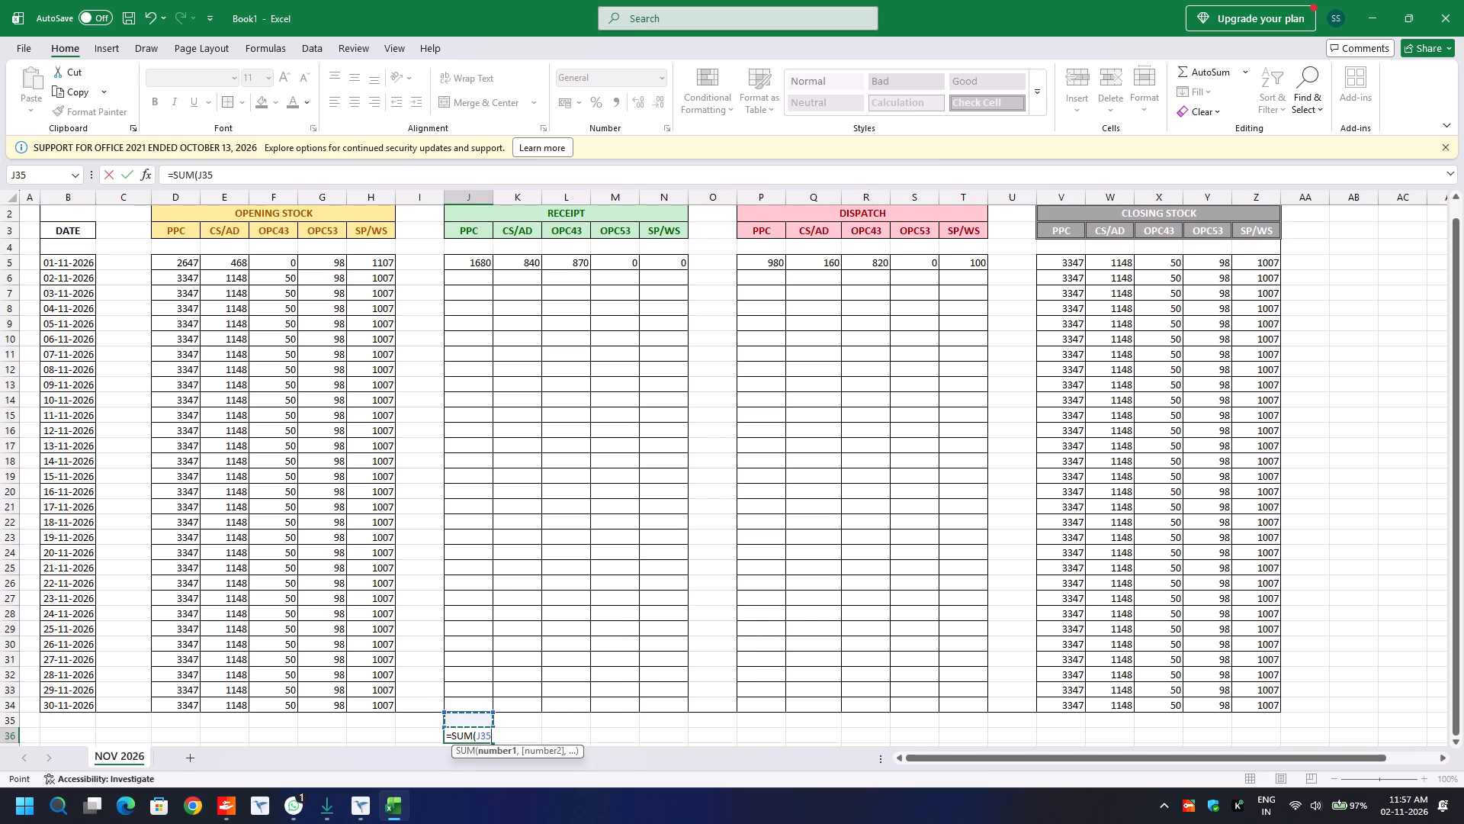
{"action": "key", "text": "Up"}
{"action": "key", "text": "Up"}
{"action": "key", "text": "Up"}
{"action": "key", "text": "Up"}
{"action": "key", "text": "Up"}
{"action": "key", "text": "Up"}
{"action": "key", "text": "Up"}
{"action": "key", "text": "Up"}
{"action": "key", "text": "Up"}
{"action": "key", "text": "Up"}
{"action": "key", "text": "Up"}
{"action": "key", "text": "Up"}
{"action": "key", "text": "Up"}
{"action": "key", "text": "Up"}
{"action": "key", "text": "Up"}
{"action": "key", "text": "Up"}
{"action": "key", "text": "Up"}
{"action": "key", "text": "Up"}
{"action": "key", "text": "Up"}
{"action": "key", "text": "Up"}
{"action": "key", "text": "Up"}
{"action": "key", "text": "Up"}
{"action": "key", "text": "Up"}
{"action": "key", "text": "Up"}
{"action": "key", "text": "Up"}
{"action": "key", "text": "Up"}
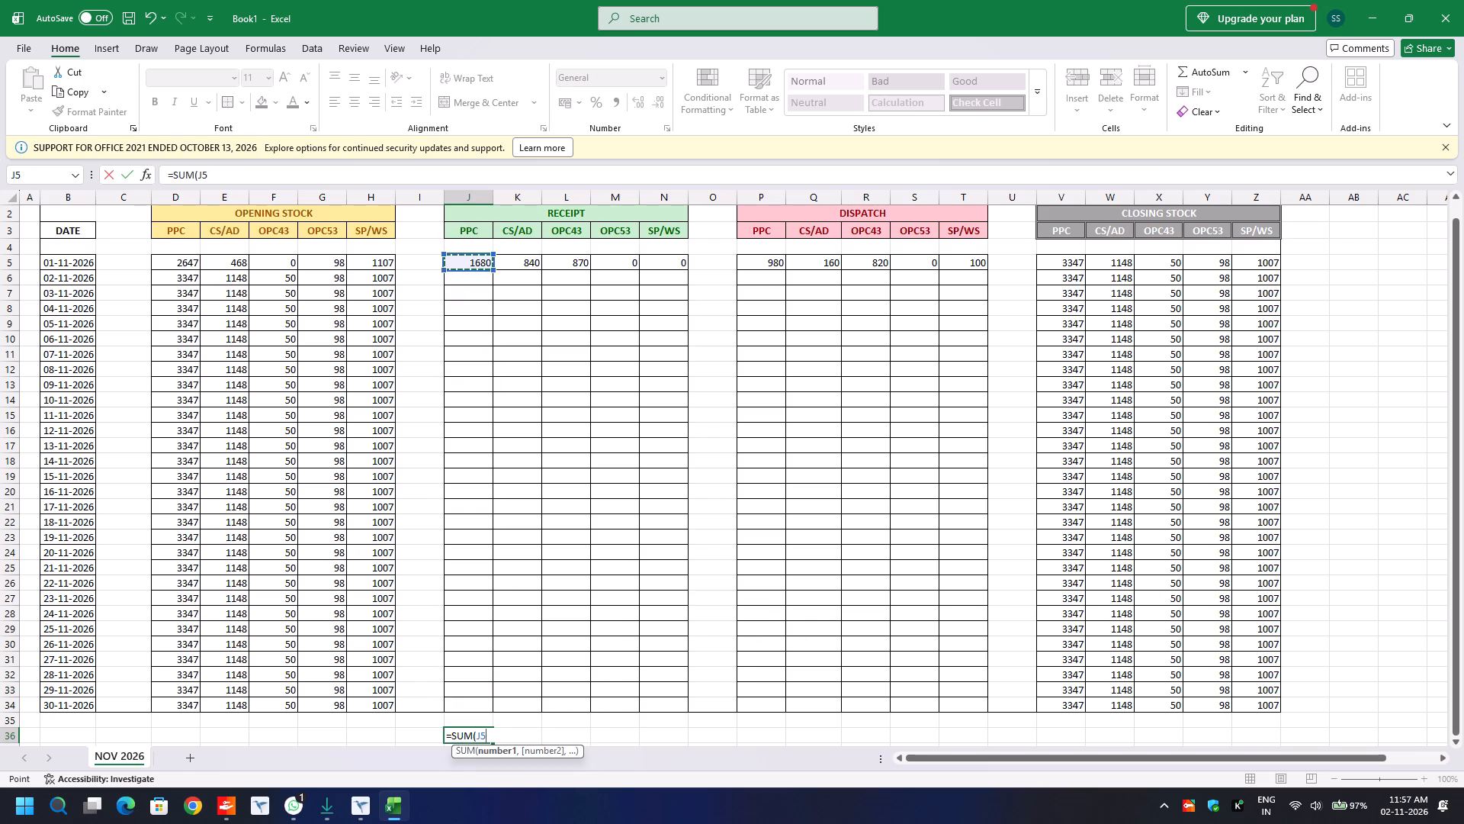
{"action": "key", "text": "ctrl+shift+Down"}
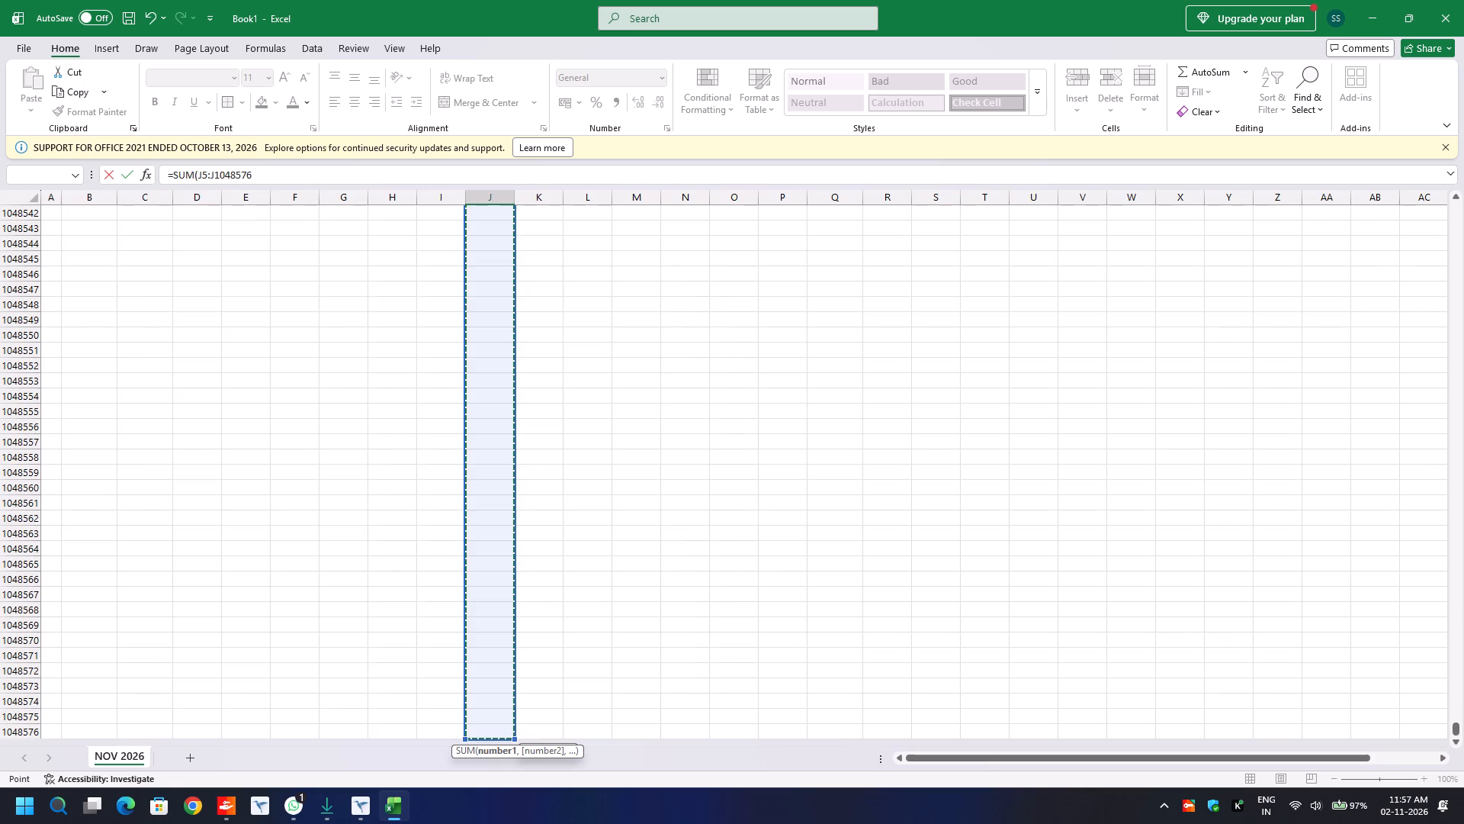
{"action": "key", "text": "ctrl+z"}
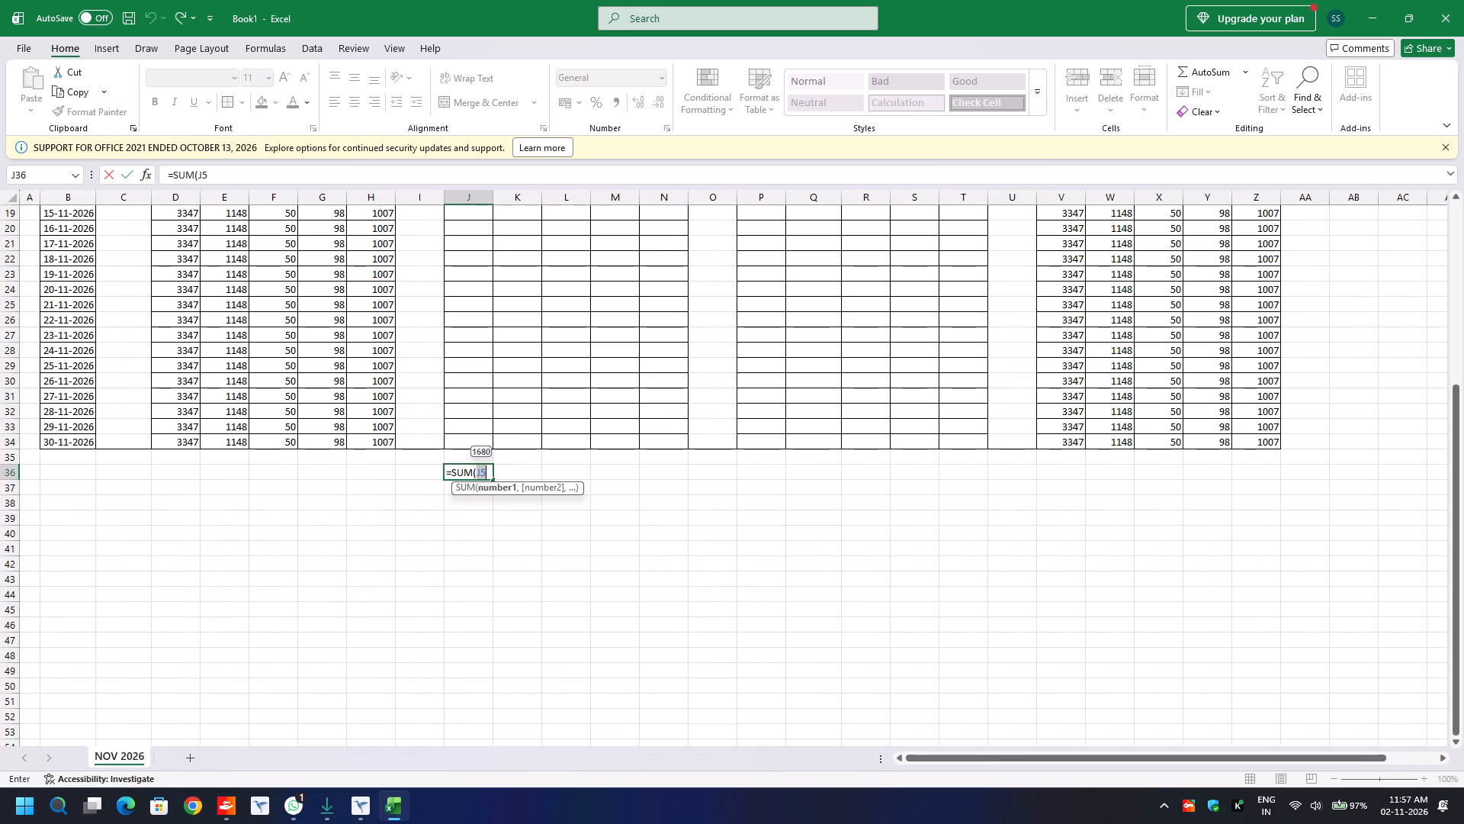
{"action": "key", "text": "BackSpace"}
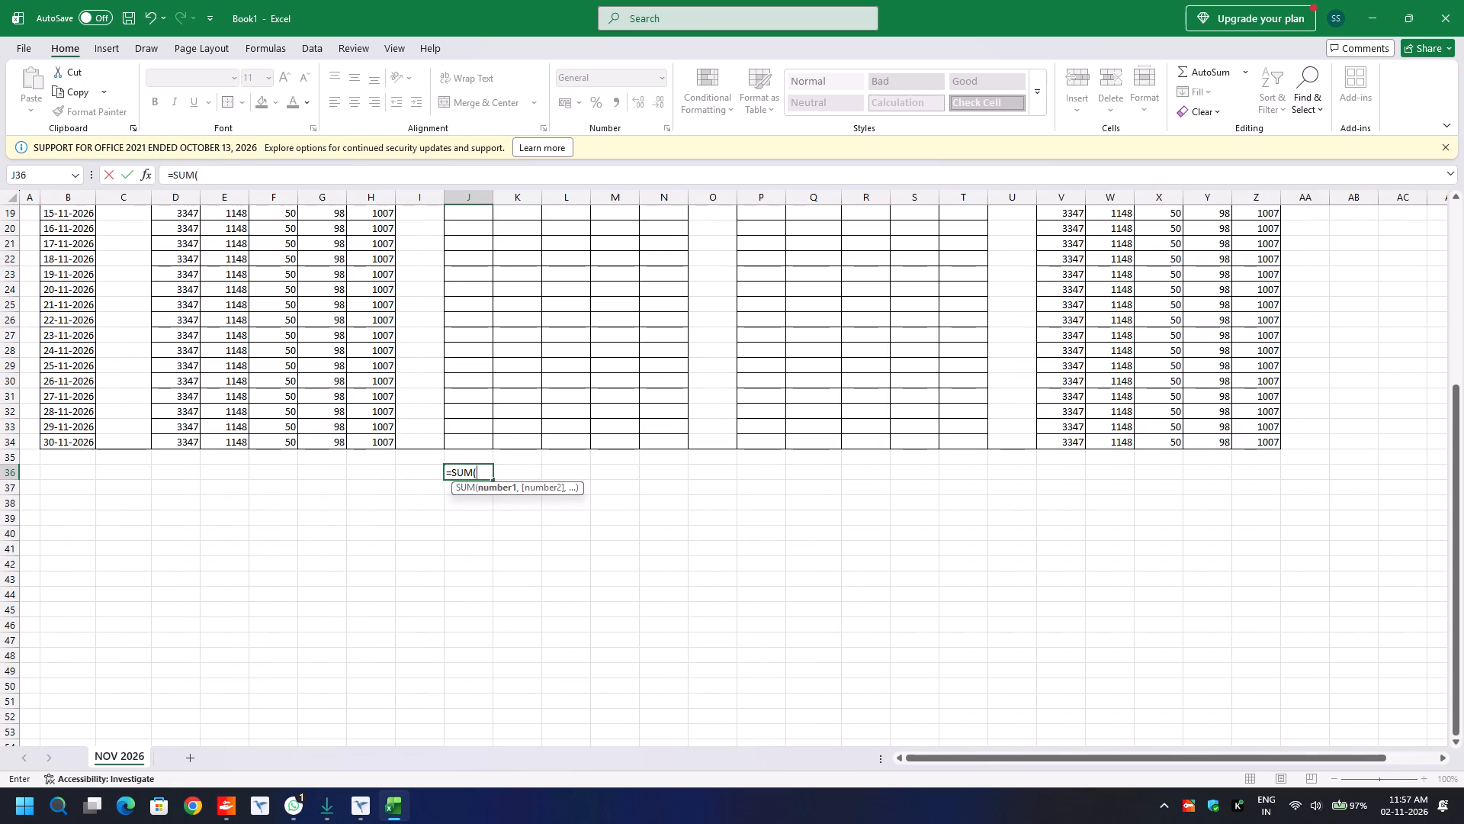
{"action": "key", "text": "Up"}
{"action": "key", "text": "Up"}
{"action": "key", "text": "Up"}
{"action": "key", "text": "Up"}
{"action": "key", "text": "Up"}
{"action": "key", "text": "Up"}
{"action": "key", "text": "Up"}
{"action": "key", "text": "Up"}
{"action": "key", "text": "Up"}
{"action": "key", "text": "Up"}
{"action": "key", "text": "Up"}
{"action": "key", "text": "Up"}
{"action": "key", "text": "Up"}
{"action": "key", "text": "Up"}
{"action": "key", "text": "Up"}
{"action": "key", "text": "Up"}
{"action": "key", "text": "Up"}
{"action": "key", "text": "Up"}
{"action": "key", "text": "Up"}
{"action": "key", "text": "Up"}
{"action": "key", "text": "Up"}
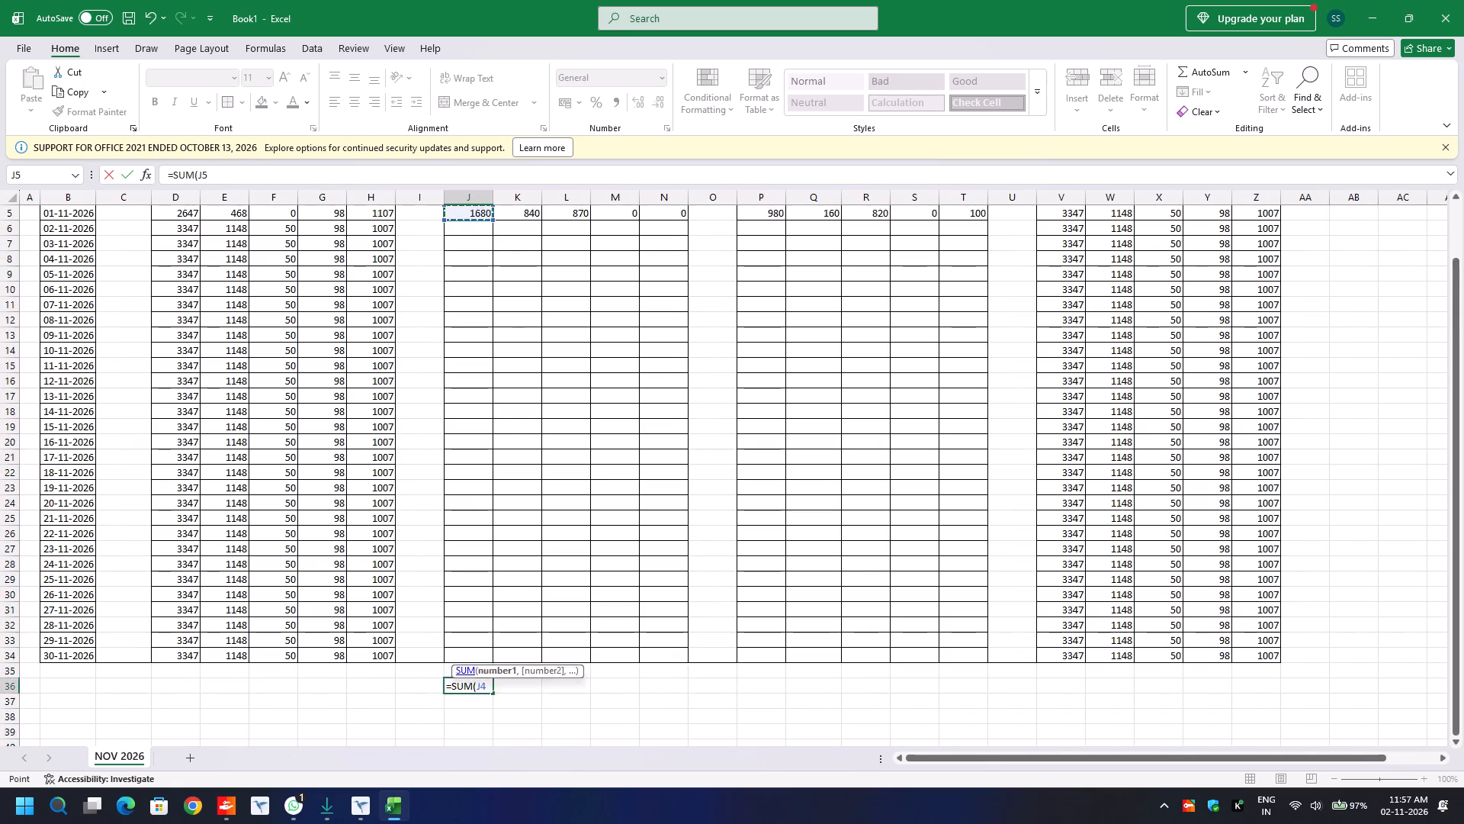
{"action": "key", "text": "Down"}
{"action": "key", "text": "Down"}
{"action": "key", "text": "Down"}
{"action": "key", "text": "Down"}
{"action": "key", "text": "shift+Down"}
{"action": "key", "text": "shift+Down"}
{"action": "key", "text": "shift+Down"}
{"action": "key", "text": "shift+Down"}
{"action": "key", "text": "shift+Down"}
{"action": "key", "text": "shift+Down"}
{"action": "key", "text": "shift+Down"}
{"action": "key", "text": "shift+Down"}
{"action": "key", "text": "shift+Down"}
{"action": "key", "text": "shift+Down"}
{"action": "key", "text": "shift+Down"}
{"action": "key", "text": "shift+Down"}
{"action": "key", "text": "shift+Down"}
{"action": "key", "text": "shift+Down"}
{"action": "key", "text": "shift+Down"}
{"action": "key", "text": "shift+Down"}
{"action": "key", "text": "shift+Down"}
{"action": "key", "text": "shift+Down"}
{"action": "key", "text": "shift+Down"}
{"action": "key", "text": "shift+Down"}
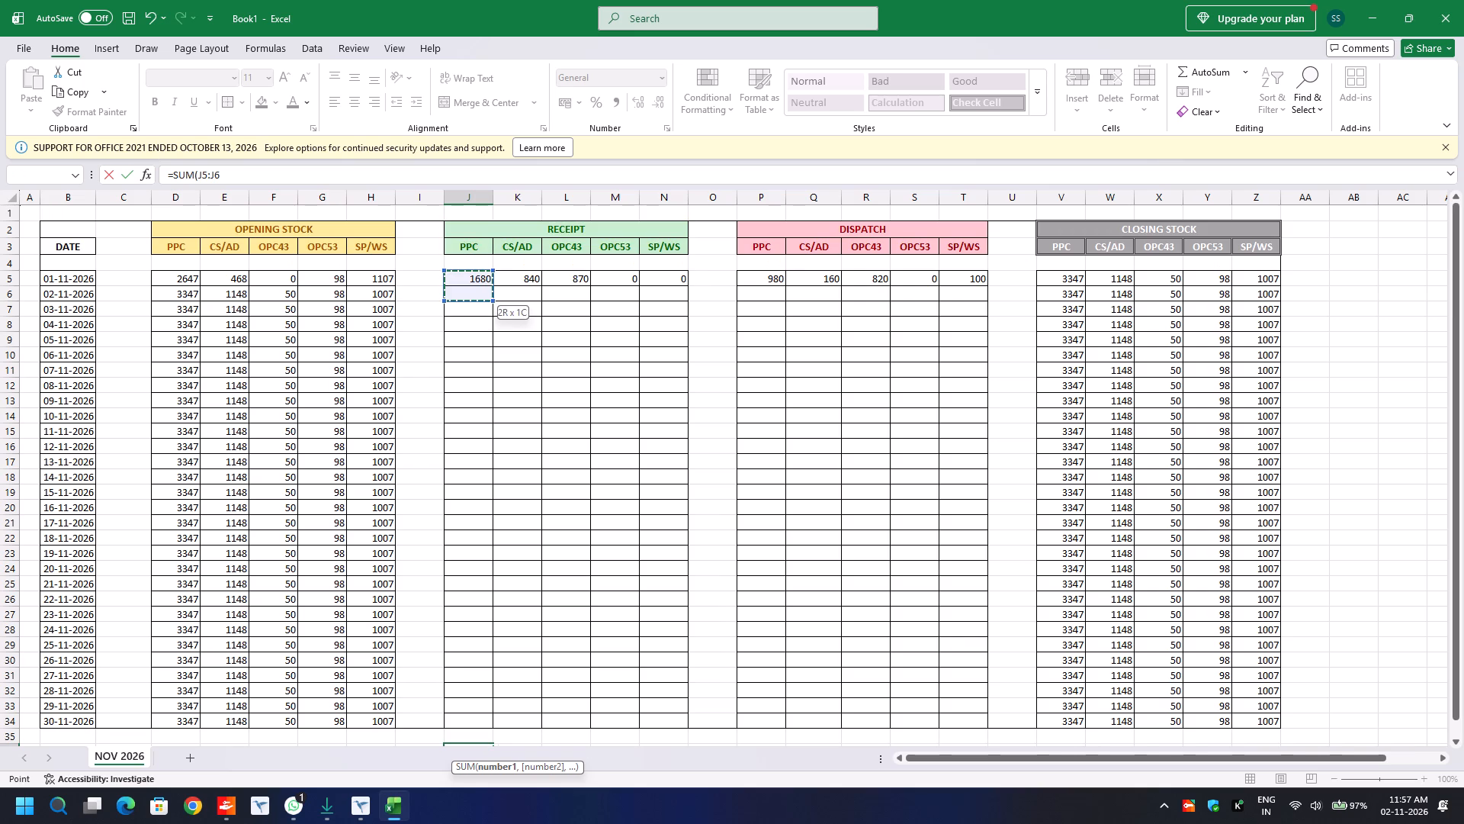
{"action": "key", "text": "shift+Down"}
{"action": "key", "text": "shift+Down"}
{"action": "key", "text": "shift+Down"}
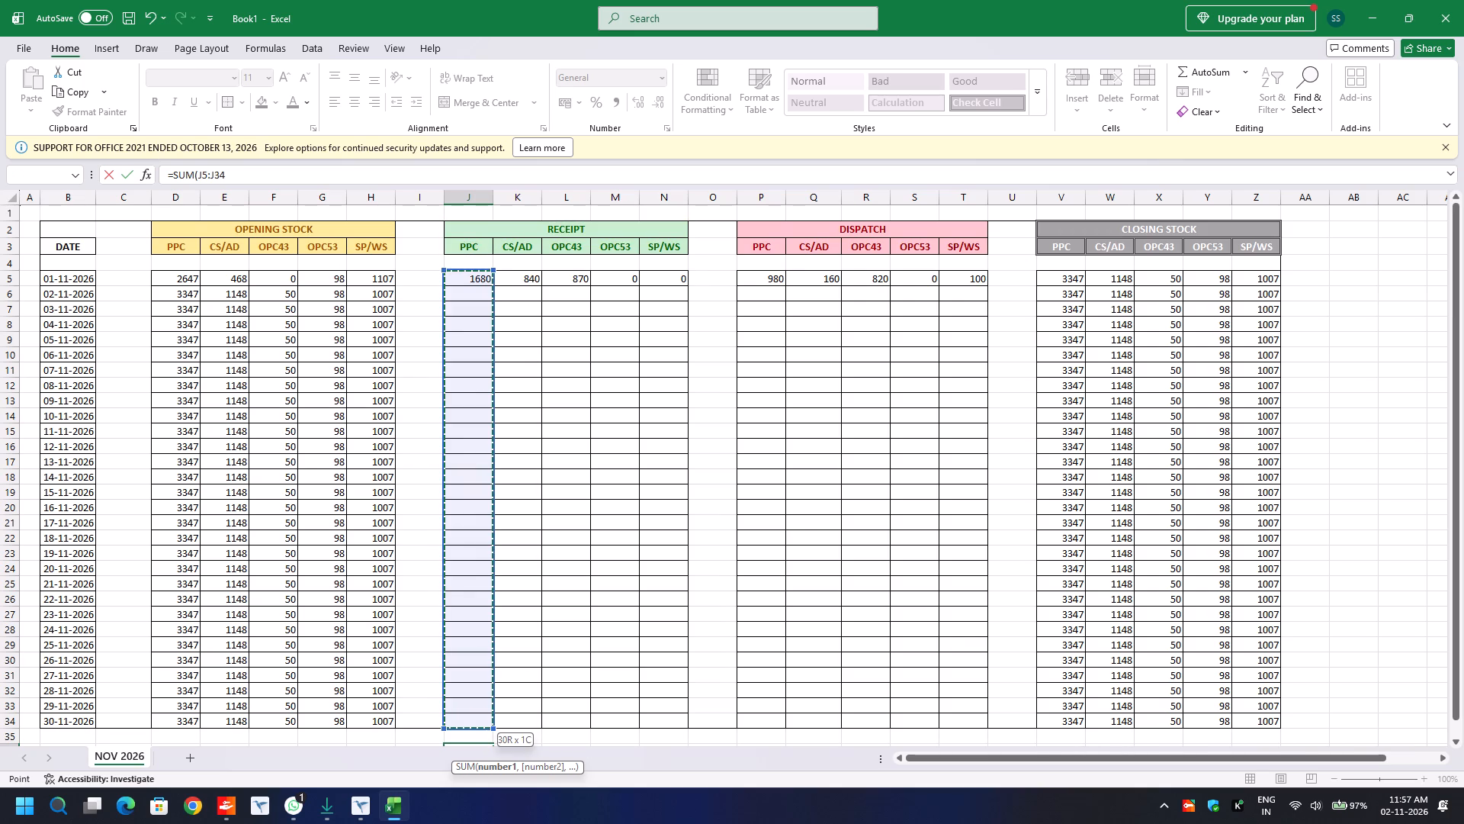
{"action": "key", "text": "Return"}
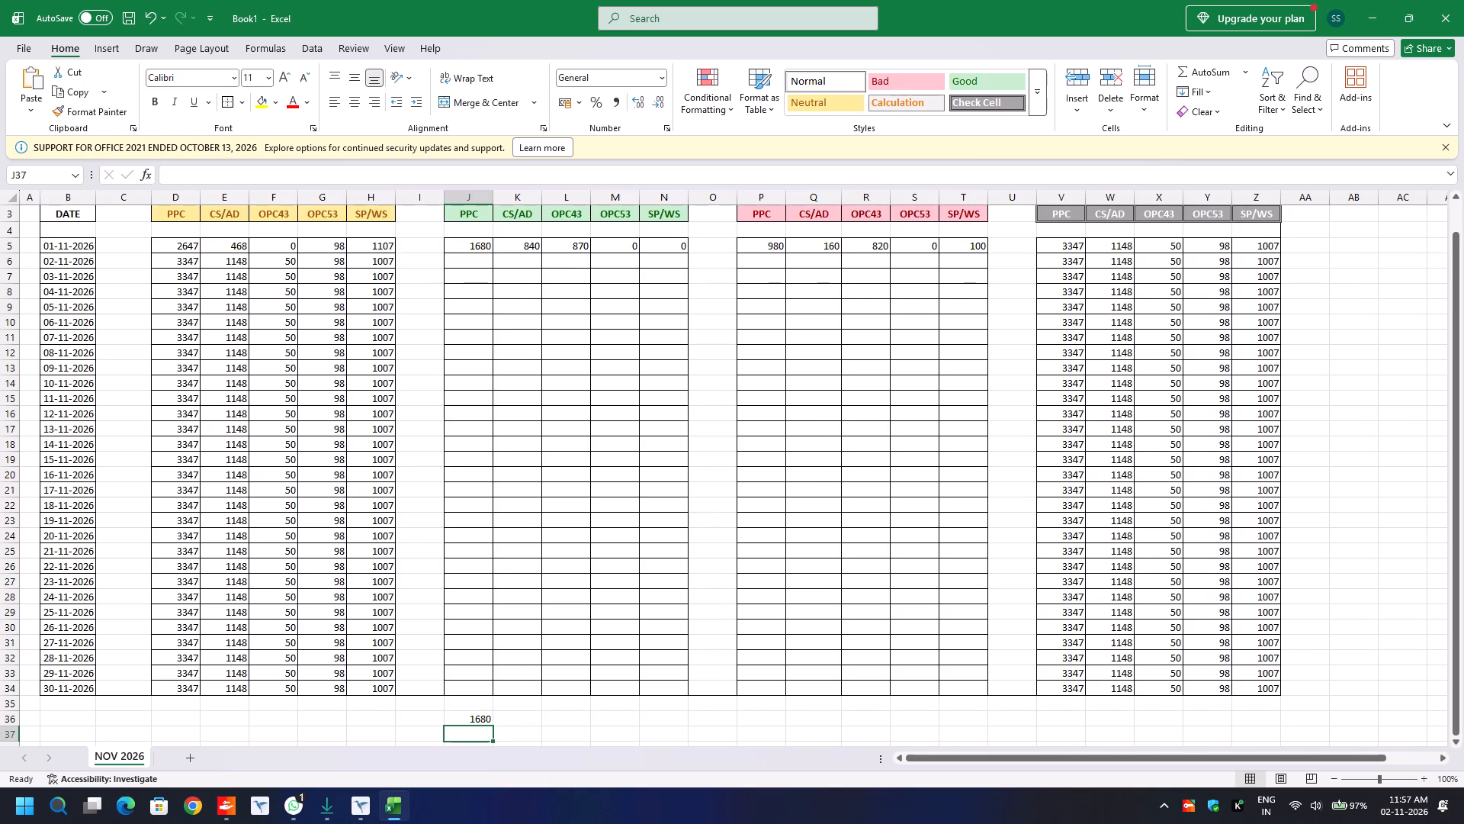
Fill the PPC receipt total formula from J36 across to N36 for the remaining receipt products.
{"action": "left_click", "coordinate": [476, 719]}
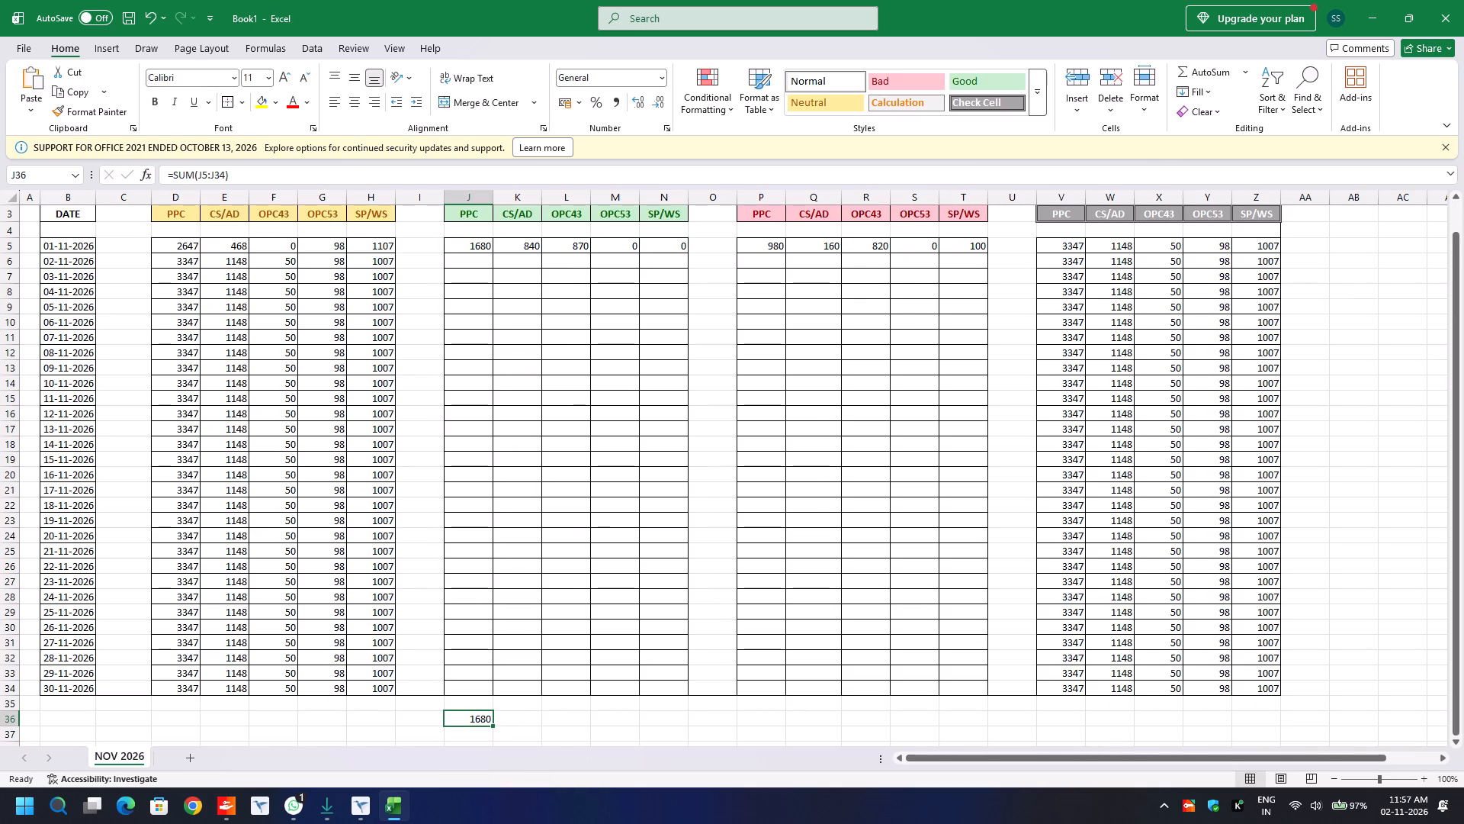
{"action": "left_click_drag", "start_coordinate": [493, 728], "coordinate": [672, 726]}
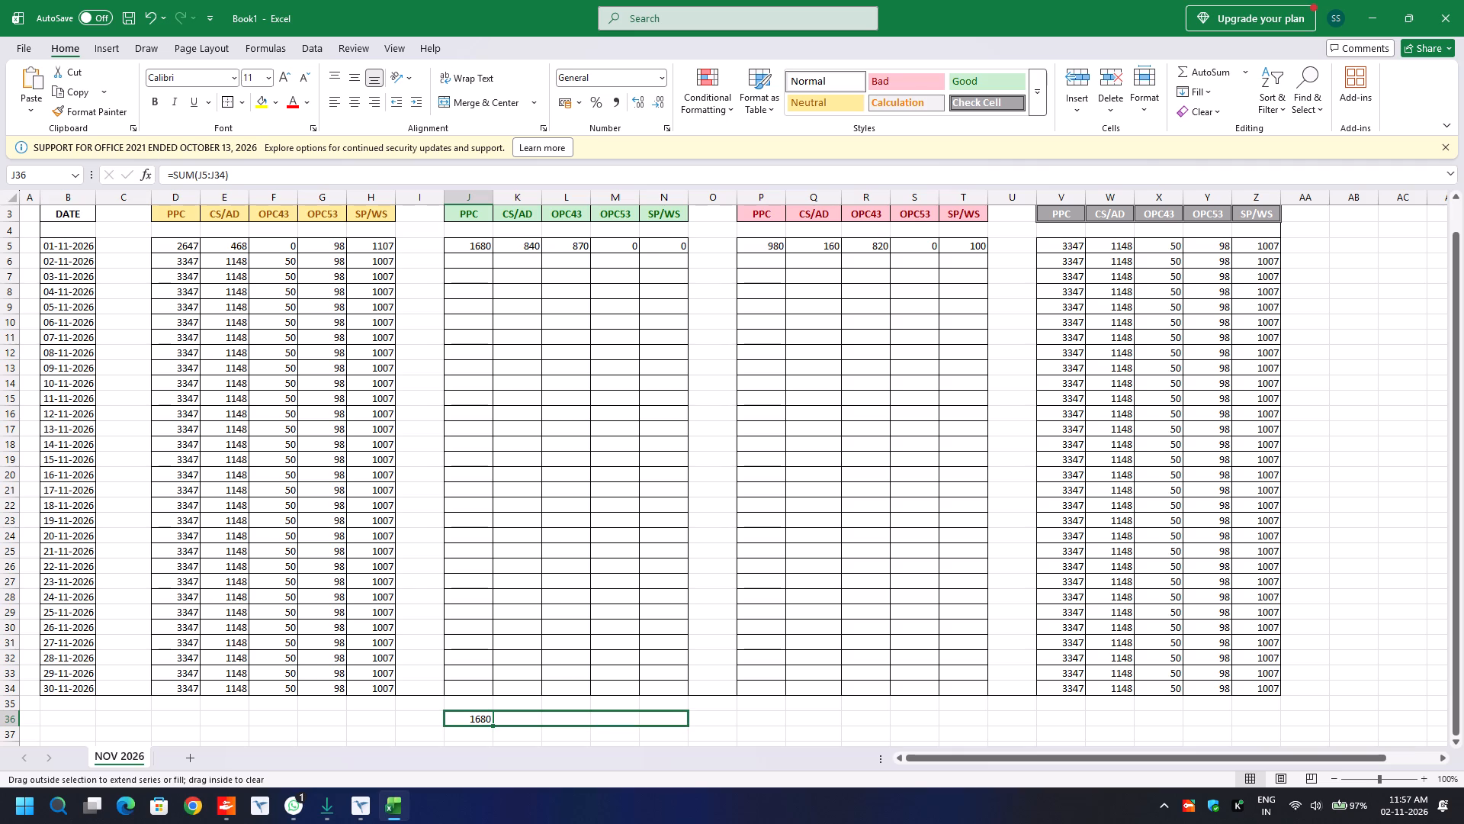
{"action": "left_click_drag", "start_coordinate": [672, 726], "coordinate": [674, 726]}
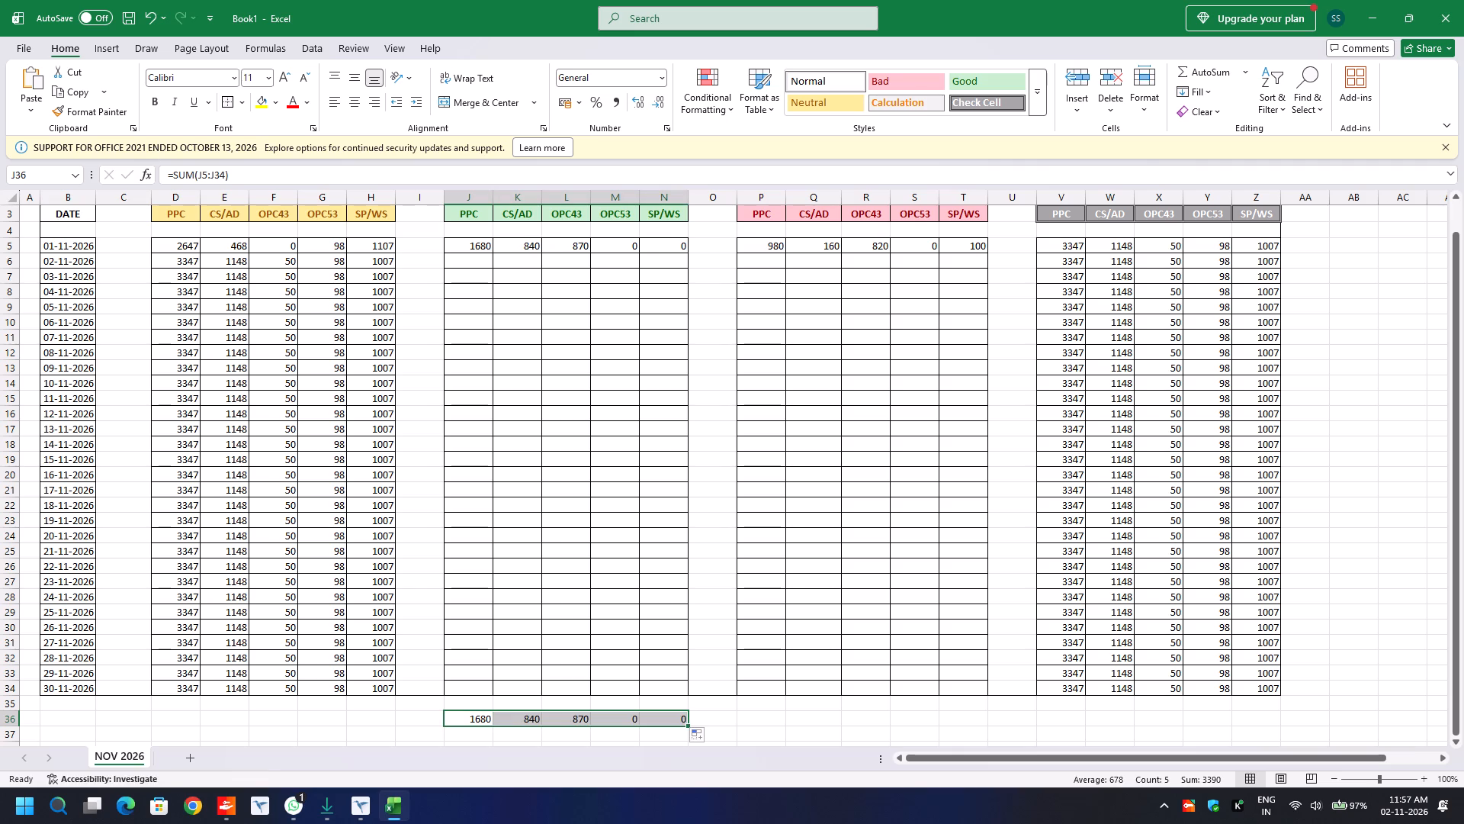
Copy the receipt total formulas J36:N36 to P36:T36 to total the dispatch columns.
{"action": "key", "text": "ctrl+c"}
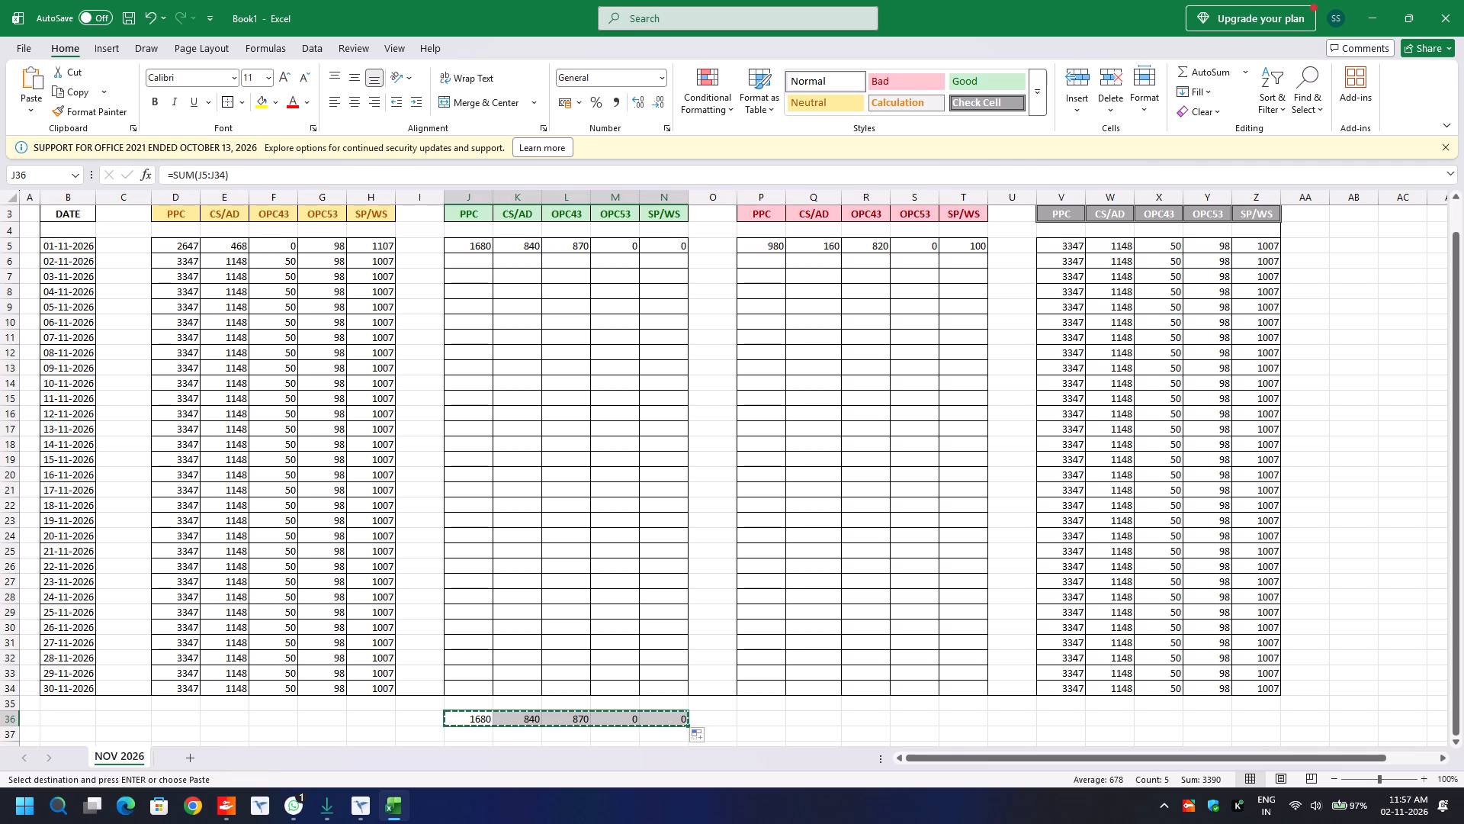
{"action": "left_click", "coordinate": [757, 719]}
{"action": "key", "text": "ctrl+v"}
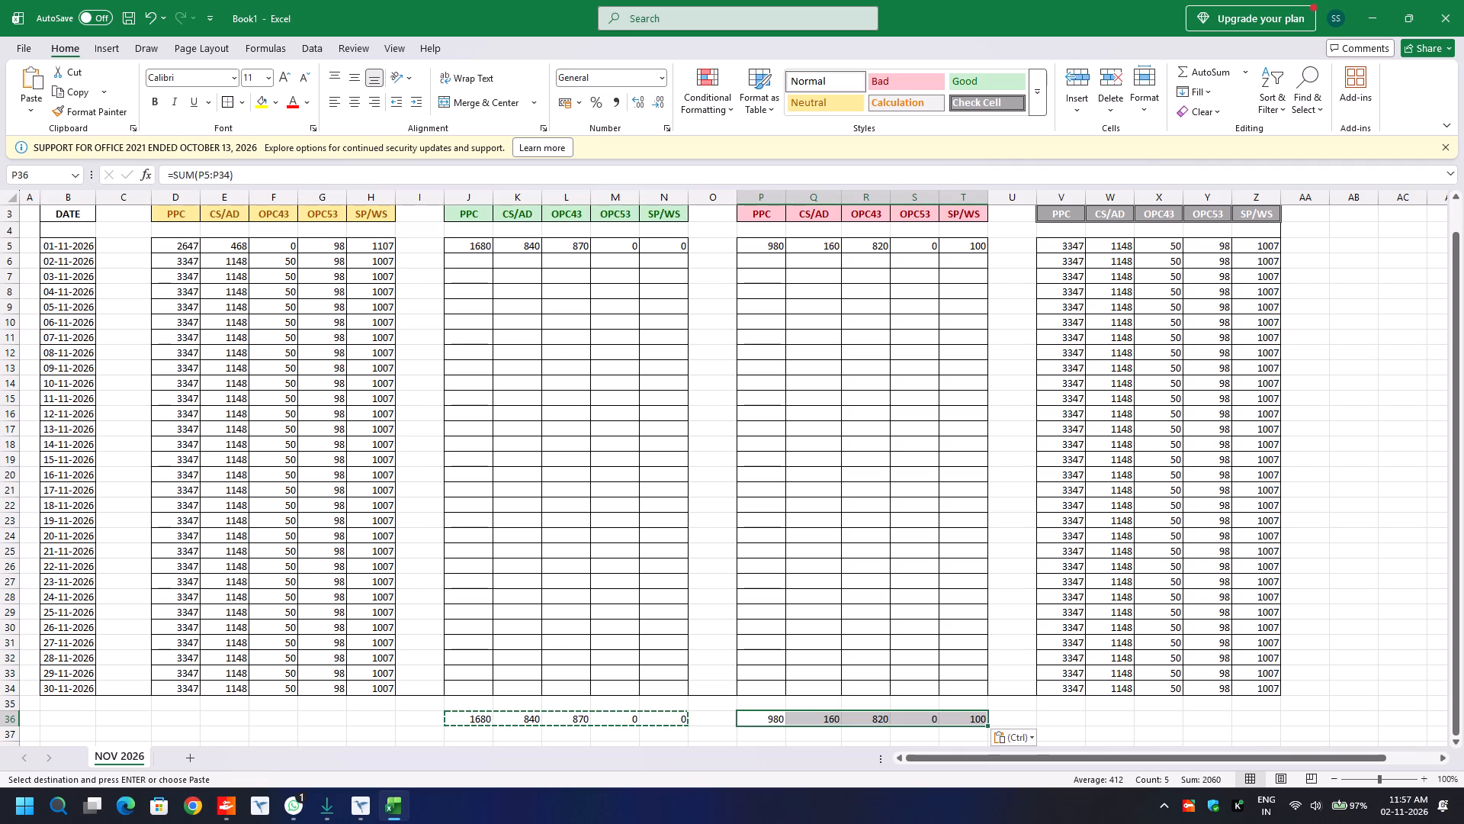
Make the monthly totals in J36:T36 bold and centre them both vertically and horizontally.
{"action": "left_click", "coordinate": [425, 714]}
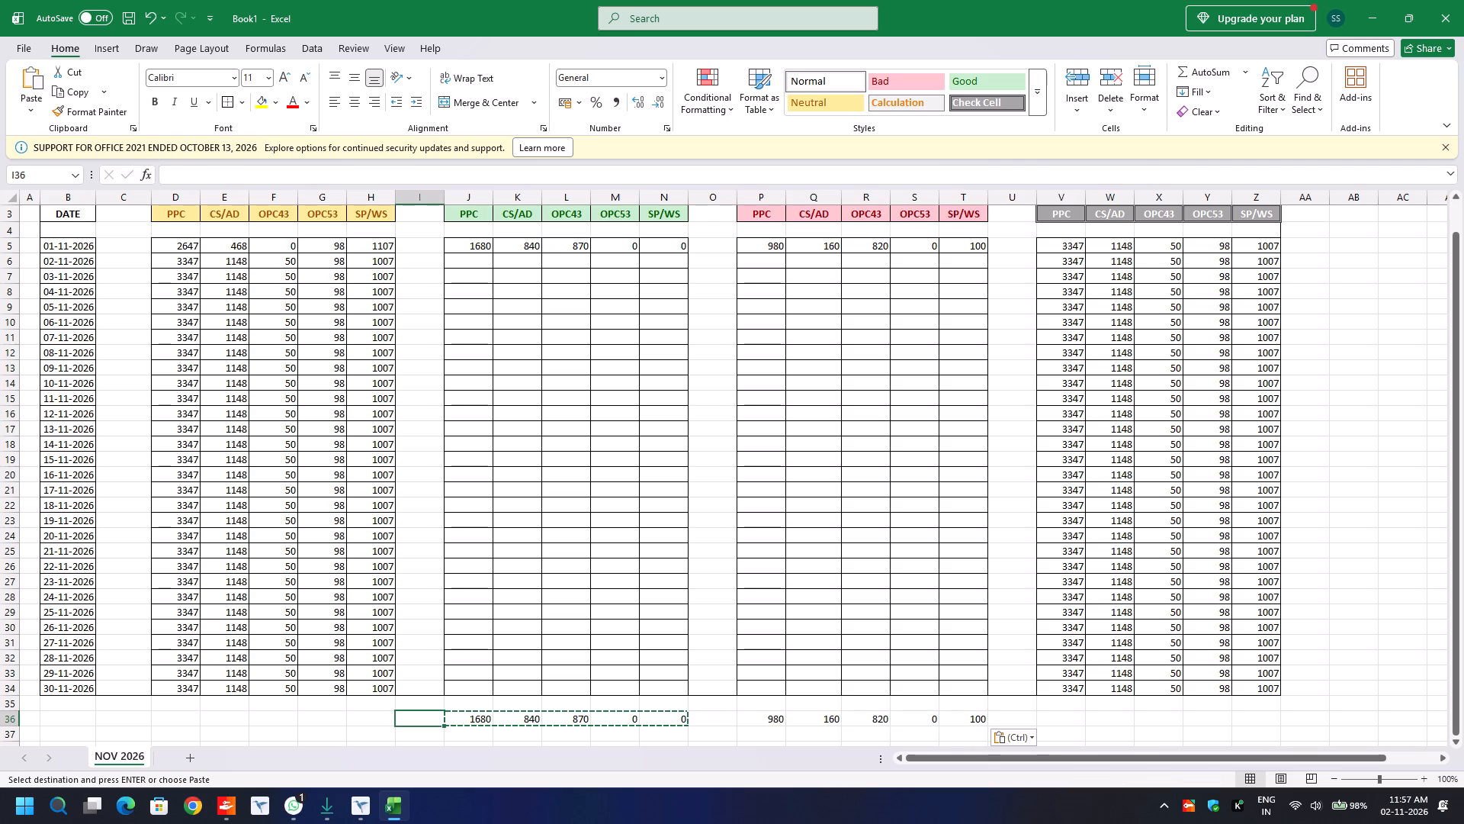
{"action": "left_click_drag", "start_coordinate": [463, 721], "coordinate": [1002, 723]}
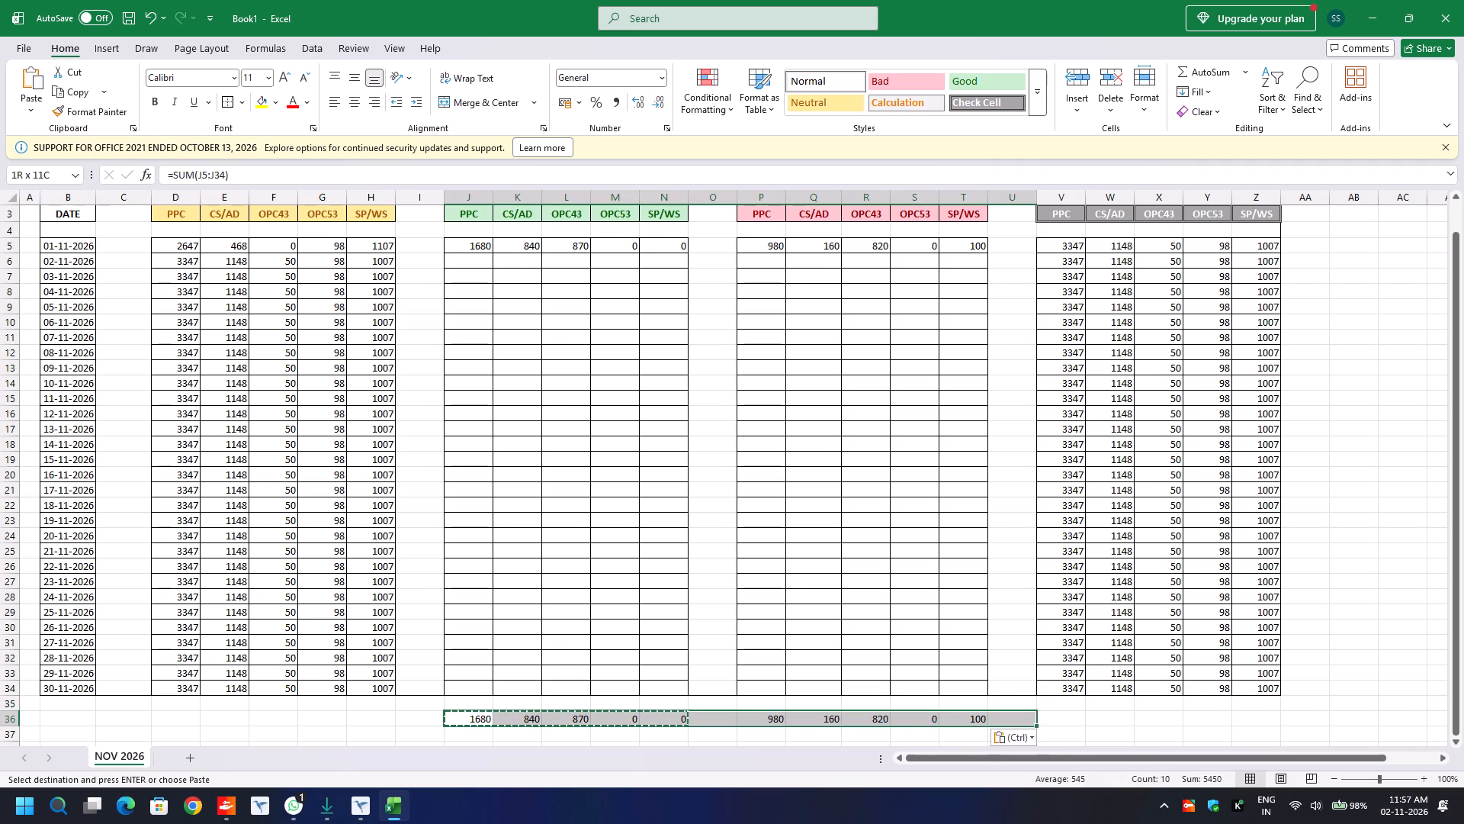
{"action": "left_click_drag", "start_coordinate": [1002, 723], "coordinate": [965, 719]}
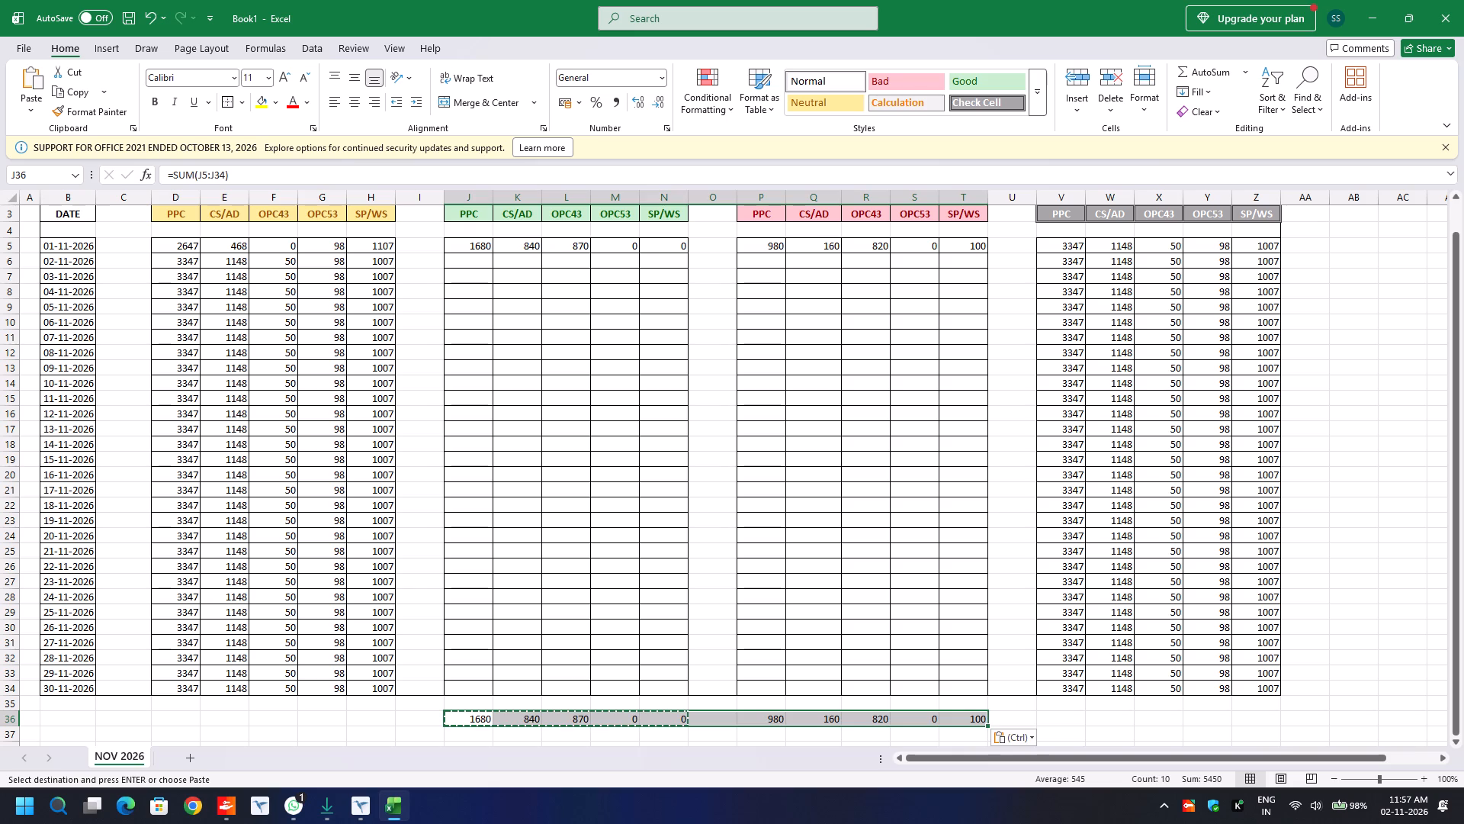
{"action": "key", "text": "ctrl+b"}
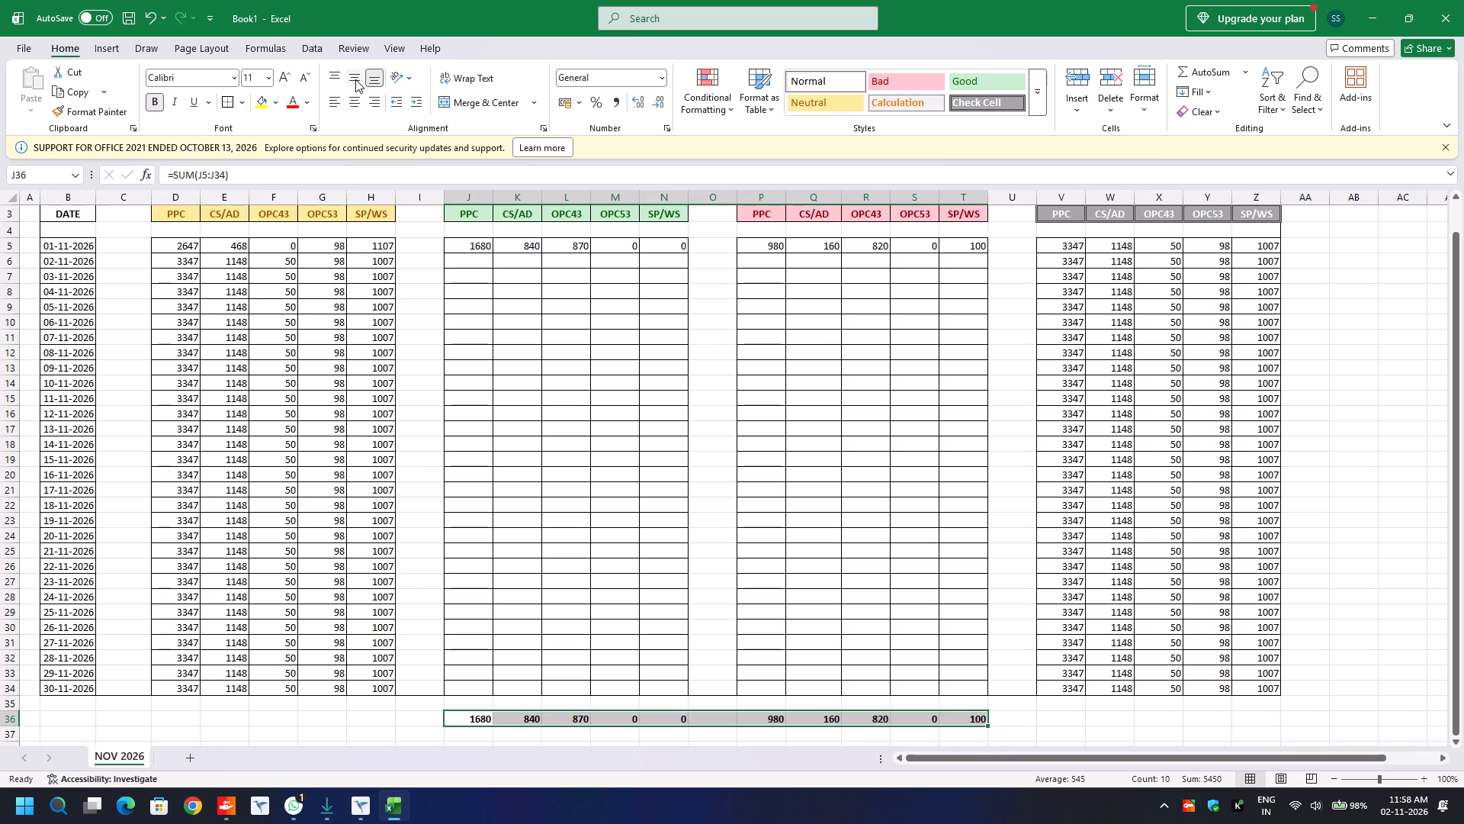
{"action": "left_click", "coordinate": [355, 79]}
{"action": "left_click", "coordinate": [355, 100]}
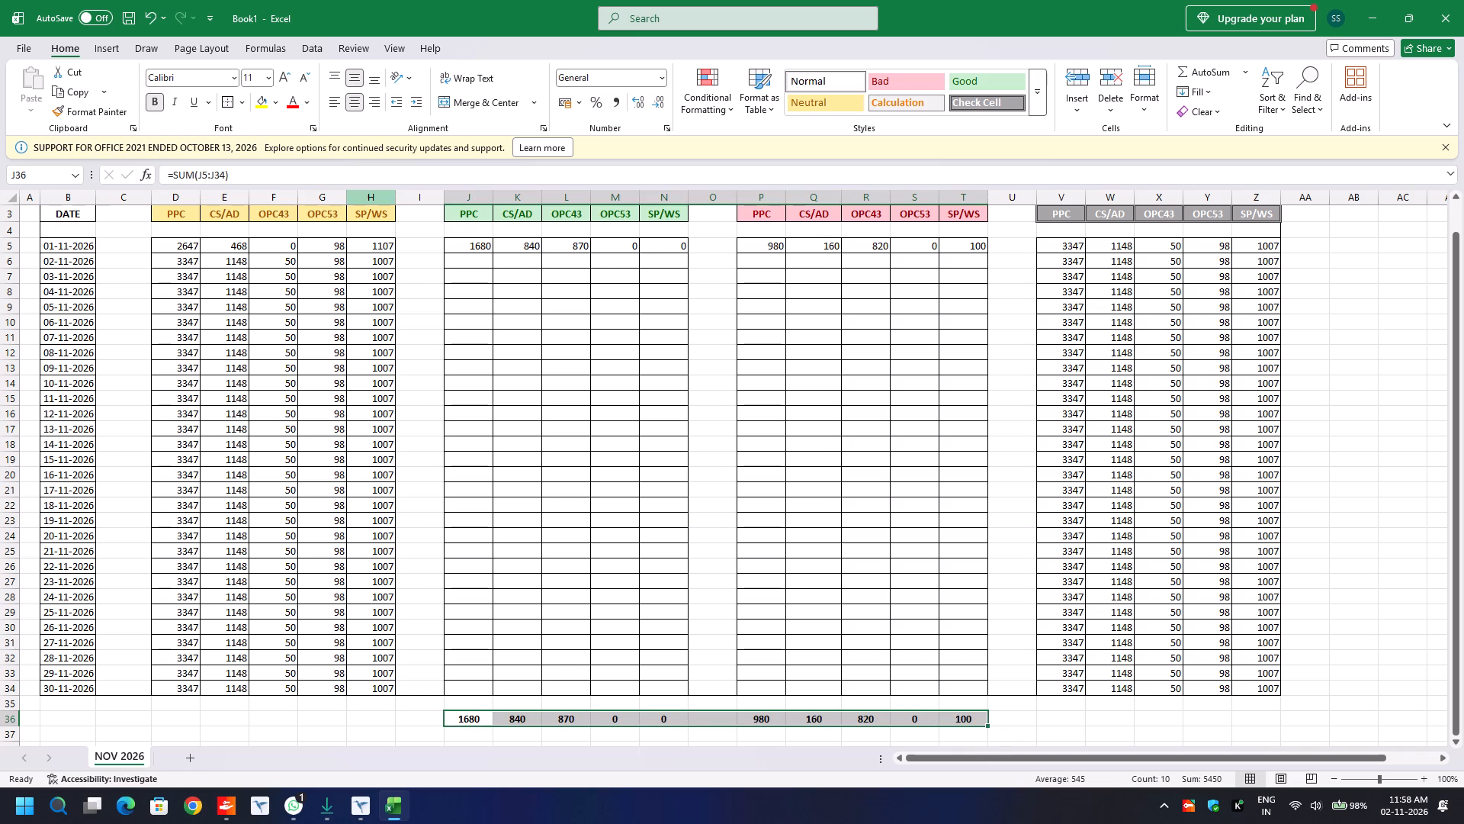
{"action": "left_click", "coordinate": [277, 726]}
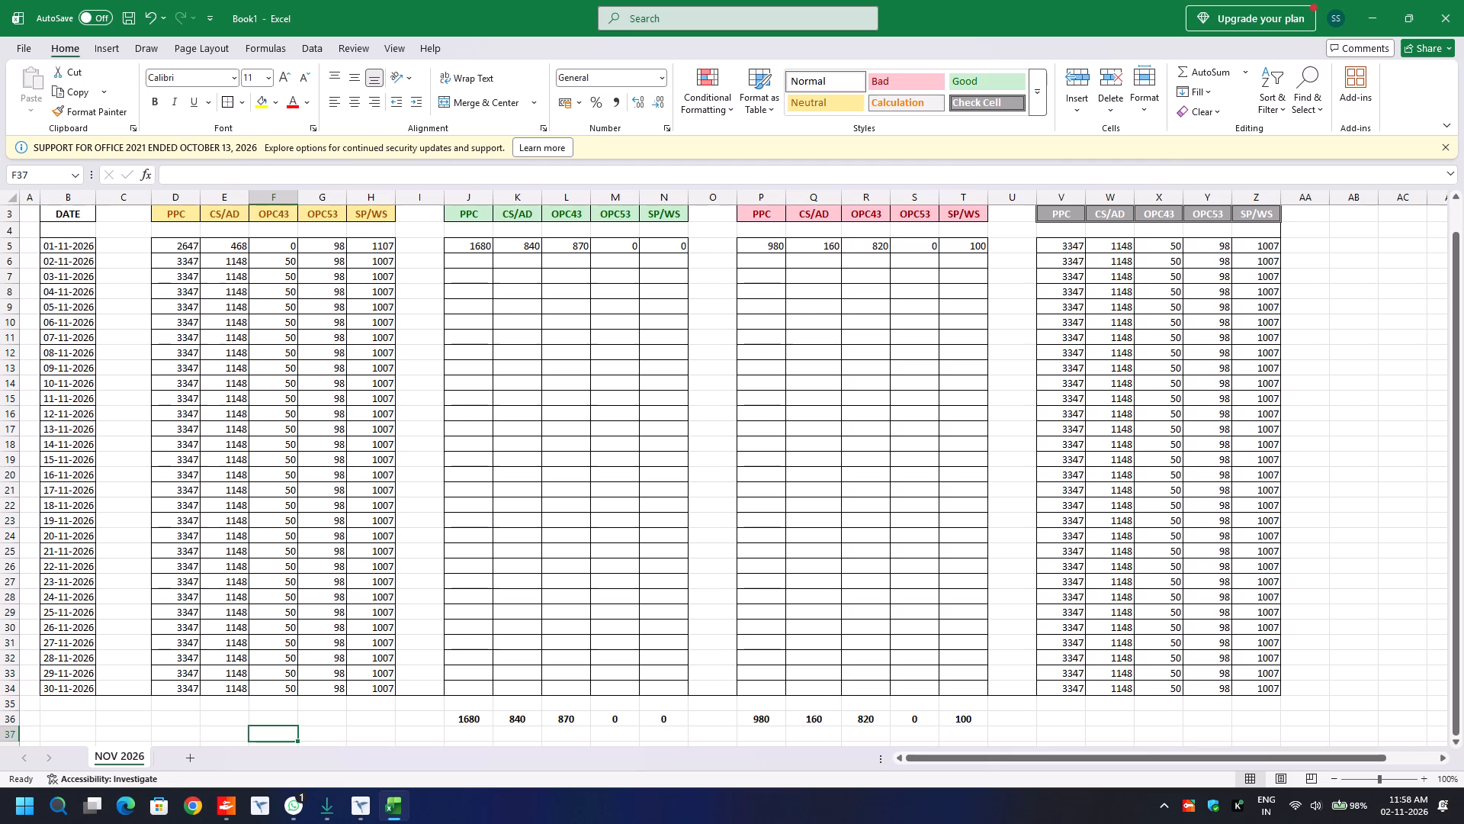
Insert a blank row at row 36, directly above the monthly receipt and dispatch totals.
{"action": "scroll", "coordinate": [163, 714], "scroll_direction": "down", "scroll_amount": 1}
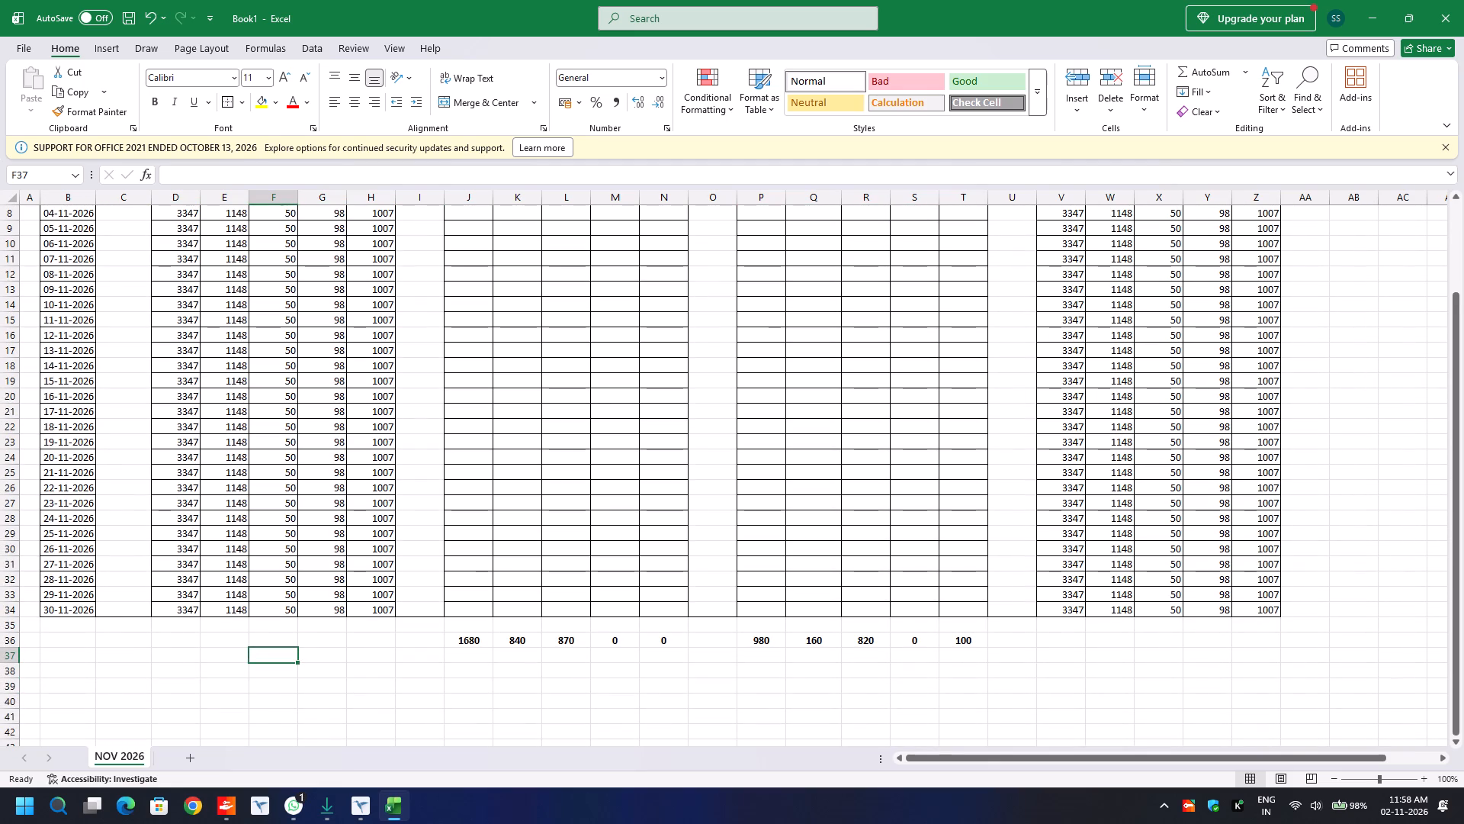
{"action": "left_click", "coordinate": [10, 636]}
{"action": "left_click", "coordinate": [11, 641]}
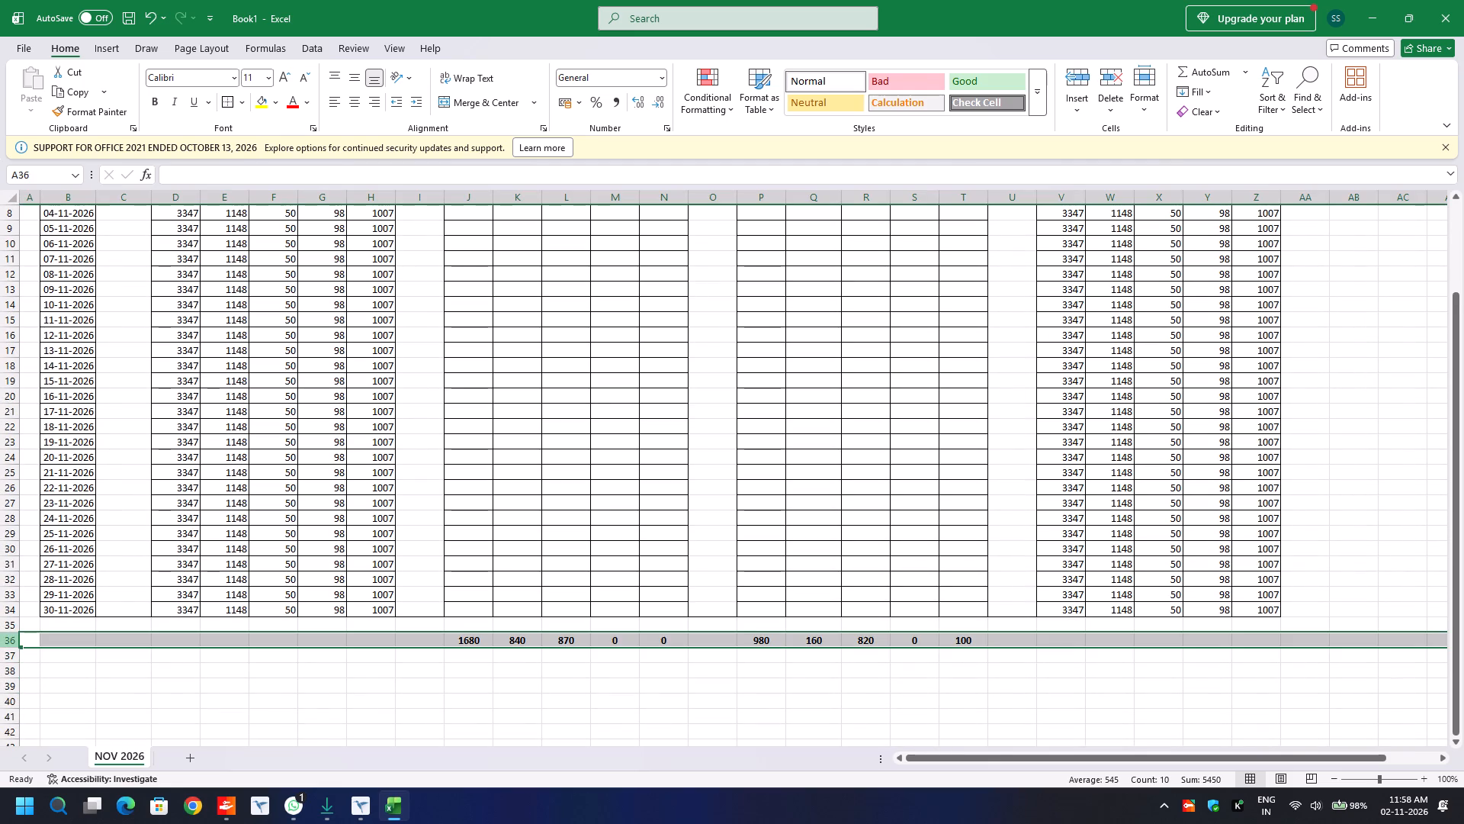
{"action": "key", "text": "ctrl+plus"}
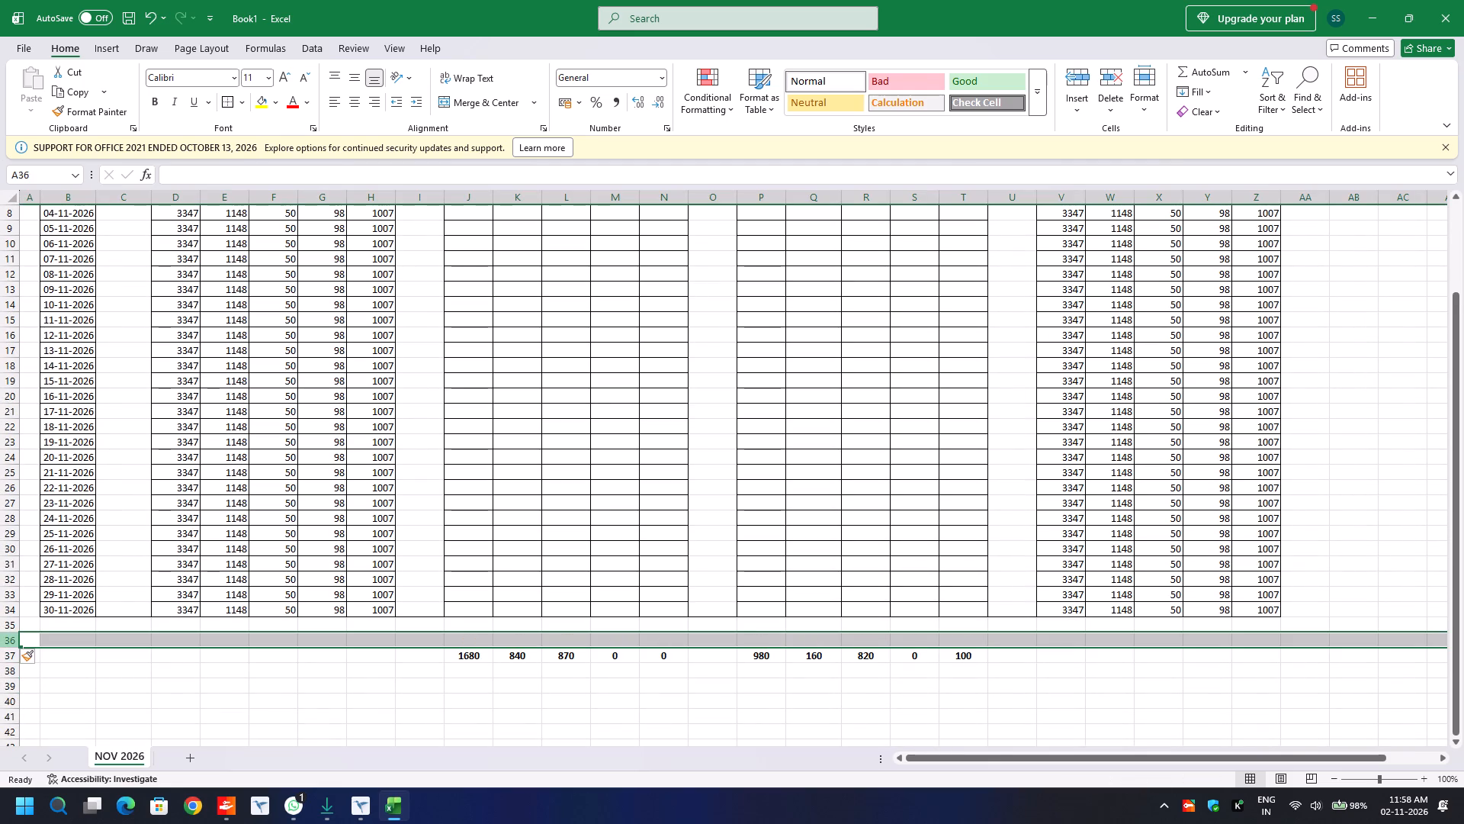
{"action": "left_click", "coordinate": [477, 642]}
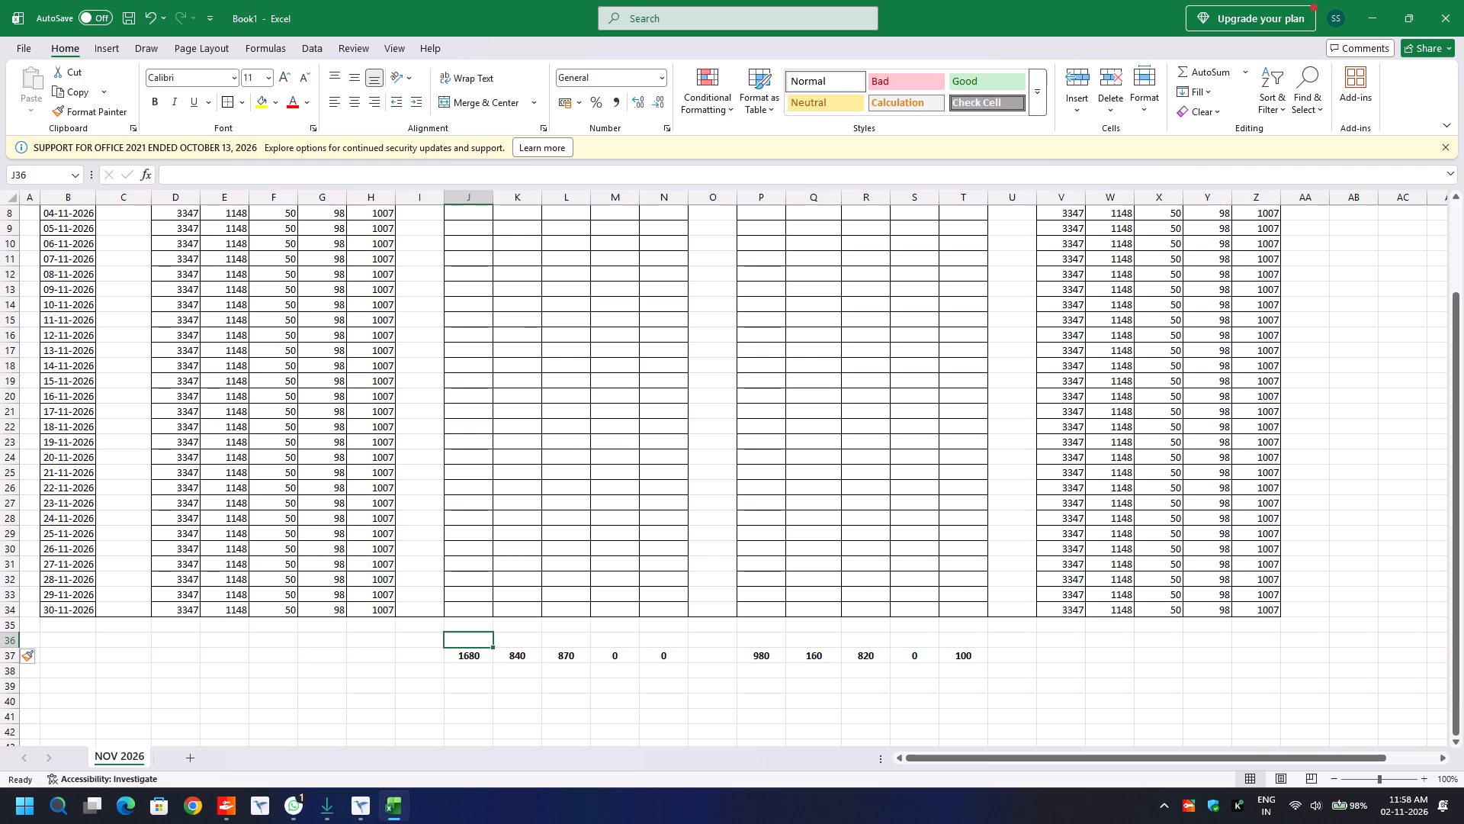
Copy the receipt product headings J3:N3 to J36:N36, above the receipt totals.
{"action": "scroll", "coordinate": [477, 642], "scroll_direction": "up", "scroll_amount": 2}
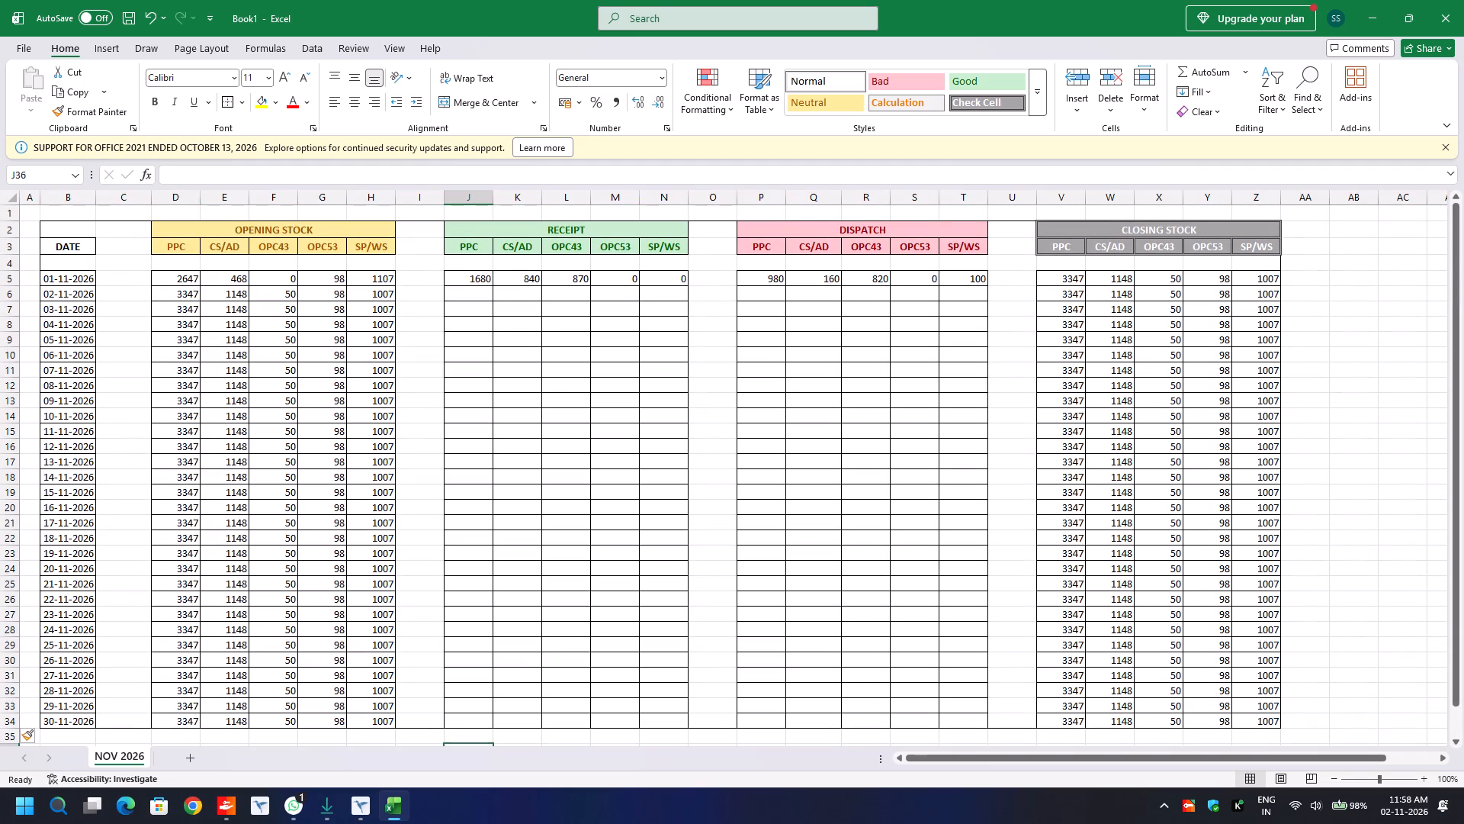
{"action": "left_click", "coordinate": [471, 249]}
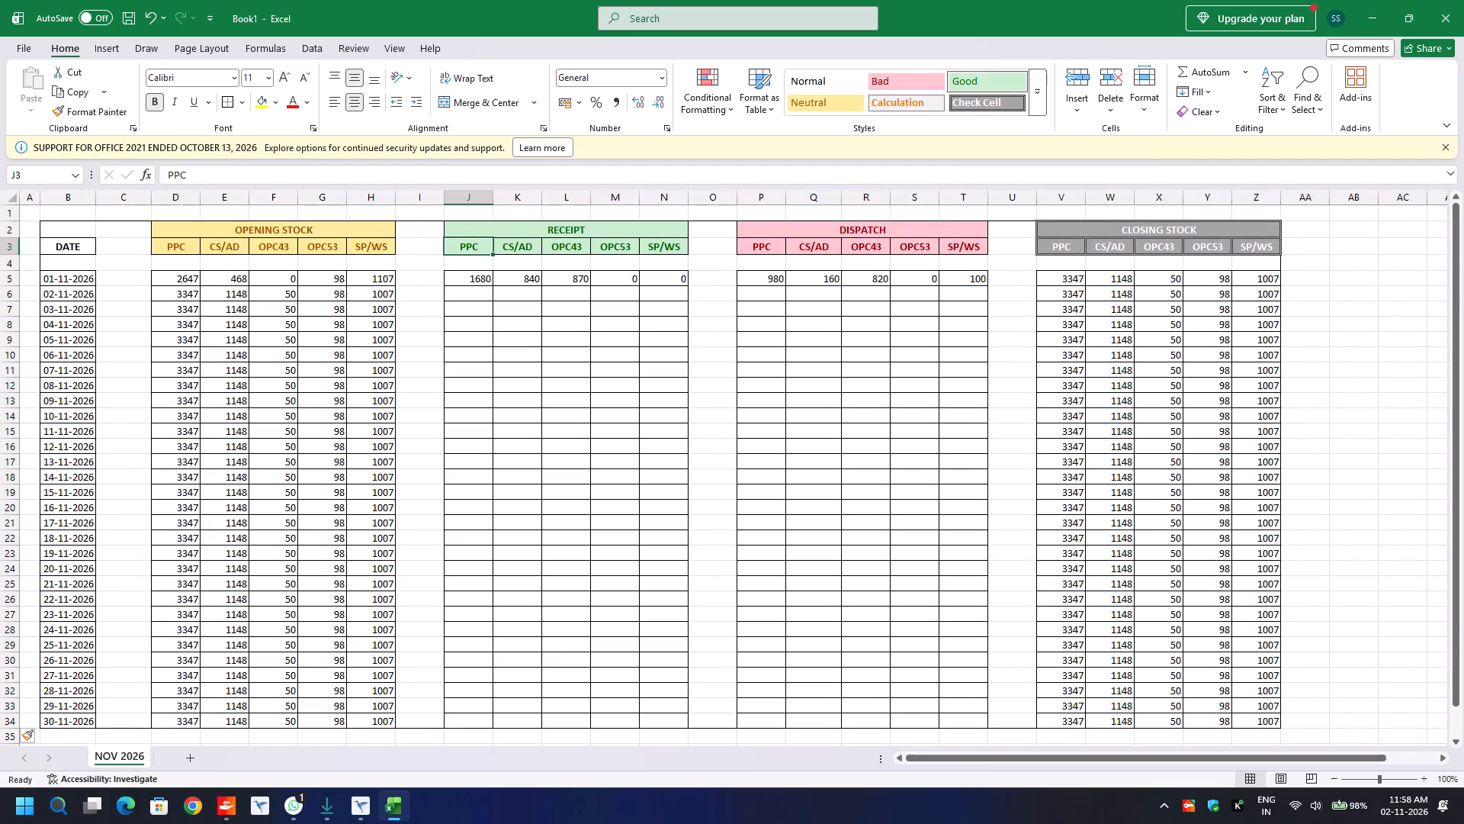
{"action": "left_click_drag", "start_coordinate": [471, 249], "coordinate": [679, 245]}
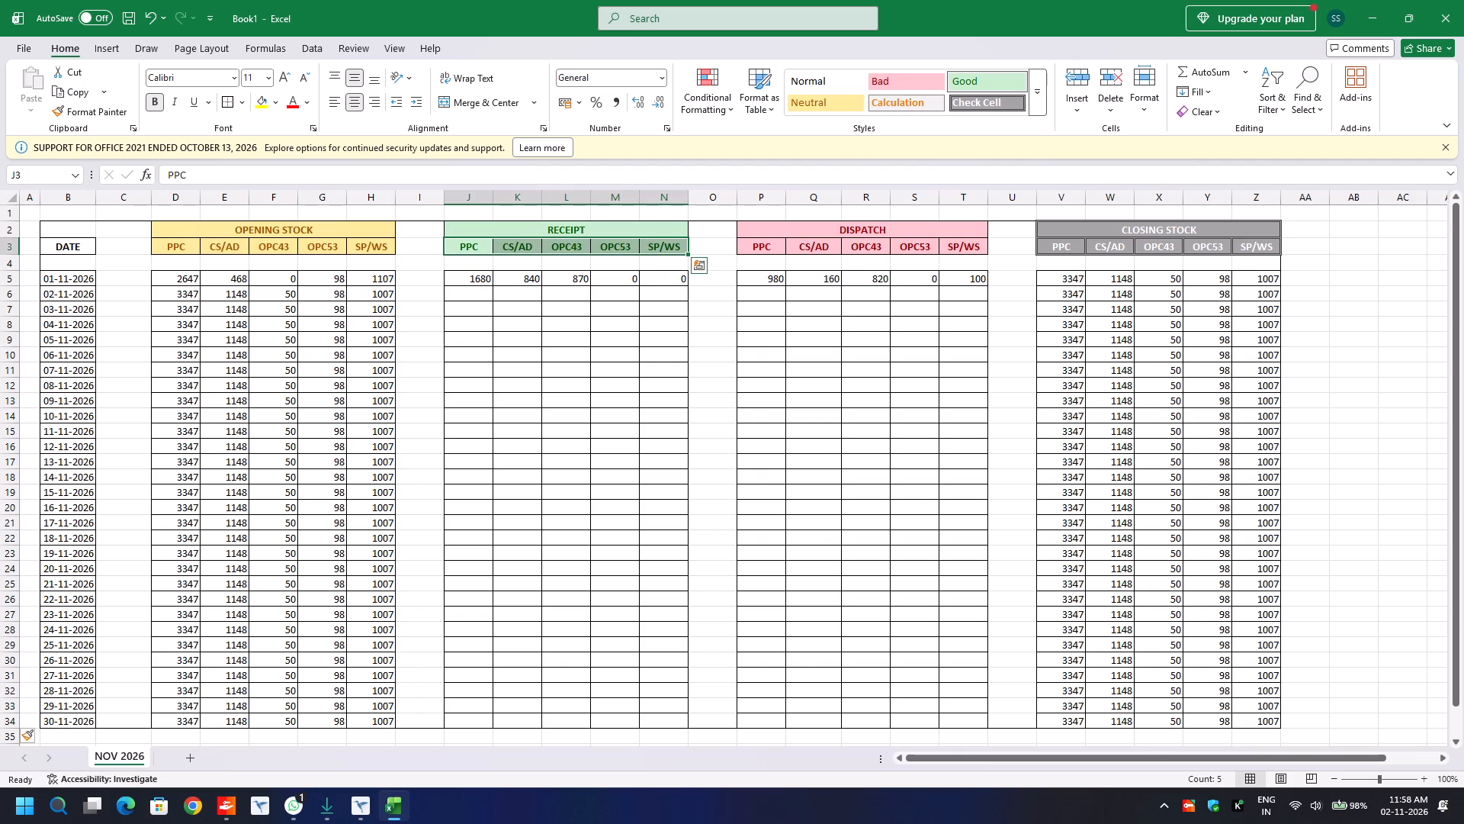
{"action": "key", "text": "ctrl+c"}
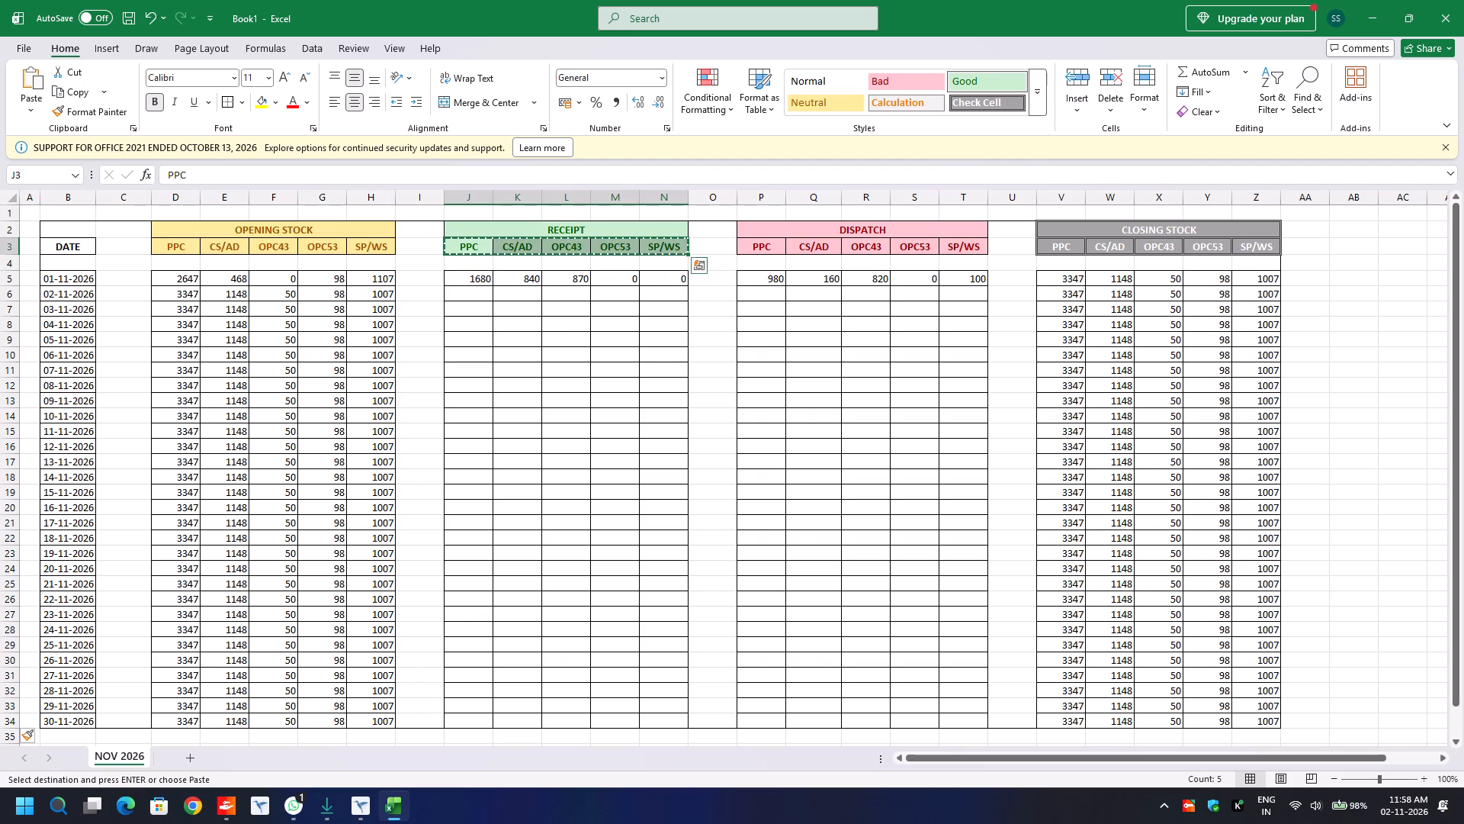
{"action": "scroll", "coordinate": [647, 422], "scroll_direction": "down", "scroll_amount": 4}
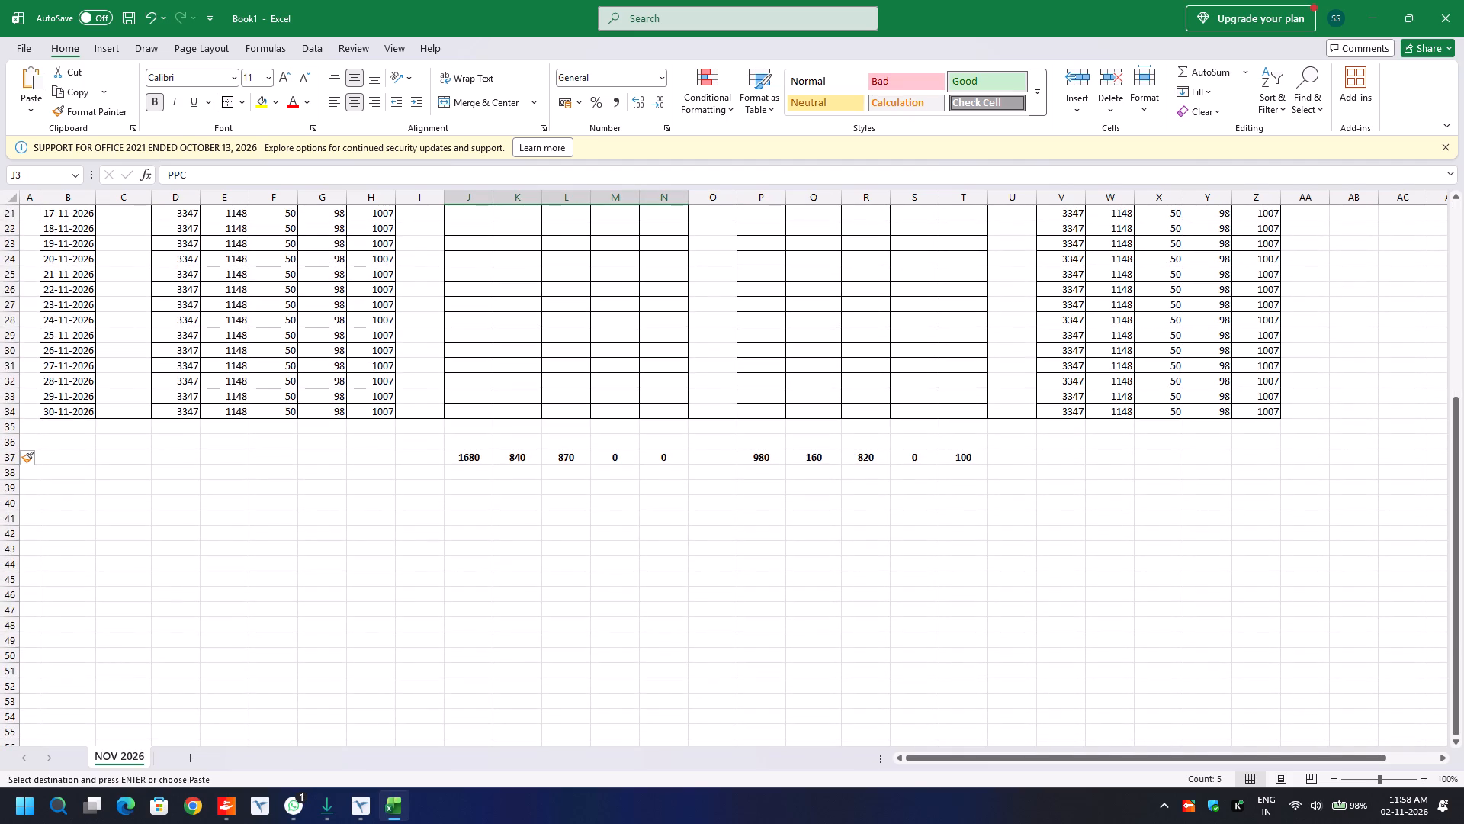
{"action": "left_click_drag", "start_coordinate": [463, 441], "coordinate": [669, 439]}
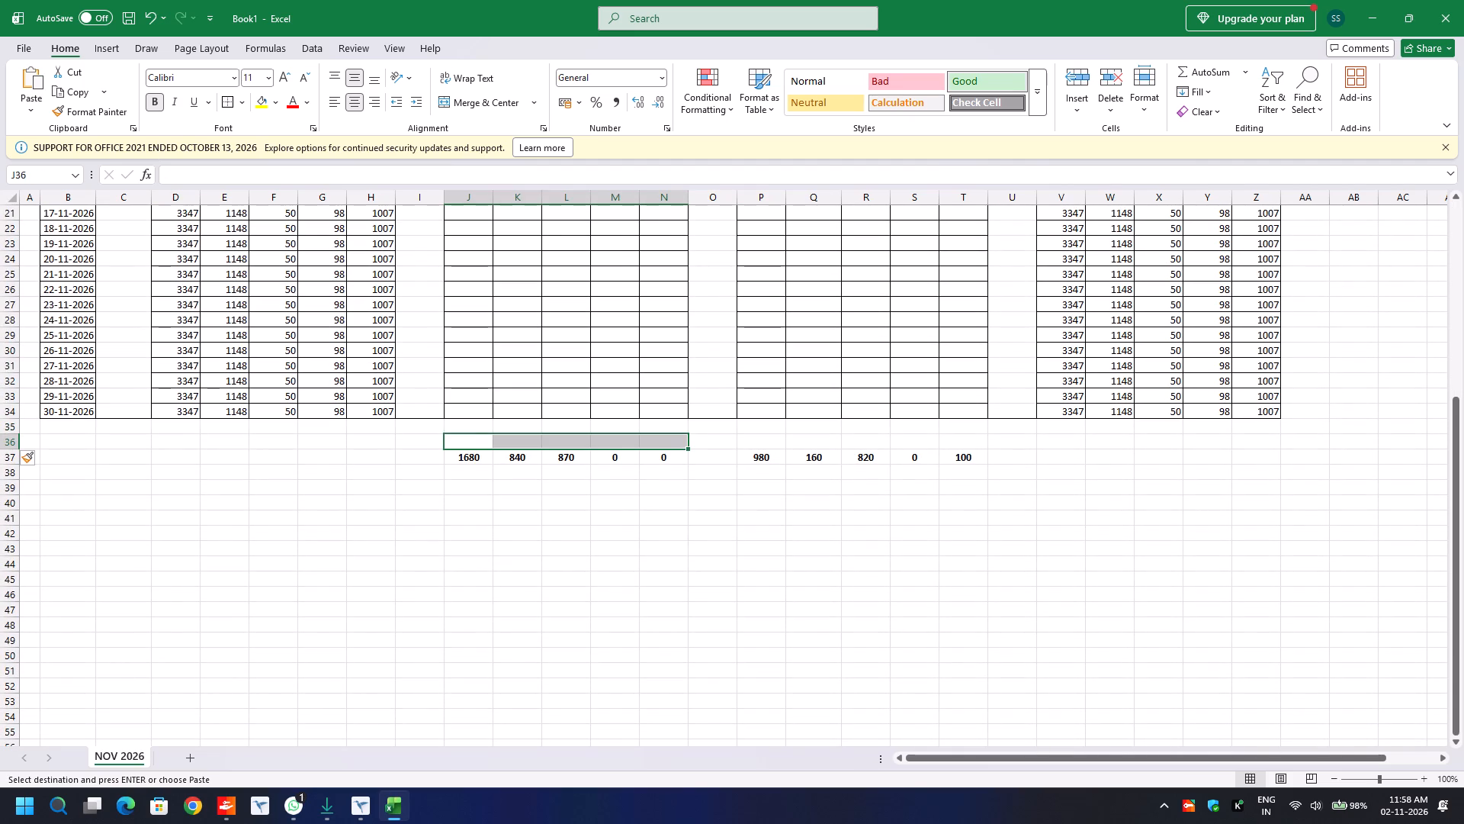
{"action": "key", "text": "ctrl+v"}
Copy the dispatch product headings P3:T3 to P36:T36, above the dispatch totals.
{"action": "scroll", "coordinate": [840, 408], "scroll_direction": "up", "scroll_amount": 7}
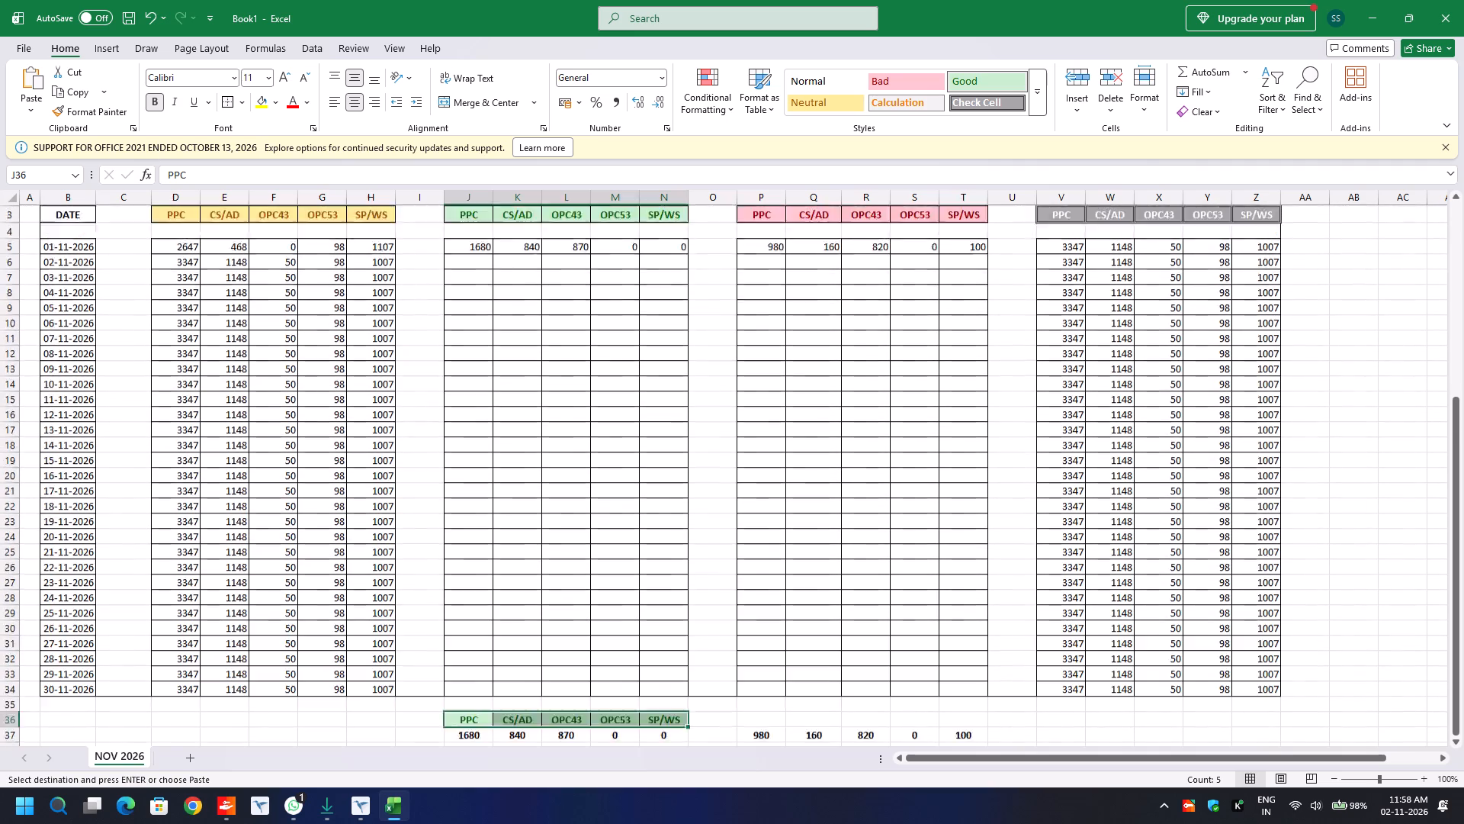
{"action": "left_click", "coordinate": [764, 246]}
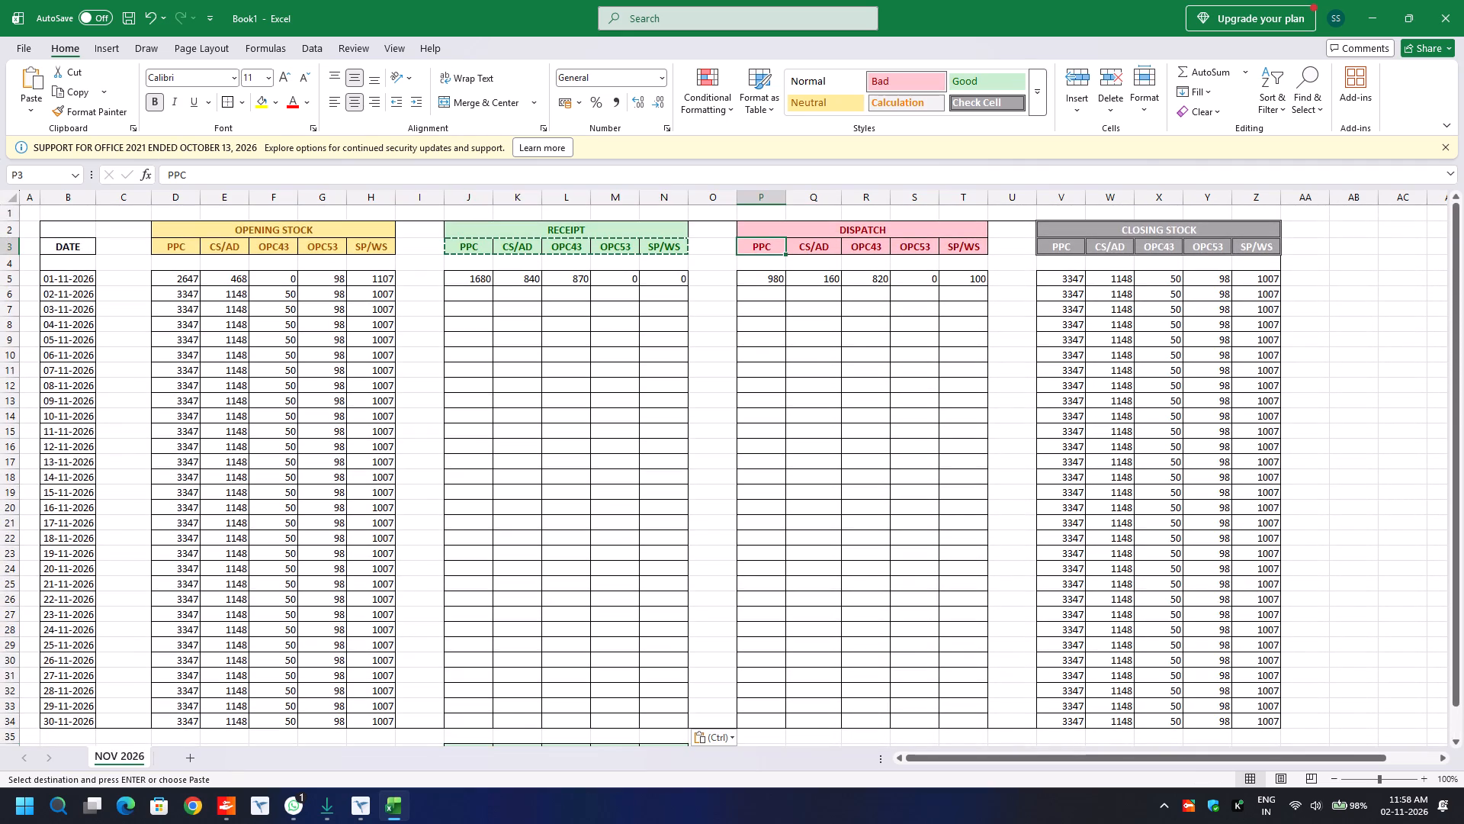
{"action": "left_click_drag", "start_coordinate": [764, 246], "coordinate": [941, 248]}
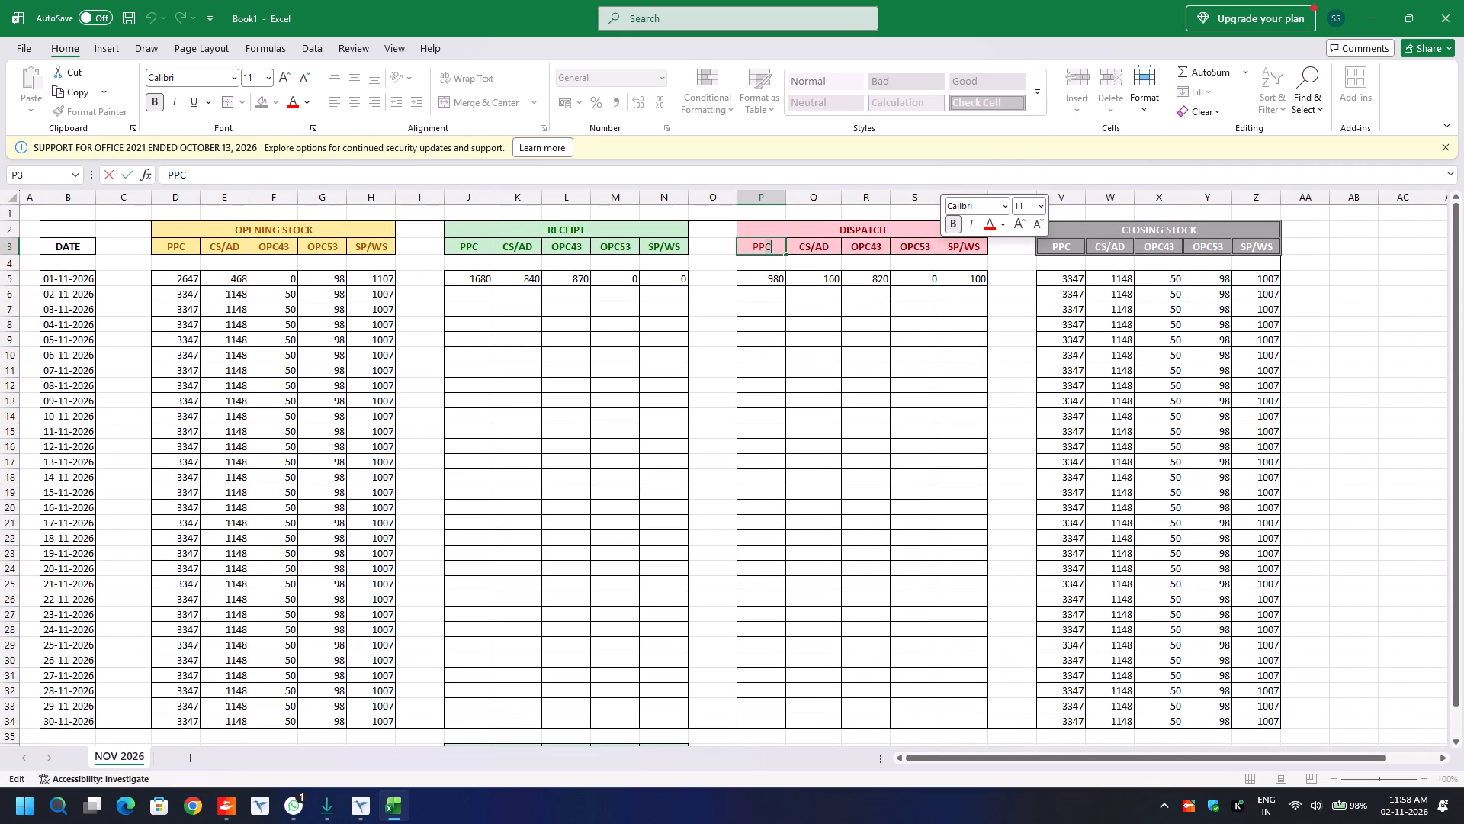
{"action": "left_click", "coordinate": [941, 248]}
{"action": "left_click_drag", "start_coordinate": [765, 243], "coordinate": [972, 246]}
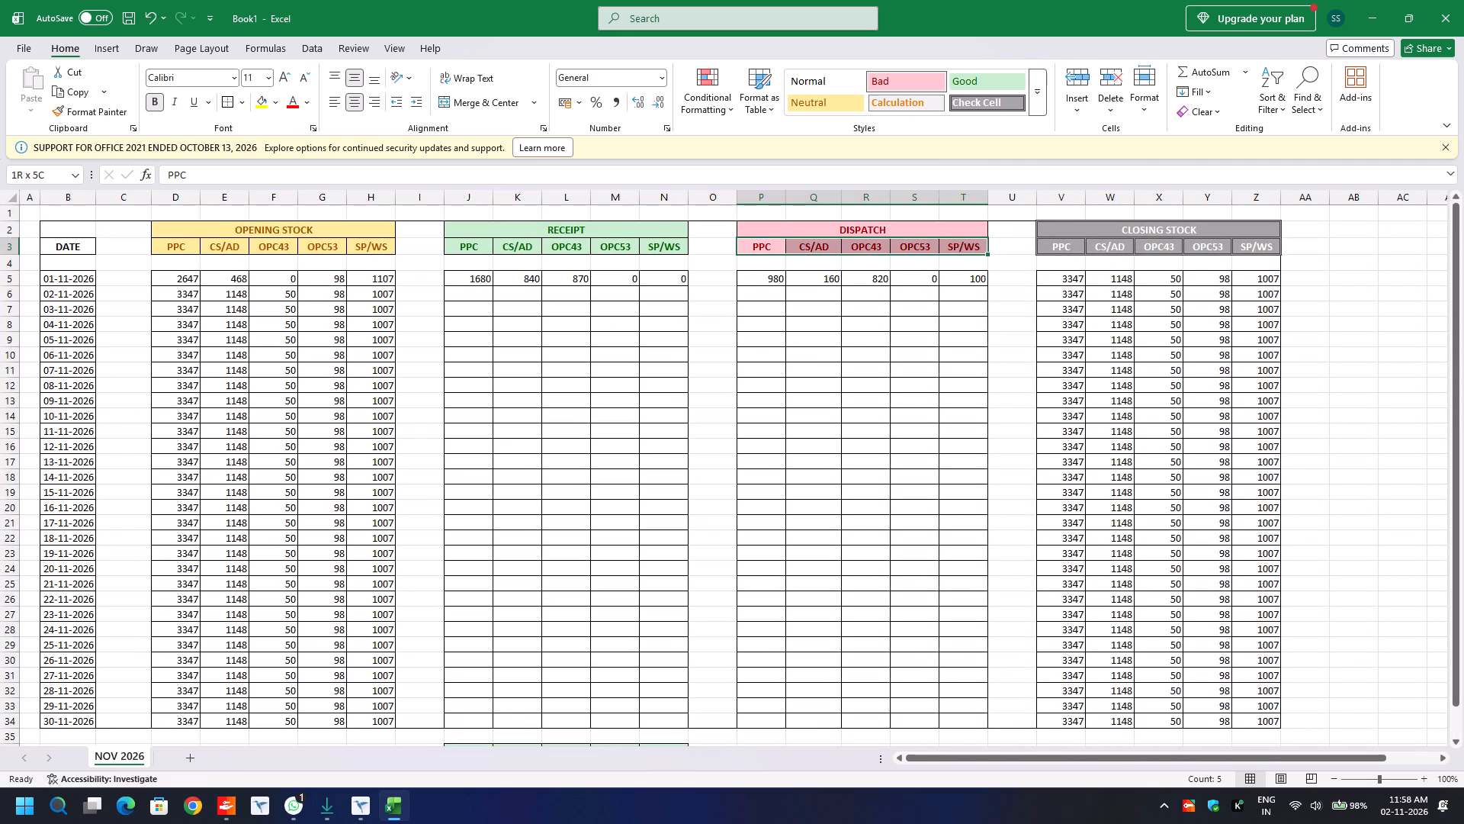
{"action": "left_click_drag", "start_coordinate": [972, 246], "coordinate": [972, 248]}
{"action": "key", "text": "ctrl+c"}
{"action": "scroll", "coordinate": [870, 432], "scroll_direction": "down", "scroll_amount": 4}
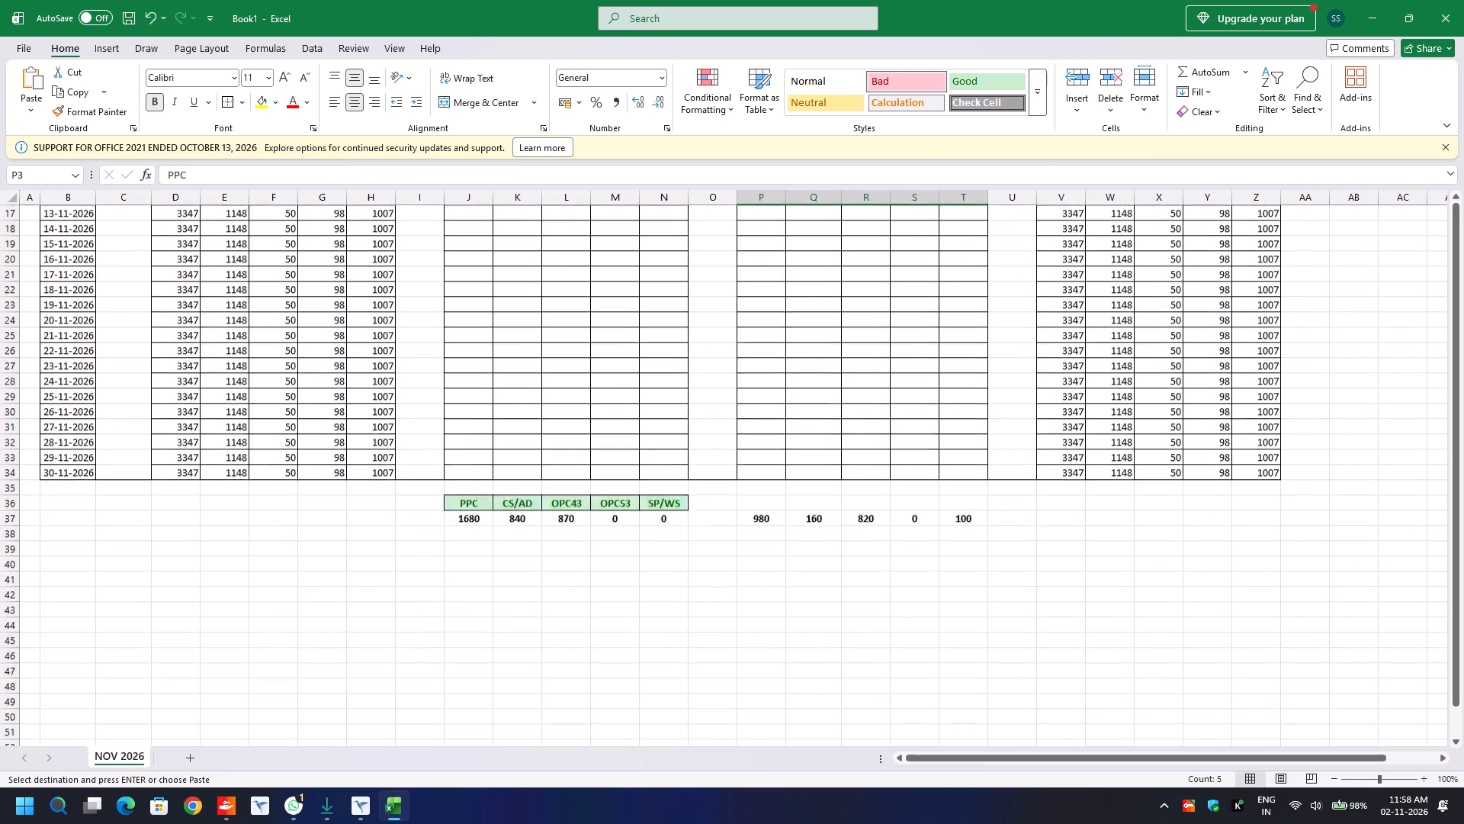
{"action": "scroll", "coordinate": [870, 432], "scroll_direction": "down", "scroll_amount": 2}
{"action": "scroll", "coordinate": [859, 542], "scroll_direction": "up", "scroll_amount": 3}
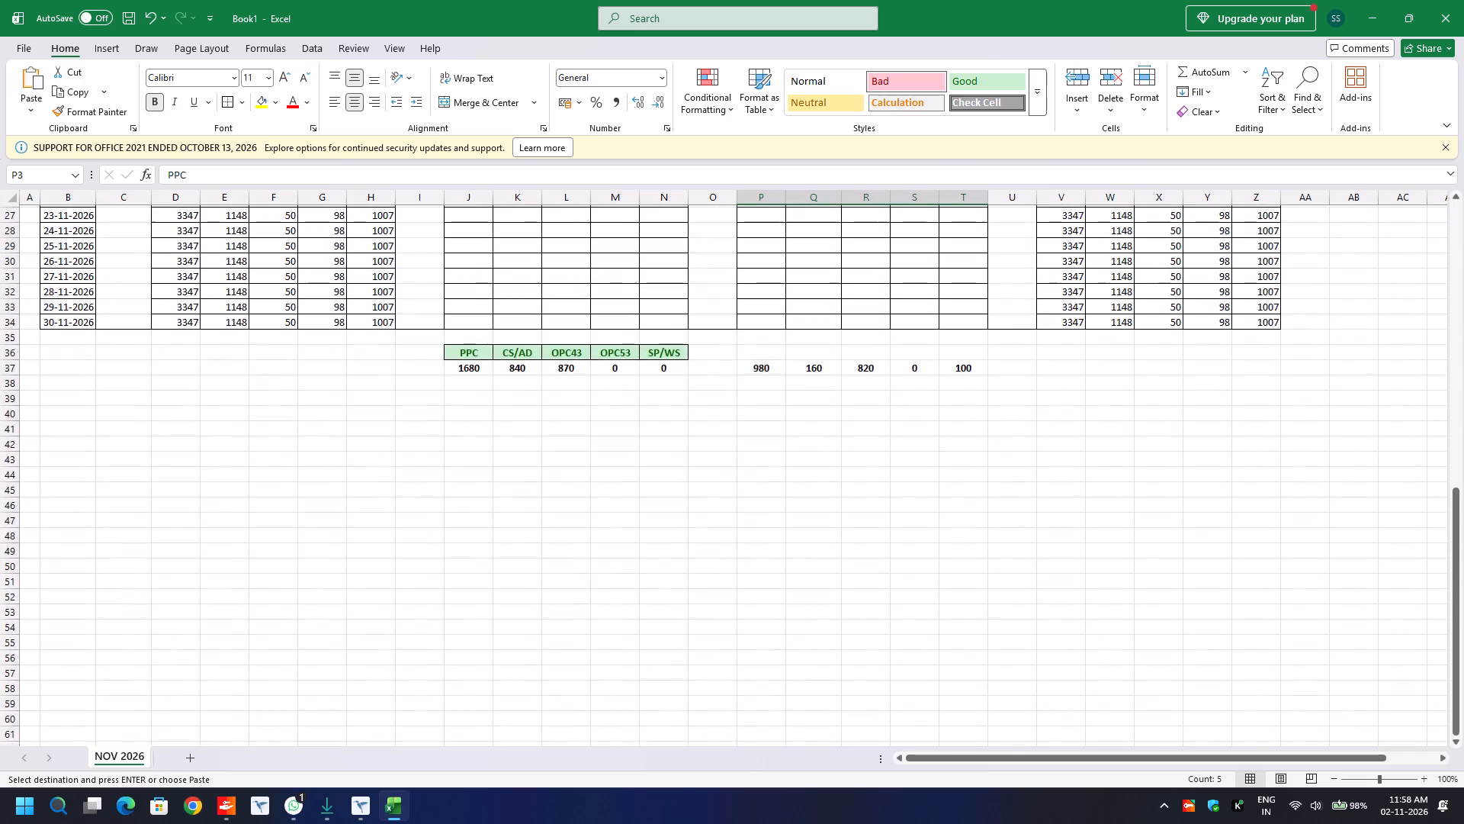
{"action": "scroll", "coordinate": [859, 542], "scroll_direction": "up", "scroll_amount": 1}
{"action": "left_click", "coordinate": [768, 415]}
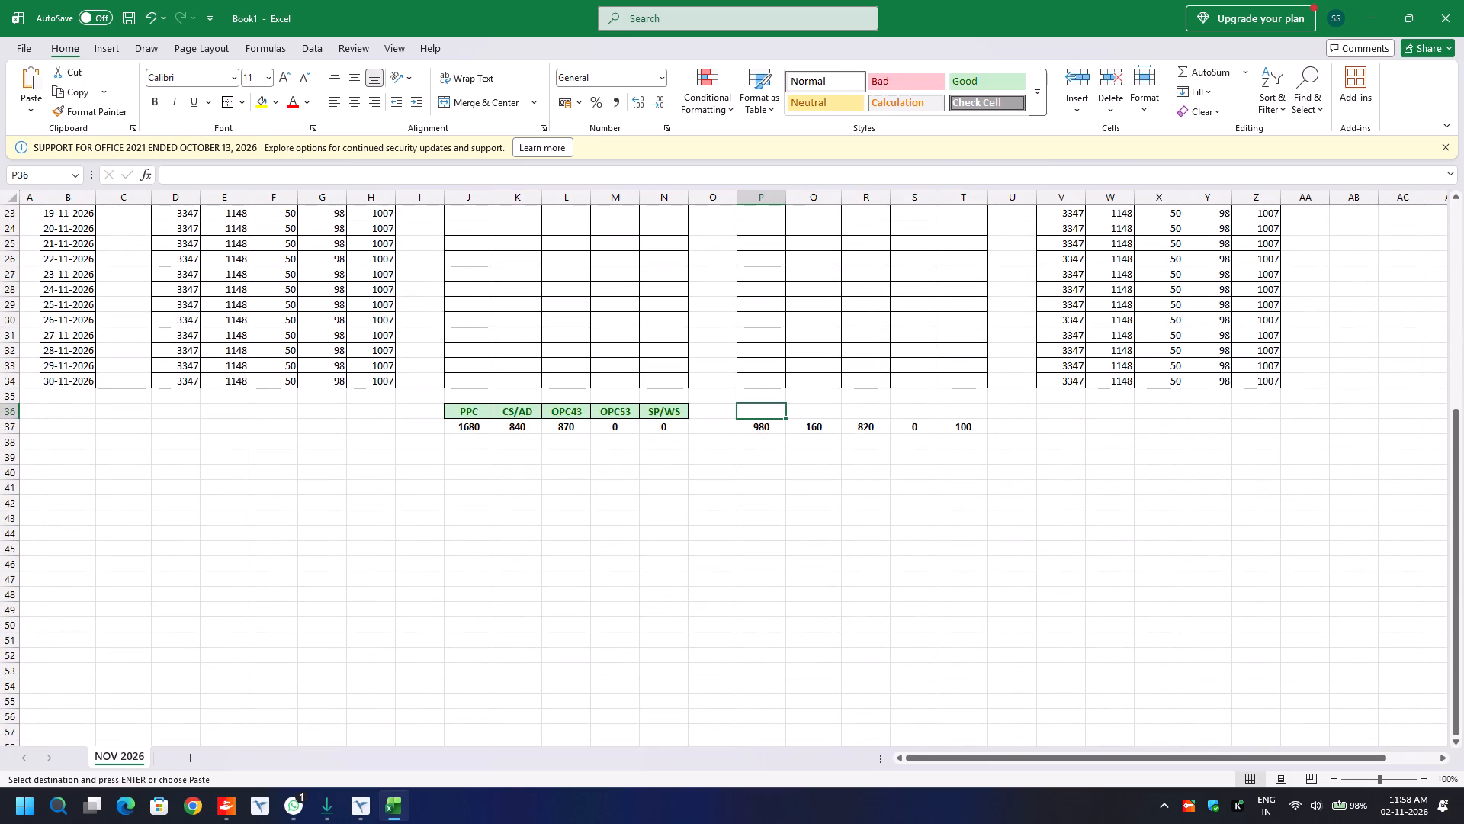
{"action": "key", "text": "ctrl+v"}
{"action": "left_click", "coordinate": [774, 456]}
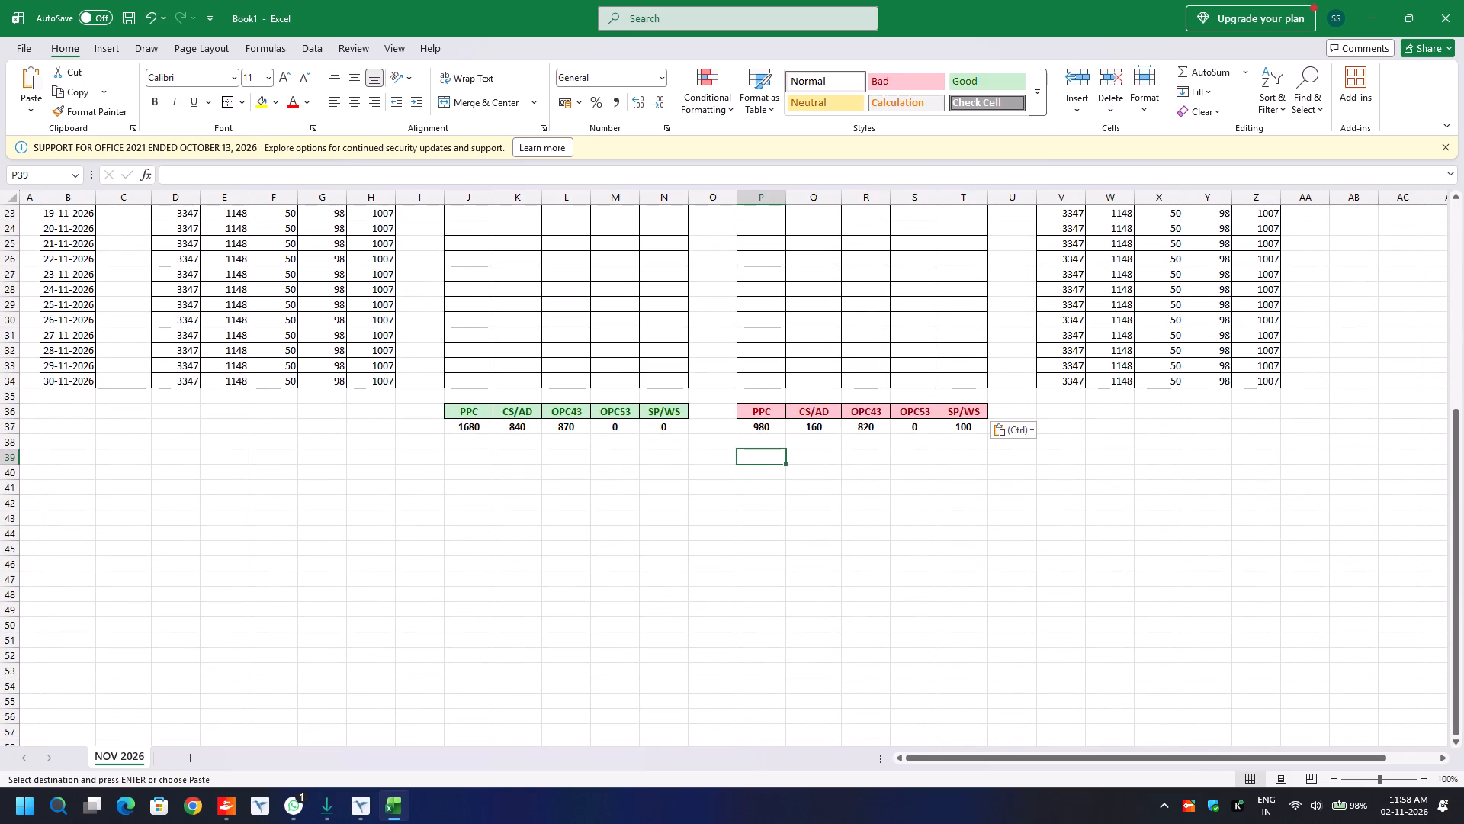
Set the OPENING STOCK, RECEIPT, DISPATCH and CLOSING STOCK headings in row 2 to font size 18.
{"action": "scroll", "coordinate": [644, 447], "scroll_direction": "up", "scroll_amount": 1}
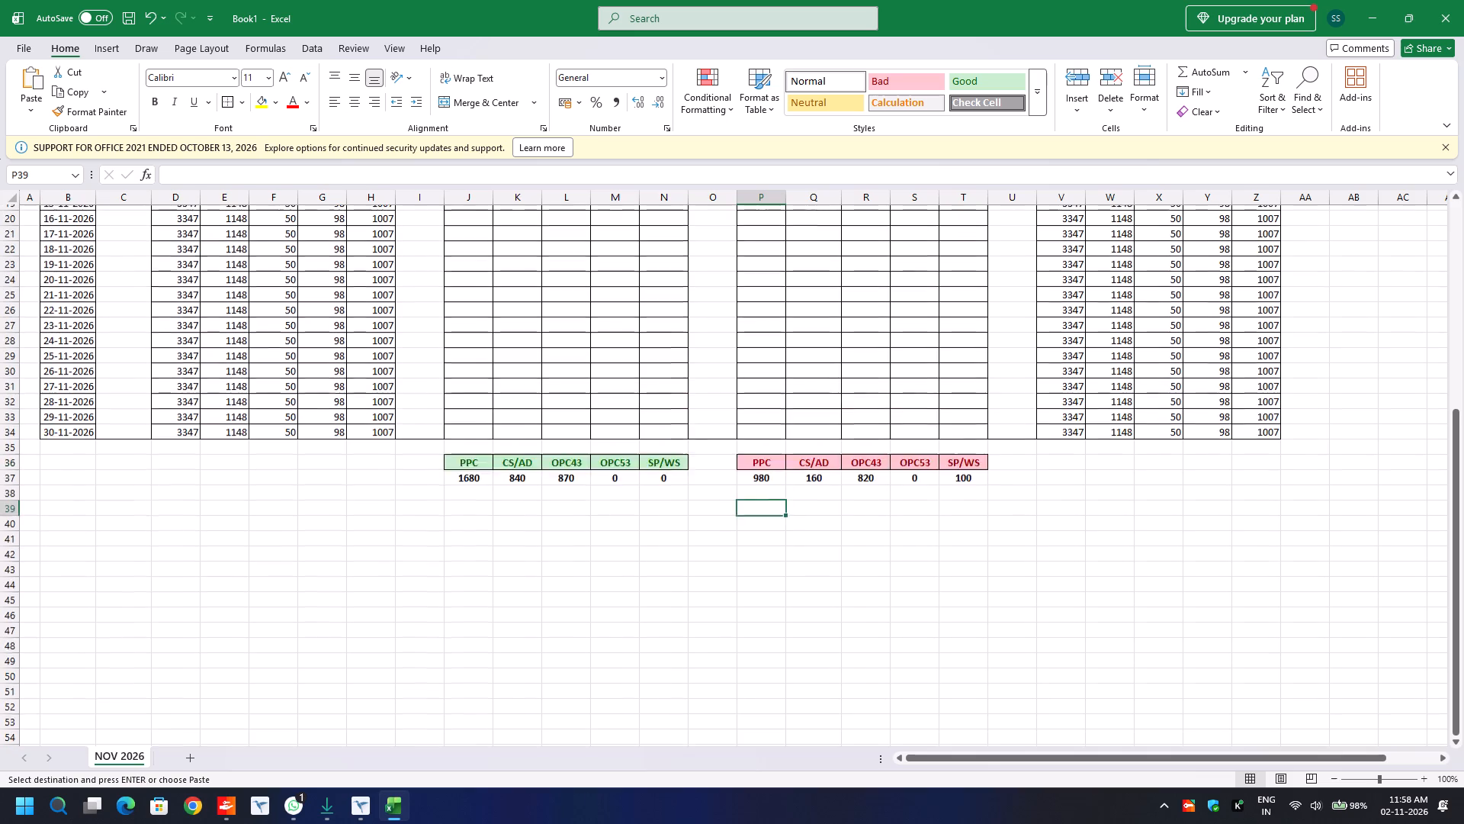
{"action": "scroll", "coordinate": [644, 447], "scroll_direction": "up", "scroll_amount": 6}
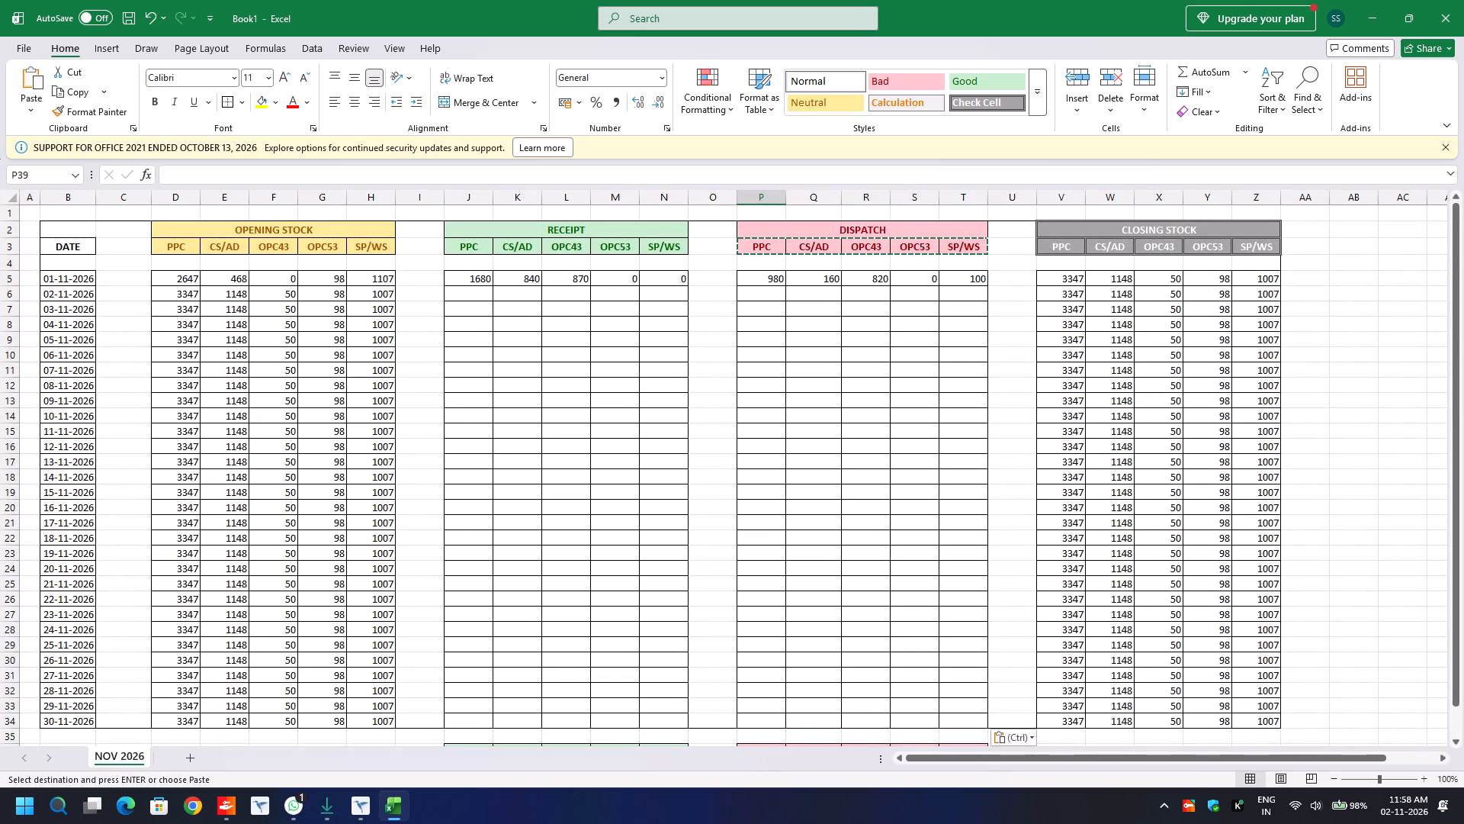
{"action": "left_click", "coordinate": [288, 229]}
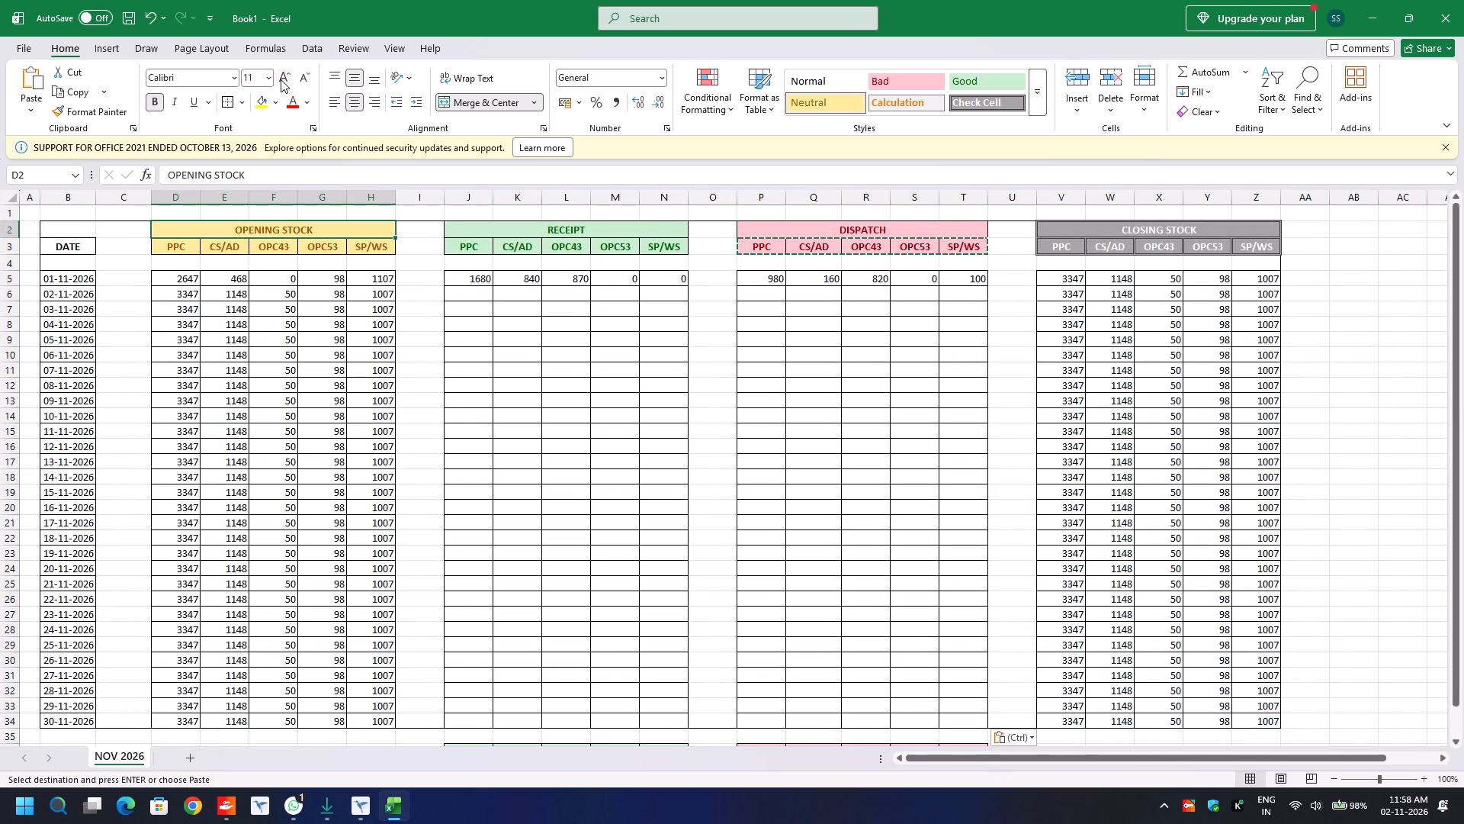
{"action": "left_click", "coordinate": [271, 72]}
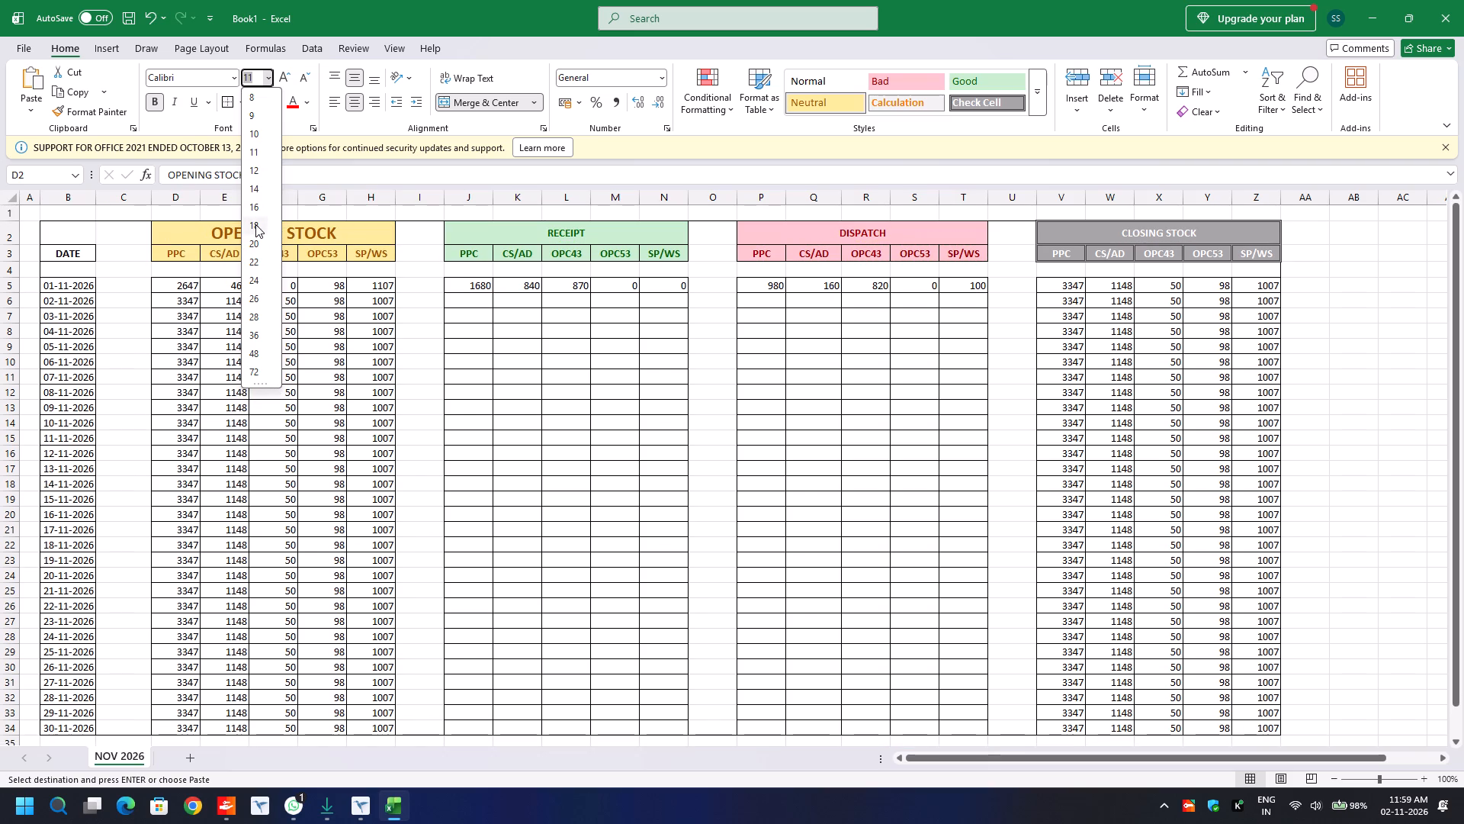
{"action": "left_click", "coordinate": [255, 224]}
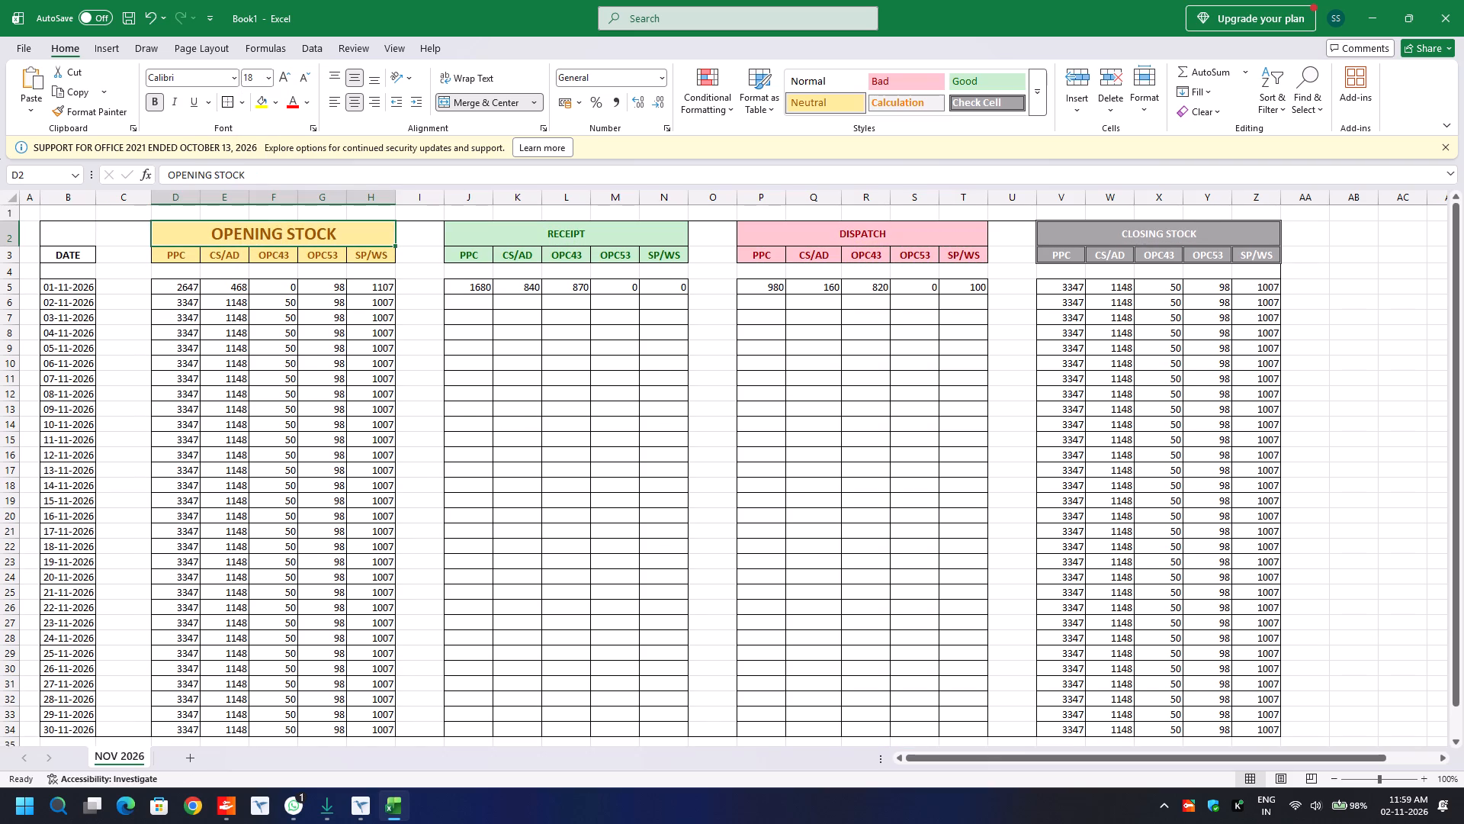
{"action": "left_click", "coordinate": [526, 236]}
{"action": "left_click", "coordinate": [268, 79]}
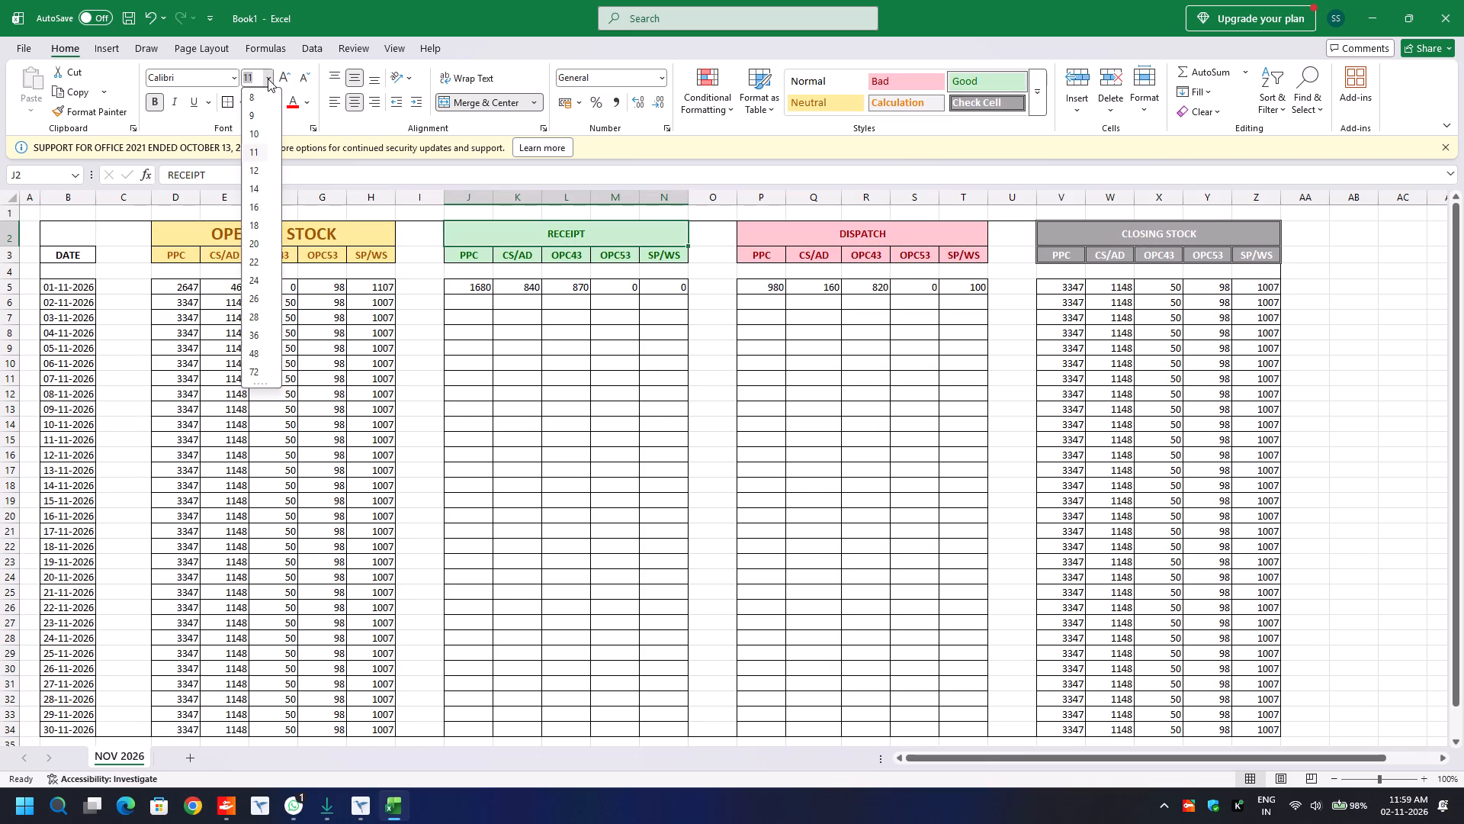
{"action": "left_click", "coordinate": [257, 227]}
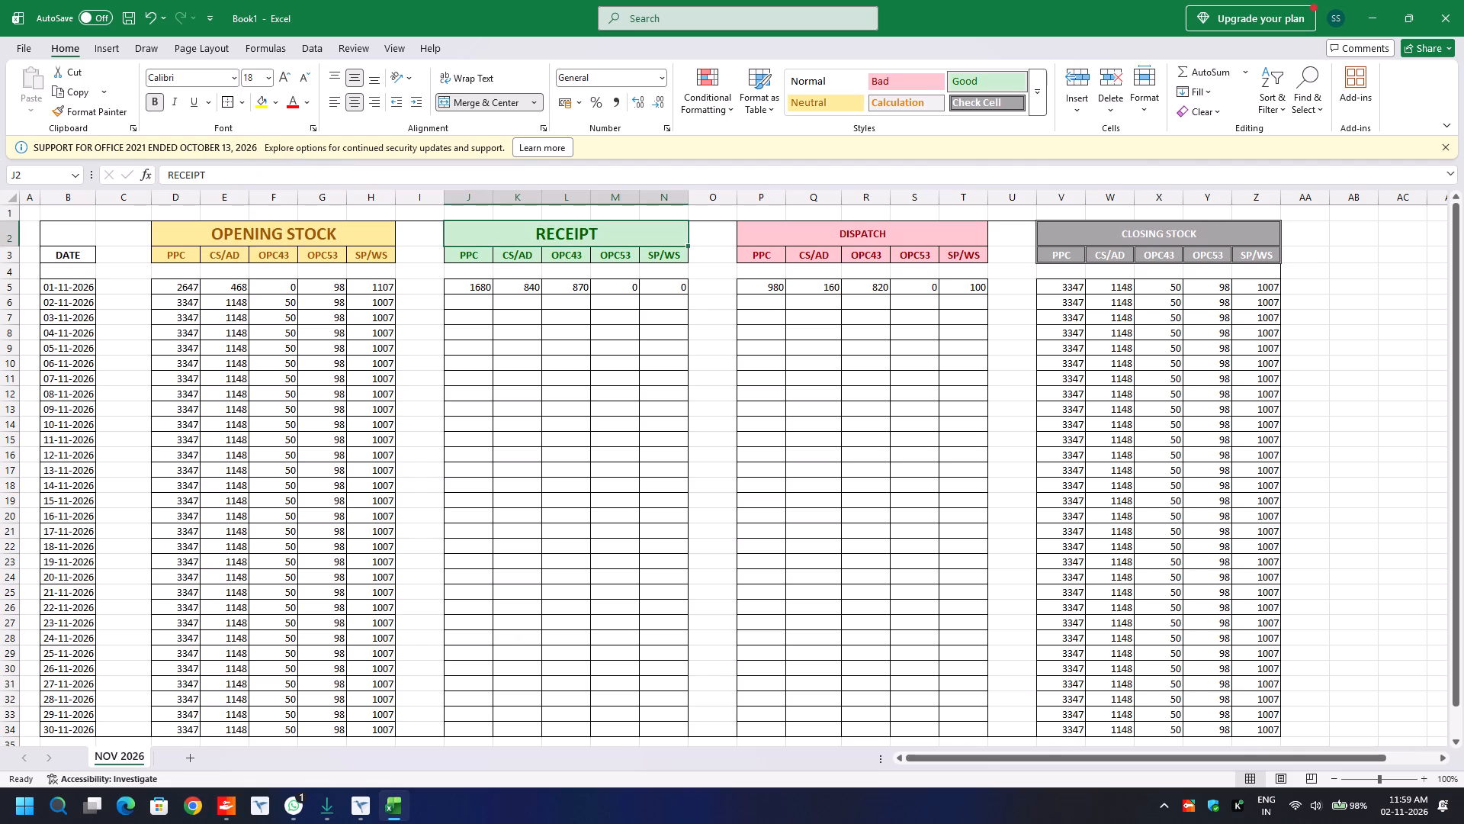
{"action": "left_click", "coordinate": [787, 239]}
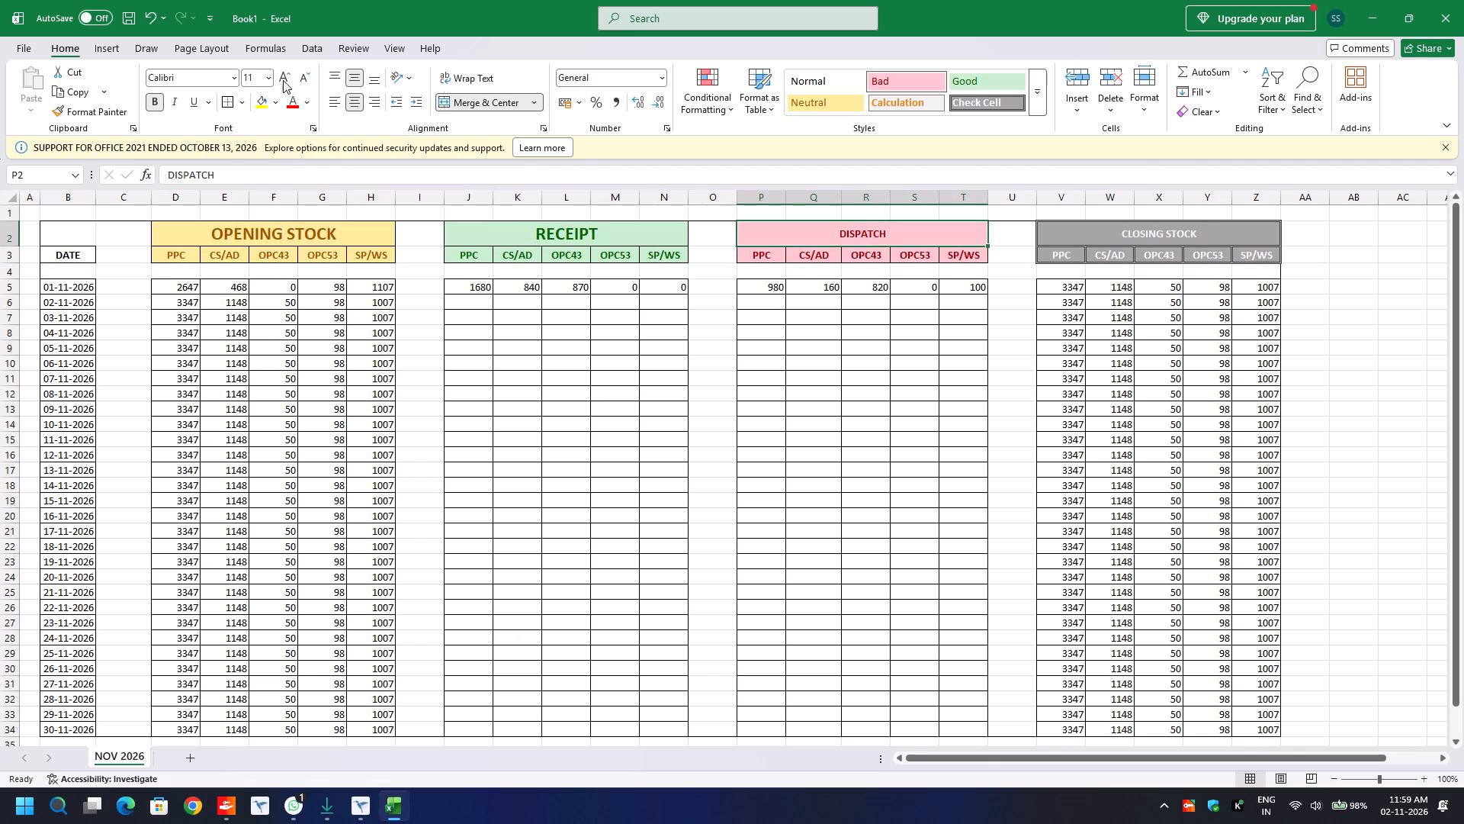
{"action": "left_click", "coordinate": [268, 77]}
{"action": "left_click", "coordinate": [251, 225]}
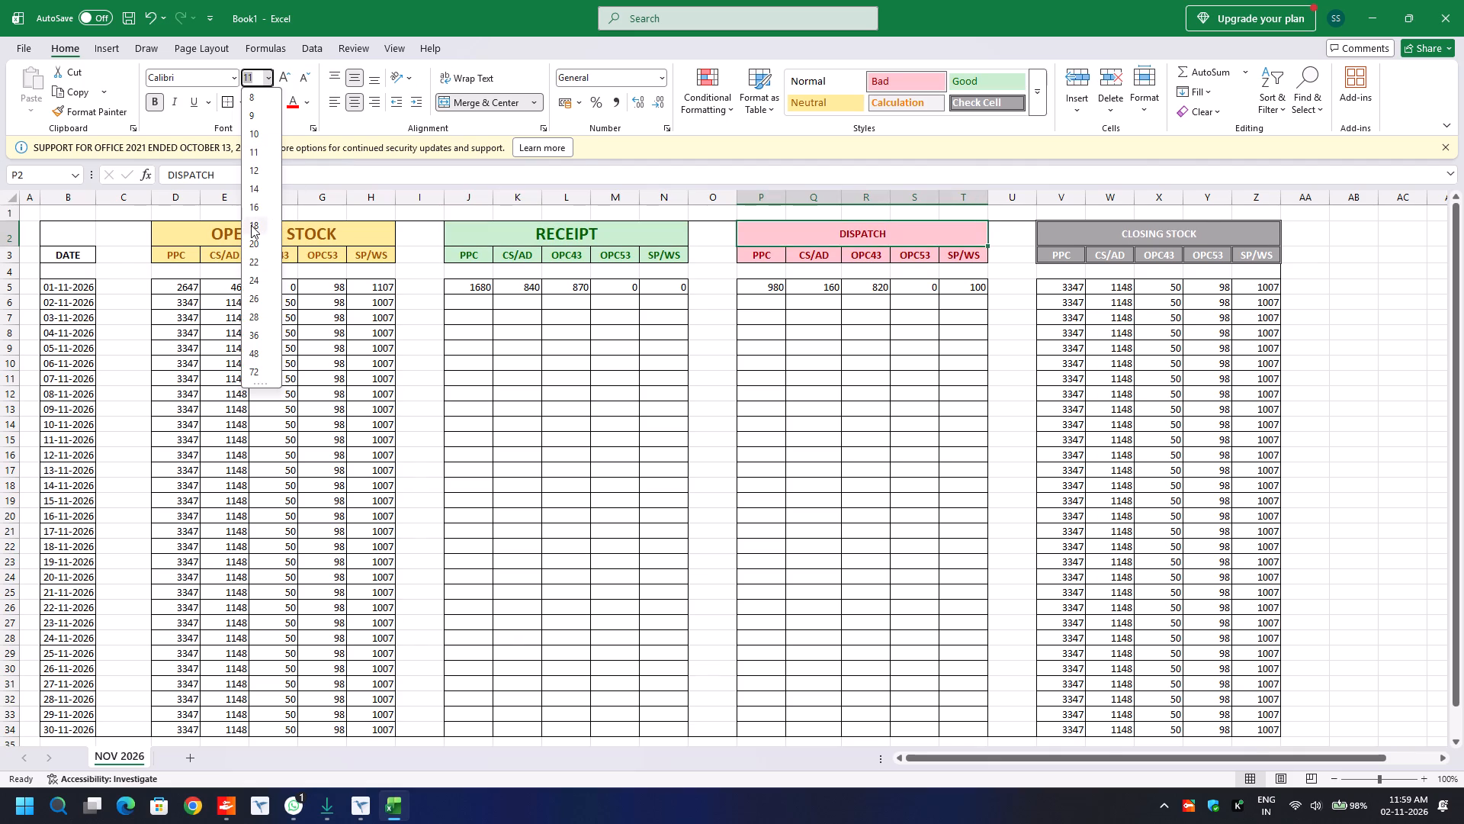
{"action": "left_click", "coordinate": [1104, 239]}
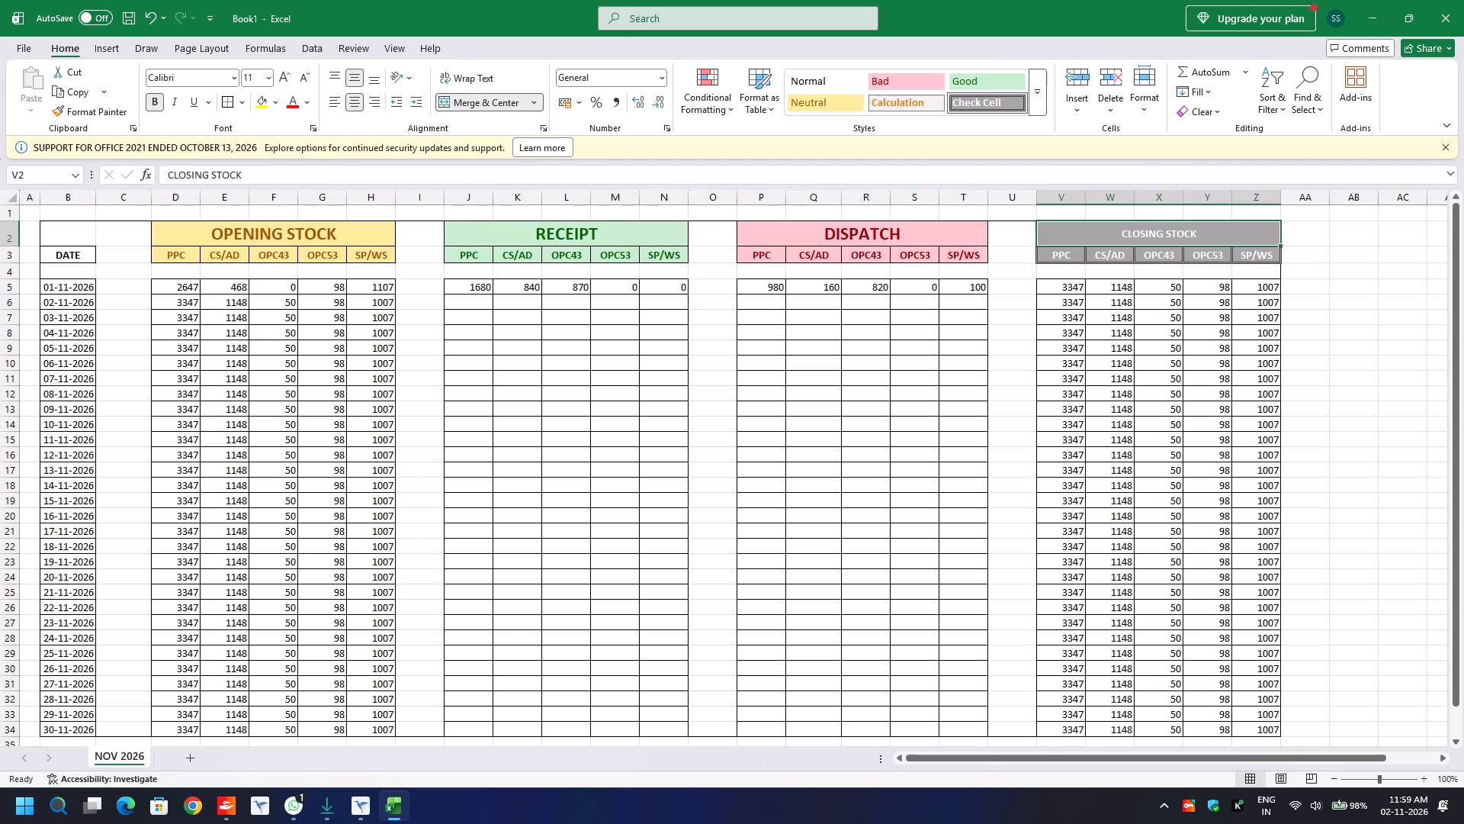
{"action": "left_click", "coordinate": [268, 81]}
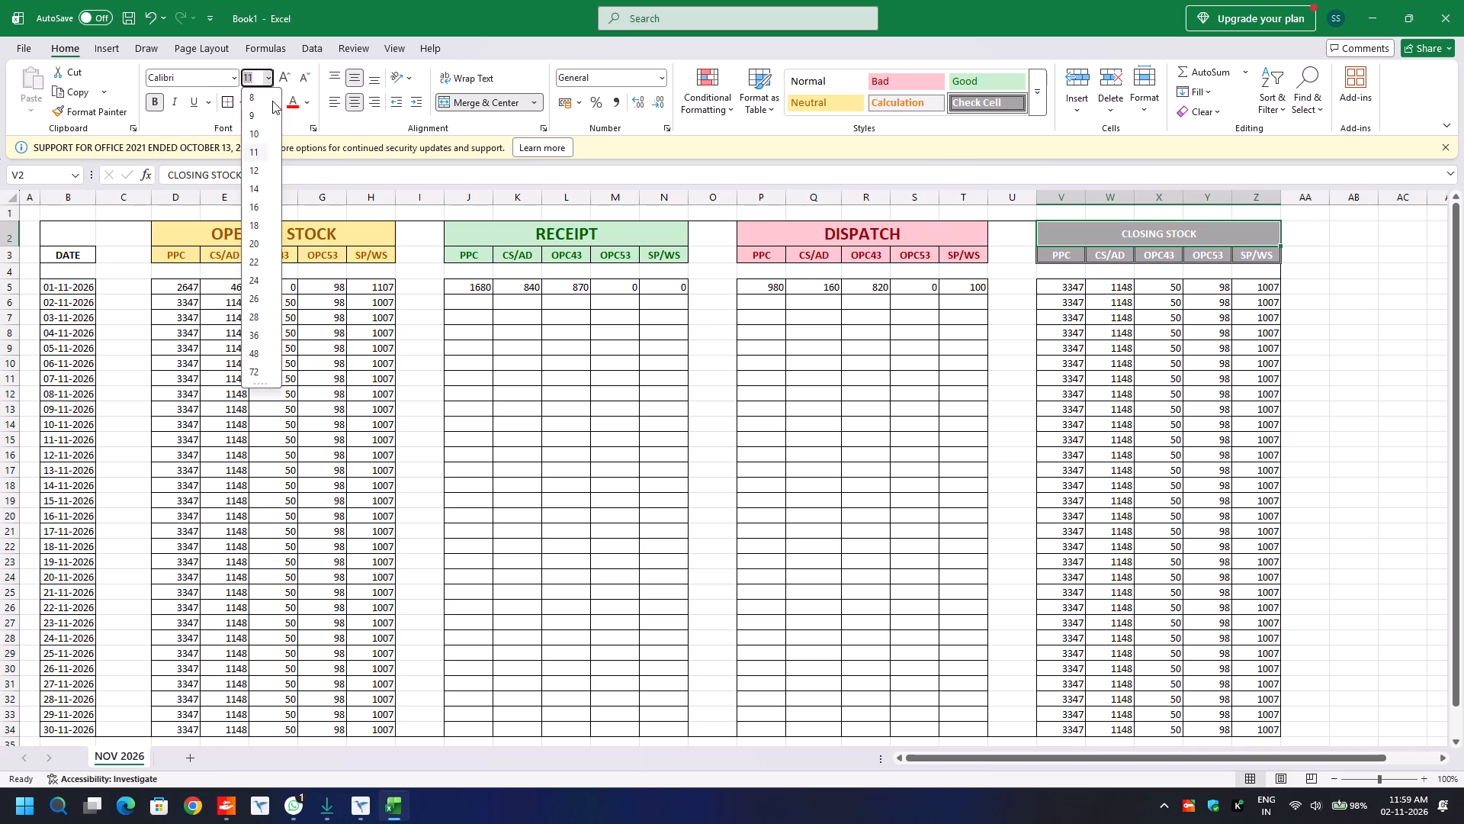
{"action": "left_click", "coordinate": [246, 225]}
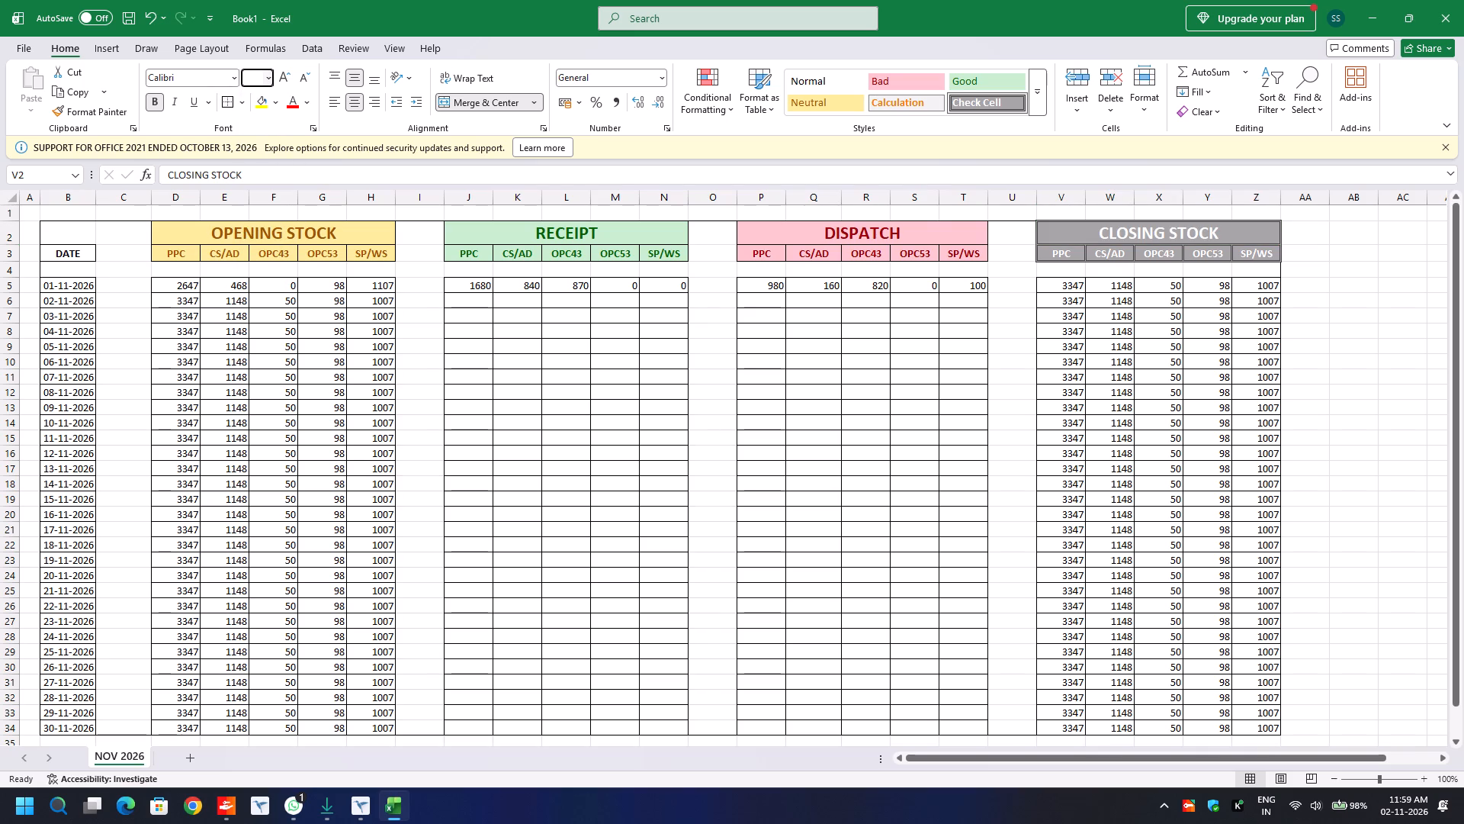
Apply all borders to the receipt totals block J36:N37 and the dispatch totals block P36:T37.
{"action": "scroll", "coordinate": [543, 340], "scroll_direction": "down", "scroll_amount": 1}
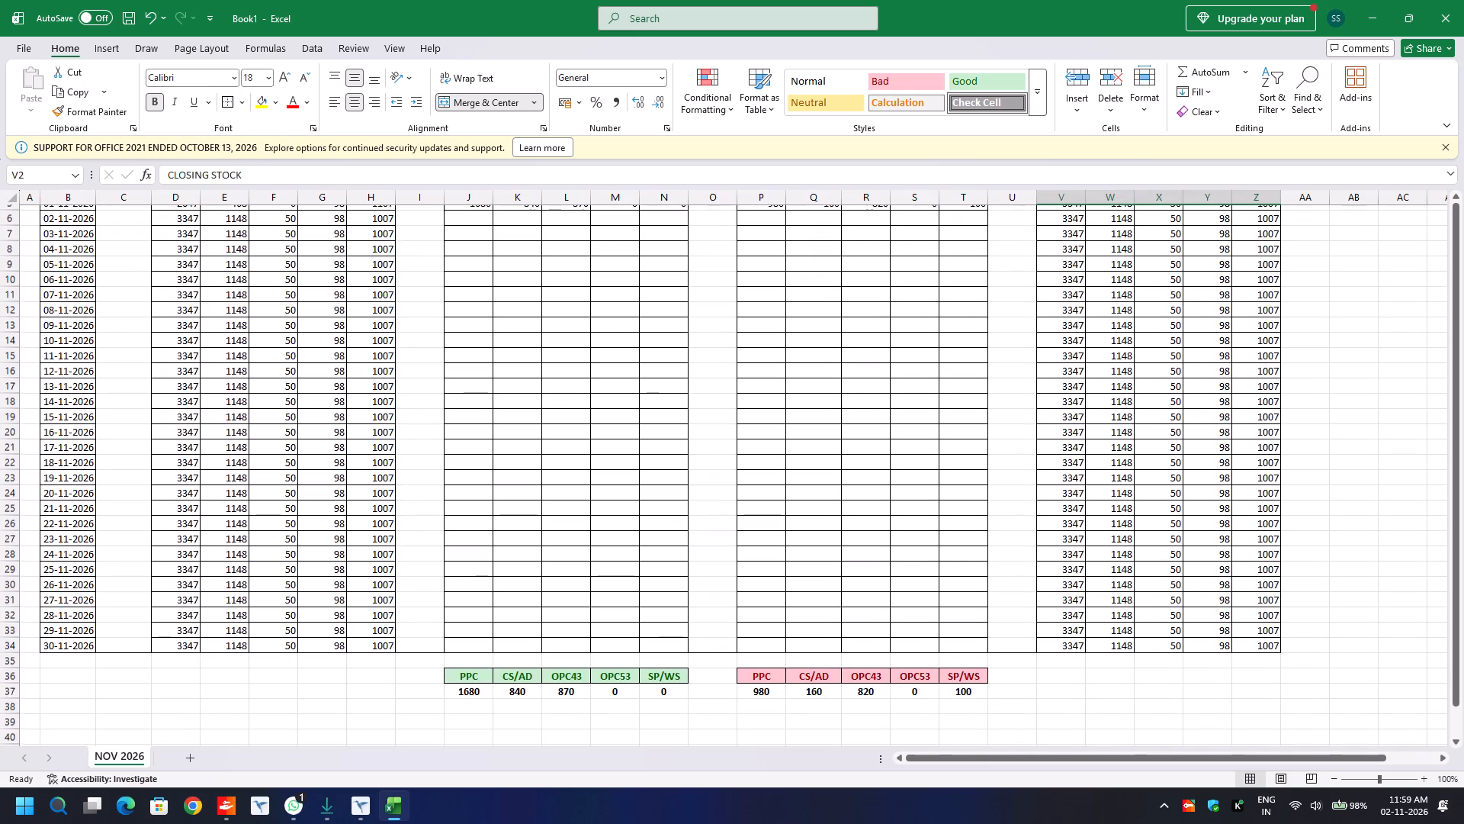
{"action": "scroll", "coordinate": [543, 340], "scroll_direction": "down", "scroll_amount": 2}
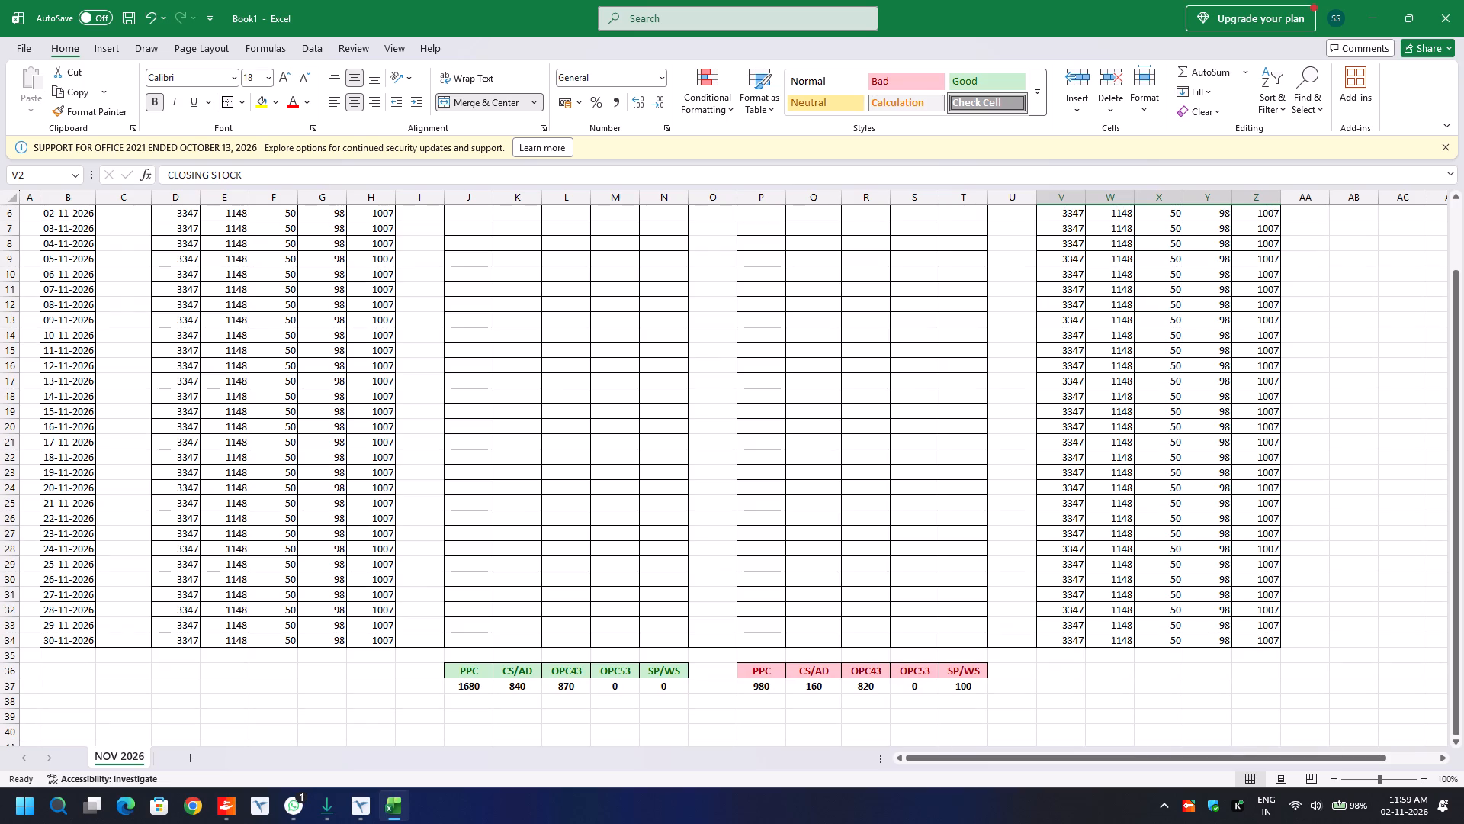
{"action": "left_click_drag", "start_coordinate": [454, 674], "coordinate": [672, 689]}
{"action": "left_click", "coordinate": [237, 101]}
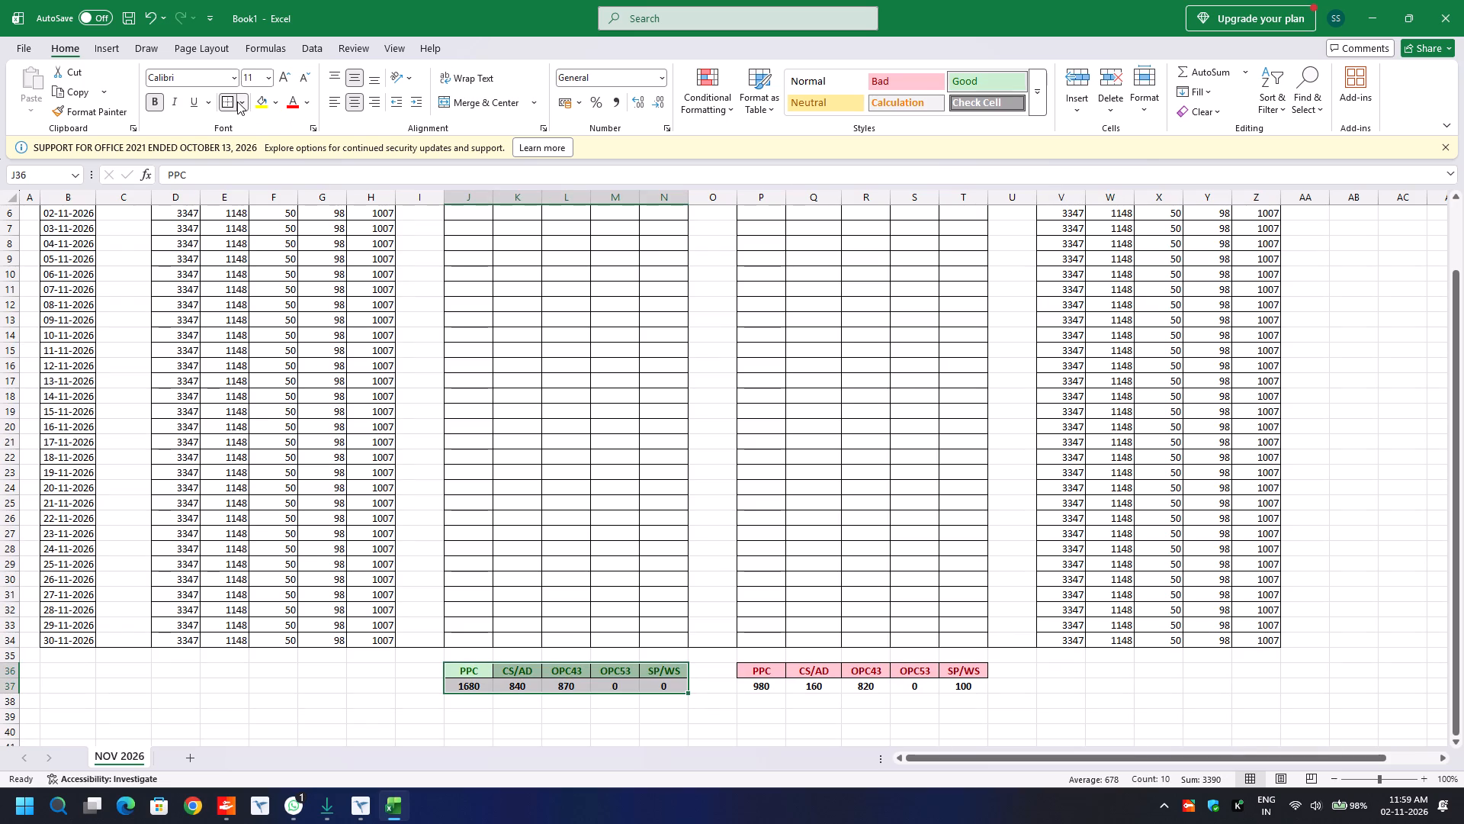
{"action": "left_click", "coordinate": [291, 258]}
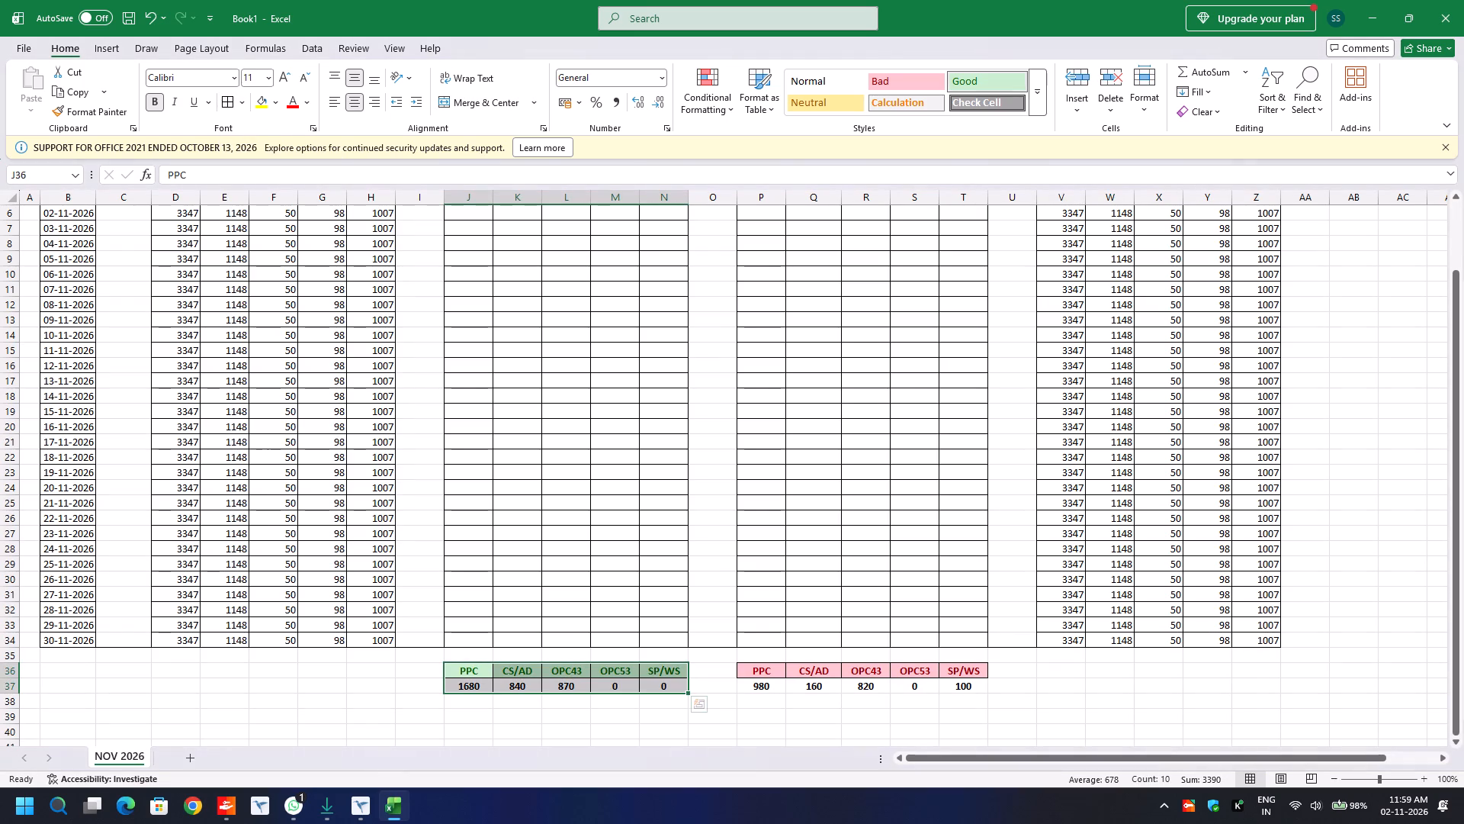
{"action": "left_click_drag", "start_coordinate": [757, 675], "coordinate": [959, 687]}
{"action": "left_click", "coordinate": [220, 103]}
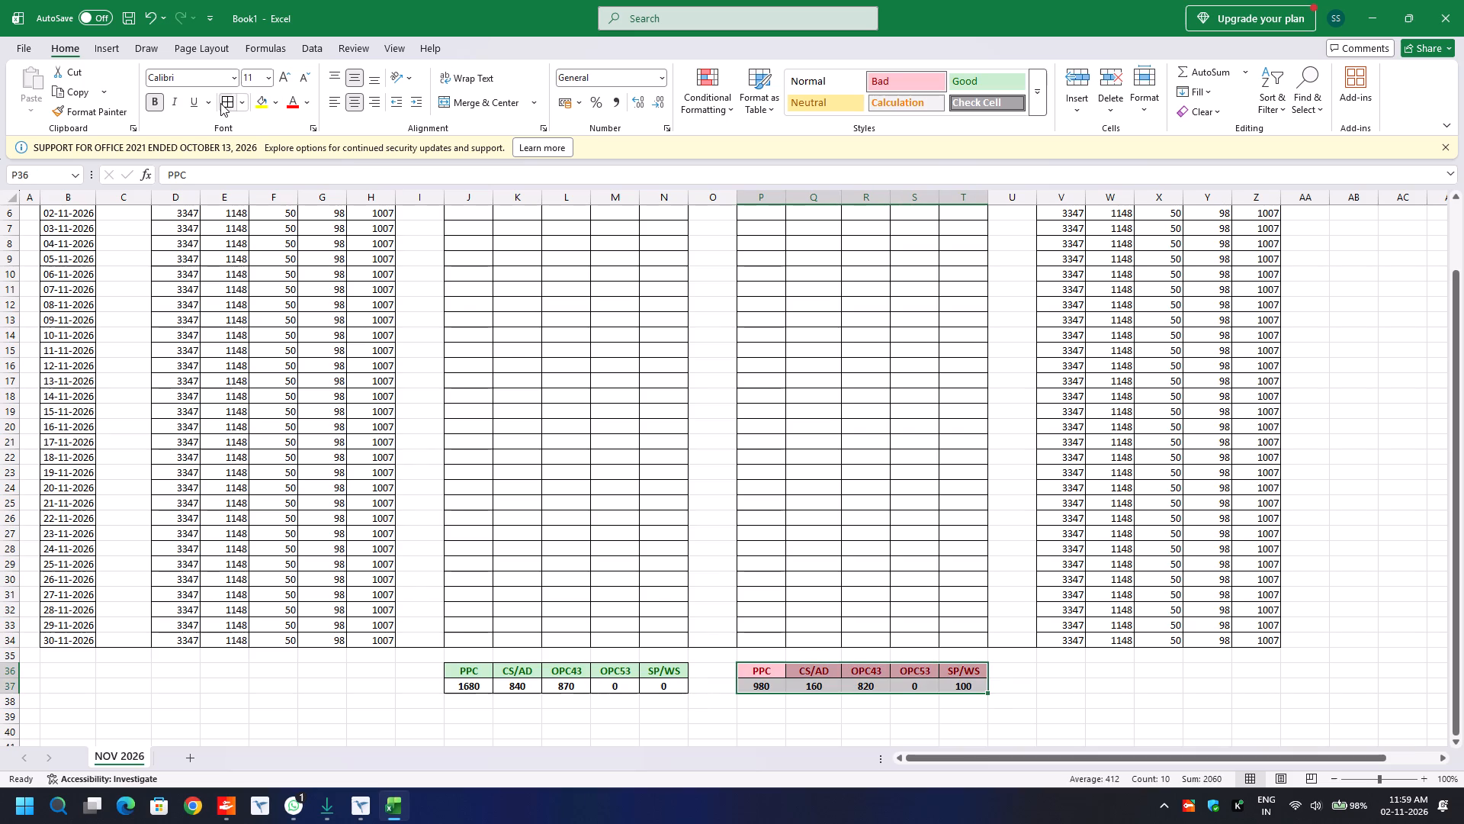
{"action": "left_click", "coordinate": [334, 615]}
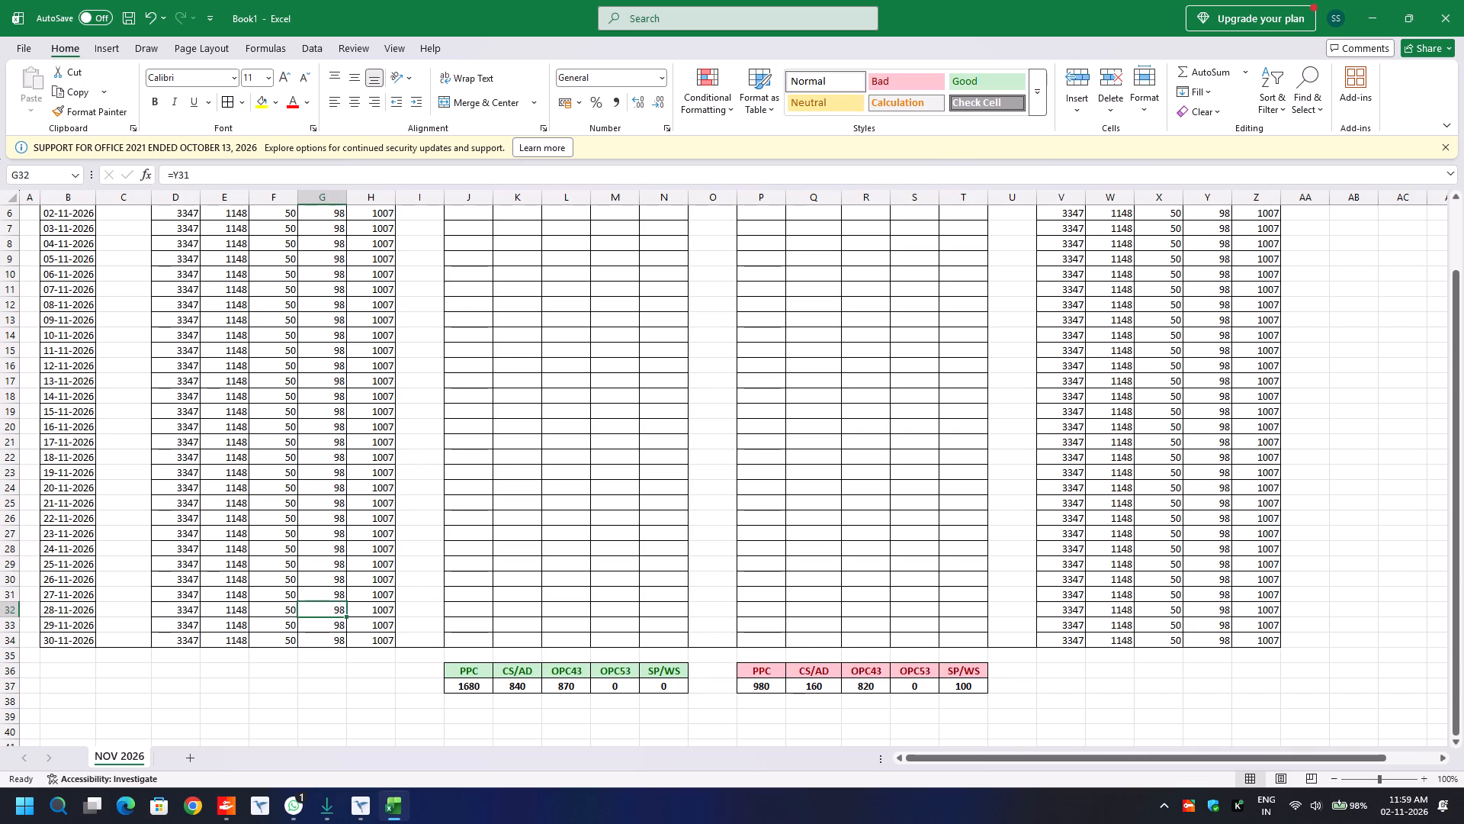
Delete the blank row 4 between the product headings and the first date.
{"action": "scroll", "coordinate": [400, 699], "scroll_direction": "up", "scroll_amount": 1}
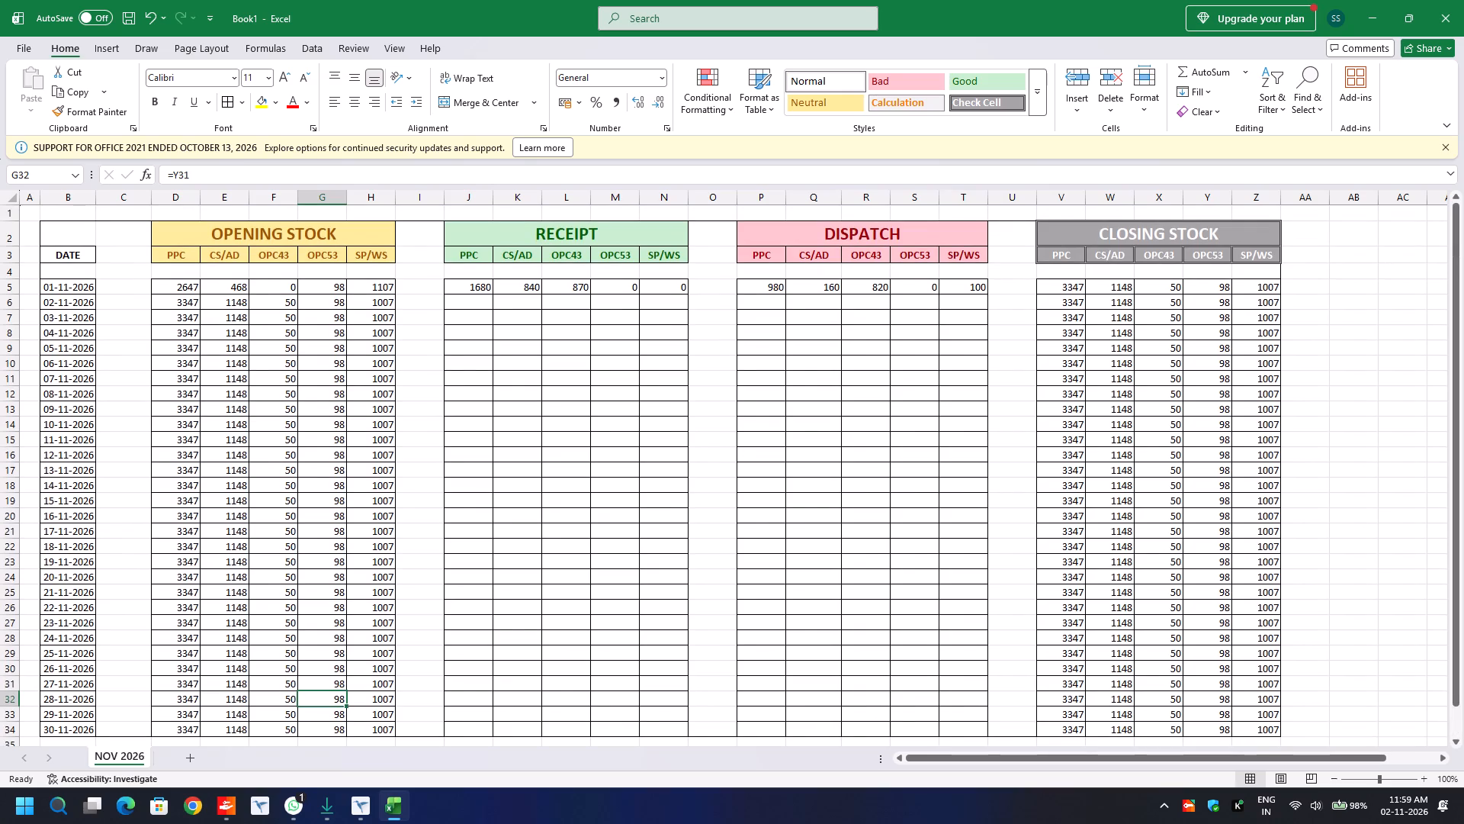
{"action": "left_click", "coordinate": [400, 699]}
{"action": "scroll", "coordinate": [400, 699], "scroll_direction": "down", "scroll_amount": 1}
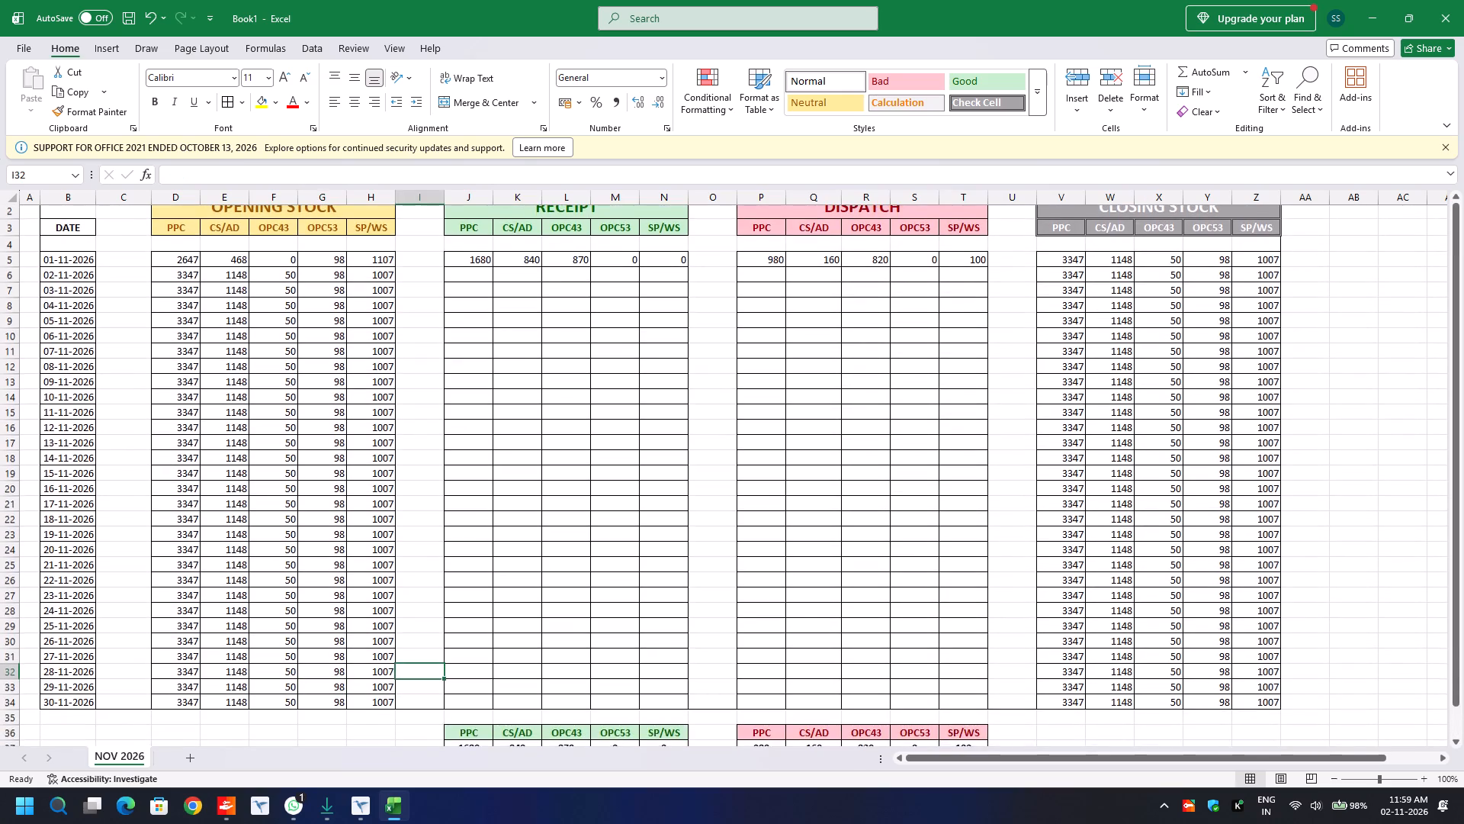
{"action": "scroll", "coordinate": [400, 699], "scroll_direction": "down", "scroll_amount": 1}
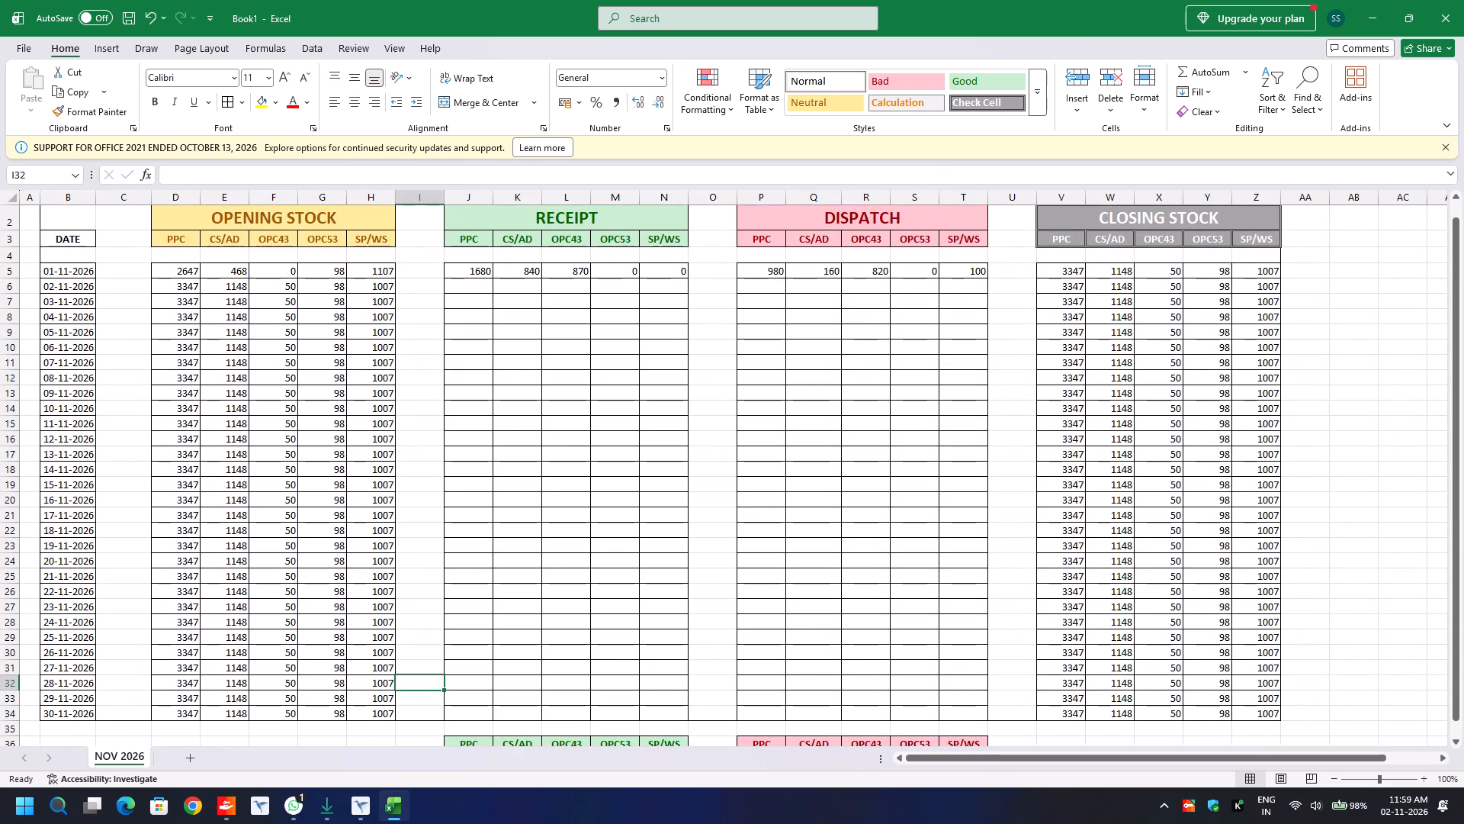
{"action": "left_click", "coordinate": [8, 254]}
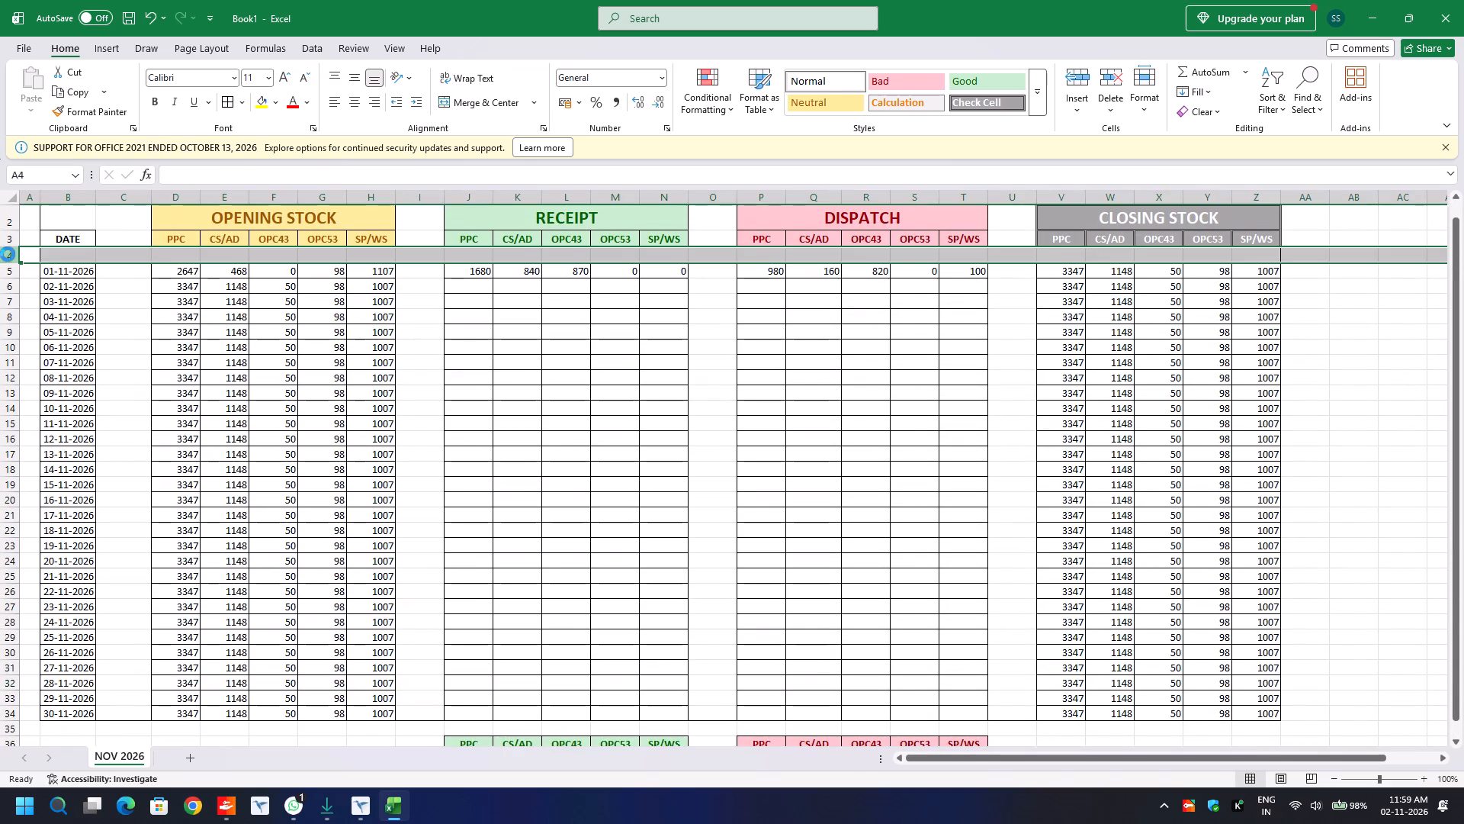
{"action": "key", "text": "ctrl+minus"}
{"action": "left_click", "coordinate": [247, 340]}
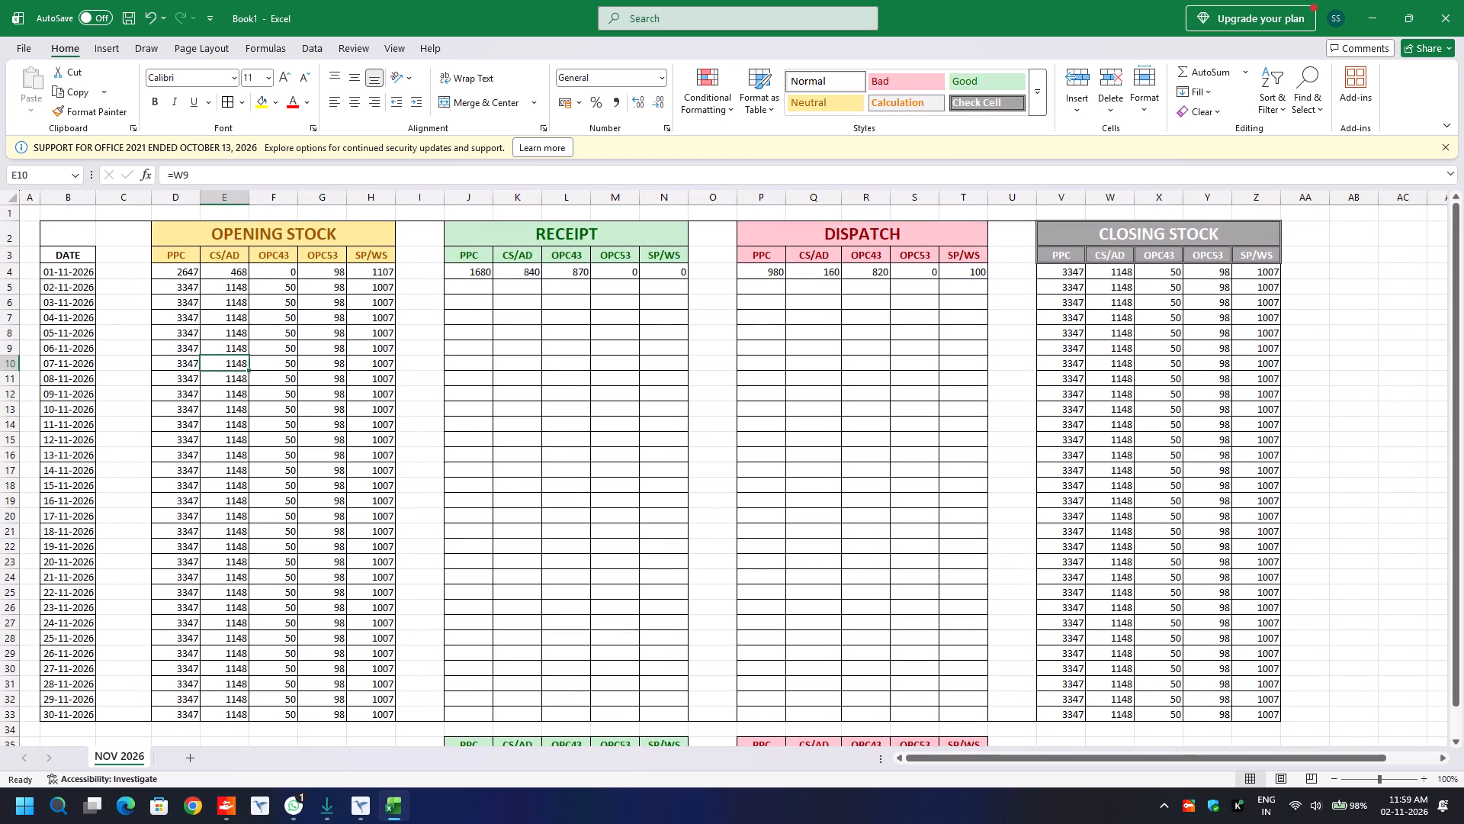
Move the DATE heading from B3 up to B2.
{"action": "left_click", "coordinate": [57, 290]}
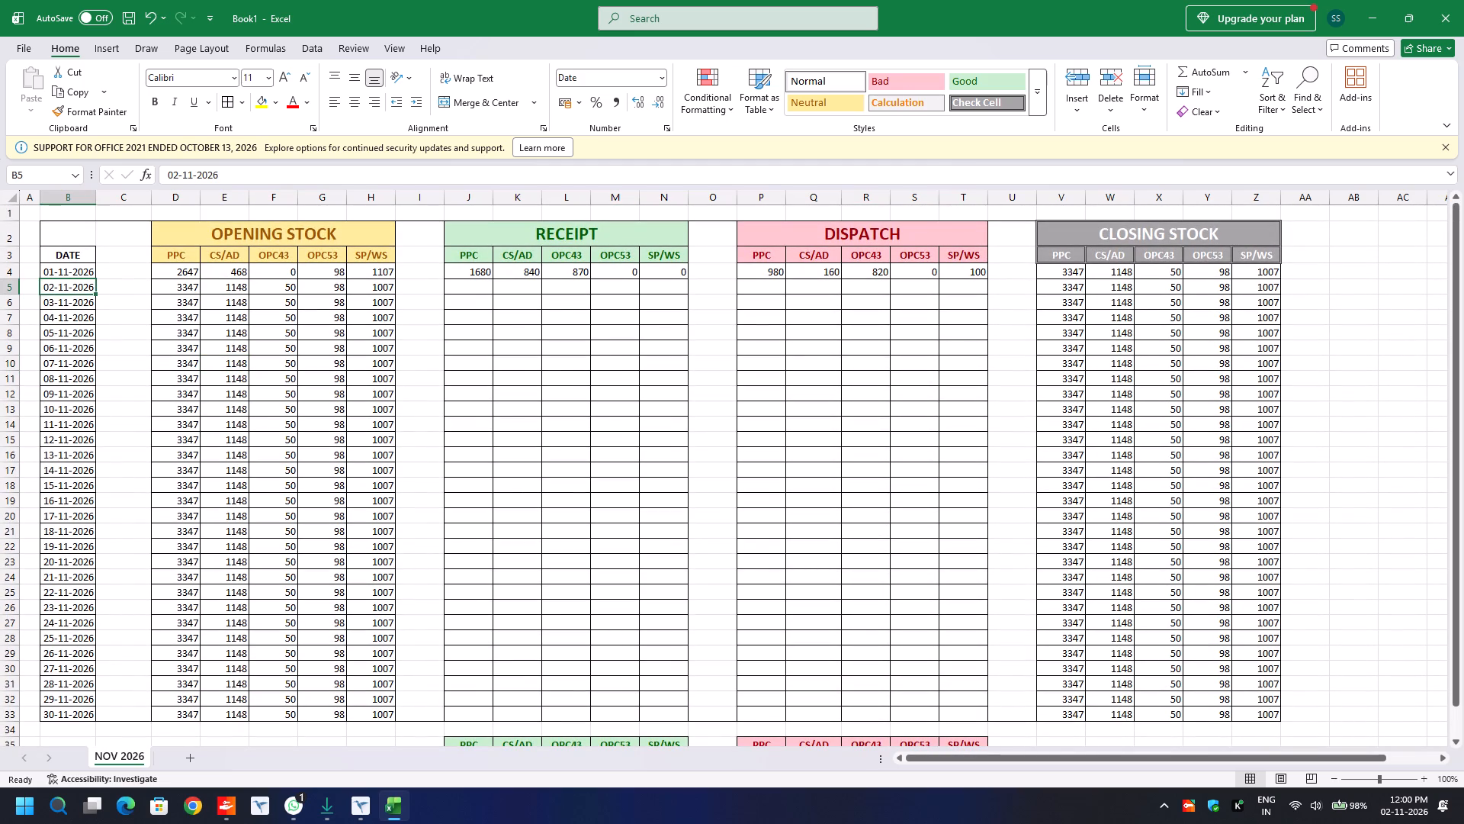
{"action": "left_click", "coordinate": [71, 256]}
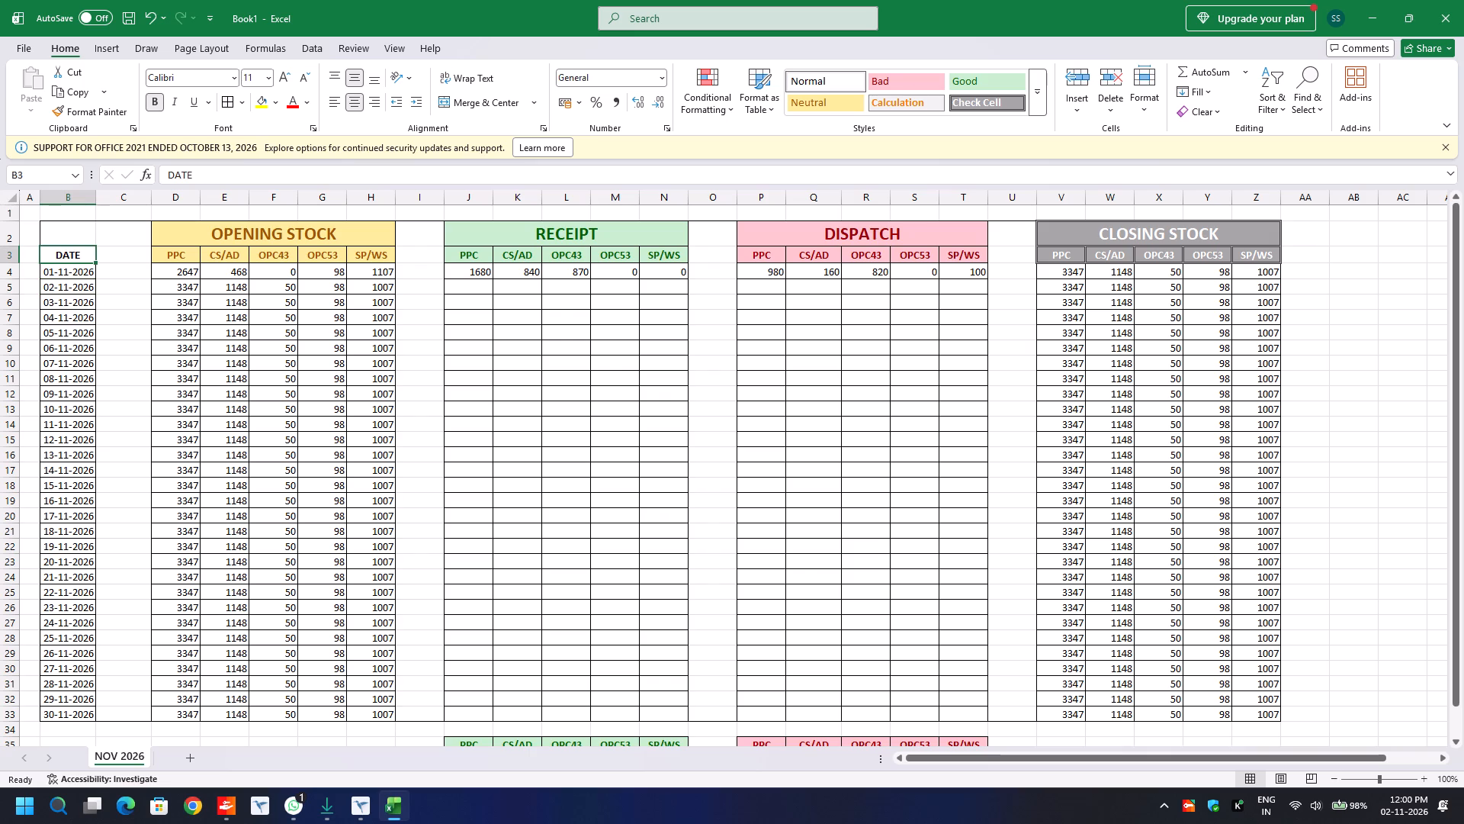
{"action": "key", "text": "ctrl+x"}
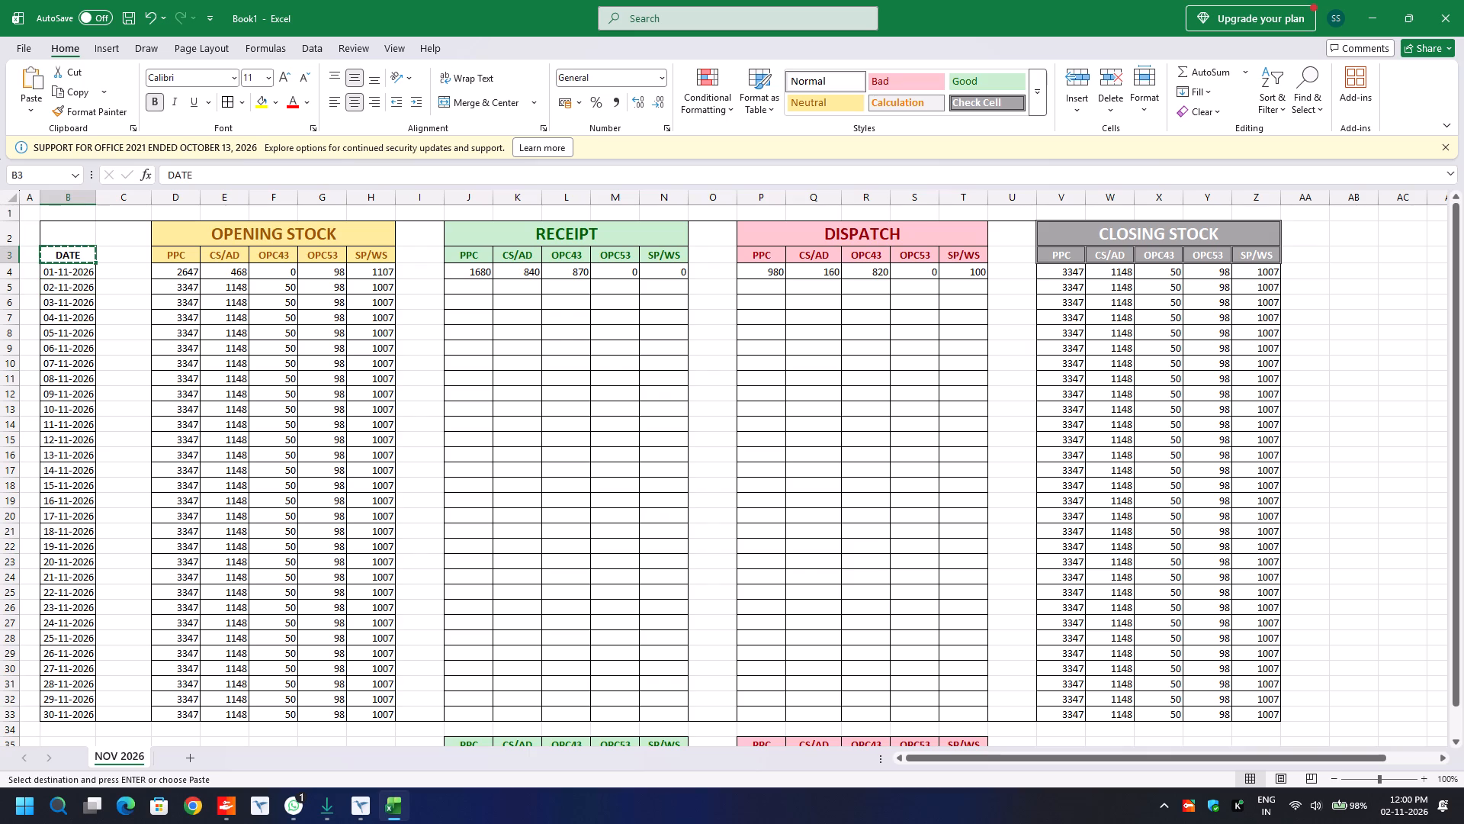
{"action": "left_click", "coordinate": [70, 237]}
{"action": "key", "text": "ctrl+v"}
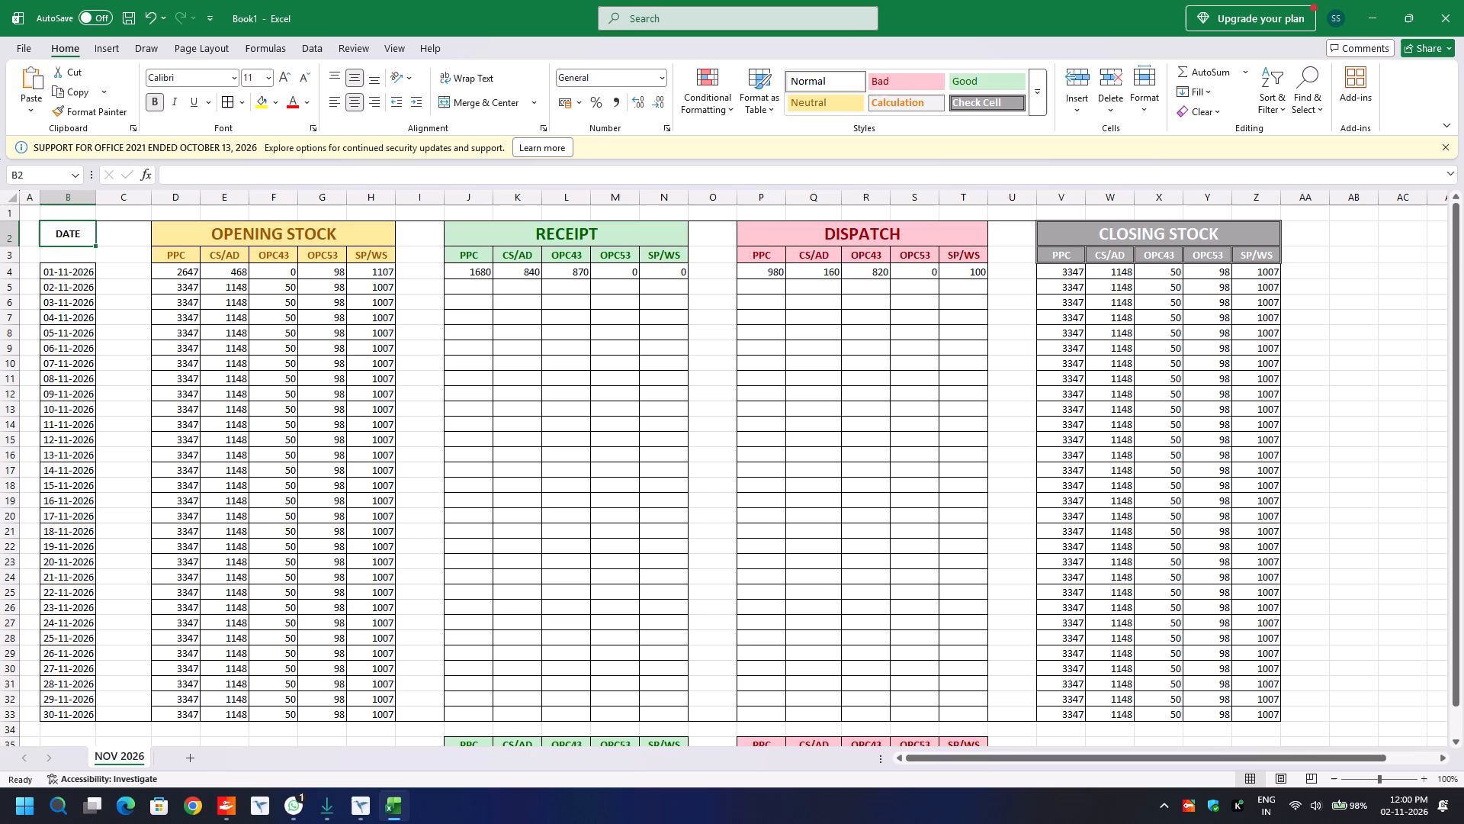
{"action": "left_click", "coordinate": [114, 301]}
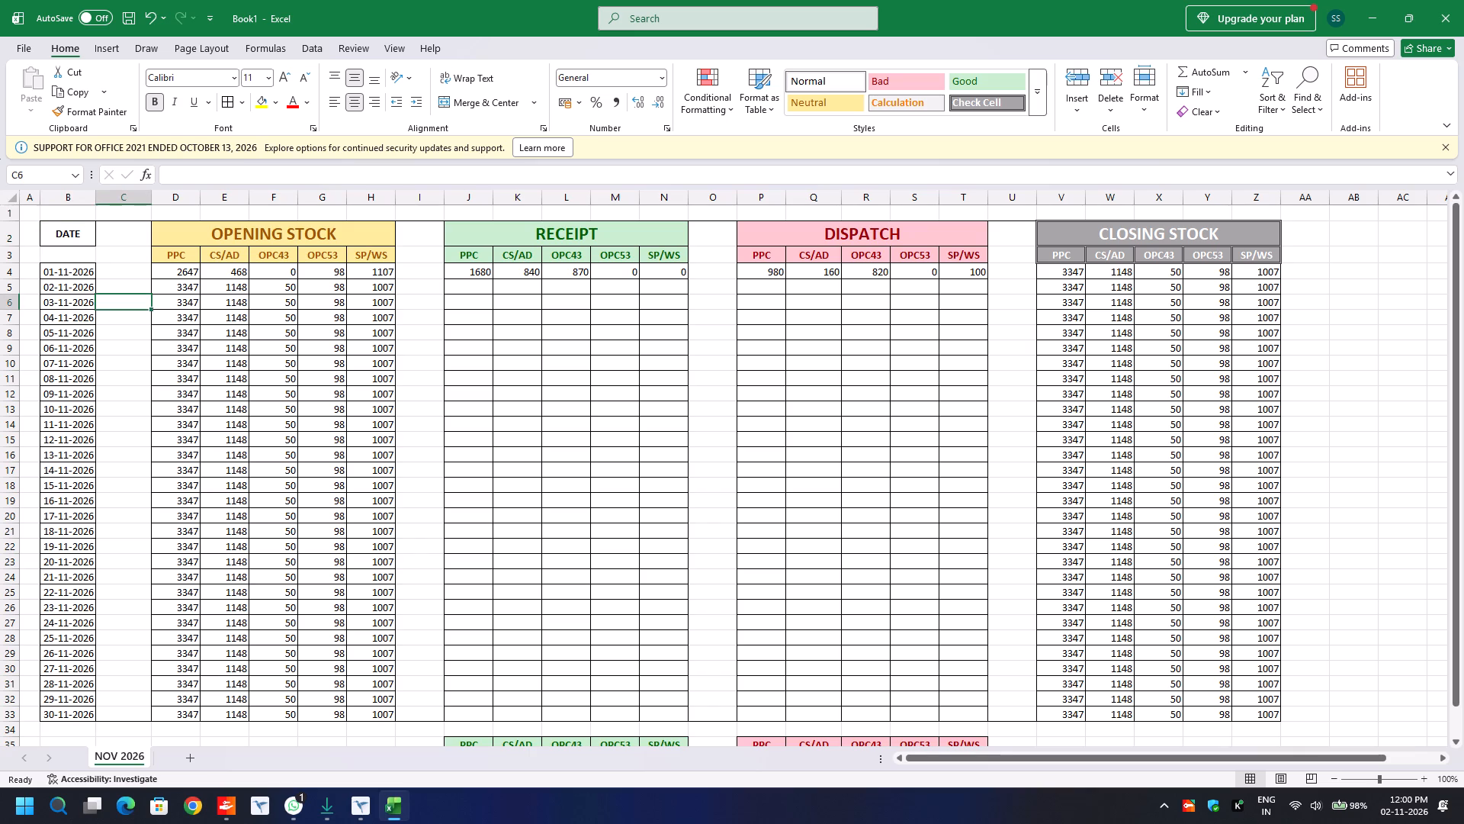
Apply outside borders around the whole daily stock table, B2:Z33.
{"action": "left_click_drag", "start_coordinate": [55, 233], "coordinate": [54, 279]}
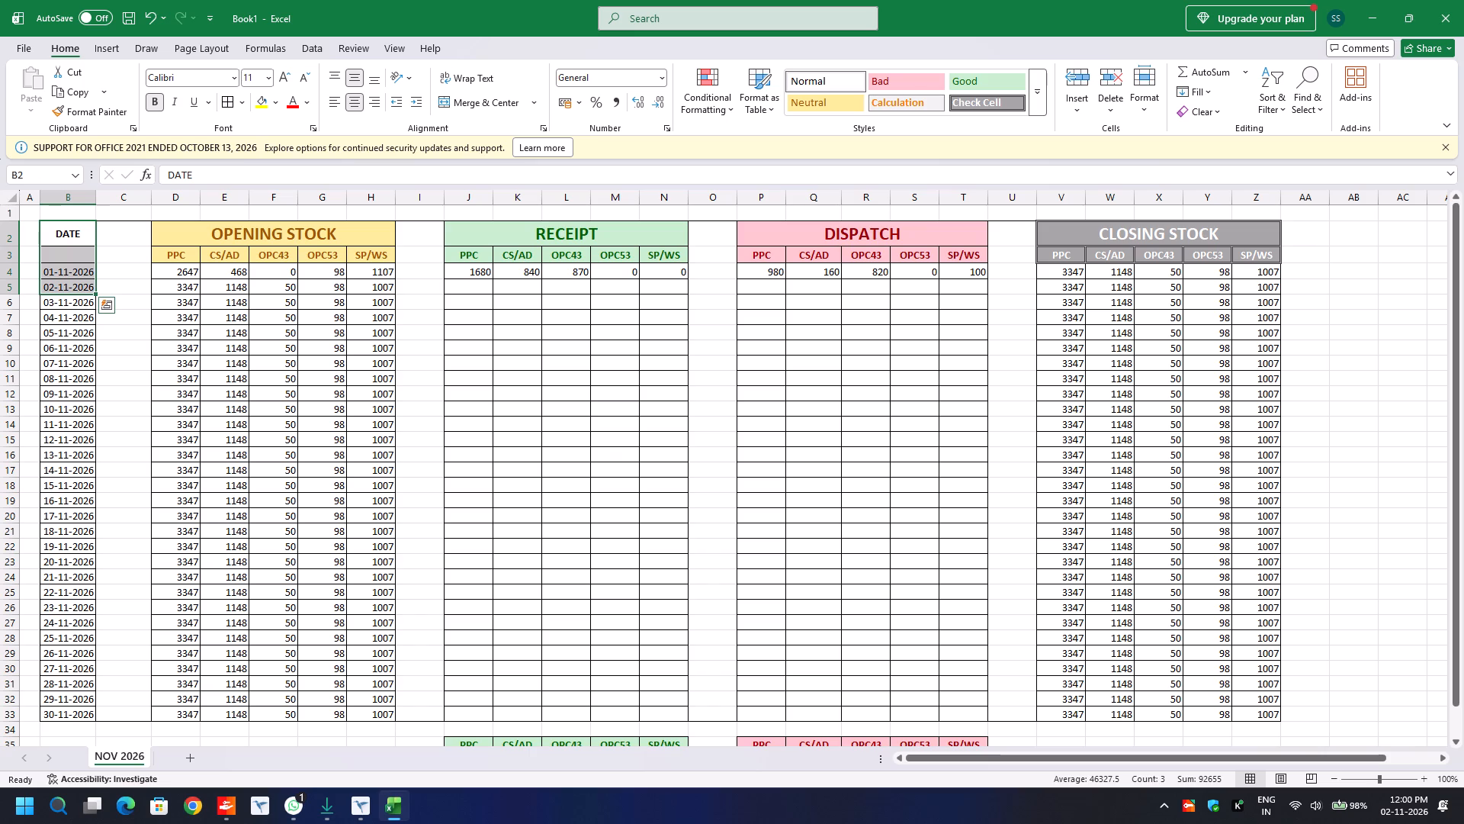
{"action": "key", "text": "shift+Right"}
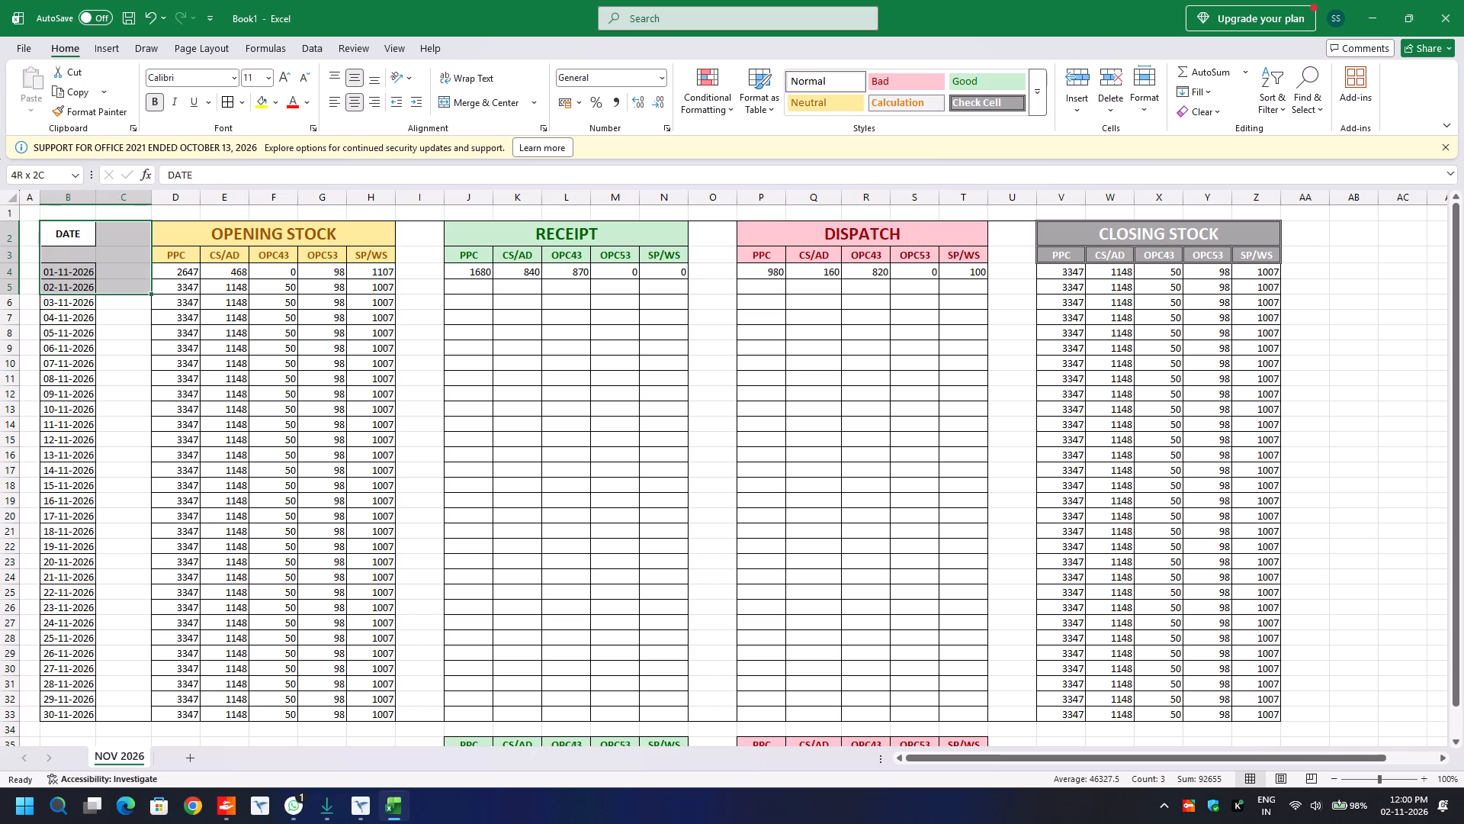
{"action": "key", "text": "ctrl+shift+Right"}
{"action": "key", "text": "ctrl+shift+Right"}
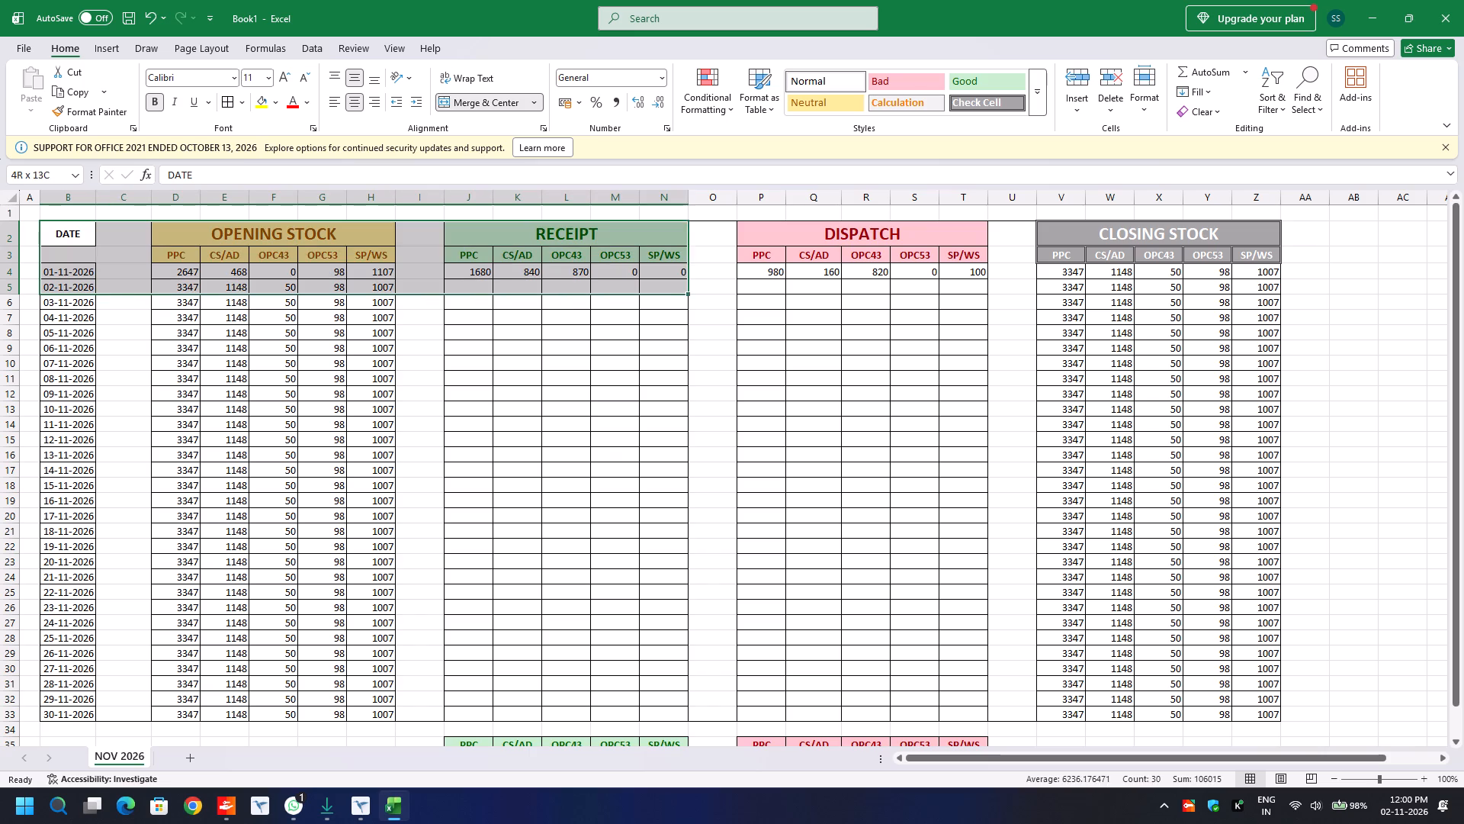
{"action": "key", "text": "ctrl+shift+Right"}
{"action": "key", "text": "ctrl+shift+Right"}
{"action": "key", "text": "ctrl+shift+Down"}
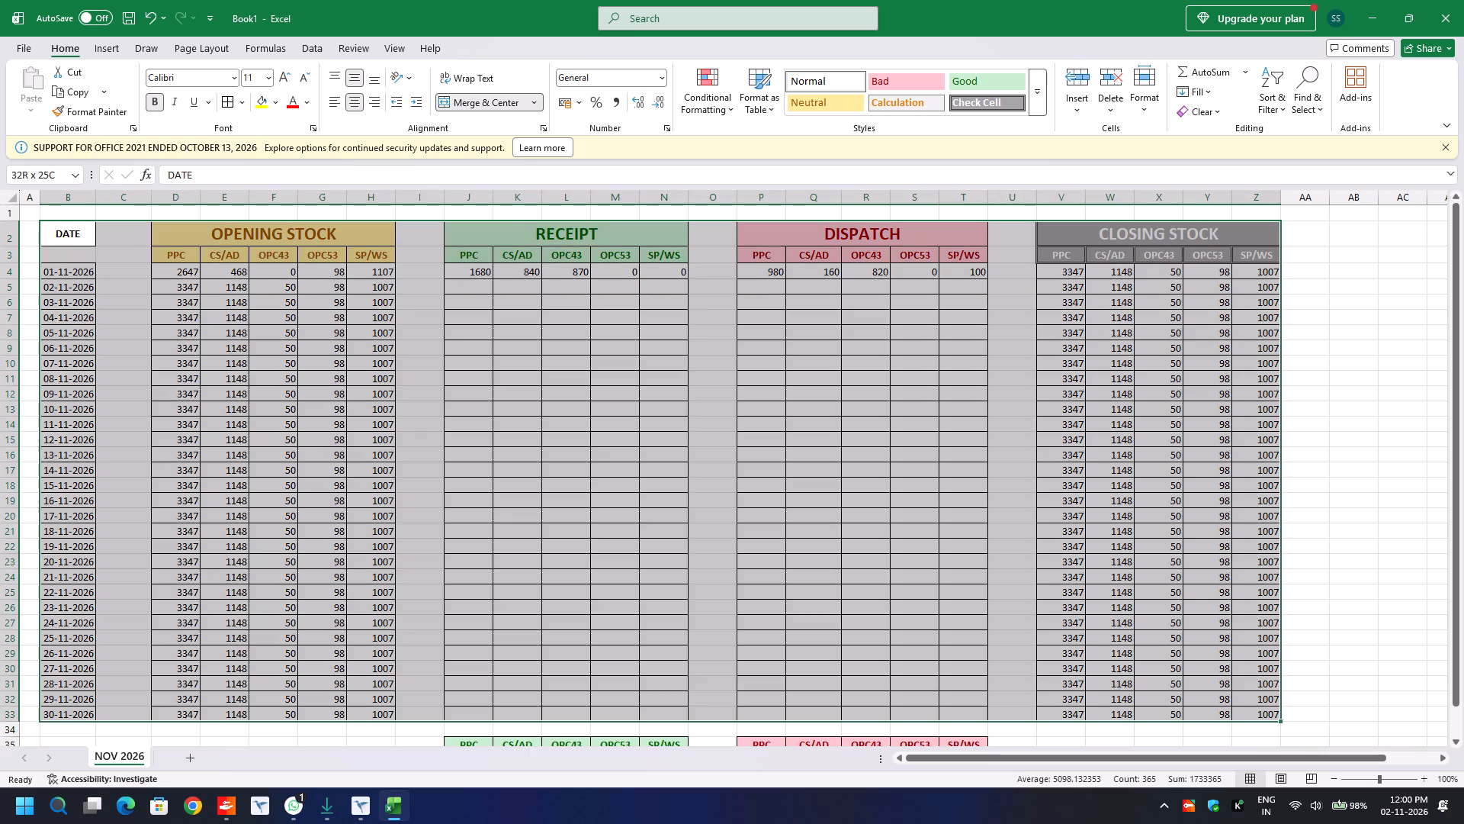
{"action": "left_click", "coordinate": [244, 108]}
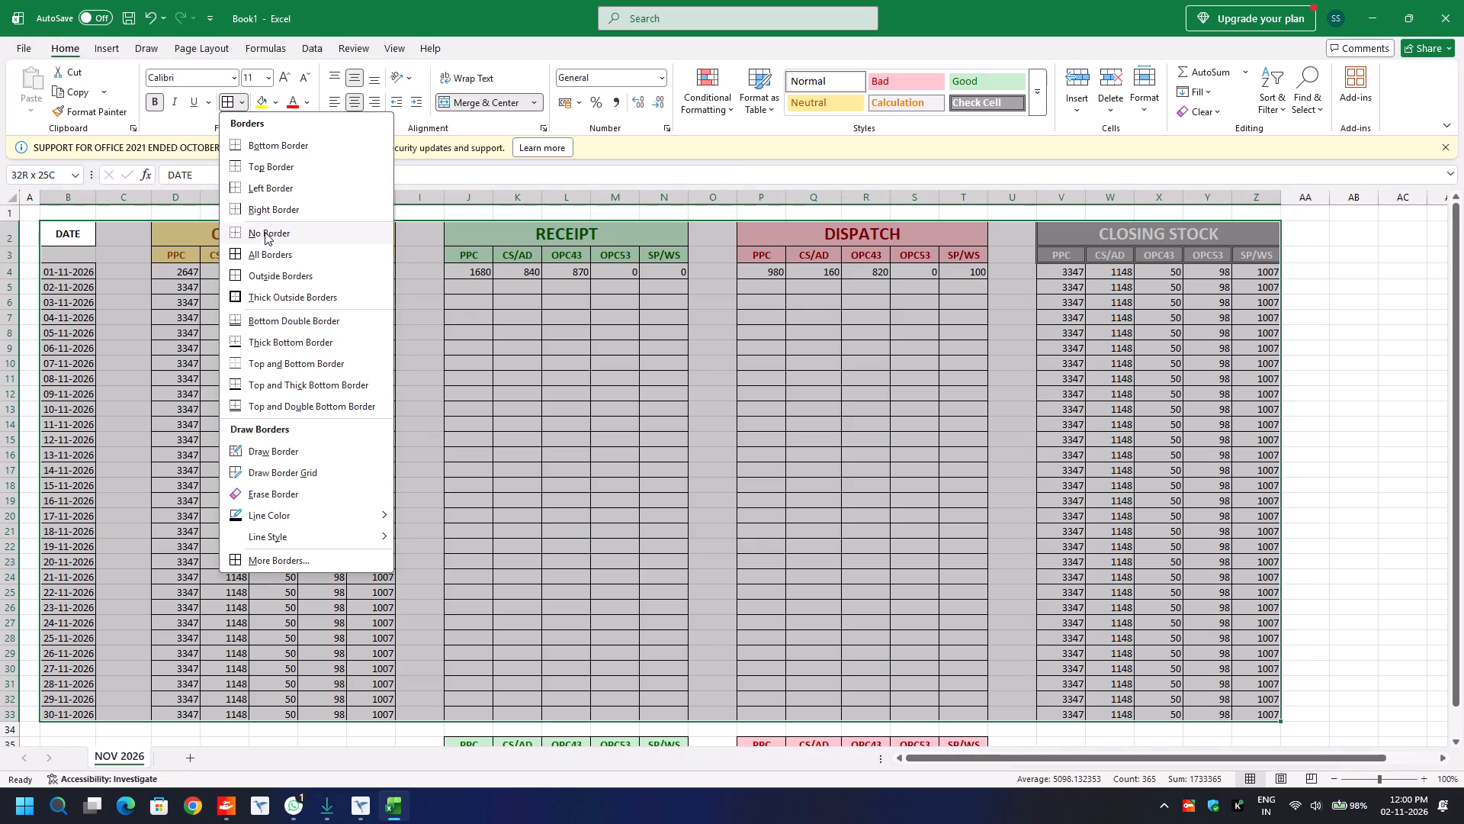
{"action": "left_click", "coordinate": [263, 275]}
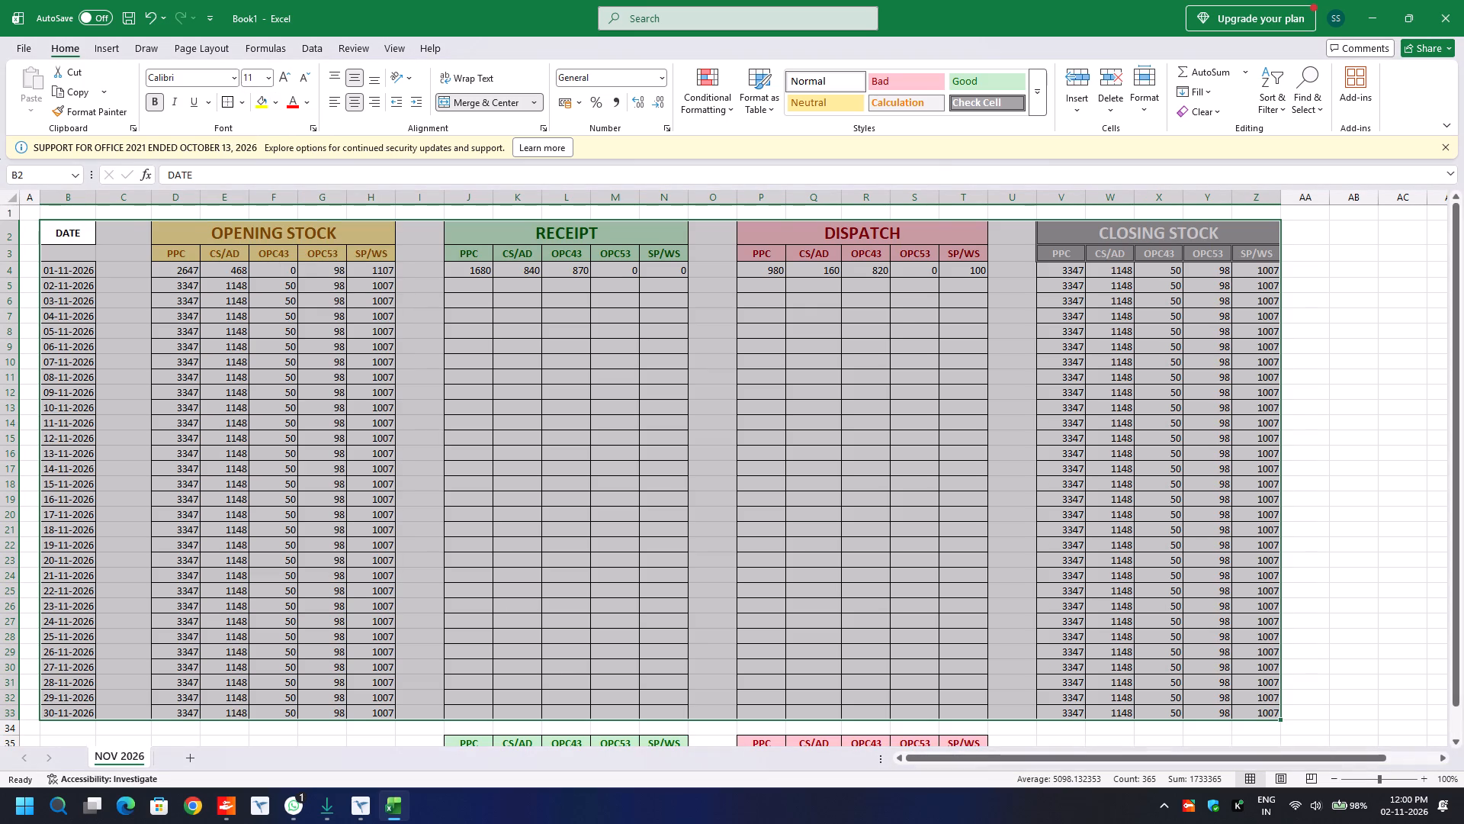
{"action": "left_click", "coordinate": [95, 323]}
{"action": "left_click", "coordinate": [245, 356]}
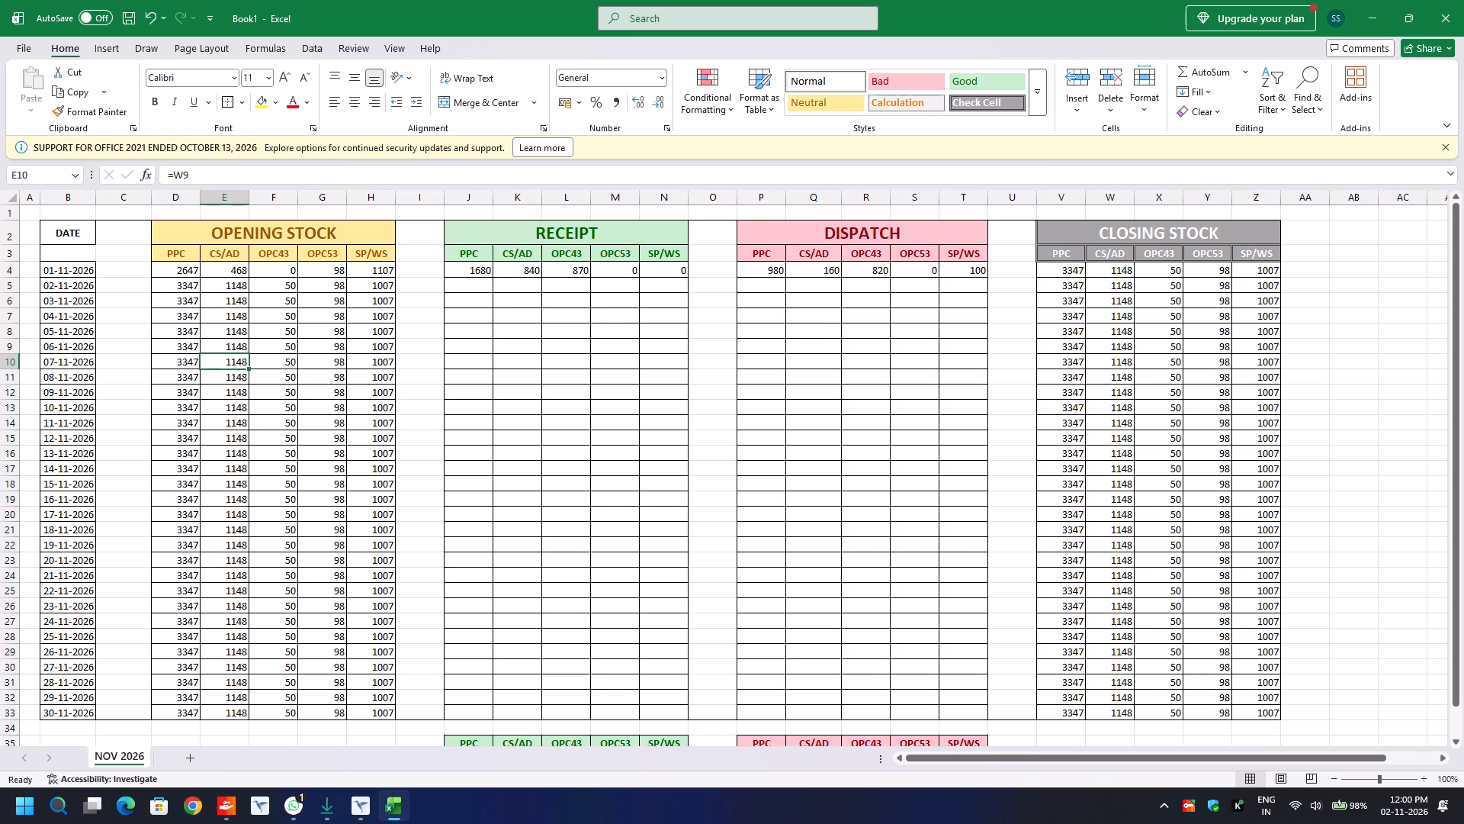
Merge and centre the DATE heading across B2:B3.
{"action": "left_click_drag", "start_coordinate": [85, 235], "coordinate": [84, 249]}
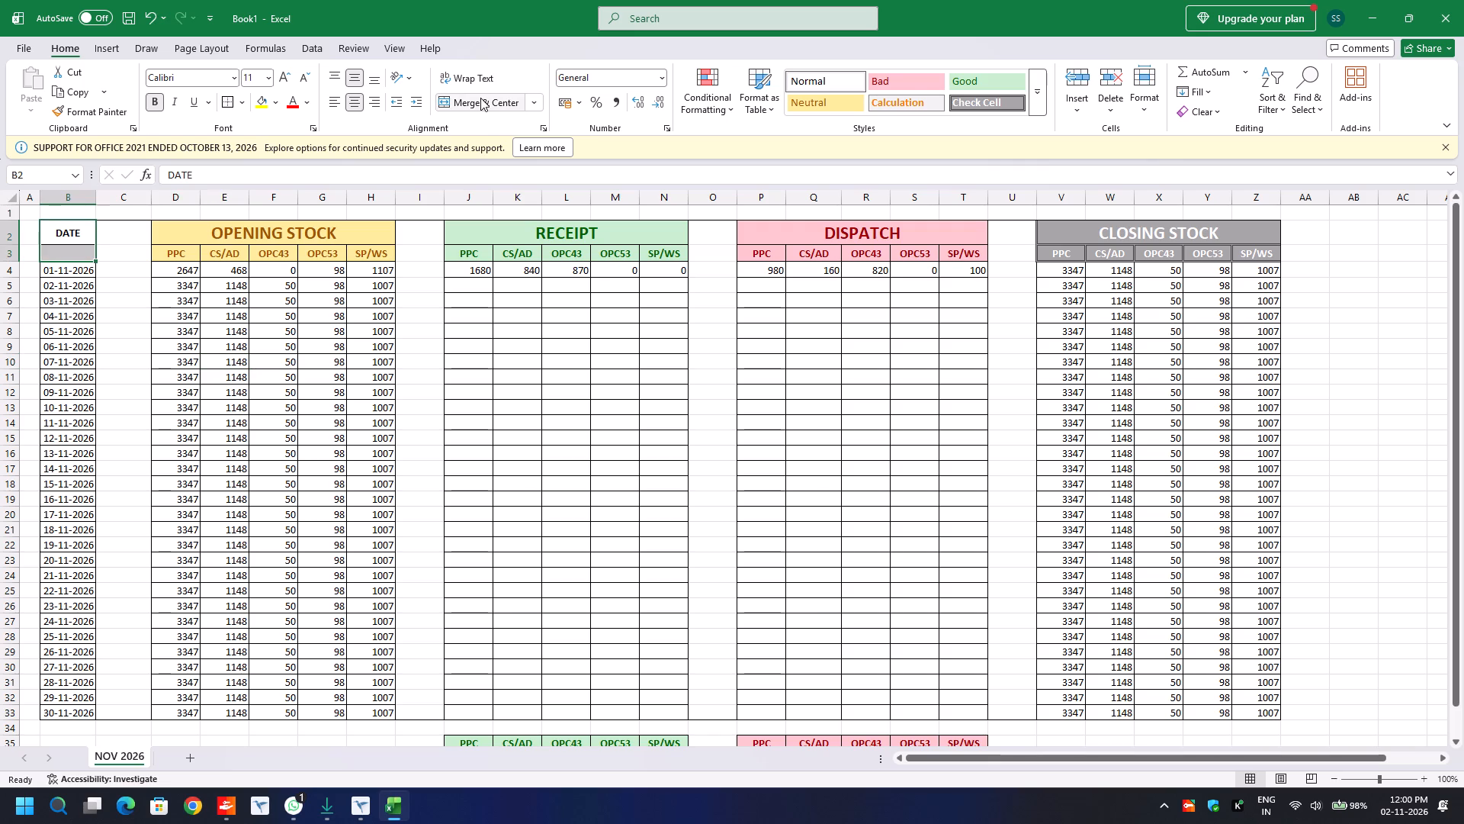
{"action": "left_click", "coordinate": [480, 98]}
{"action": "left_click", "coordinate": [354, 311]}
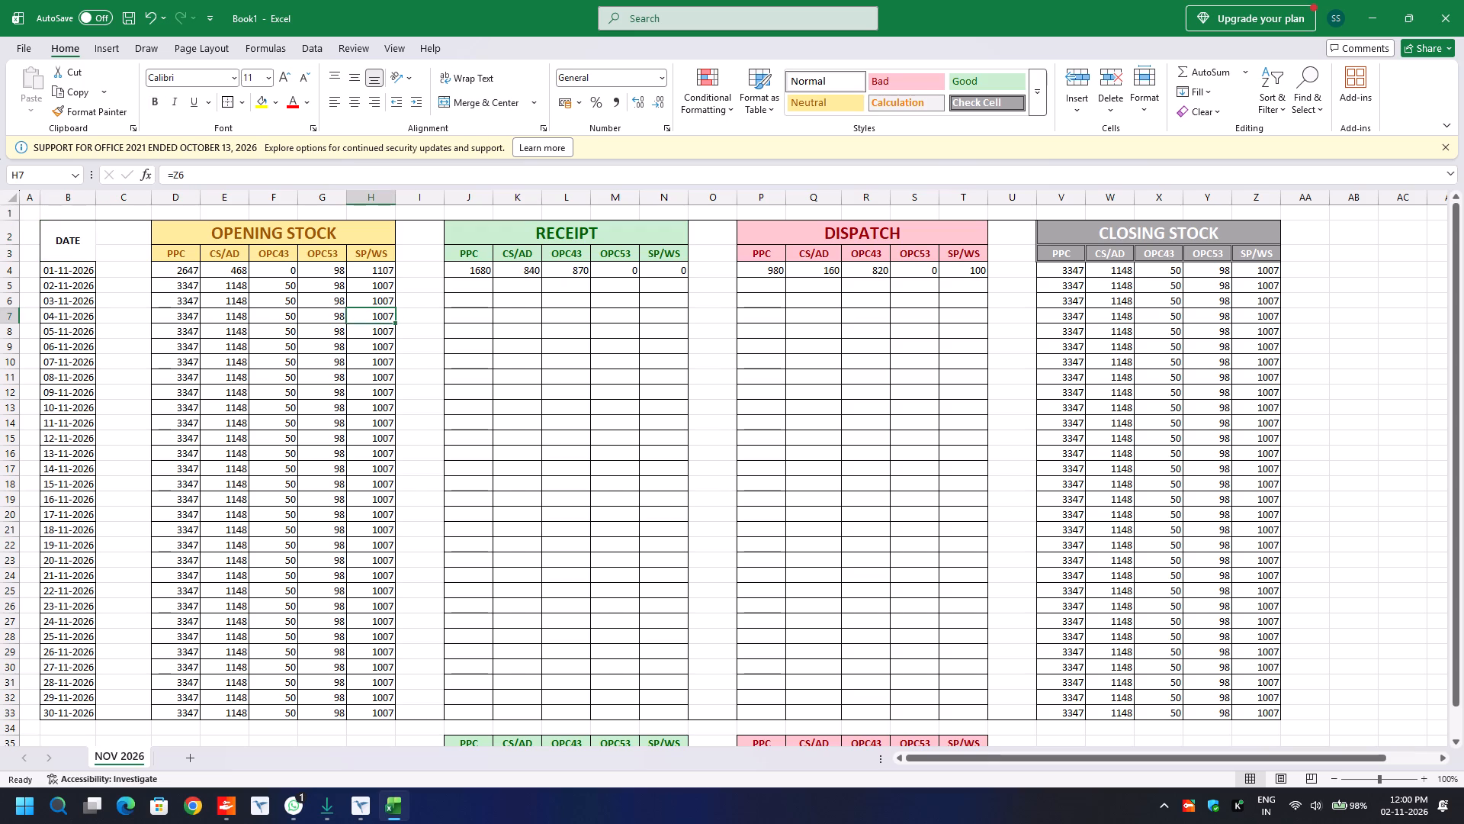
Open the full set of cell styles for the merged DATE heading.
{"action": "left_click", "coordinate": [50, 243]}
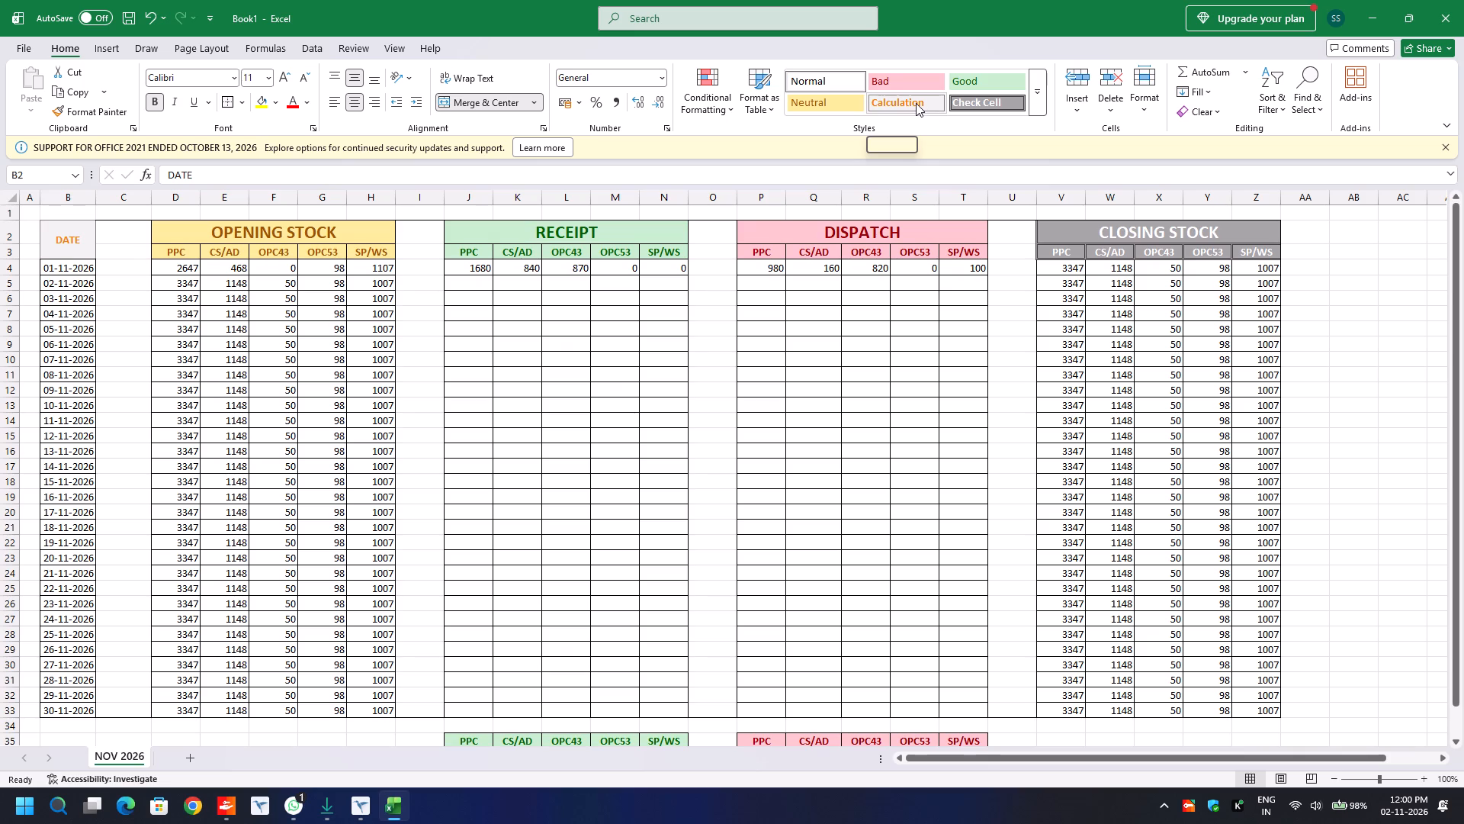
{"action": "left_click", "coordinate": [1036, 99]}
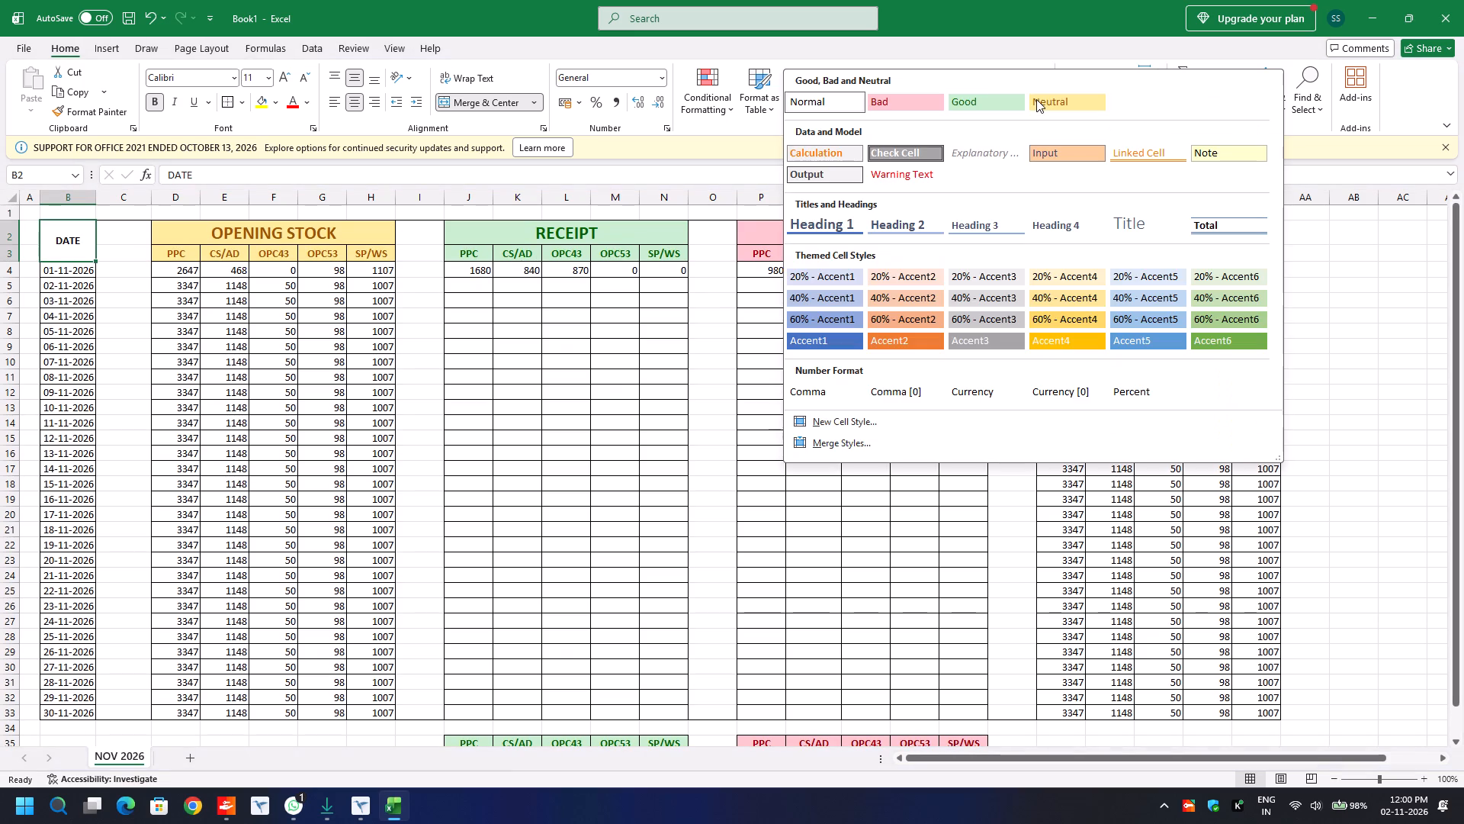
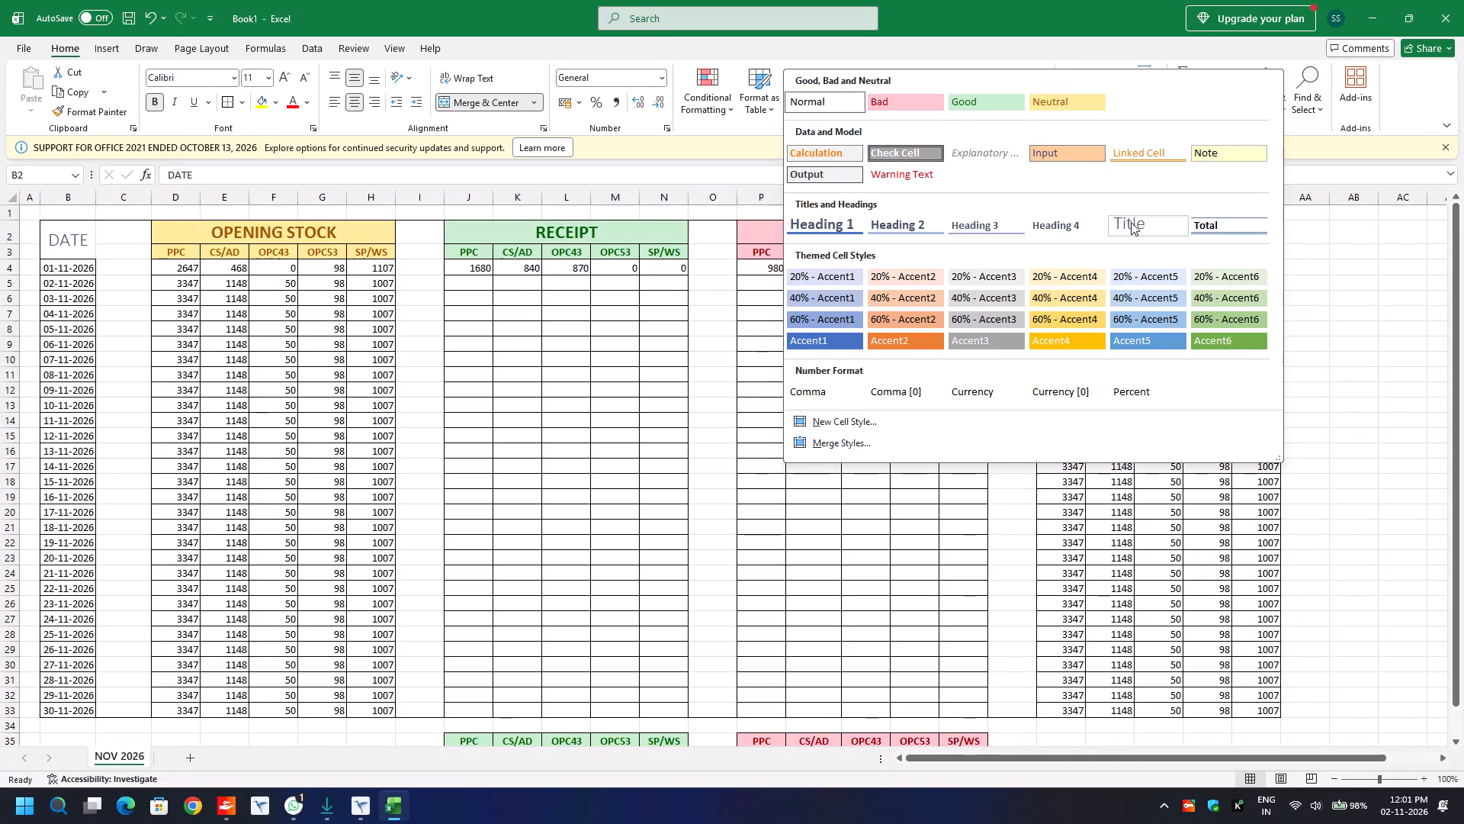
Apply the Title cell style to the merged DATE heading in B2:B3.
{"action": "left_click", "coordinate": [1131, 222]}
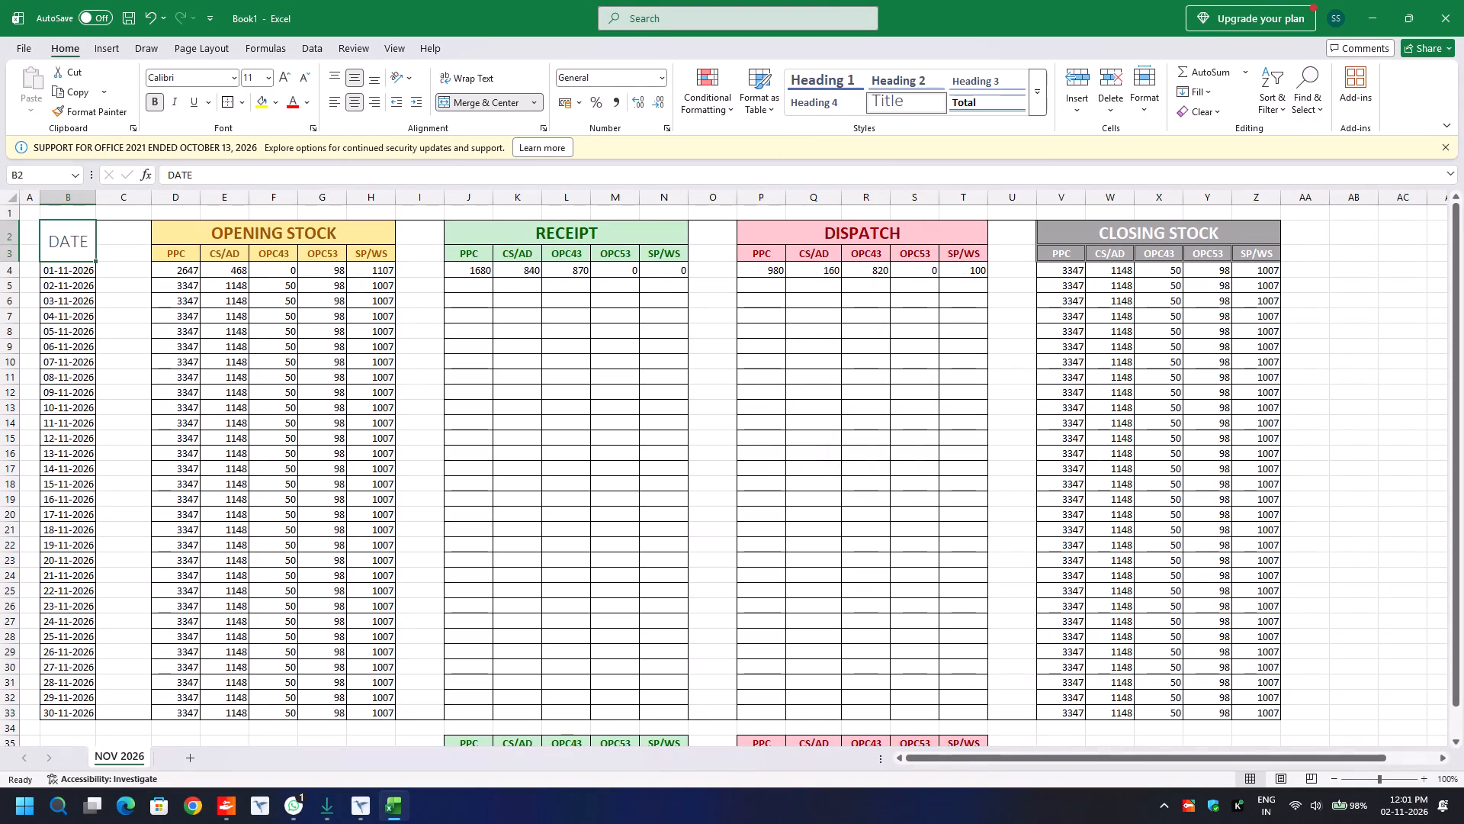
{"action": "left_click", "coordinate": [563, 449]}
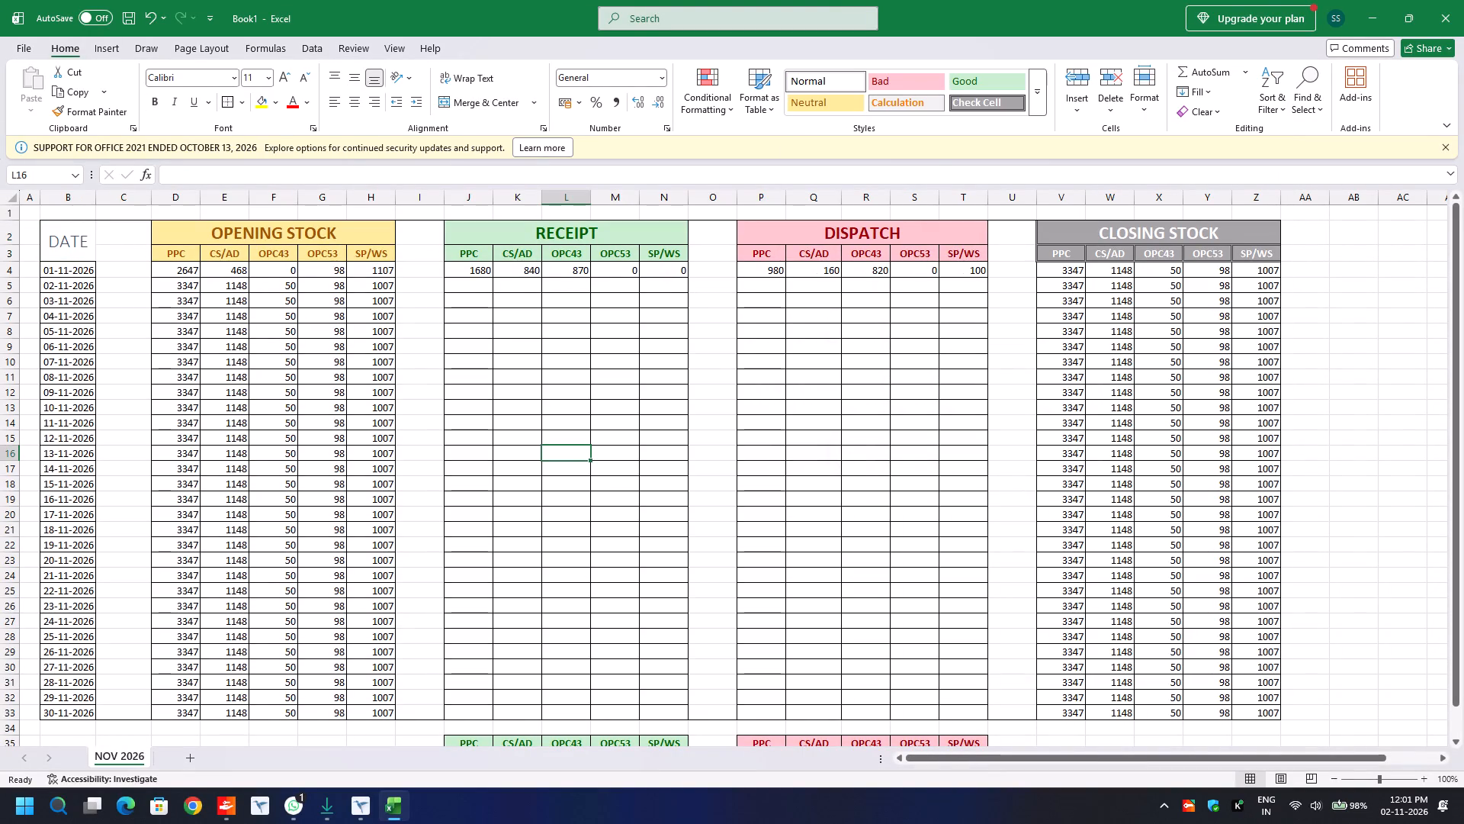
Apply outside borders around the merged DATE heading cell.
{"action": "left_click", "coordinate": [70, 243]}
{"action": "left_click", "coordinate": [227, 99]}
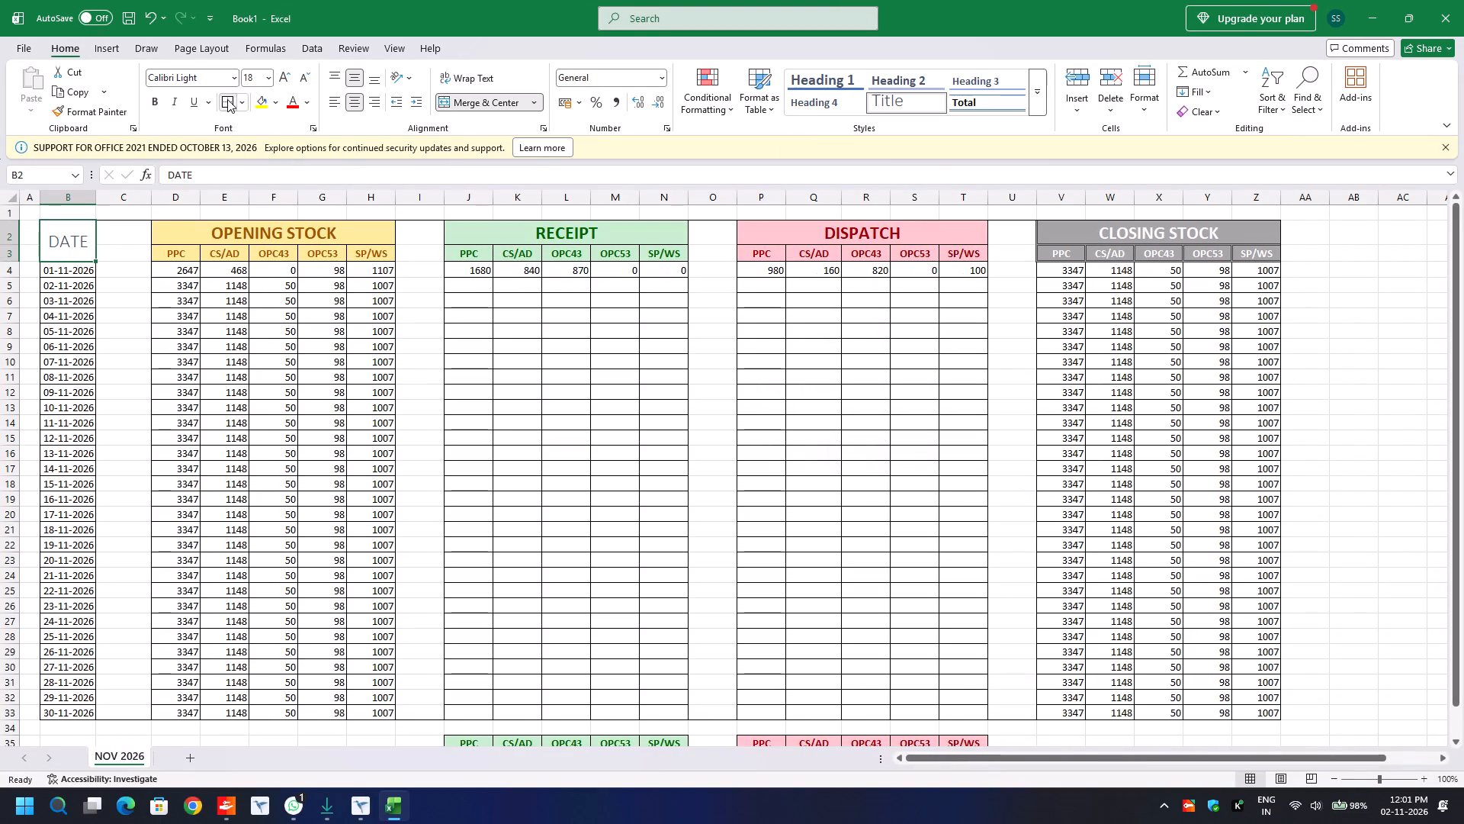
{"action": "left_click", "coordinate": [255, 303]}
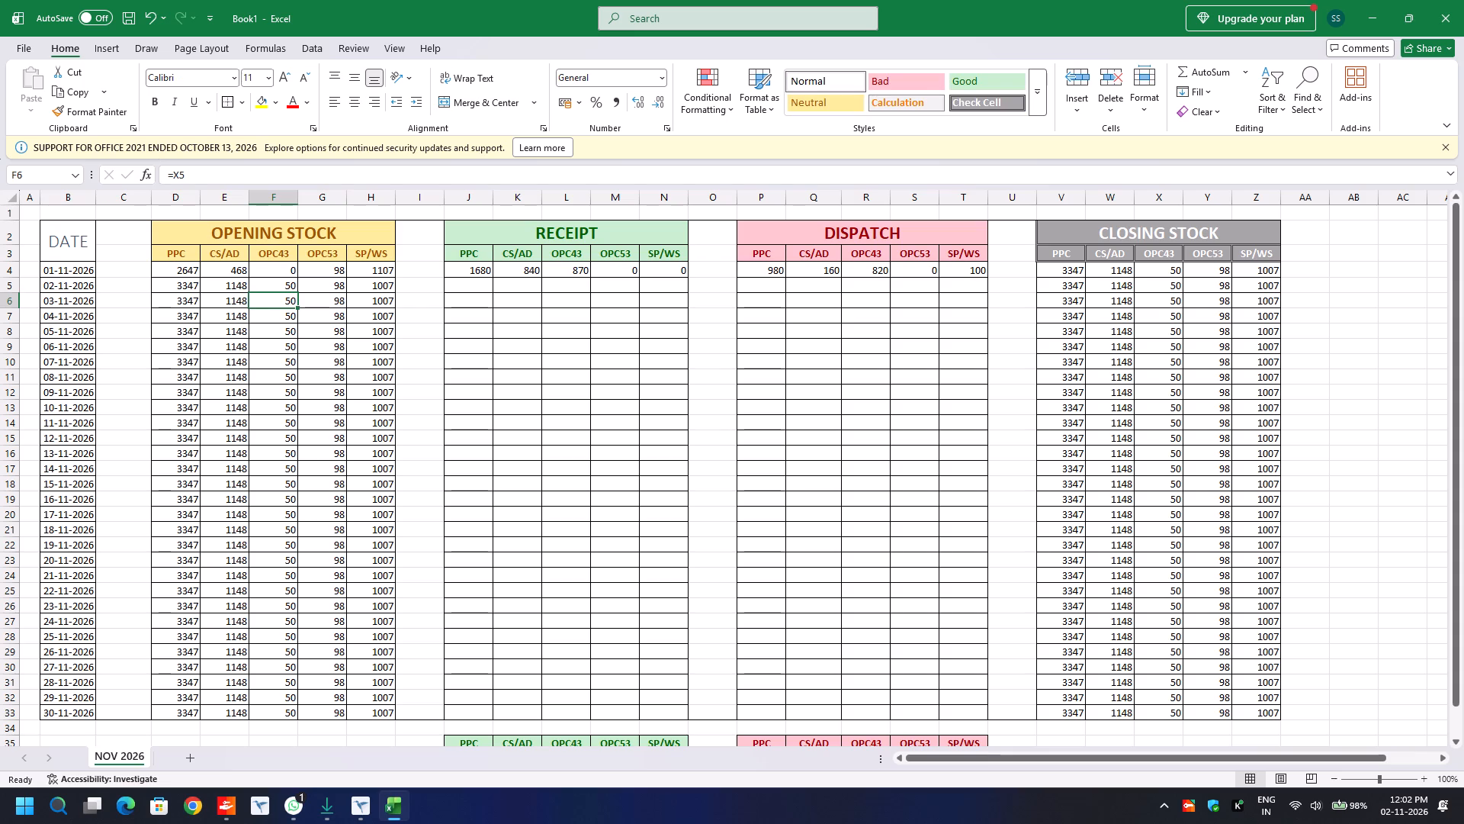
{"action": "left_click", "coordinate": [322, 385]}
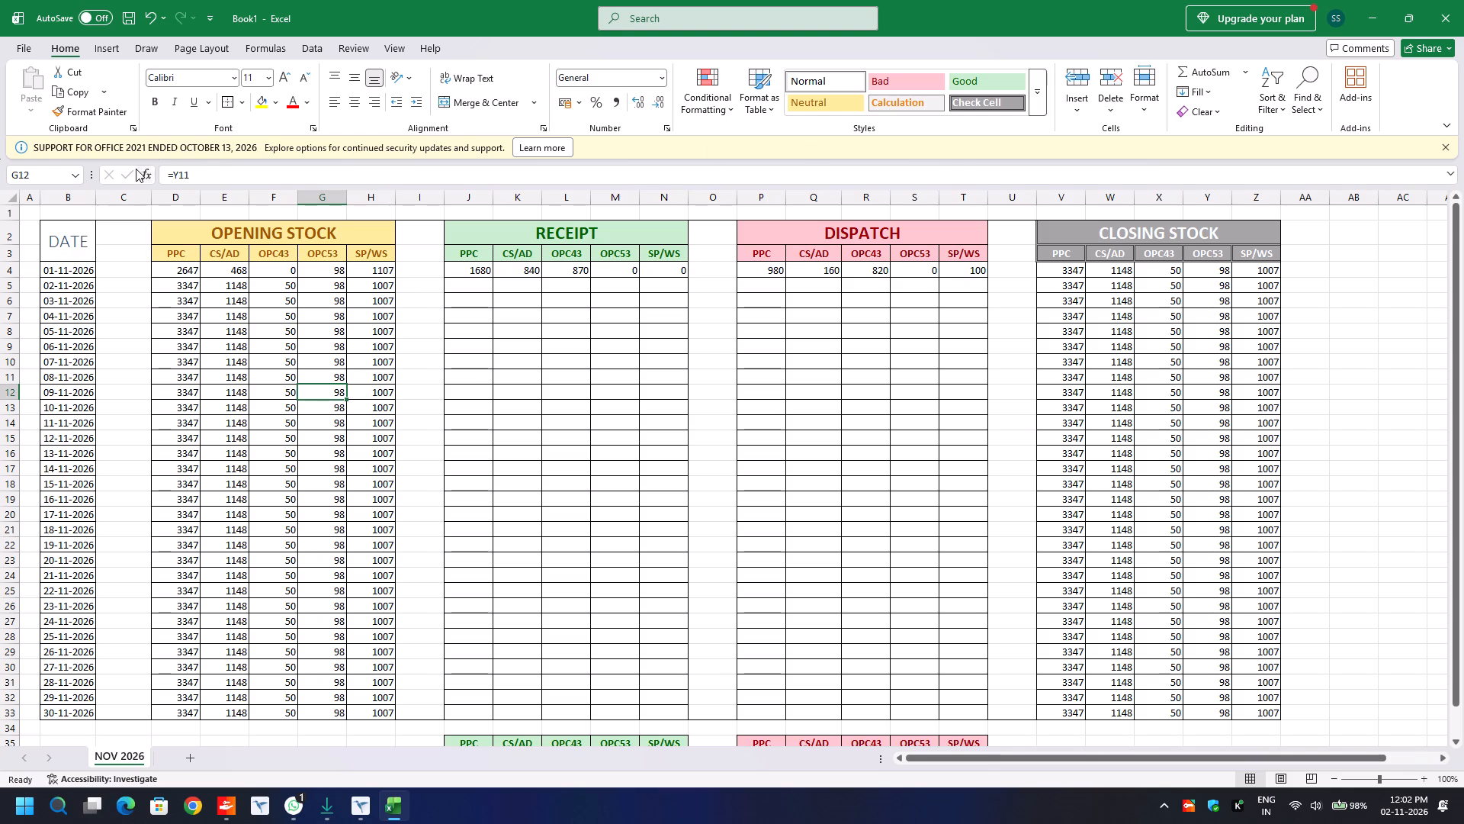
With cell A1 selected, save the workbook to the OneDrive Desktop folder on this PC, entering a file name that begins with "Dis".
{"action": "left_click", "coordinate": [31, 215]}
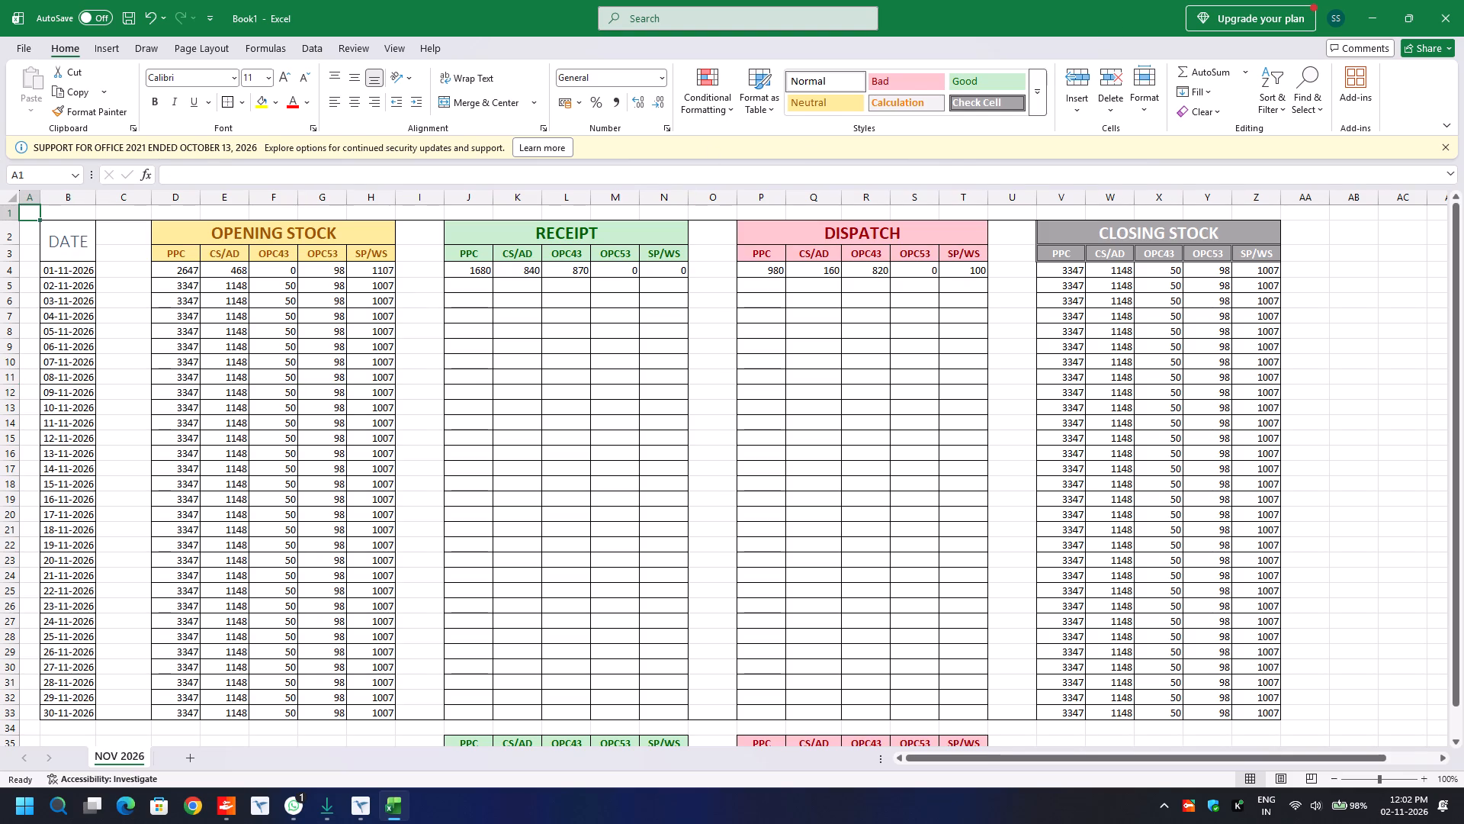
{"action": "key", "text": "ctrl+s"}
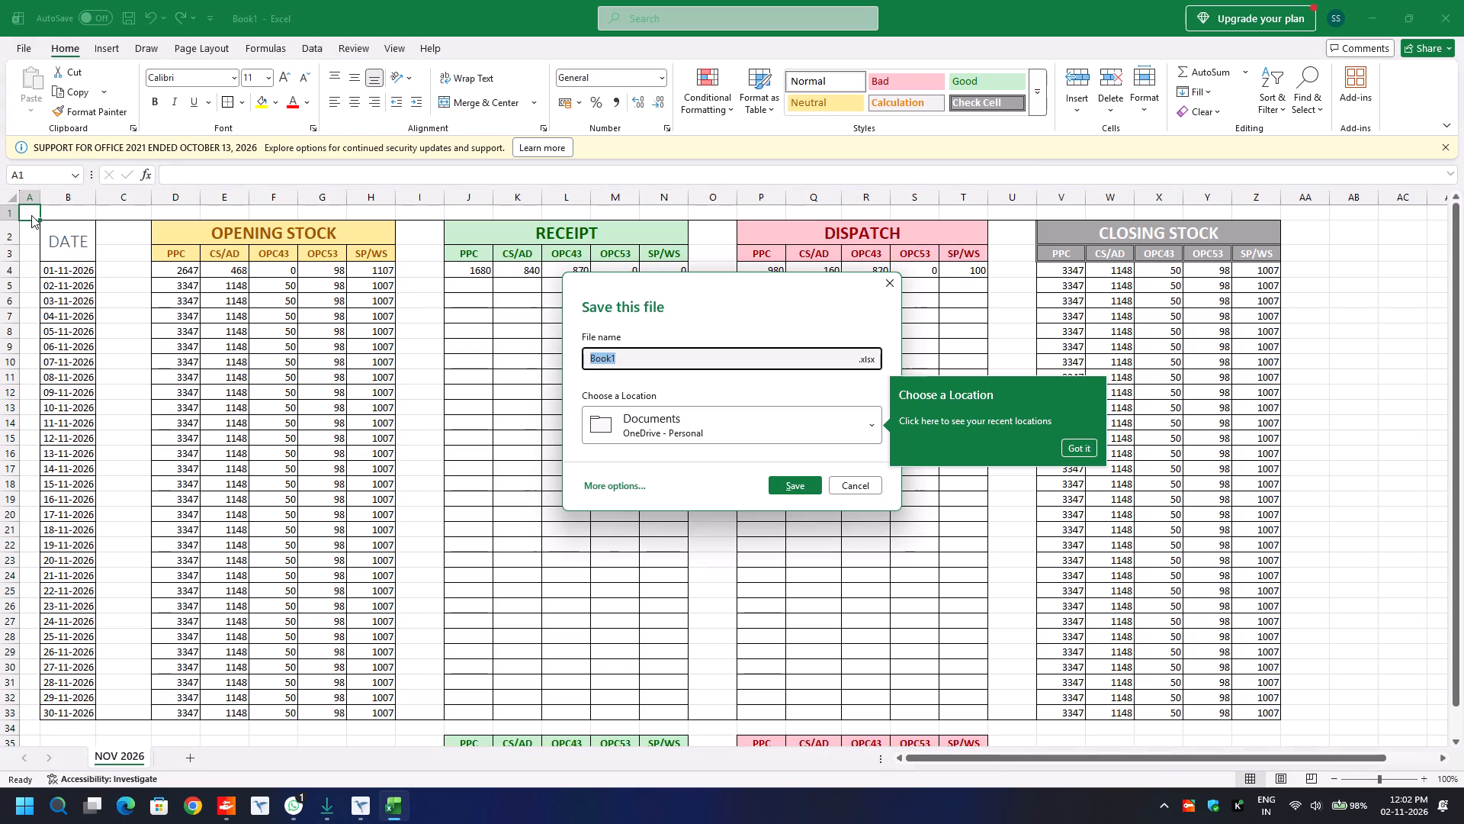
{"action": "left_click", "coordinate": [760, 429]}
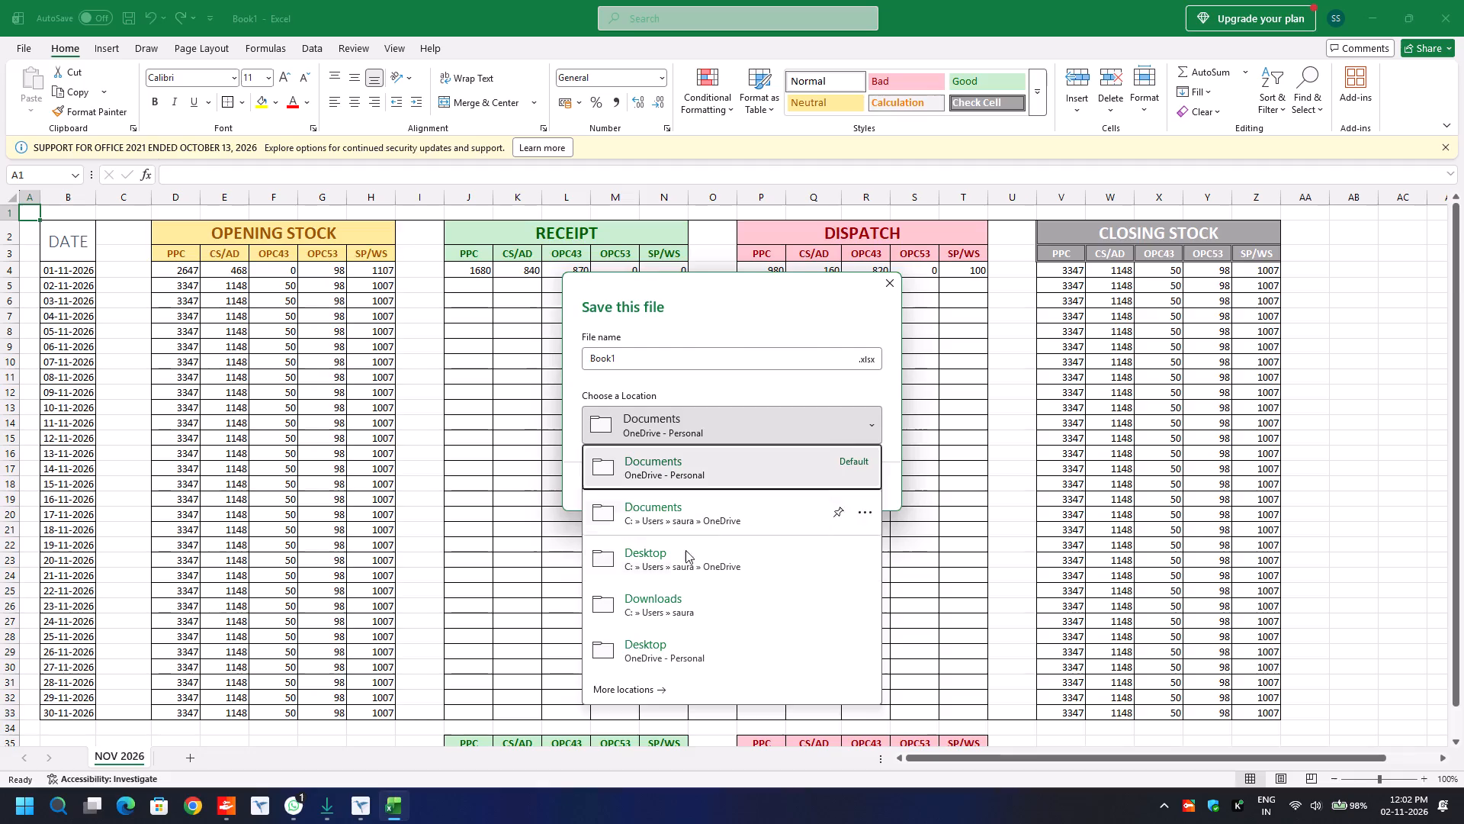
{"action": "left_click", "coordinate": [647, 687]}
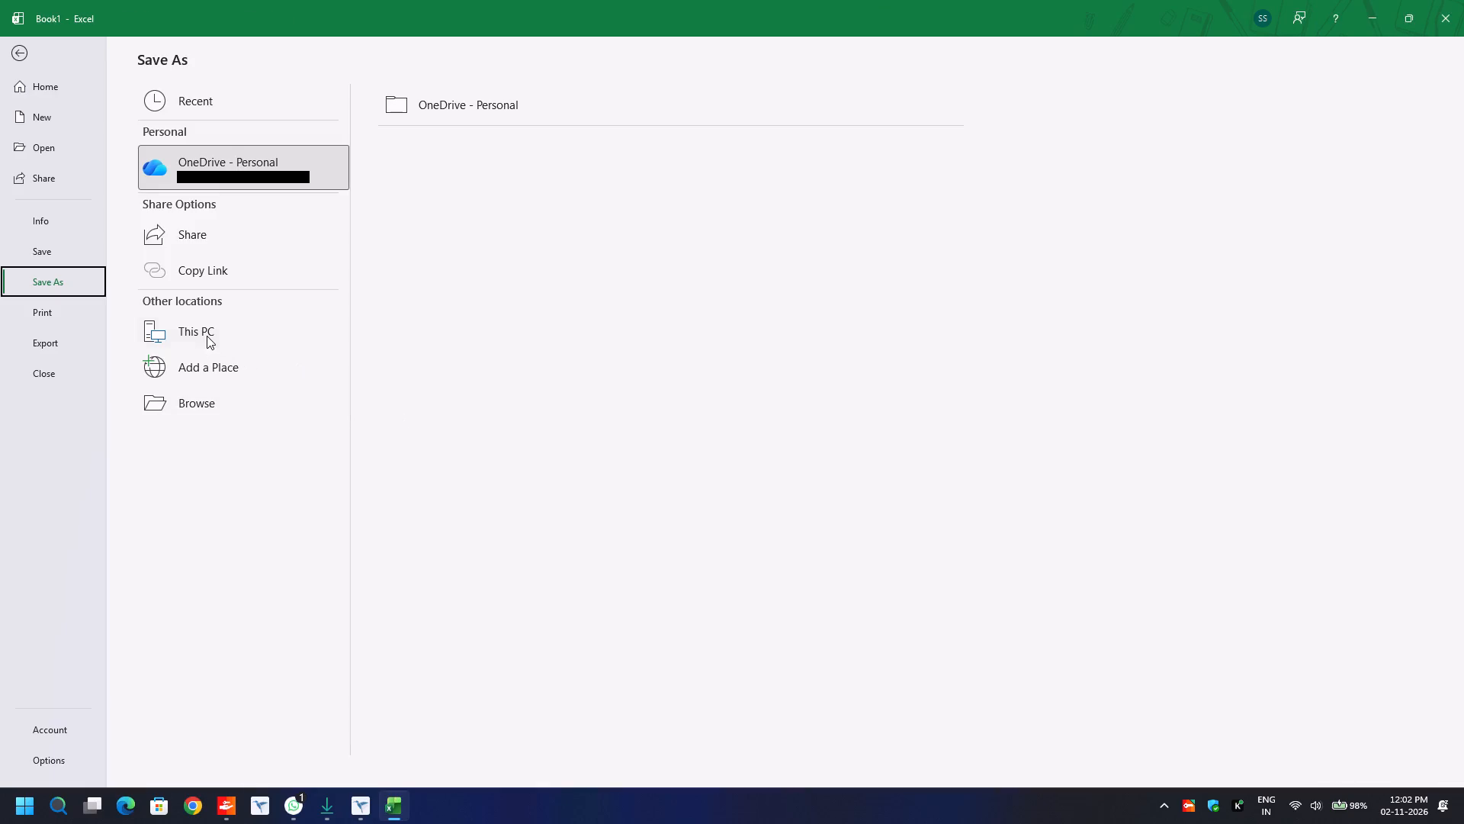
{"action": "left_click", "coordinate": [207, 336]}
{"action": "left_click", "coordinate": [454, 163]}
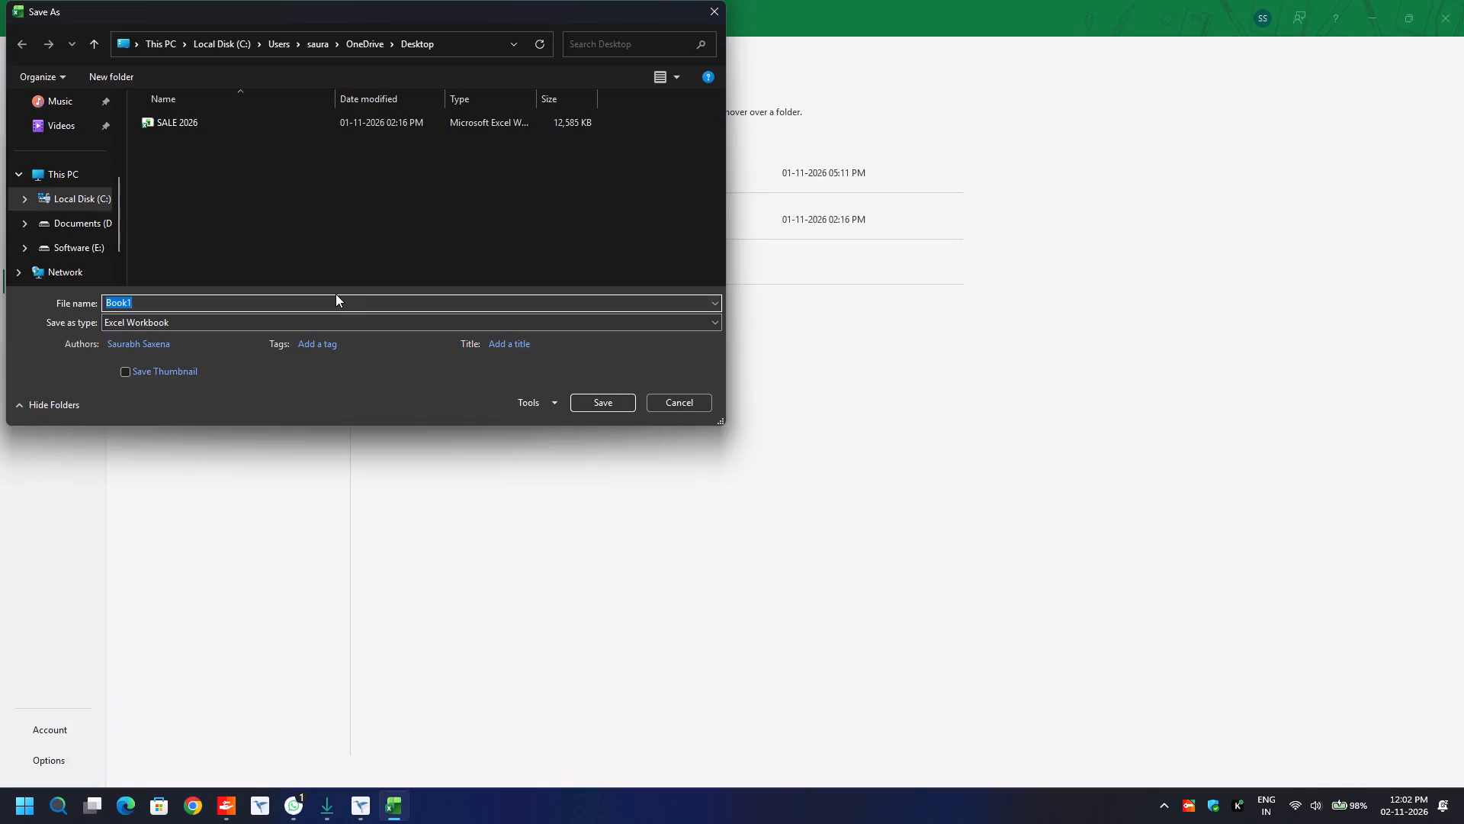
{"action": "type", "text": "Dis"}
Replace the partly entered file name with Stock Movement and save the workbook as an Excel Workbook in the OneDrive Desktop folder.
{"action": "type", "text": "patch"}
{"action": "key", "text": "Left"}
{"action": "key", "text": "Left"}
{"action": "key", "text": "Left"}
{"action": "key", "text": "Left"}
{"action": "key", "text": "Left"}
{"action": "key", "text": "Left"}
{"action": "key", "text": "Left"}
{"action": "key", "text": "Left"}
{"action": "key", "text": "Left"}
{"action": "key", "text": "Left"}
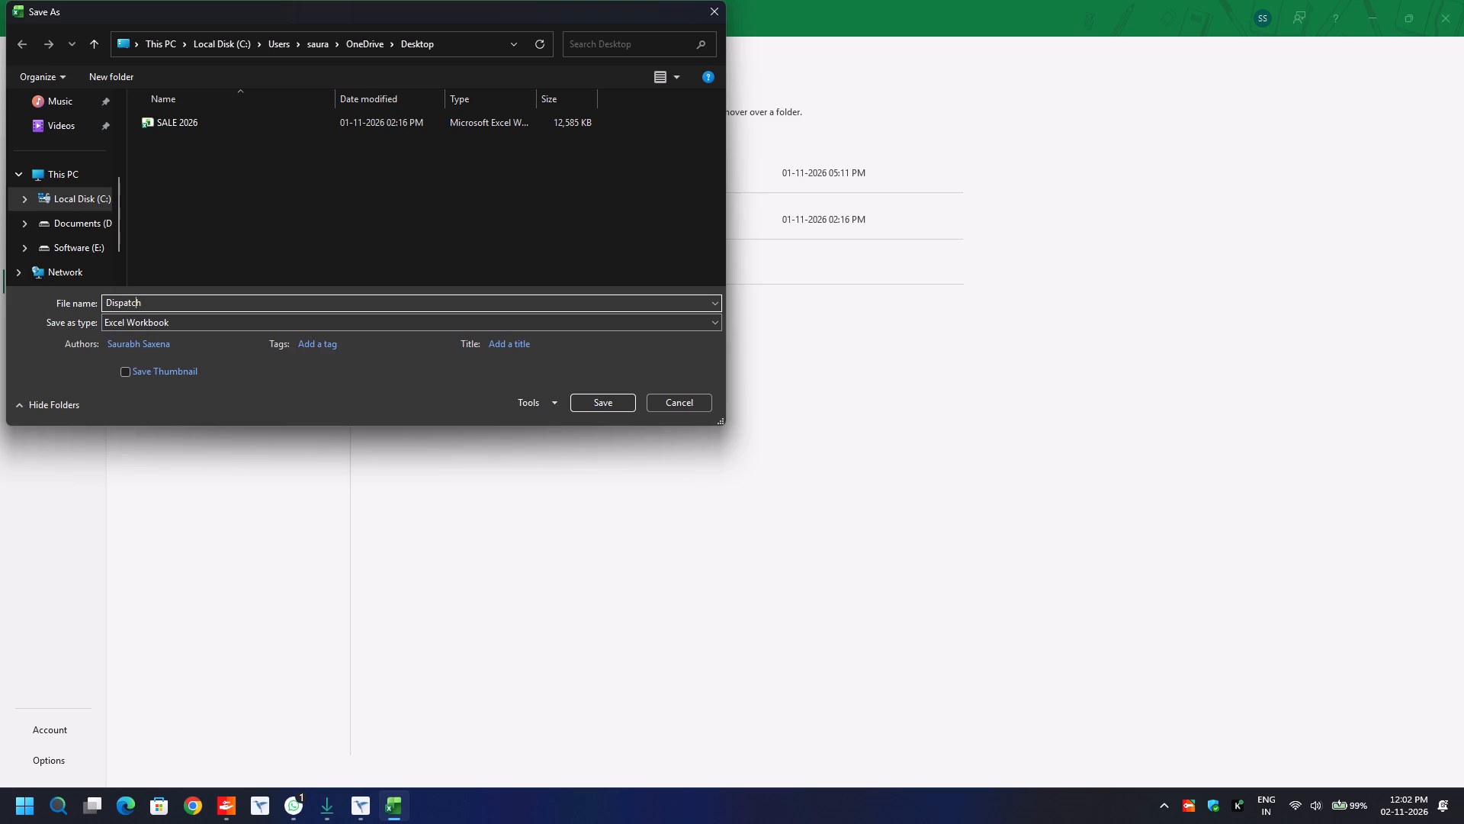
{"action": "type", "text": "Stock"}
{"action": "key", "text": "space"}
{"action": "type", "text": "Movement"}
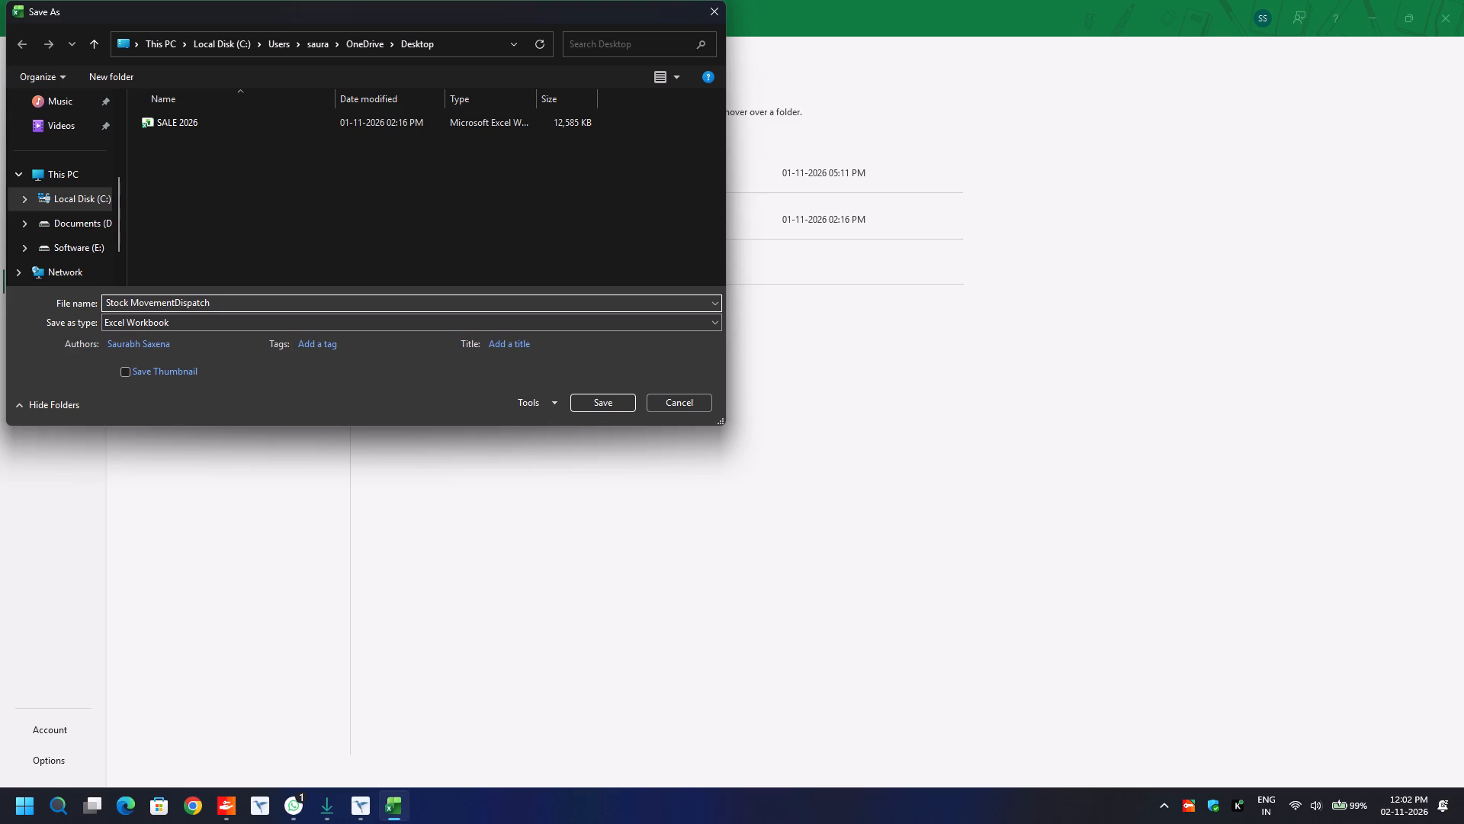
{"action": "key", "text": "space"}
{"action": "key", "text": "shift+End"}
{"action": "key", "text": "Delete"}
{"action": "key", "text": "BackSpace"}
{"action": "left_click", "coordinate": [587, 401]}
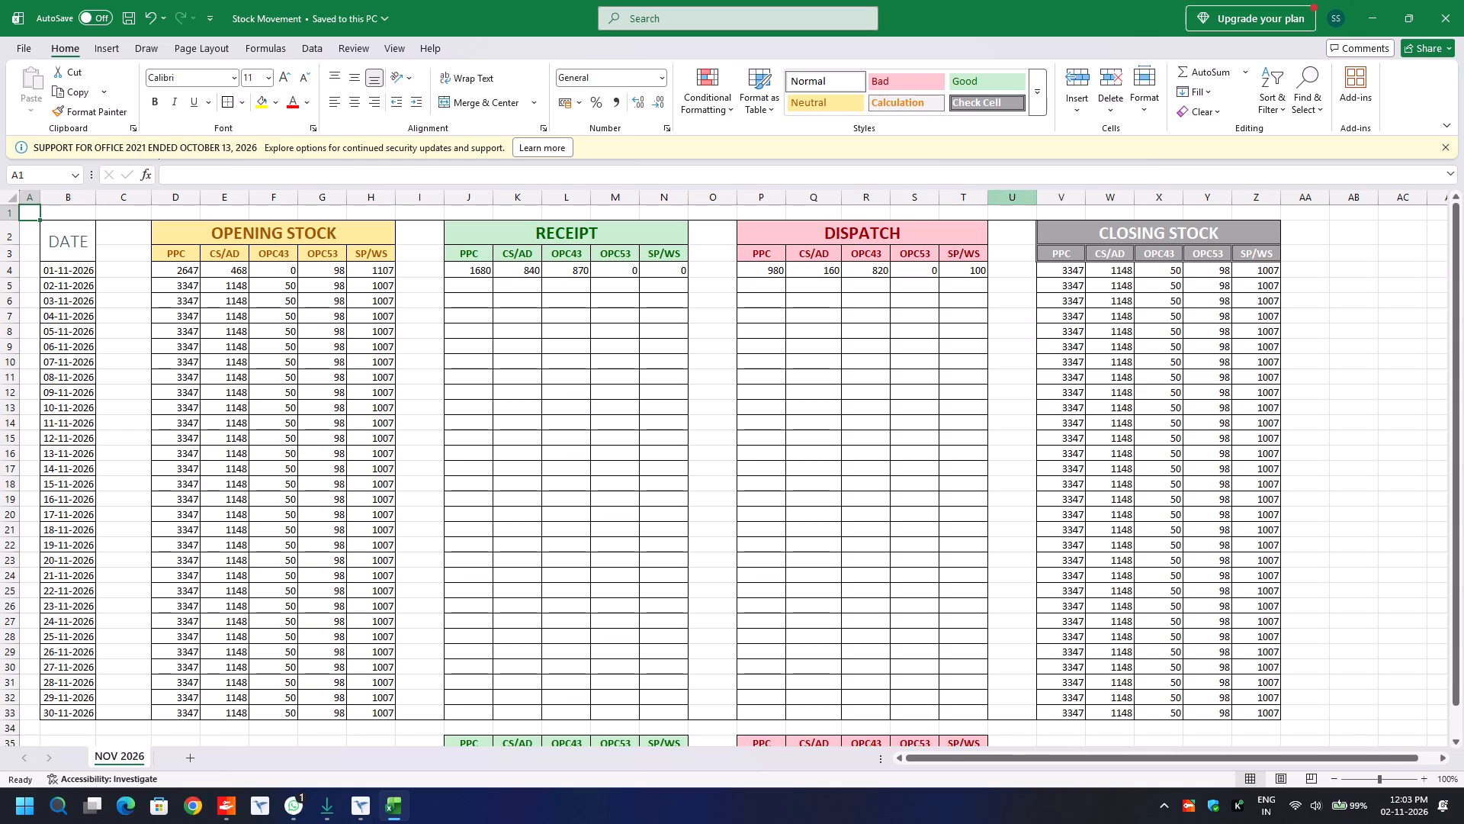